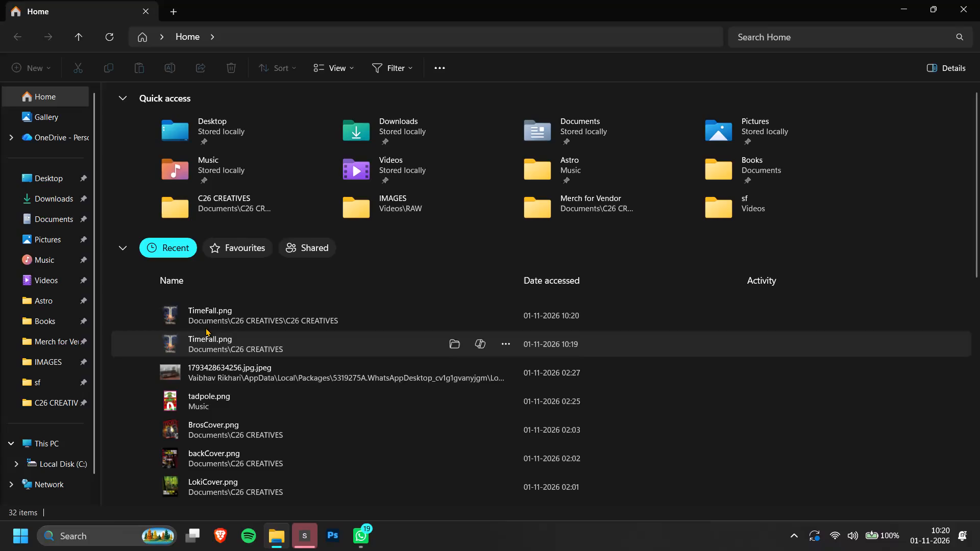
# Open the recent TimeFall.png image from the Documents\C26 CREATIVES\C26 CREATIVES folder for viewing.
pyautogui.doubleClick(206, 325)
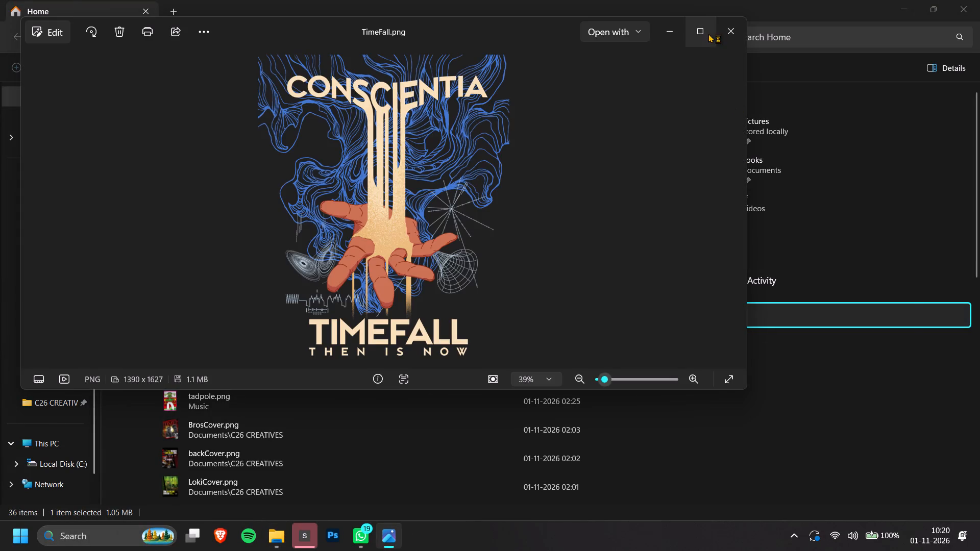
# Capture a rectangular screen snip of the whole TimeFall.png artwork from the maximized photo viewer, and switch back to File Explorer.
pyautogui.click(708, 34)
pyautogui.press('Print')
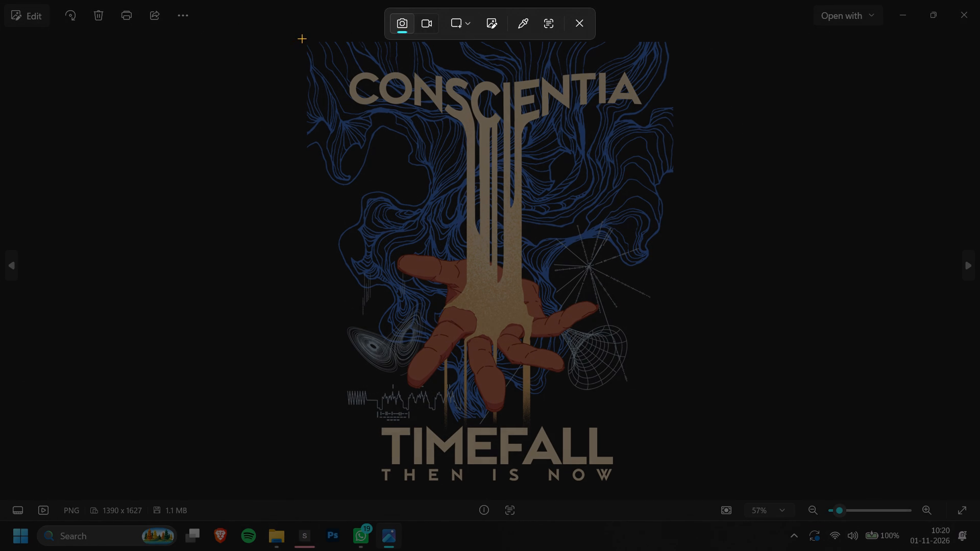
pyautogui.moveTo(302, 39); pyautogui.dragTo(675, 493)
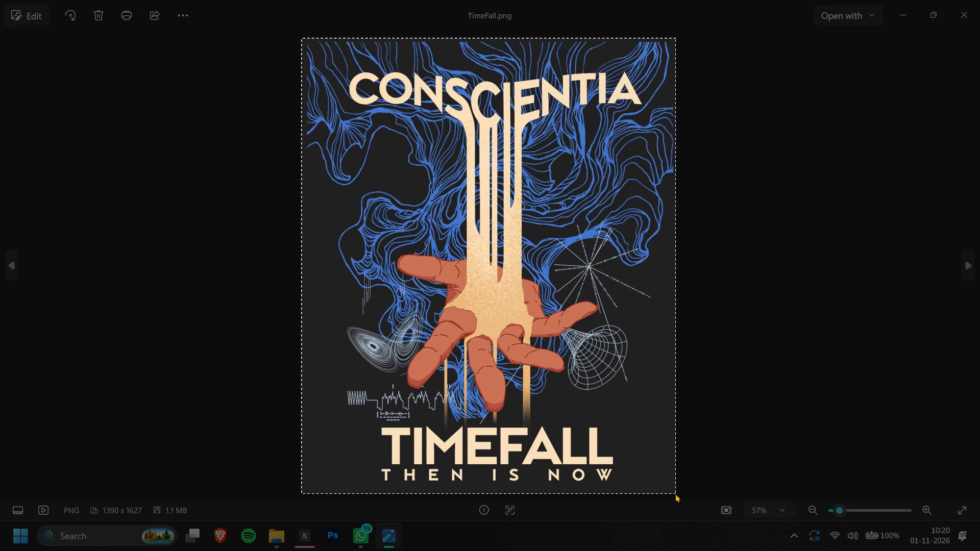
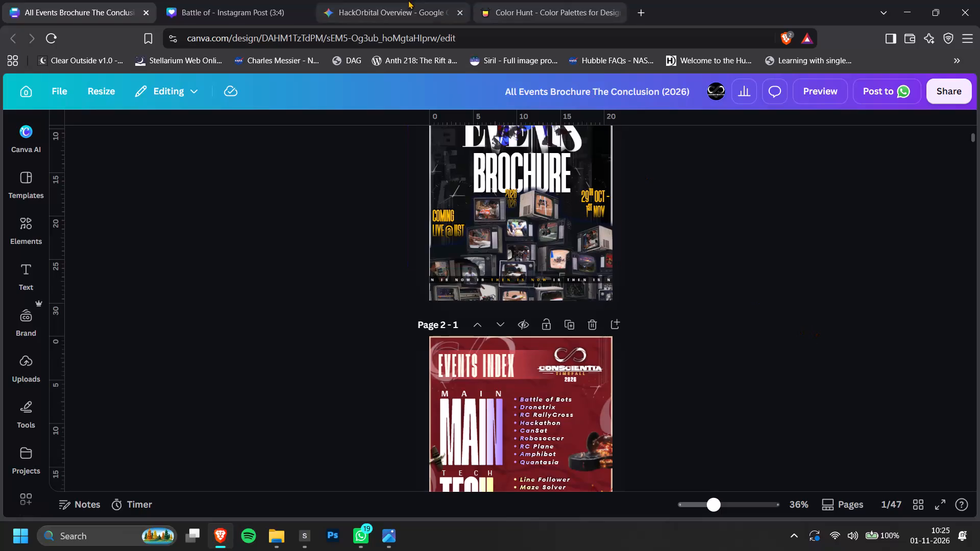
# Switch to the "Battle of - Instagram Post (3:4)" design and review the Counterpoint and Thrilltopia event posters on its first two pages.
pyautogui.click(173, 0)
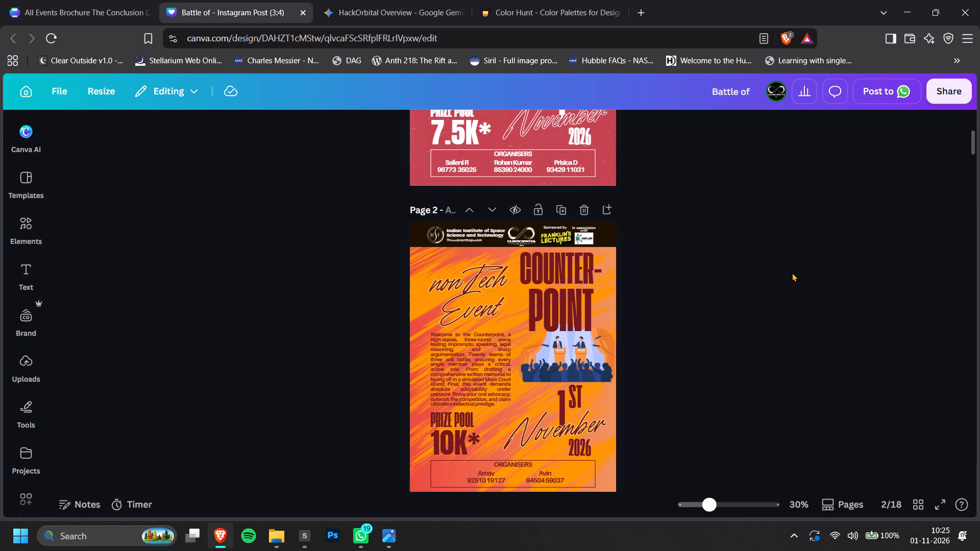
pyautogui.keyDown('ctrl'); pyautogui.scroll(2, 682, 285); pyautogui.keyUp('ctrl')
pyautogui.scroll(-1, 782, 286)
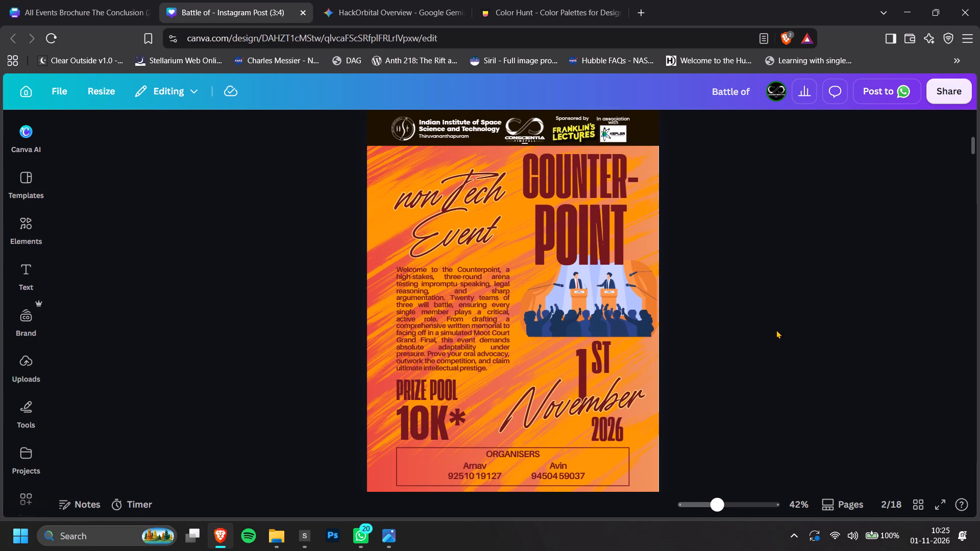
pyautogui.keyDown('ctrl'); pyautogui.scroll(1, 706, 308); pyautogui.keyUp('ctrl')
pyautogui.scroll(12, 757, 339)
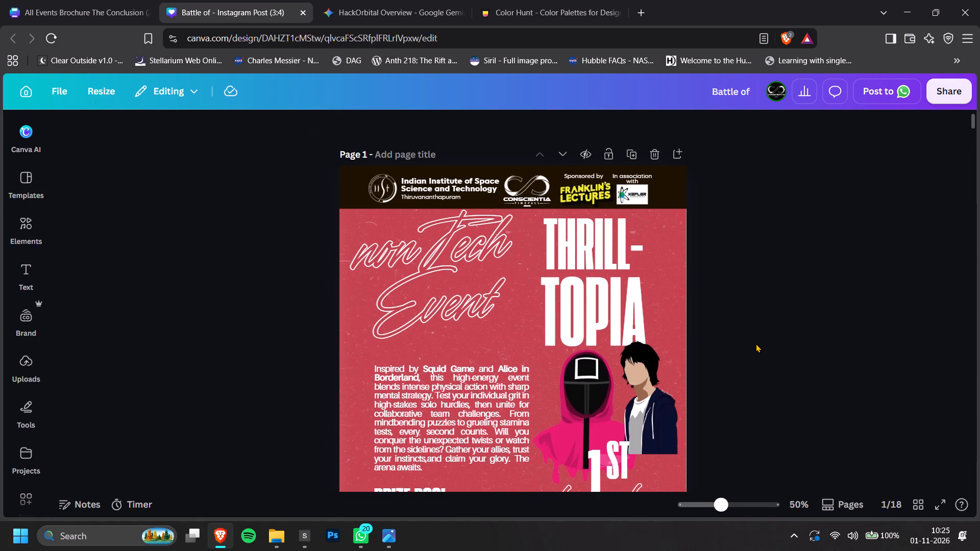
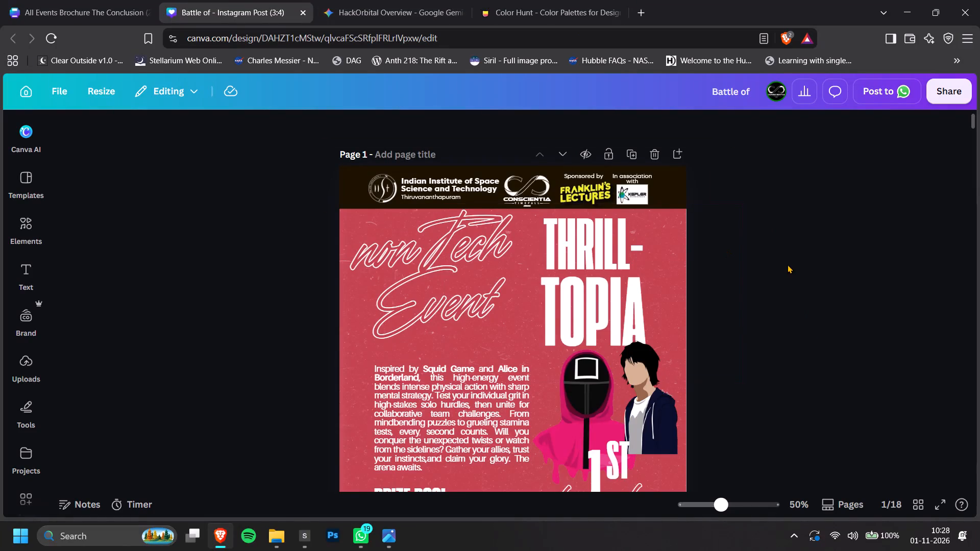
# Review the event posters from Thrilltopia on page 1 through Dronetrix and RC Rallycross on pages 11 and 12.
pyautogui.scroll(-5, 788, 264)
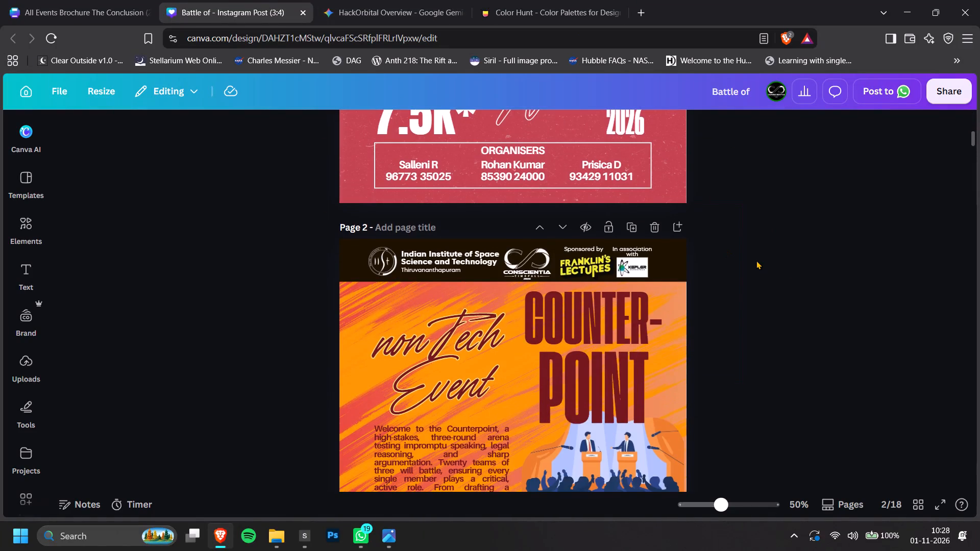
pyautogui.scroll(-1, 765, 260)
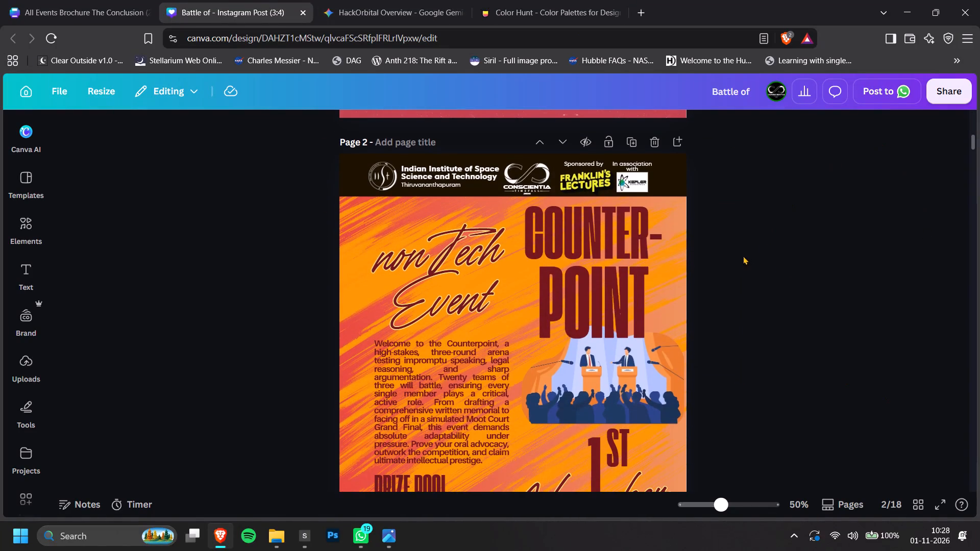
pyautogui.scroll(6, 777, 262)
pyautogui.scroll(-18, 870, 193)
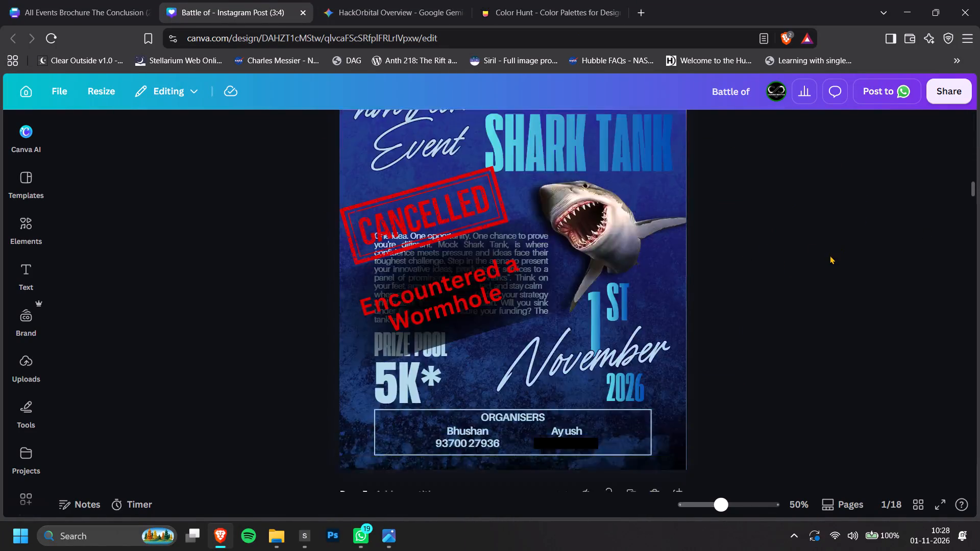
pyautogui.scroll(-20, 830, 255)
pyautogui.scroll(-19, 830, 255)
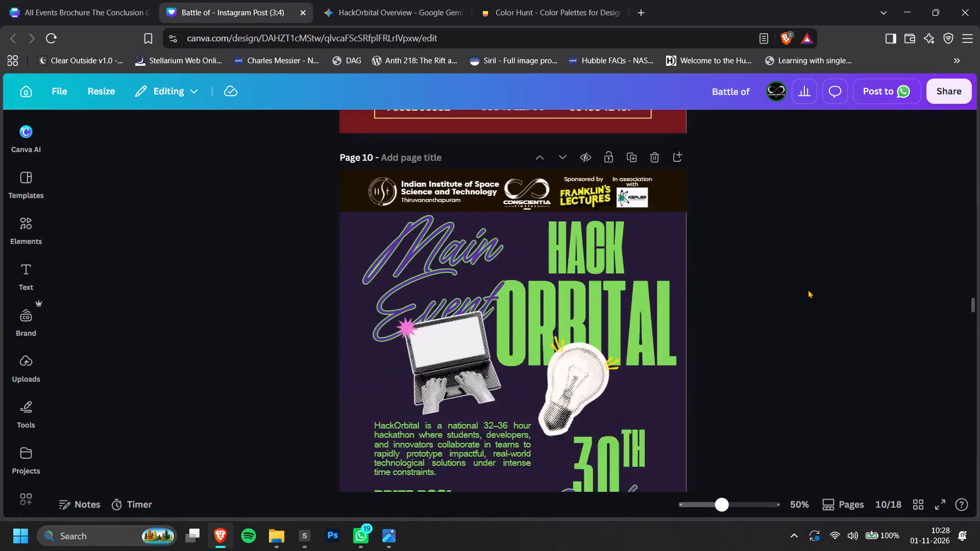
pyautogui.scroll(-4, 808, 289)
pyautogui.scroll(1, 808, 289)
pyautogui.scroll(-2, 808, 289)
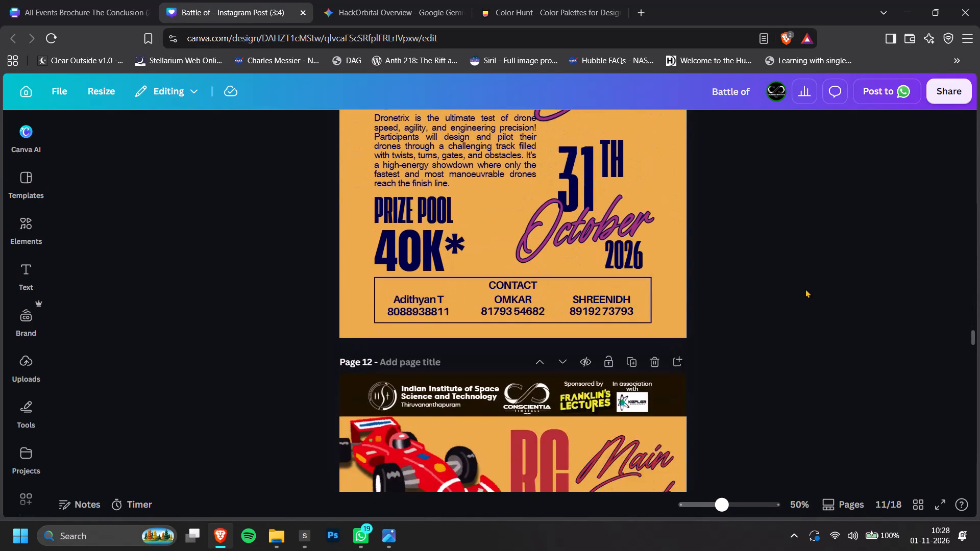
# Widen the description text box on the Dronetrix poster slightly and move it down to just above Prize Pool.
pyautogui.scroll(2, 805, 289)
pyautogui.click(385, 293)
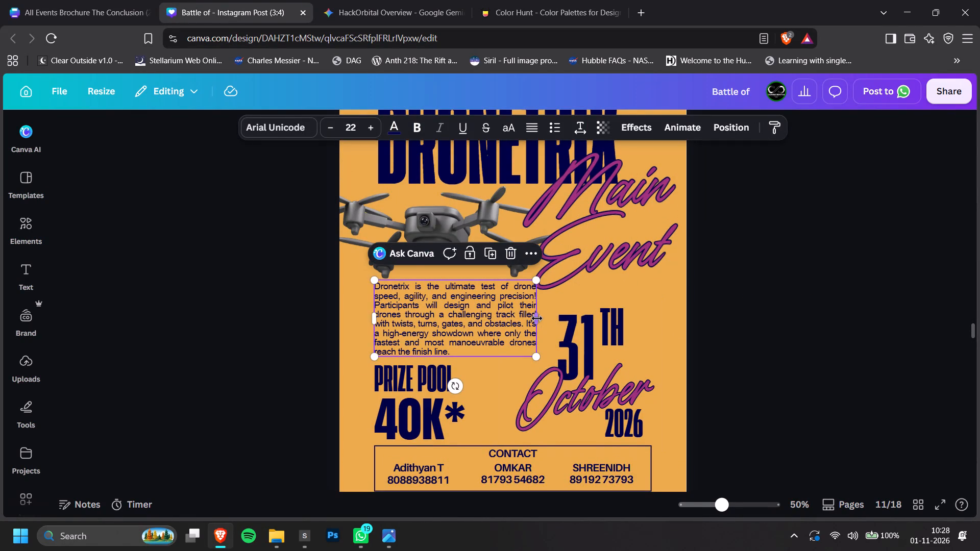
pyautogui.moveTo(537, 318); pyautogui.dragTo(552, 319)
pyautogui.moveTo(542, 320); pyautogui.dragTo(542, 329)
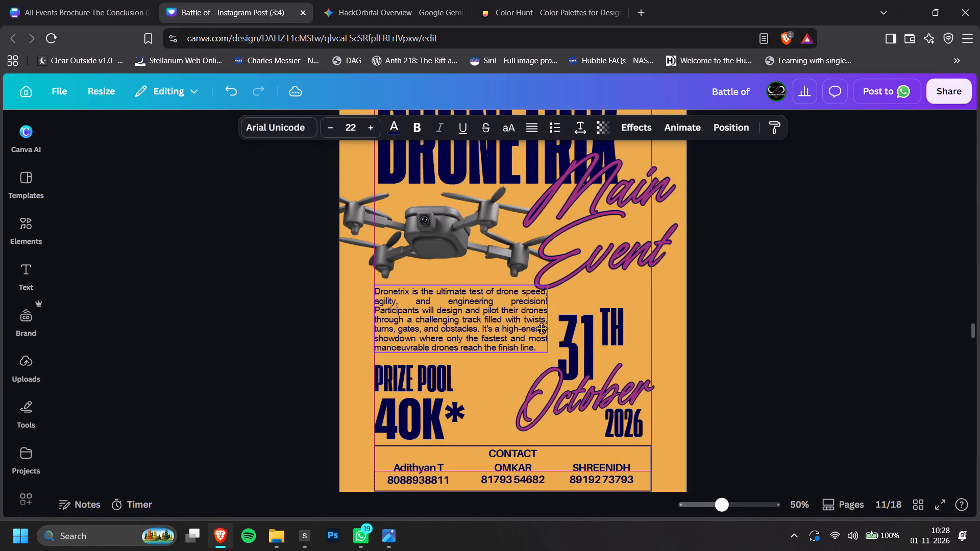
pyautogui.moveTo(542, 329); pyautogui.dragTo(542, 329)
pyautogui.click(751, 268)
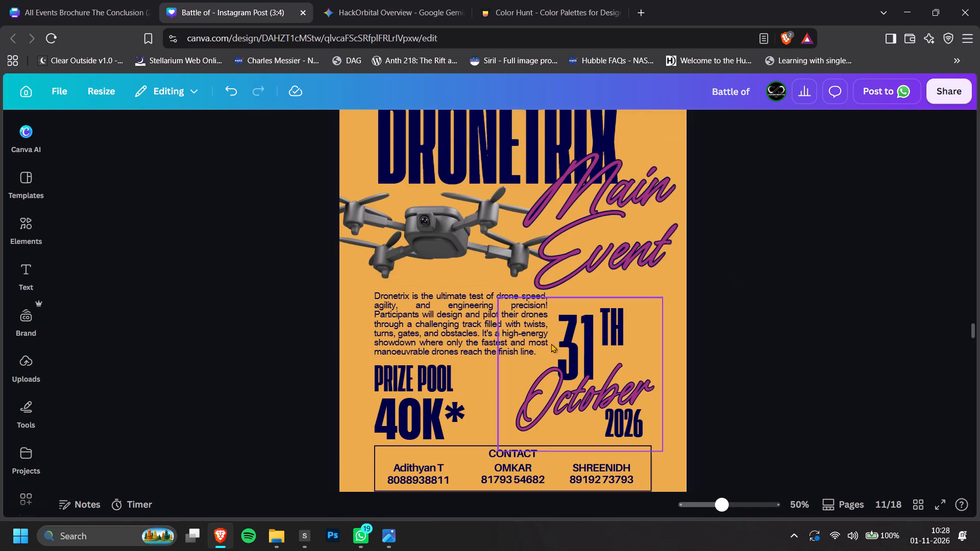
# Nudge the 31TH October 2026 date group on the Dronetrix poster slightly up and to the right.
pyautogui.click(622, 341)
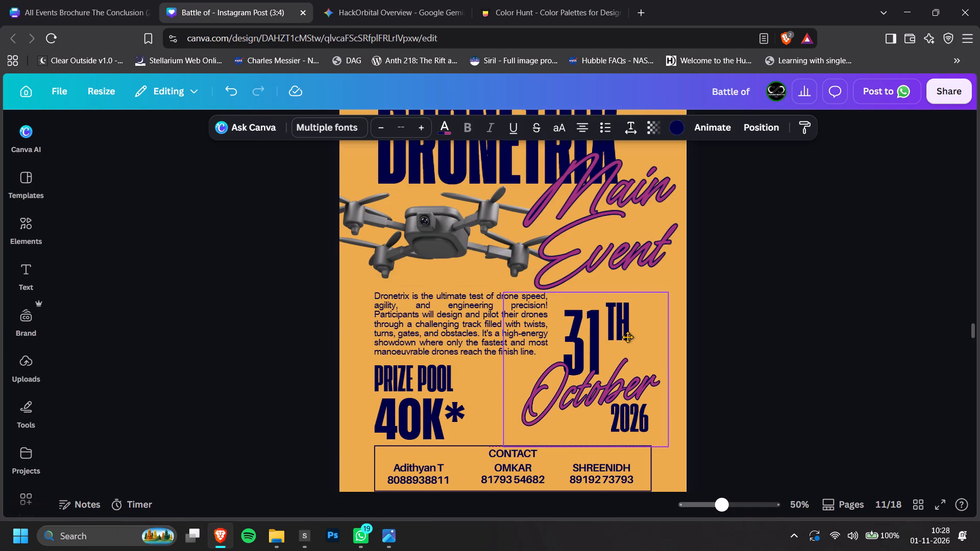
pyautogui.click(757, 274)
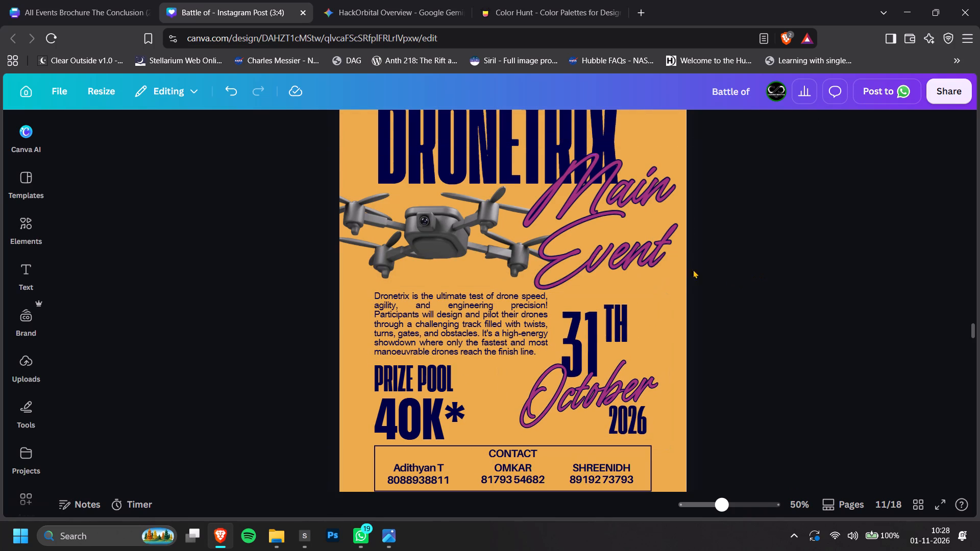
# Move the "Main Event" lettering on the Dronetrix poster up slightly and scale it down a little.
pyautogui.moveTo(569, 251); pyautogui.dragTo(570, 246)
pyautogui.moveTo(499, 158); pyautogui.dragTo(503, 159)
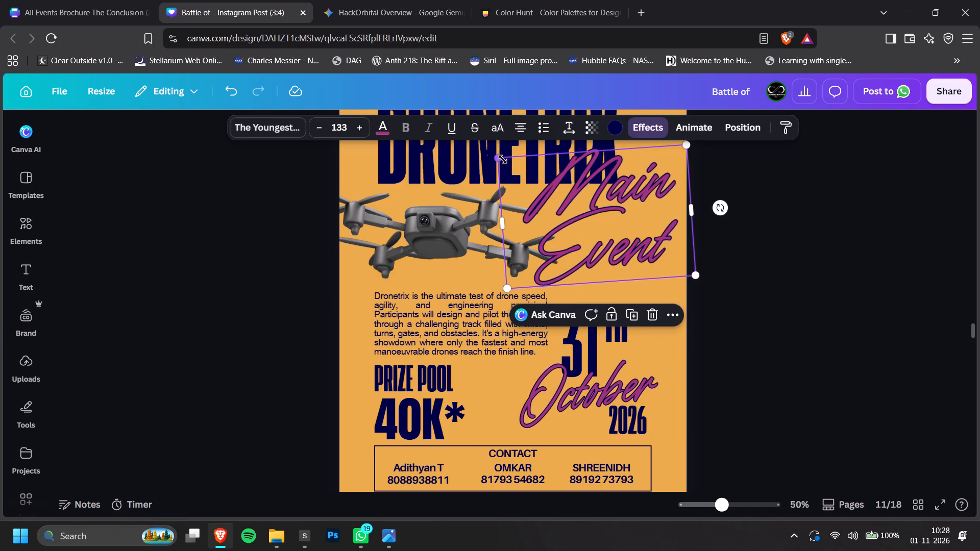
pyautogui.moveTo(503, 159); pyautogui.dragTo(505, 160)
pyautogui.click(735, 194)
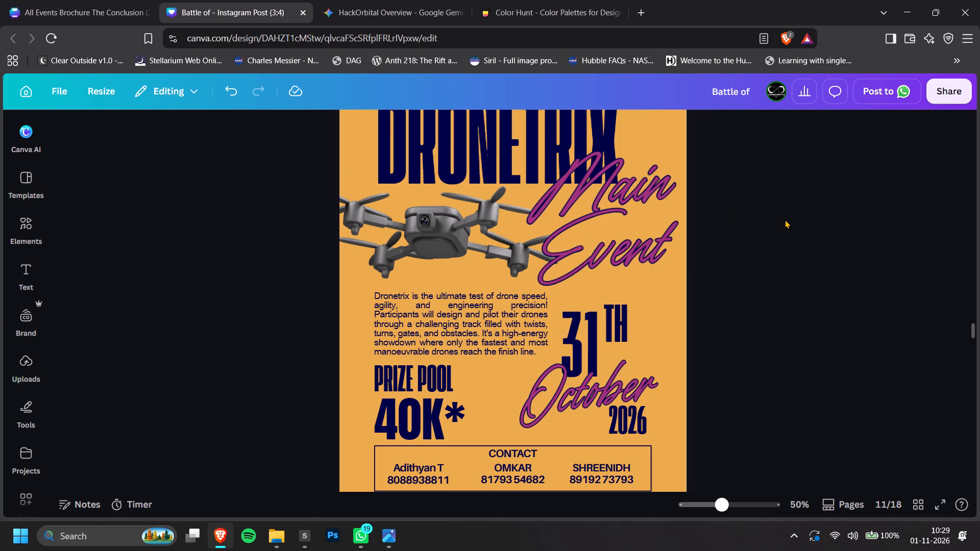
# Review the RC Rallycross poster and the earlier event posters, comparing their layouts and backgrounds.
pyautogui.scroll(-1, 778, 238)
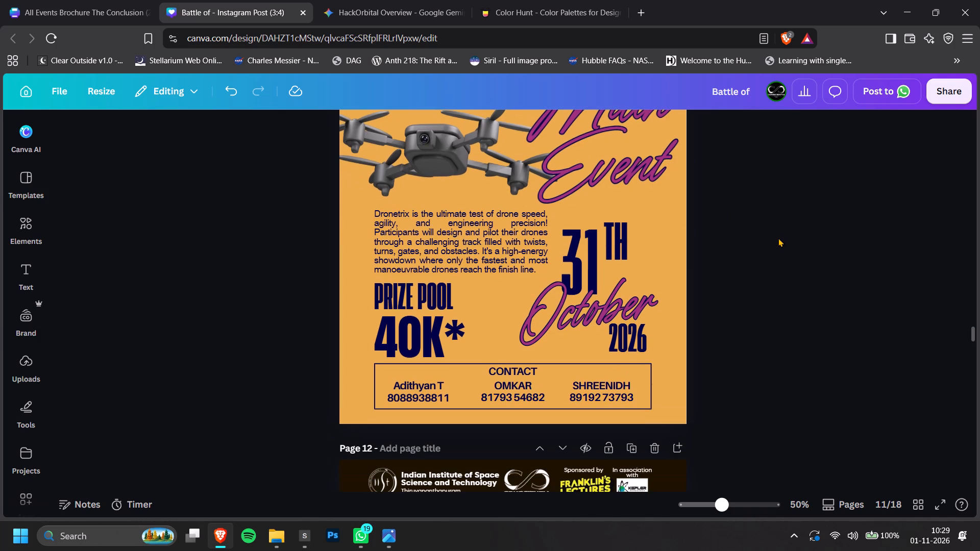
pyautogui.scroll(-3, 803, 333)
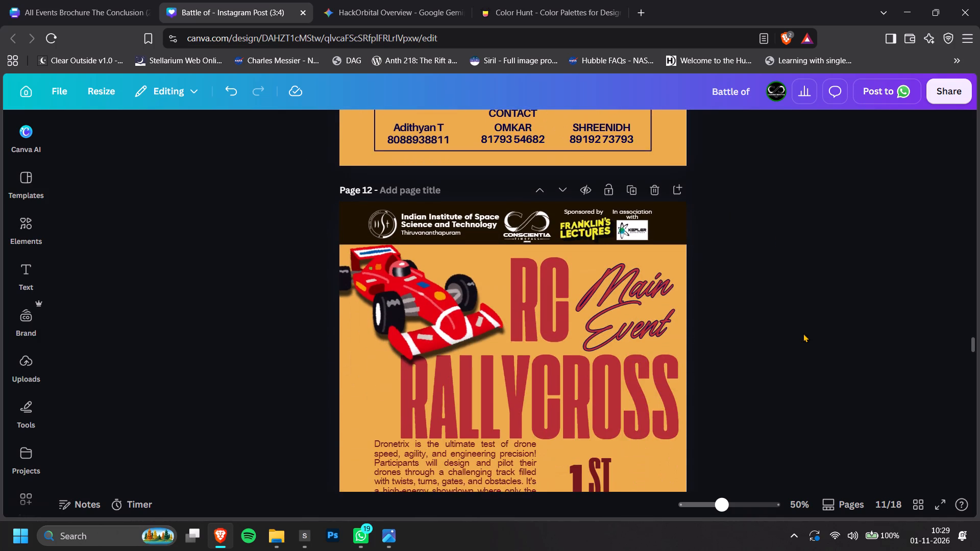
pyautogui.scroll(-1, 803, 333)
pyautogui.keyDown('ctrl'); pyautogui.scroll(-1, 756, 338); pyautogui.keyUp('ctrl')
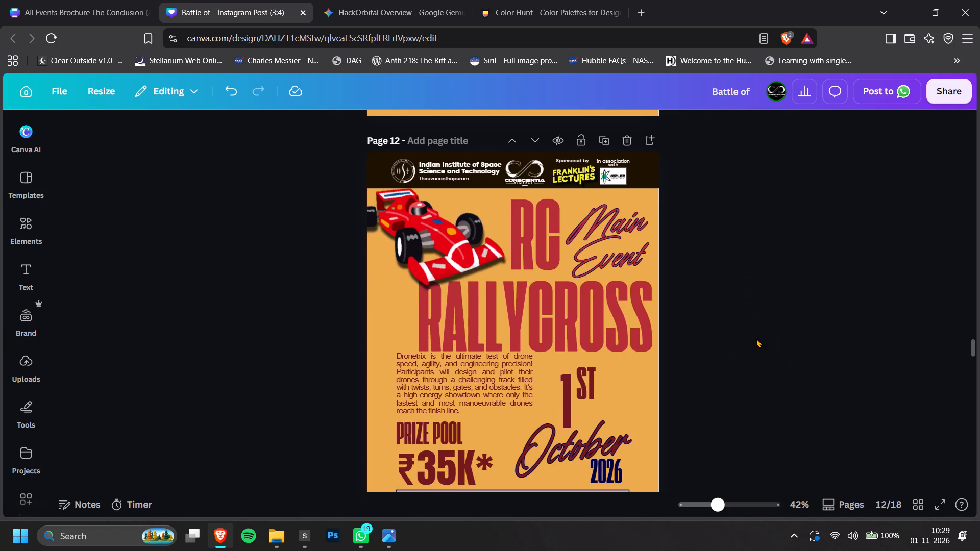
pyautogui.scroll(-1, 756, 338)
pyautogui.keyDown('ctrl'); pyautogui.scroll(-1, 756, 338); pyautogui.keyUp('ctrl')
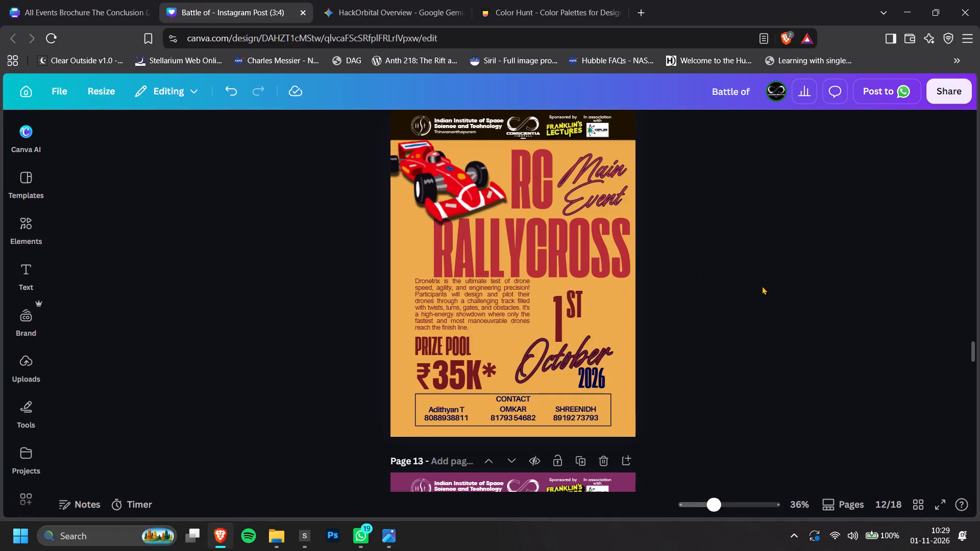
pyautogui.keyDown('ctrl'); pyautogui.scroll(-2, 763, 290); pyautogui.keyUp('ctrl')
pyautogui.scroll(3, 762, 313)
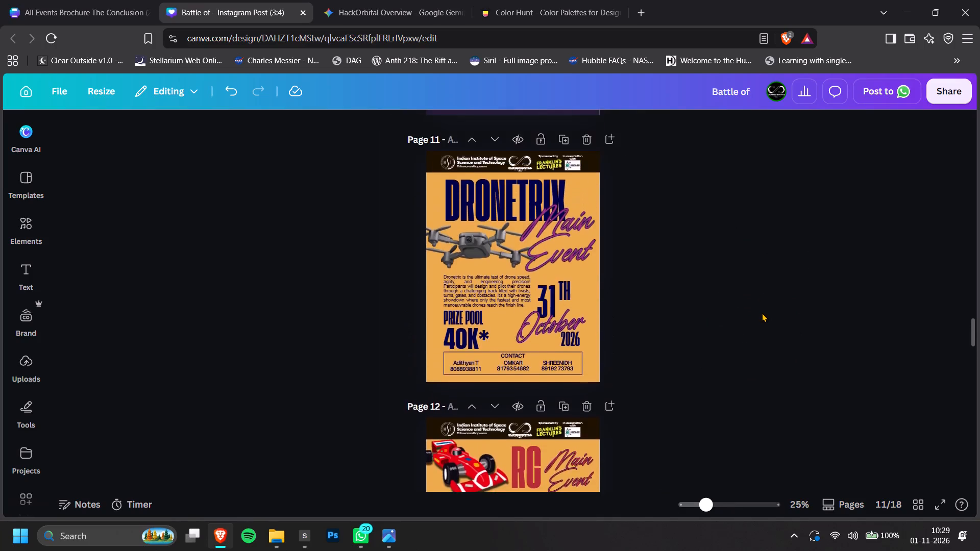
pyautogui.scroll(5, 762, 313)
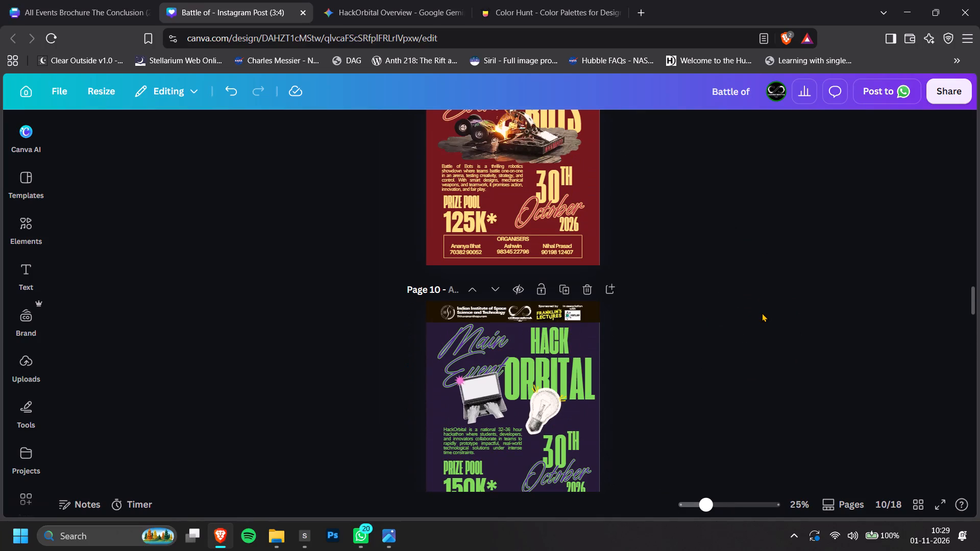
pyautogui.scroll(17, 763, 313)
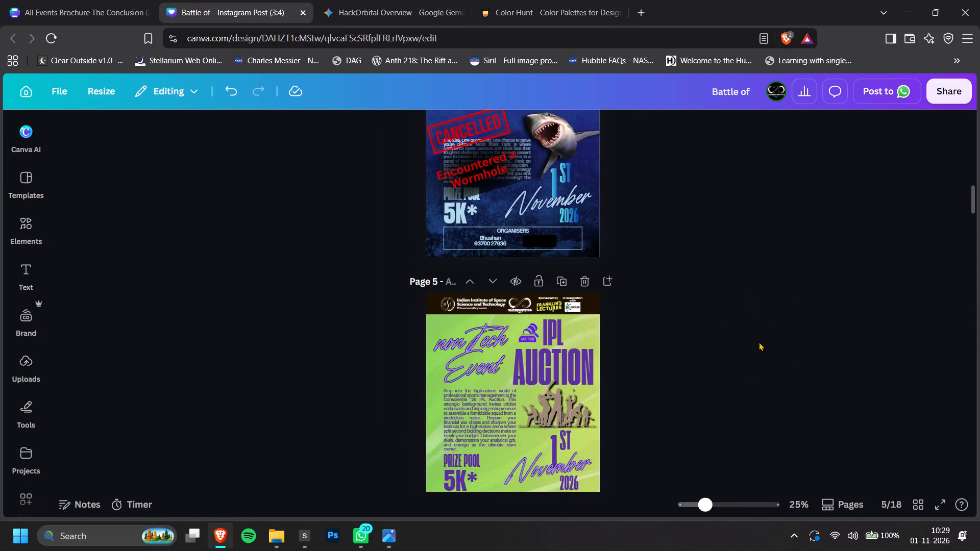
pyautogui.scroll(3, 759, 342)
pyautogui.scroll(-10, 756, 351)
pyautogui.scroll(-3, 689, 324)
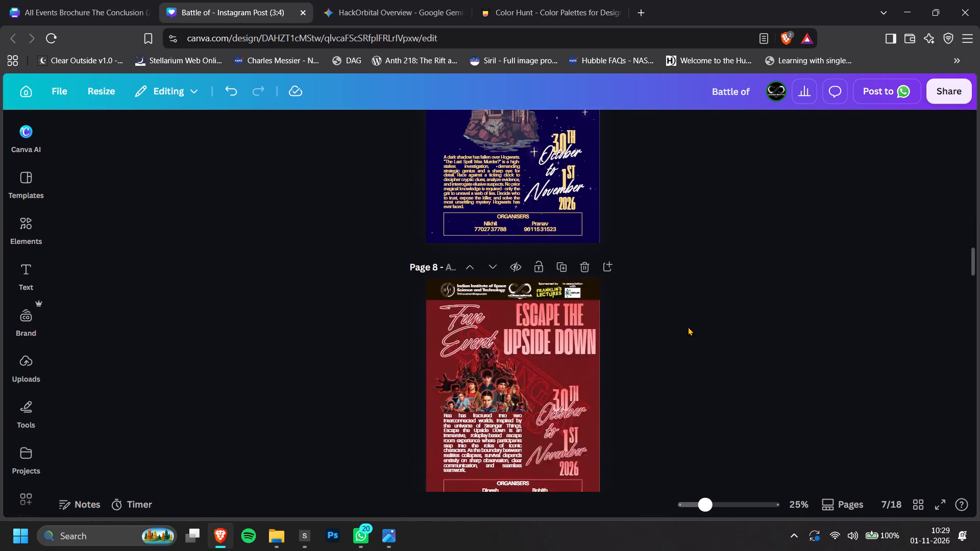
pyautogui.scroll(2, 688, 327)
pyautogui.scroll(-4, 688, 328)
pyautogui.scroll(1, 684, 331)
pyautogui.scroll(-3, 683, 332)
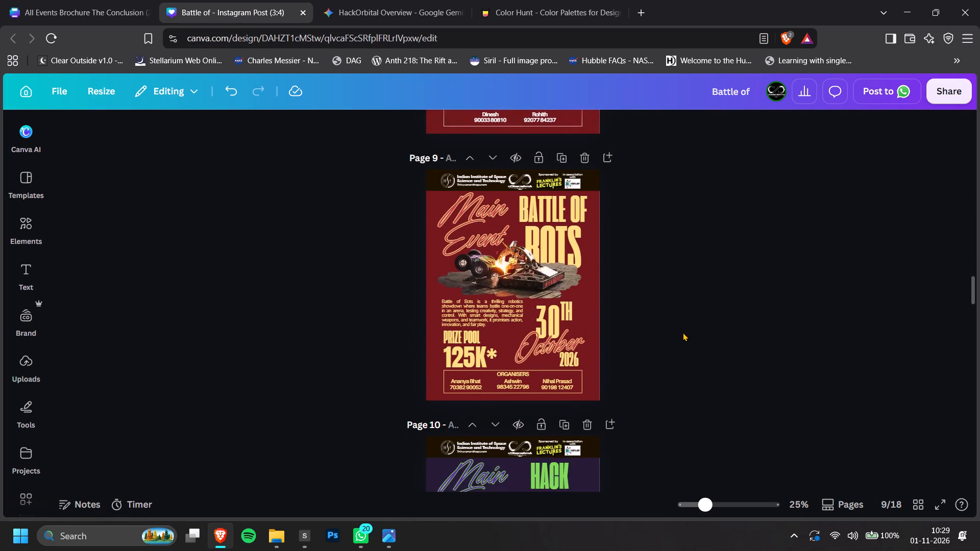
# Search the design elements for "texture grungng" and limit the results to graphics.
pyautogui.keyDown('ctrl'); pyautogui.scroll(2, 683, 332); pyautogui.keyUp('ctrl')
pyautogui.click(16, 220)
pyautogui.click(108, 126)
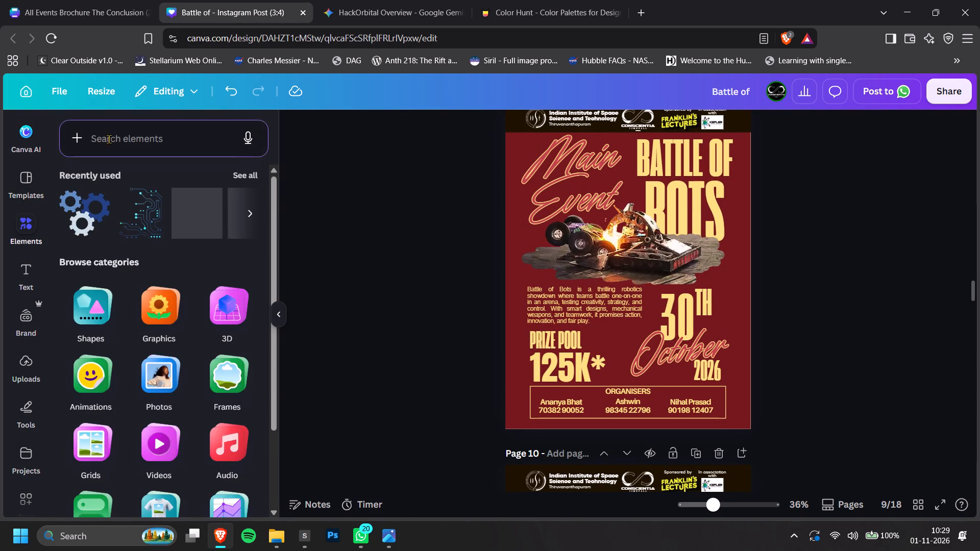
pyautogui.click(109, 139)
pyautogui.write('textyr')
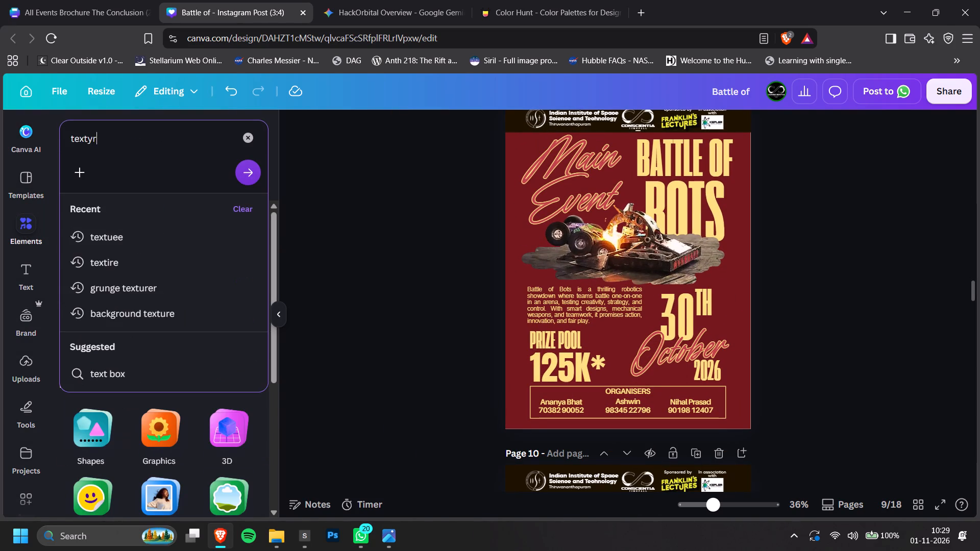
pyautogui.press('BackSpace')
pyautogui.press('BackSpace')
pyautogui.write('ure grunc')
pyautogui.press('BackSpace')
pyautogui.write('gng')
pyautogui.press('Return')
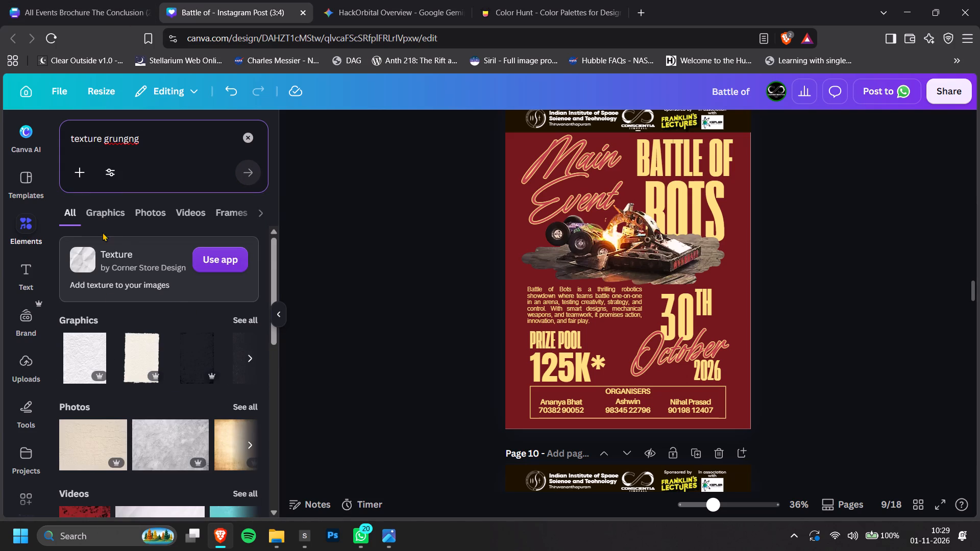
pyautogui.click(110, 215)
pyautogui.scroll(-1, 169, 340)
# Add the dark speckled grunge texture to the Battle of Bots poster and enlarge it to full page width below the logo header.
pyautogui.click(64, 340)
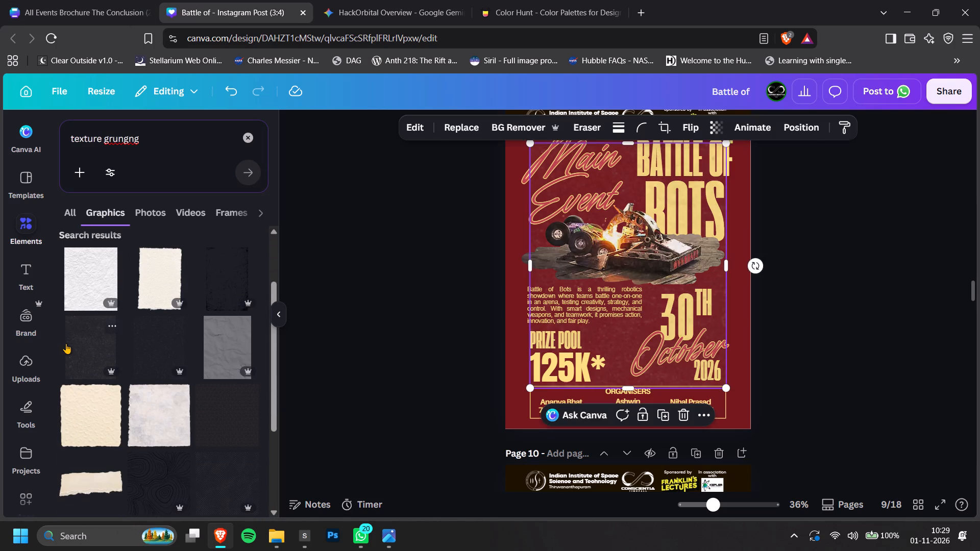
pyautogui.scroll(1, 650, 350)
pyautogui.moveTo(651, 360); pyautogui.dragTo(625, 326)
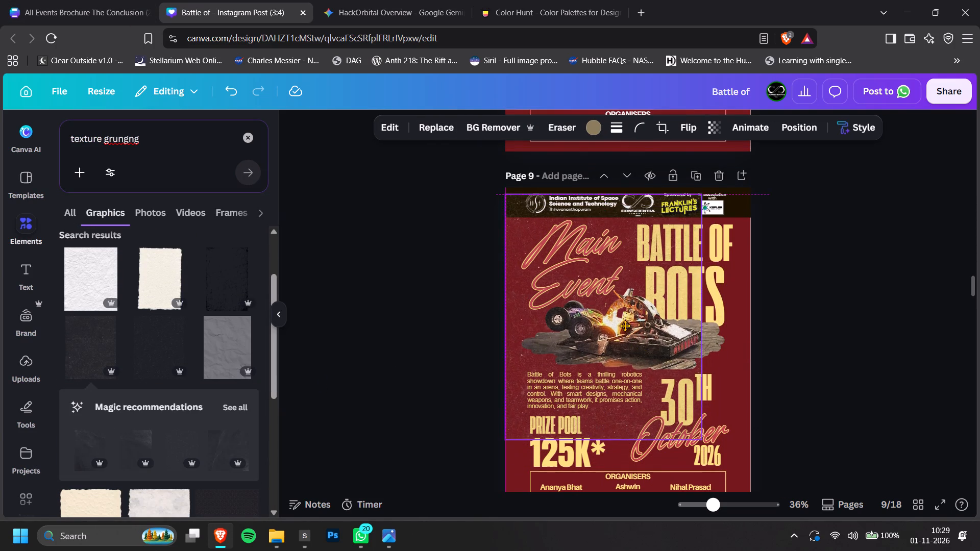
pyautogui.moveTo(625, 326); pyautogui.dragTo(630, 351)
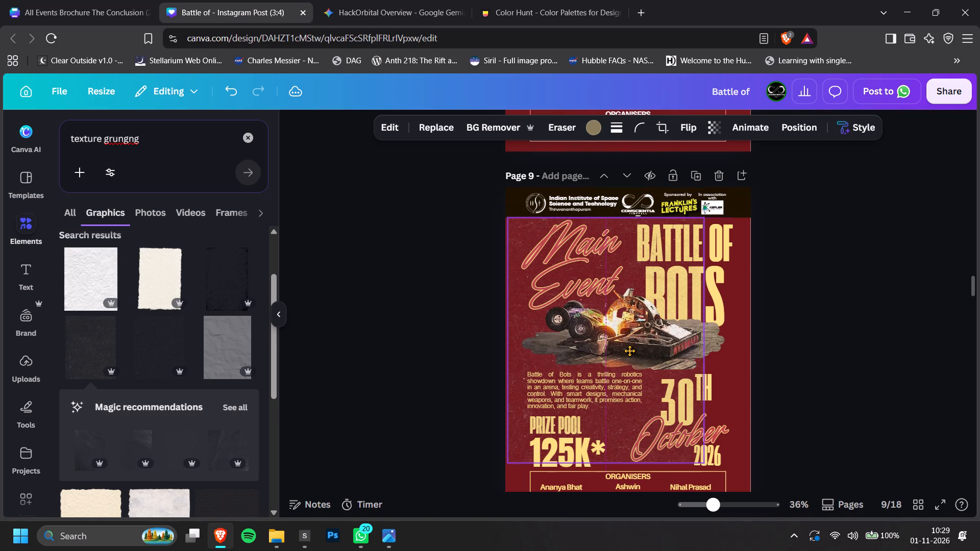
pyautogui.moveTo(630, 351); pyautogui.dragTo(626, 349)
pyautogui.scroll(-1, 639, 356)
pyautogui.moveTo(704, 376); pyautogui.dragTo(762, 434)
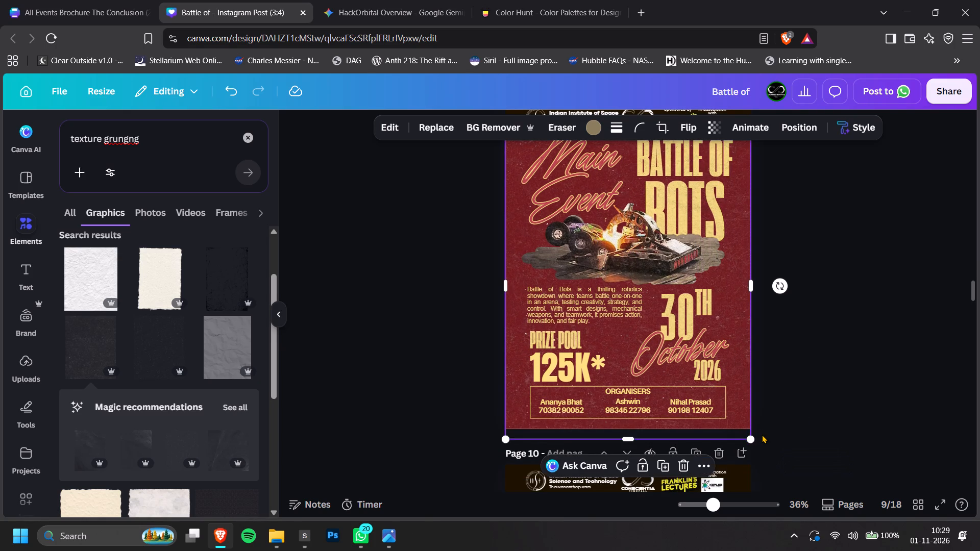
# Send the grunge texture on the Battle of Bots poster backward behind the text and artwork.
pyautogui.hotkey('ctrl', '[')
pyautogui.hotkey('ctrl', '[')
pyautogui.hotkey('ctrl', '[')
pyautogui.hotkey('ctrl', '[')
pyautogui.hotkey('ctrl', '[')
pyautogui.hotkey('ctrl', '[')
pyautogui.hotkey('ctrl', '[')
pyautogui.hotkey('ctrl', '[')
pyautogui.hotkey('ctrl', '[')
pyautogui.hotkey('ctrl', '[')
pyautogui.hotkey('ctrl', '[')
pyautogui.hotkey('ctrl', '[')
pyautogui.hotkey('ctrl', '[')
pyautogui.hotkey('ctrl', '[')
pyautogui.hotkey('ctrl', '[')
pyautogui.hotkey('ctrl', '[')
pyautogui.hotkey('ctrl', '[')
pyautogui.hotkey('ctrl', '[')
pyautogui.hotkey('ctrl', '[')
pyautogui.hotkey('ctrl', '[')
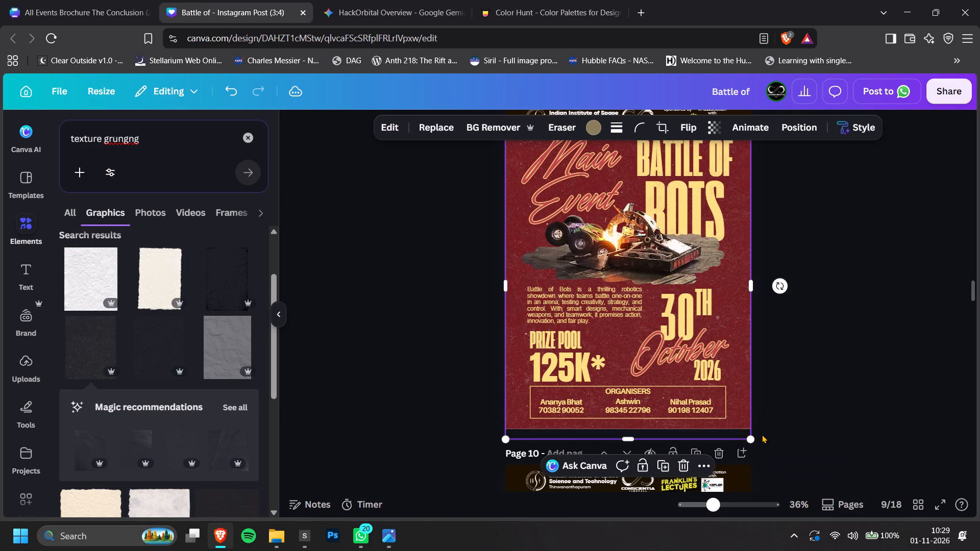
# Add the dark scratched grunge texture to the Hack Orbital poster and enlarge it to full page width below the logo header.
pyautogui.scroll(-2, 825, 390)
pyautogui.scroll(-2, 817, 338)
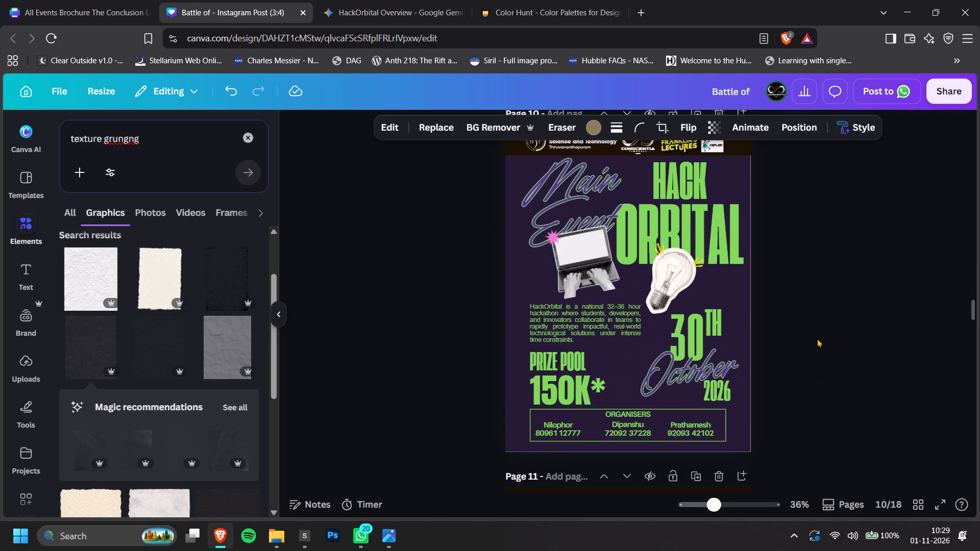
pyautogui.click(817, 338)
pyautogui.scroll(-1, 818, 338)
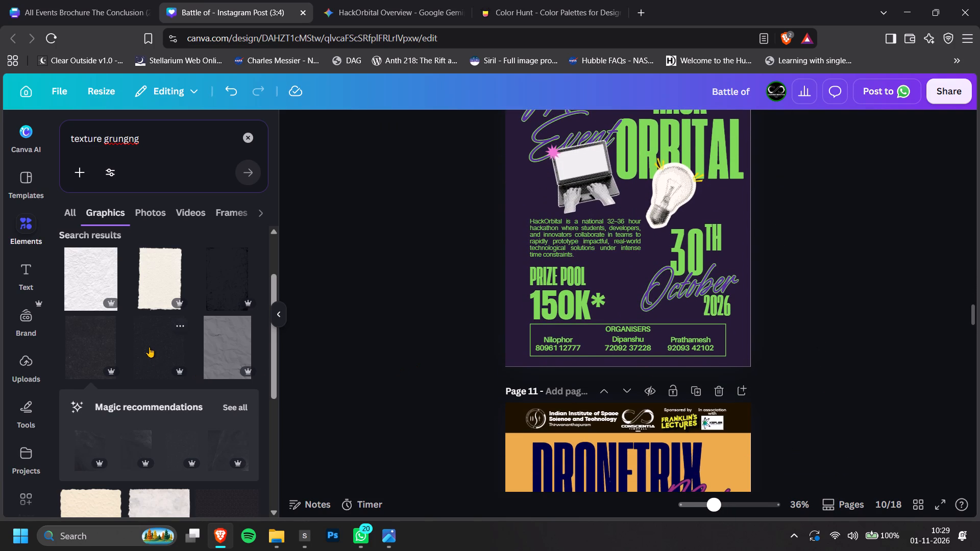
pyautogui.click(149, 347)
pyautogui.scroll(1, 667, 386)
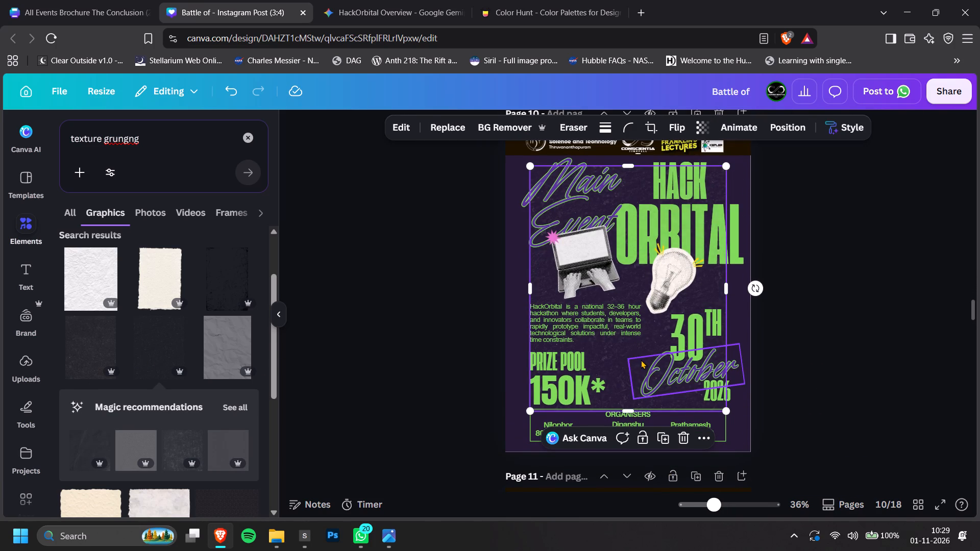
pyautogui.moveTo(620, 363); pyautogui.dragTo(602, 347)
pyautogui.hotkey('ctrl', 'z')
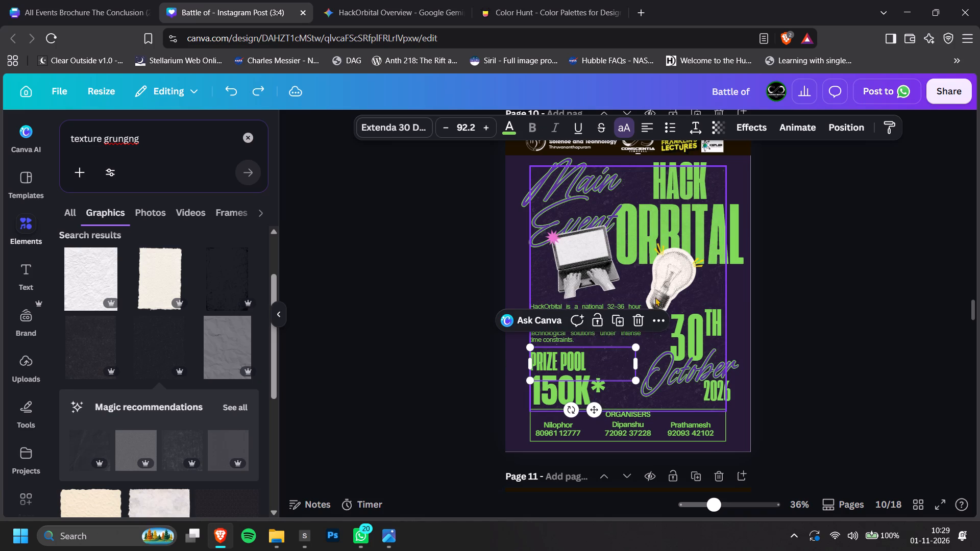
pyautogui.moveTo(647, 289); pyautogui.dragTo(623, 280)
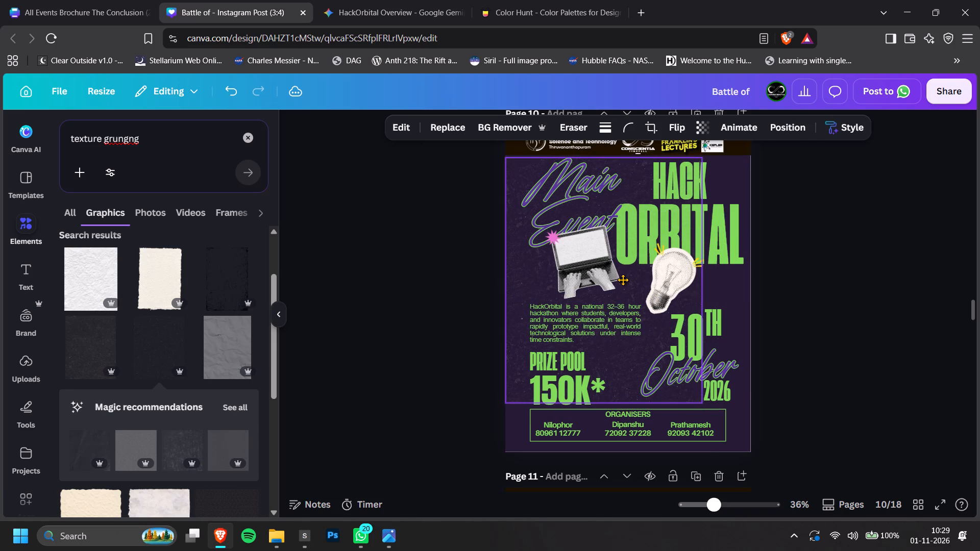
pyautogui.moveTo(623, 280); pyautogui.dragTo(623, 279)
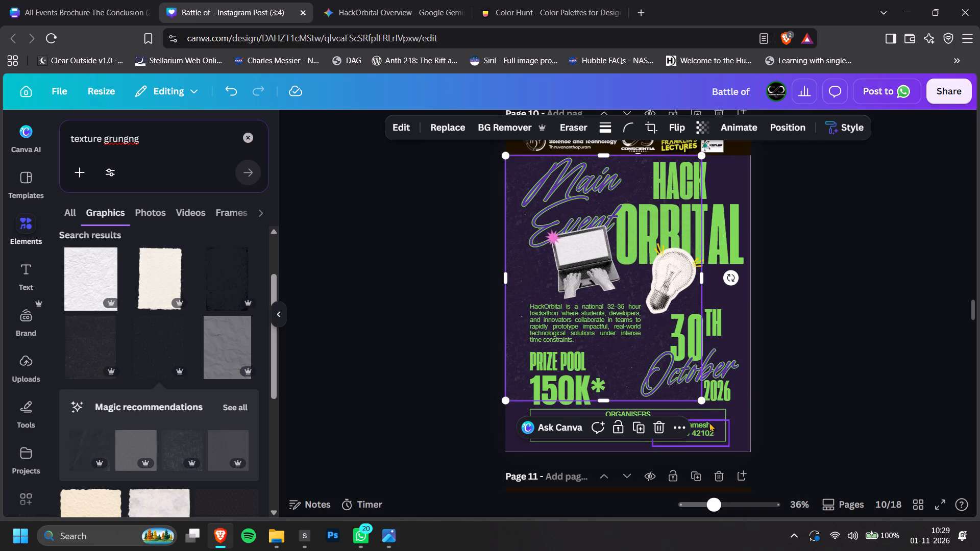
pyautogui.moveTo(702, 400); pyautogui.dragTo(765, 452)
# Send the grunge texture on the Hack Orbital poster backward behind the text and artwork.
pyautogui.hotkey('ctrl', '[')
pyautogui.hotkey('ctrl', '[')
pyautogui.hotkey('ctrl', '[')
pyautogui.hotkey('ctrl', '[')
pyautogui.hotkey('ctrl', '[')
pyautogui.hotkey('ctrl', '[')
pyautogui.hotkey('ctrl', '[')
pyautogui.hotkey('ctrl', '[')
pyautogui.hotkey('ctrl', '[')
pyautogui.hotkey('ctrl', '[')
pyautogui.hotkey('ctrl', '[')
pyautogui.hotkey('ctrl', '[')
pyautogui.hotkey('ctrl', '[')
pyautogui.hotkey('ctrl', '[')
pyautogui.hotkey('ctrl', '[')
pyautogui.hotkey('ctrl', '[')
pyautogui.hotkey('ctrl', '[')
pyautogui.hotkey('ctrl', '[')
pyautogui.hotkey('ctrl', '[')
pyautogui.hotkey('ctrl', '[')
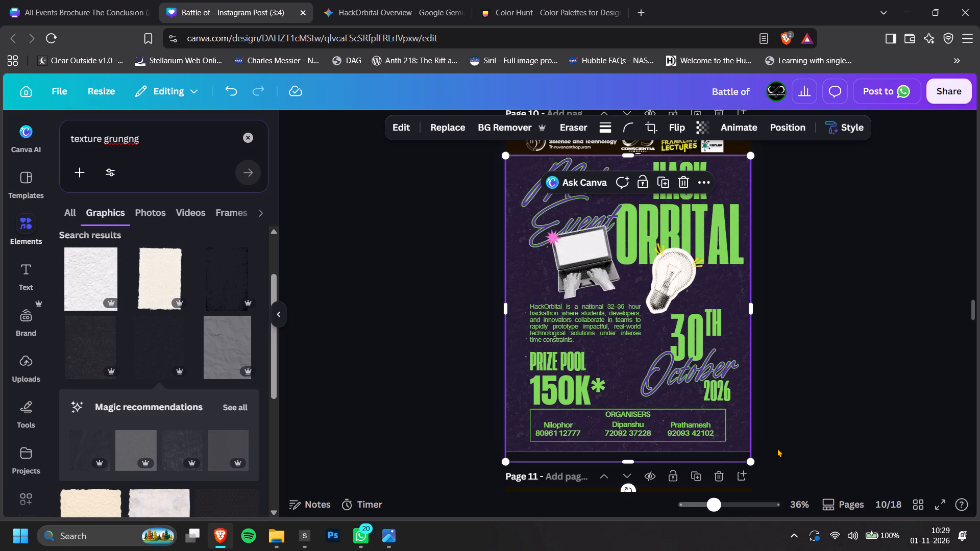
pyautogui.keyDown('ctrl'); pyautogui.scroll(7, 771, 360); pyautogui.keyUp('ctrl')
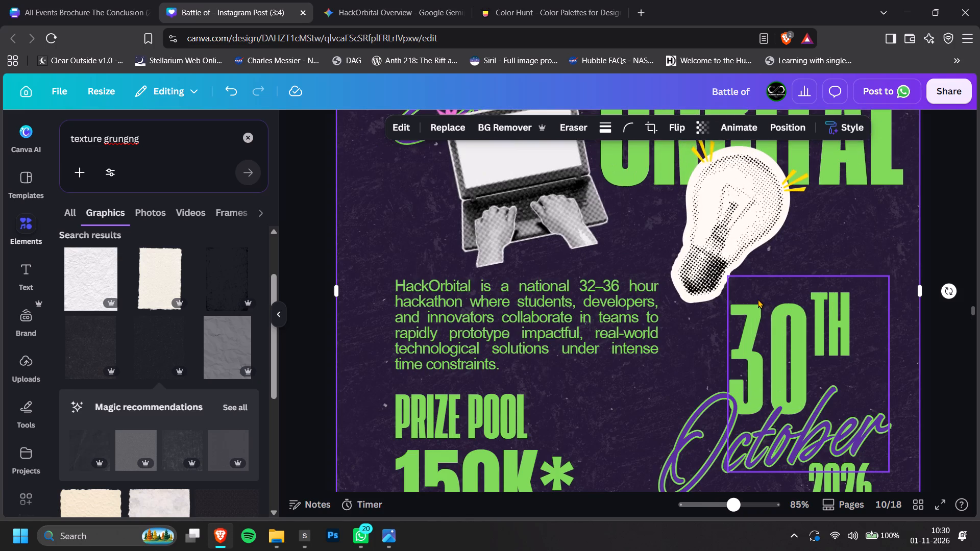
# Bring the grunge texture on the Hack Orbital poster forward over the text and artwork.
pyautogui.hotkey('ctrl', ']')
pyautogui.hotkey('ctrl', ']')
pyautogui.hotkey('ctrl', ']')
pyautogui.hotkey('ctrl', ']')
pyautogui.hotkey('ctrl', ']')
pyautogui.hotkey('ctrl', ']')
pyautogui.hotkey('ctrl', ']')
pyautogui.hotkey('ctrl', ']')
pyautogui.hotkey('ctrl', ']')
pyautogui.hotkey('ctrl', ']')
pyautogui.hotkey('ctrl', ']')
pyautogui.hotkey('ctrl', ']')
pyautogui.hotkey('ctrl', ']')
pyautogui.hotkey('ctrl', ']')
pyautogui.hotkey('ctrl', ']')
pyautogui.hotkey('ctrl', ']')
pyautogui.hotkey('ctrl', ']')
pyautogui.hotkey('ctrl', ']')
pyautogui.hotkey('ctrl', ']')
pyautogui.hotkey('ctrl', ']')
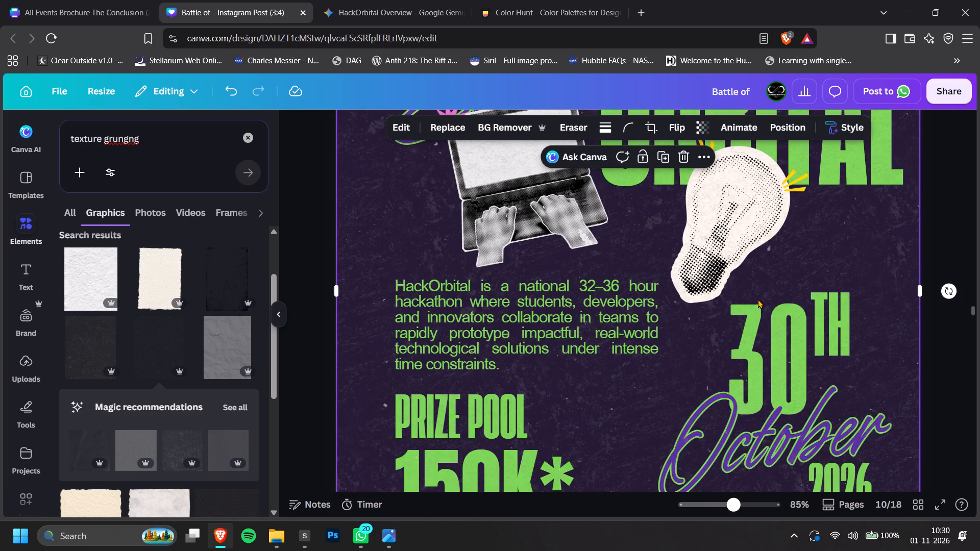
pyautogui.keyDown('ctrl'); pyautogui.scroll(-3, 759, 291); pyautogui.keyUp('ctrl')
pyautogui.scroll(1, 759, 291)
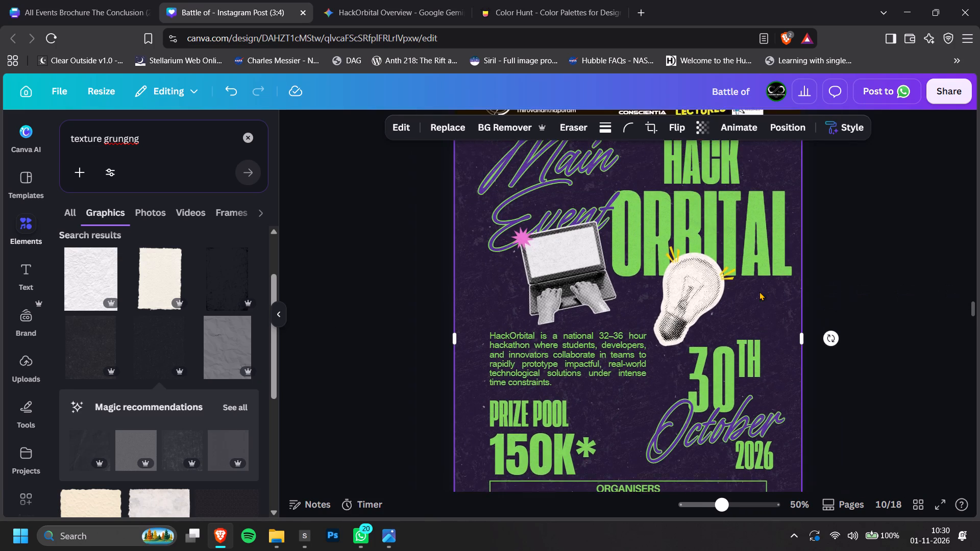
# Bring the grunge texture on the Battle of Bots poster forward over its text and artwork.
pyautogui.scroll(4, 759, 291)
pyautogui.click(783, 236)
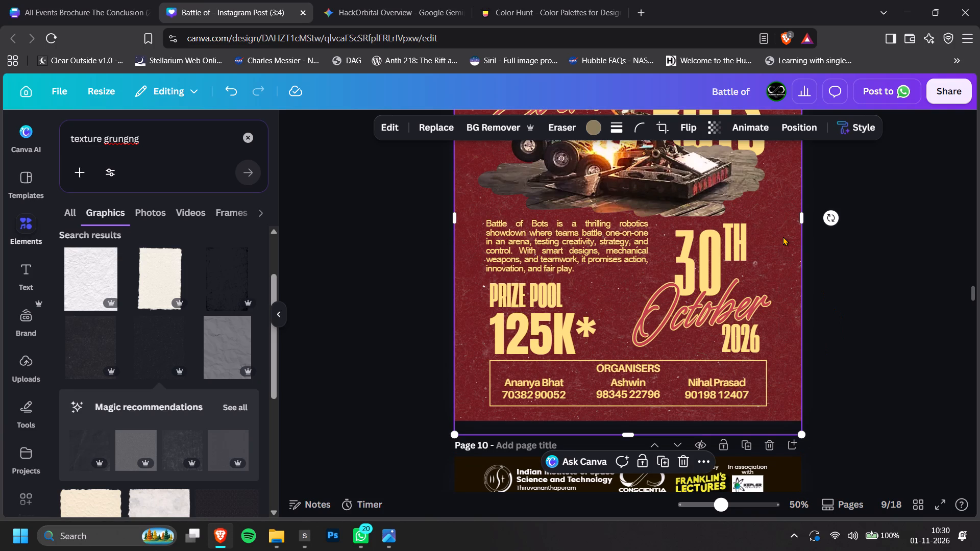
pyautogui.hotkey('ctrl', ']')
pyautogui.hotkey('ctrl', ']')
pyautogui.hotkey('ctrl', ']')
pyautogui.hotkey('ctrl', ']')
pyautogui.hotkey('ctrl', ']')
pyautogui.hotkey('ctrl', ']')
pyautogui.hotkey('ctrl', ']')
pyautogui.hotkey('ctrl', ']')
pyautogui.hotkey('ctrl', ']')
pyautogui.hotkey('ctrl', ']')
pyautogui.hotkey('ctrl', ']')
pyautogui.hotkey('ctrl', ']')
pyautogui.hotkey('ctrl', ']')
pyautogui.hotkey('ctrl', ']')
pyautogui.hotkey('ctrl', ']')
pyautogui.hotkey('ctrl', ']')
pyautogui.hotkey('ctrl', ']')
pyautogui.hotkey('ctrl', ']')
pyautogui.hotkey('ctrl', ']')
pyautogui.hotkey('ctrl', ']')
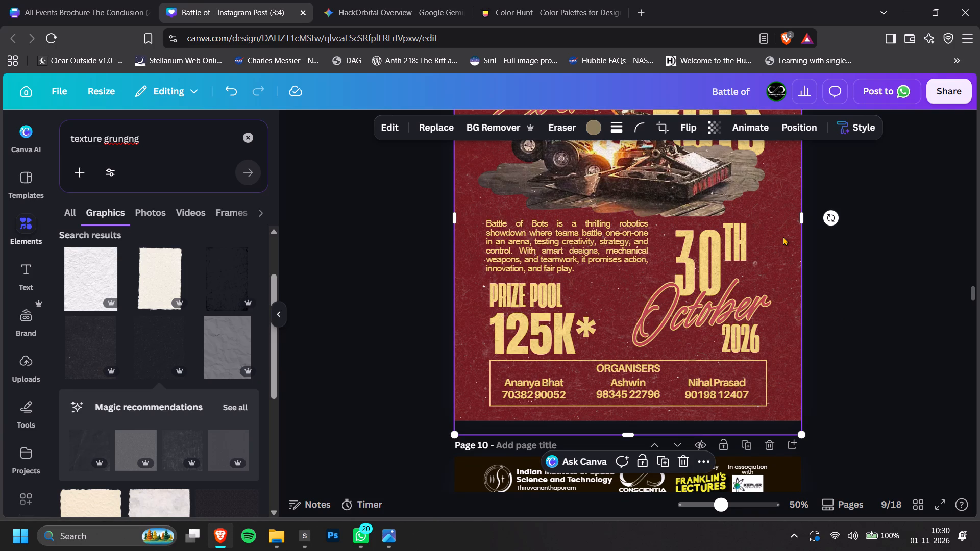
pyautogui.scroll(2, 775, 252)
pyautogui.doubleClick(887, 290)
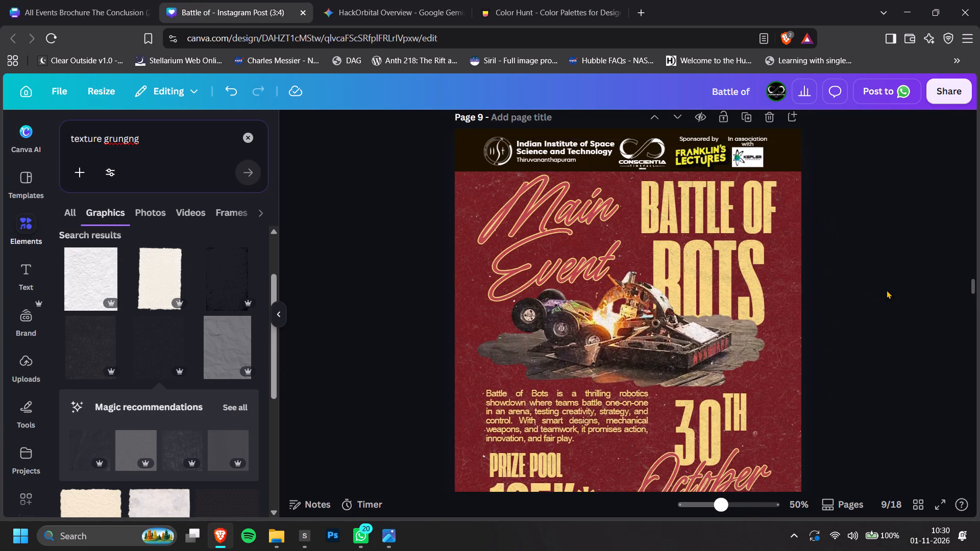
# Copy the grunge texture from the Battle of Bots poster and paste it onto the Dronetrix poster.
pyautogui.keyDown('ctrl'); pyautogui.scroll(5, 887, 290); pyautogui.keyUp('ctrl')
pyautogui.keyDown('ctrl'); pyautogui.scroll(-9, 889, 289); pyautogui.keyUp('ctrl')
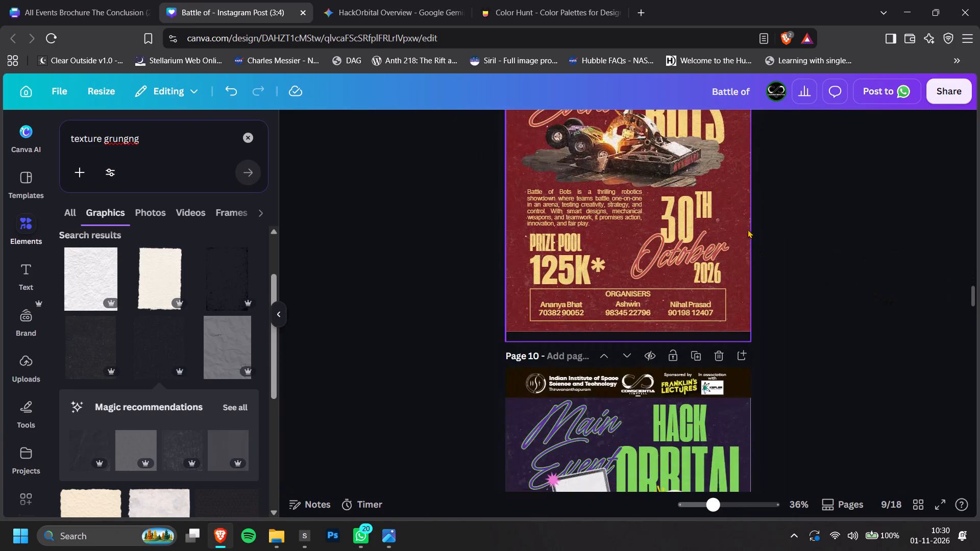
pyautogui.click(732, 178)
pyautogui.scroll(1, 803, 222)
pyautogui.scroll(-4, 803, 224)
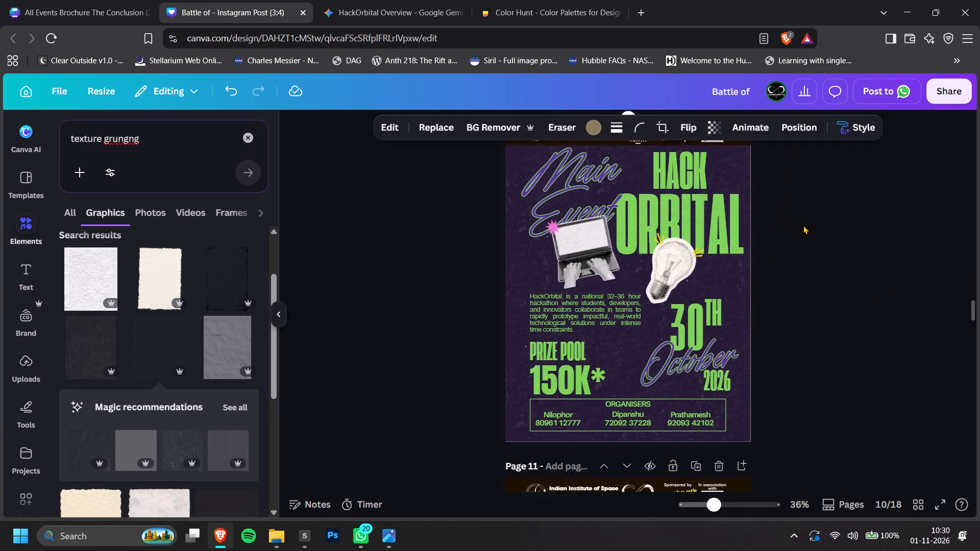
pyautogui.scroll(3, 840, 302)
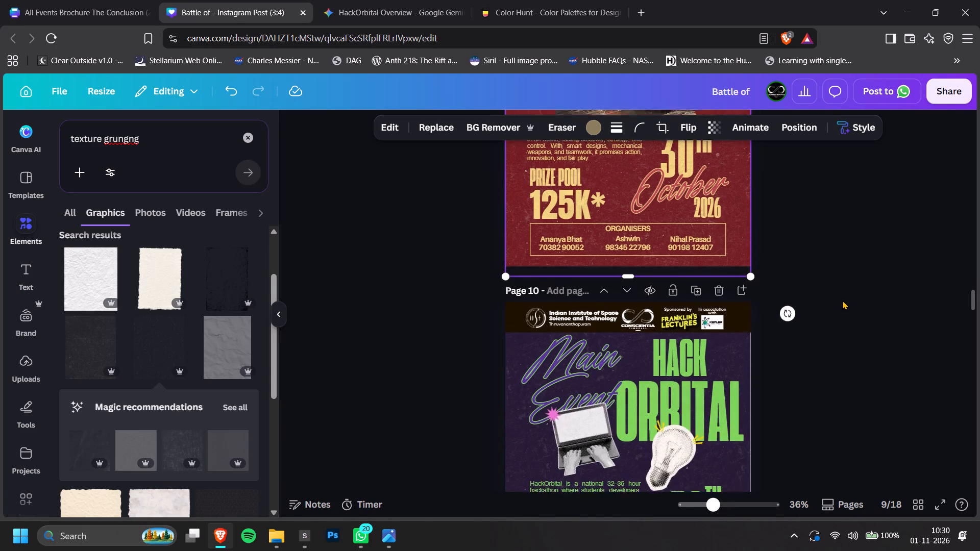
pyautogui.scroll(1, 843, 300)
pyautogui.hotkey('ctrl', 'c')
pyautogui.scroll(-9, 843, 300)
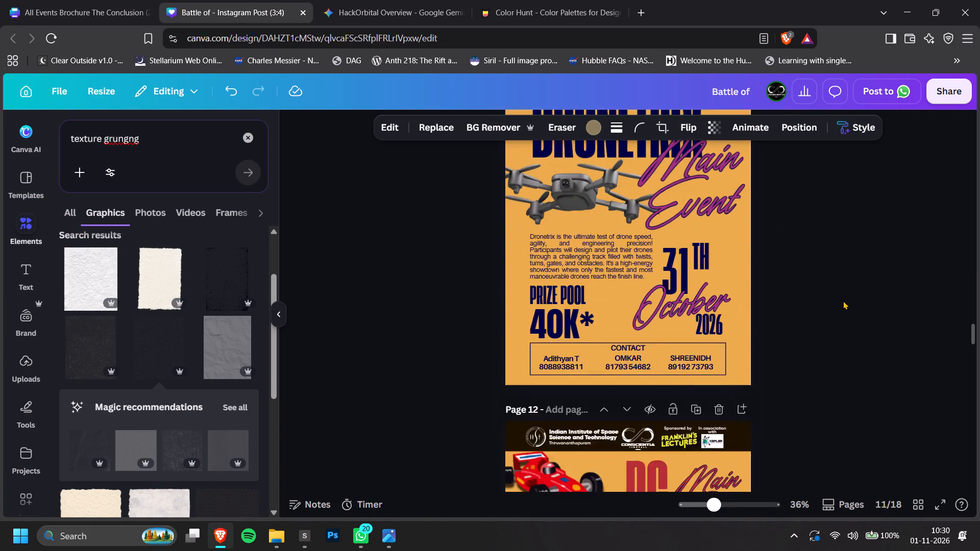
pyautogui.scroll(1, 843, 300)
pyautogui.click(844, 301)
pyautogui.hotkey('ctrl', 'v')
pyautogui.click(886, 314)
pyautogui.keyDown('ctrl'); pyautogui.scroll(5, 861, 260); pyautogui.keyUp('ctrl')
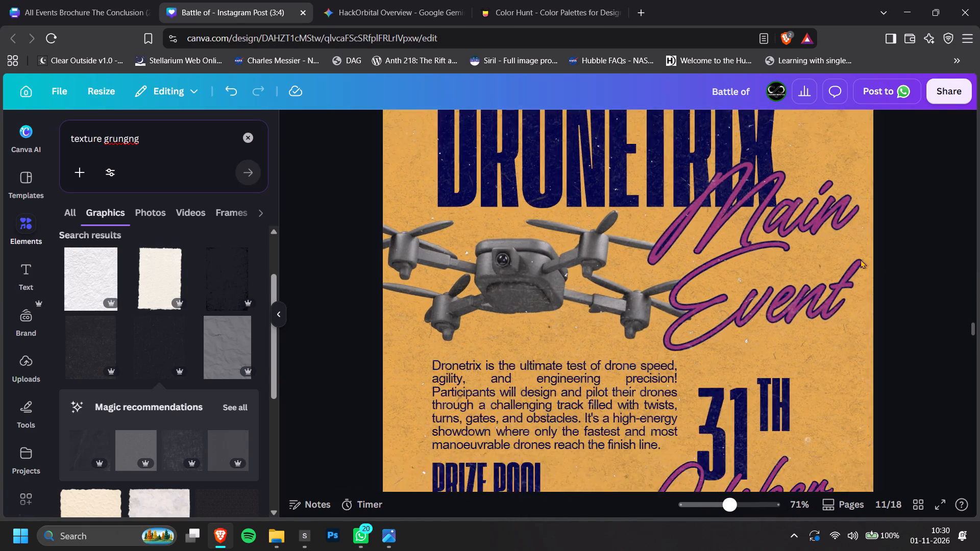
# Paste the copied Battle of Bots grunge texture onto the RC Rallycross and CanSat posters.
pyautogui.keyDown('ctrl'); pyautogui.scroll(-2, 870, 299); pyautogui.keyUp('ctrl')
pyautogui.scroll(-8, 869, 300)
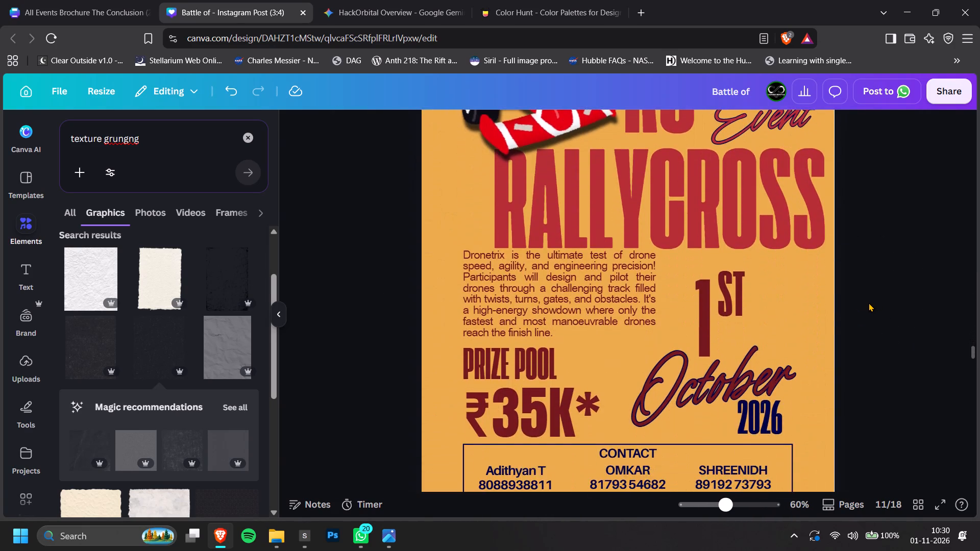
pyautogui.keyDown('ctrl'); pyautogui.scroll(-2, 869, 303); pyautogui.keyUp('ctrl')
pyautogui.hotkey('ctrl', 'v')
pyautogui.scroll(-3, 869, 303)
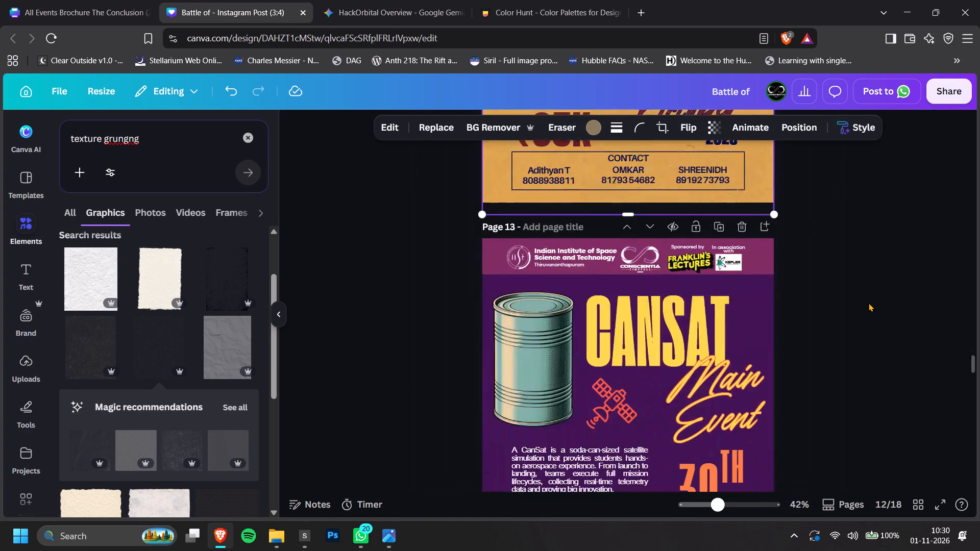
pyautogui.scroll(-2, 869, 303)
pyautogui.keyDown('ctrl'); pyautogui.scroll(-1, 869, 303); pyautogui.keyUp('ctrl')
pyautogui.hotkey('ctrl', 'v')
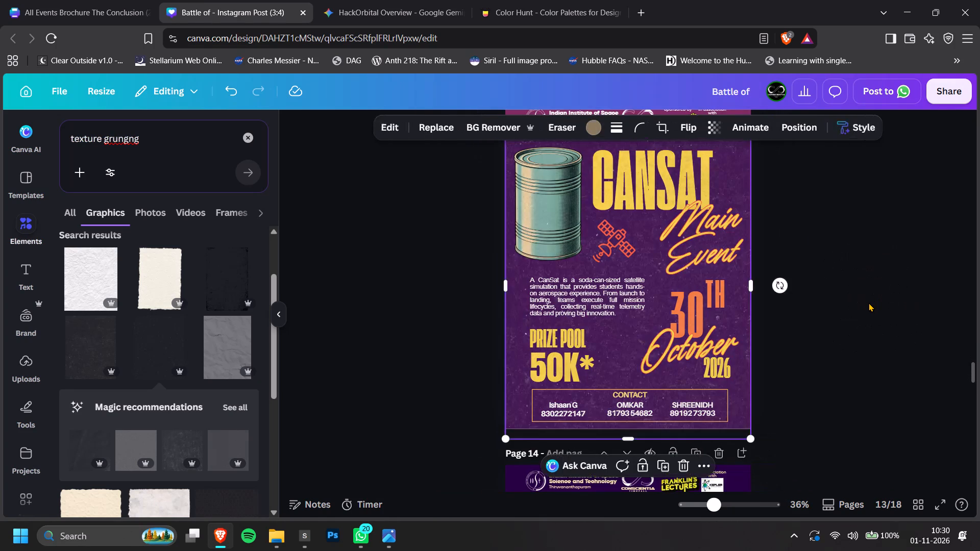
# Paste the same grunge texture onto the RC Plane and Robo Soccer posters.
pyautogui.scroll(-5, 869, 303)
pyautogui.scroll(1, 869, 303)
pyautogui.hotkey('ctrl', 'v')
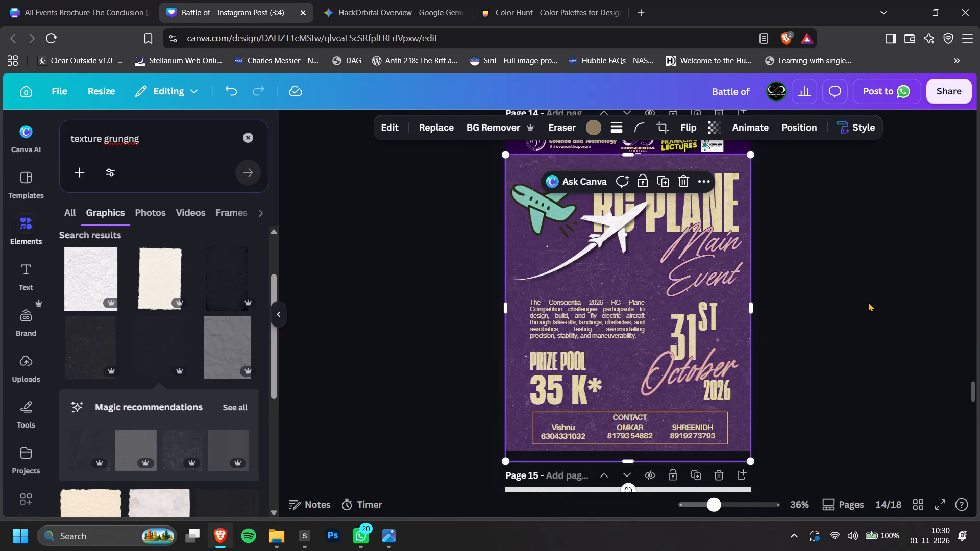
pyautogui.scroll(-5, 866, 312)
pyautogui.scroll(1, 866, 314)
pyautogui.scroll(-1, 866, 314)
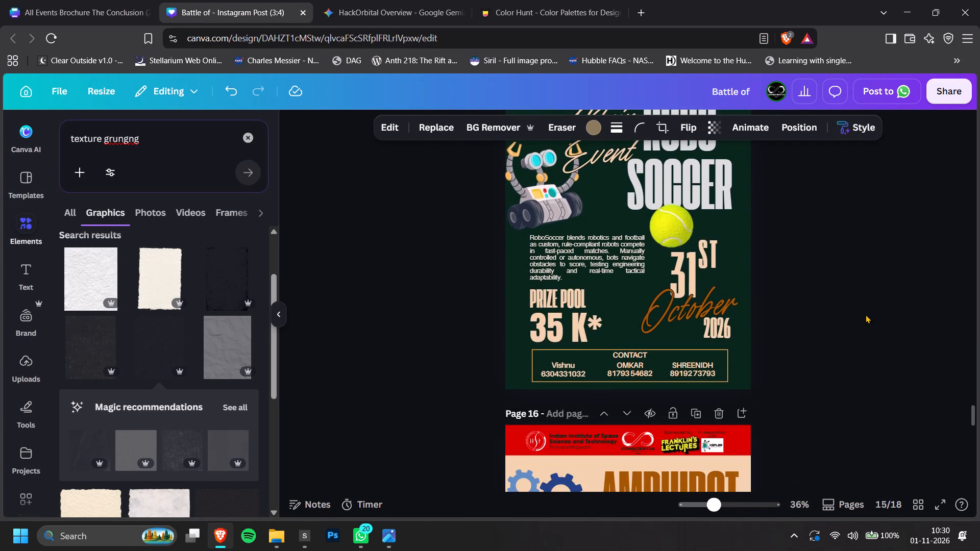
pyautogui.scroll(1, 866, 314)
pyautogui.hotkey('ctrl', 'v')
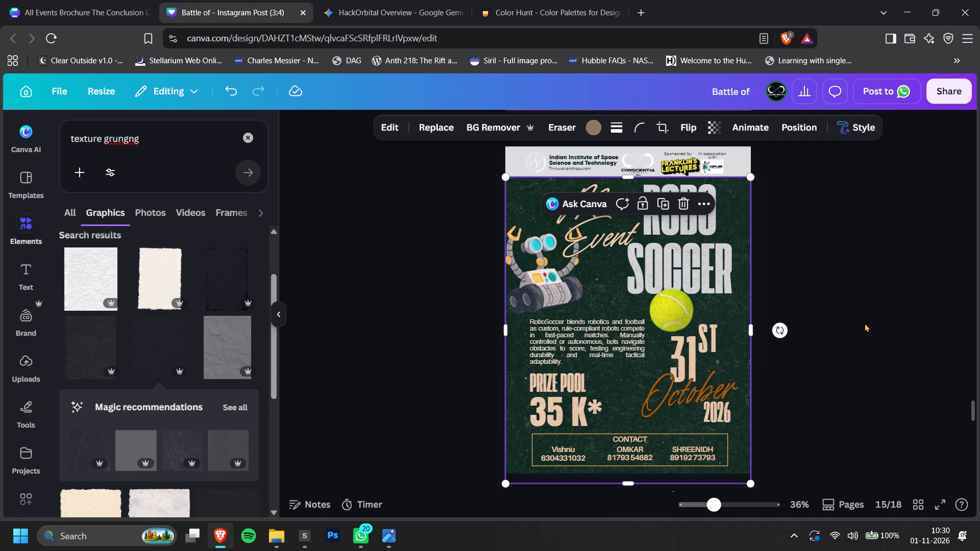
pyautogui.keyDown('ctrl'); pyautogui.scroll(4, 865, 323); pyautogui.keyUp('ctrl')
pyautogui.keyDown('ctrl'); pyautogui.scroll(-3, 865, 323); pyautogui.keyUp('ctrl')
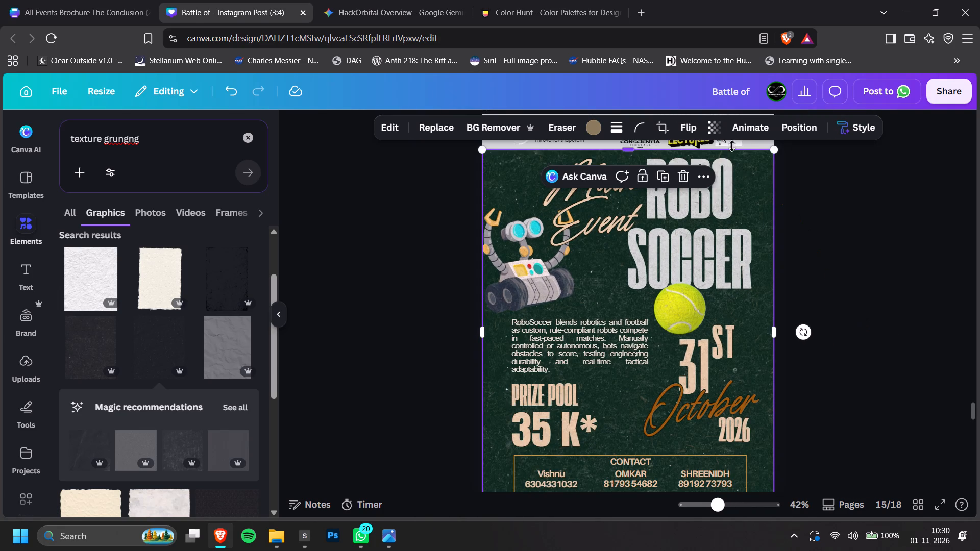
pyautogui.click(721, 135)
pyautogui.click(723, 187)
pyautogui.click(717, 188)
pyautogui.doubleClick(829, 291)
# Paste the same grunge texture onto the Amphibot poster.
pyautogui.scroll(-5, 857, 311)
pyautogui.hotkey('ctrl', 'v')
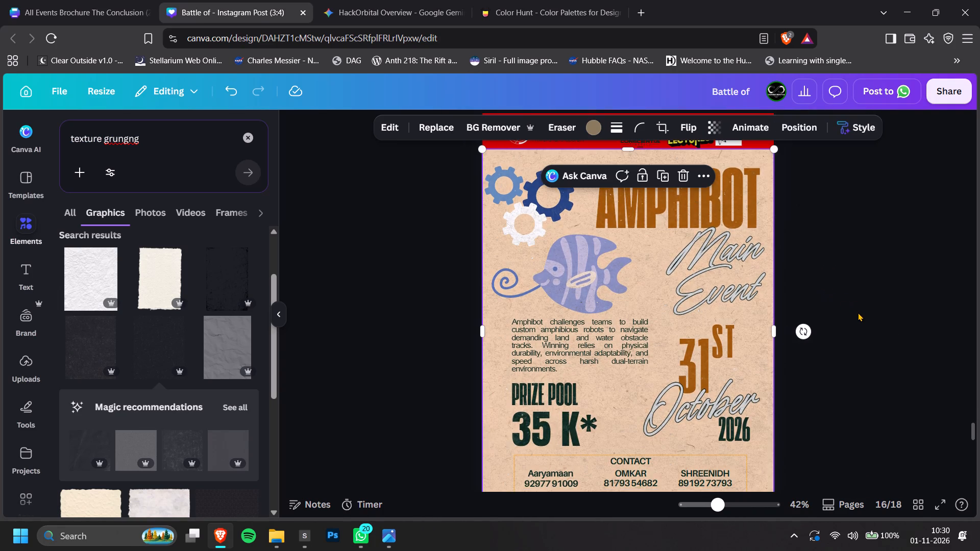
# Delete page 17, the leftover yellow Hack Orbital draft after the Amphibot poster.
pyautogui.scroll(-5, 874, 356)
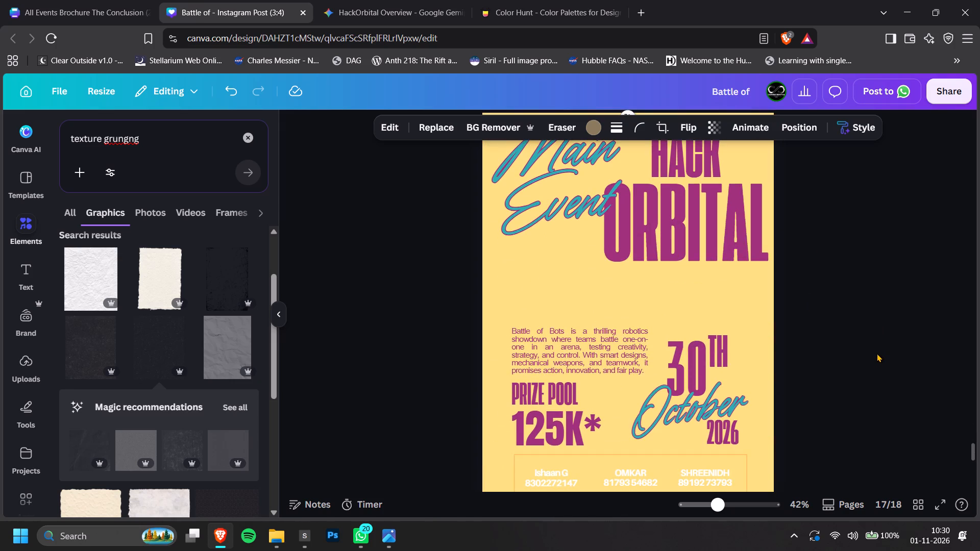
pyautogui.scroll(1, 877, 353)
pyautogui.scroll(-4, 877, 353)
pyautogui.scroll(5, 878, 360)
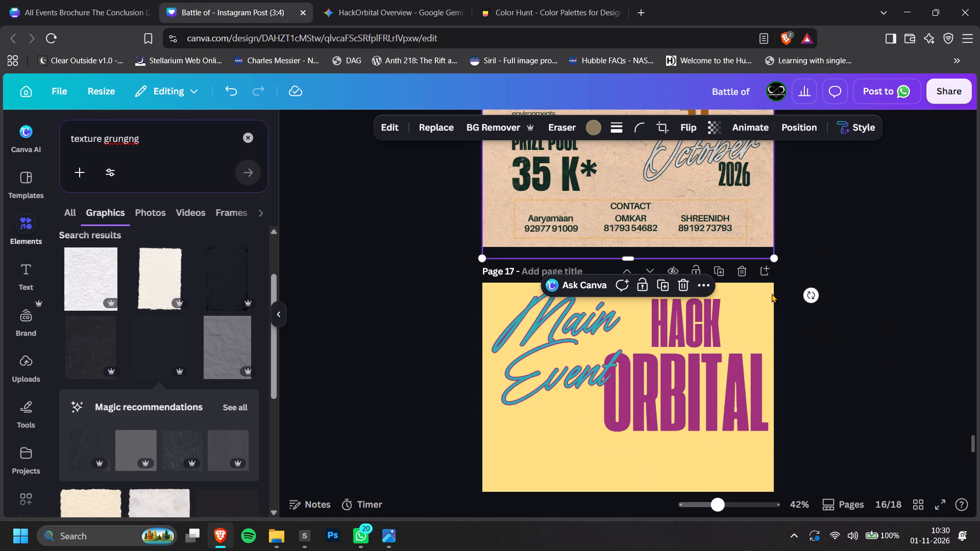
pyautogui.click(741, 276)
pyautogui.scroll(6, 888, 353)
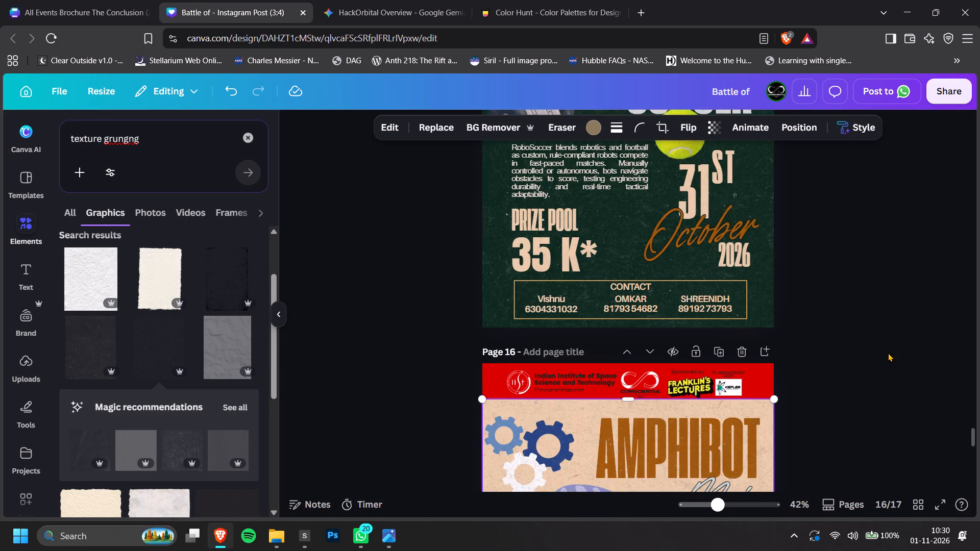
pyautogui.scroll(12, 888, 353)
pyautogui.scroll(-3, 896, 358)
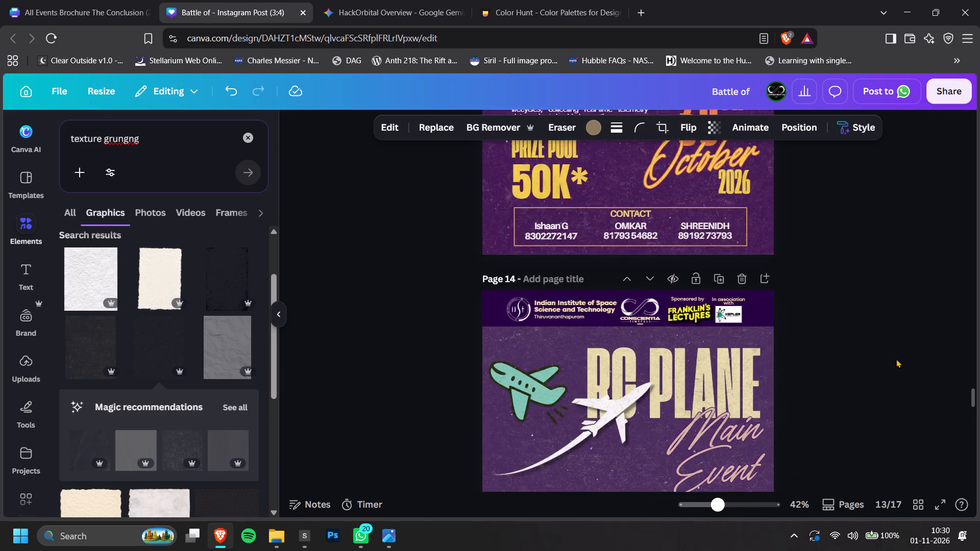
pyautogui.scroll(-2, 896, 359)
# Switch to Color Hunt, capture a screenshot of the blue, yellow, orange and pink palette, and return to the poster design.
pyautogui.click(600, 0)
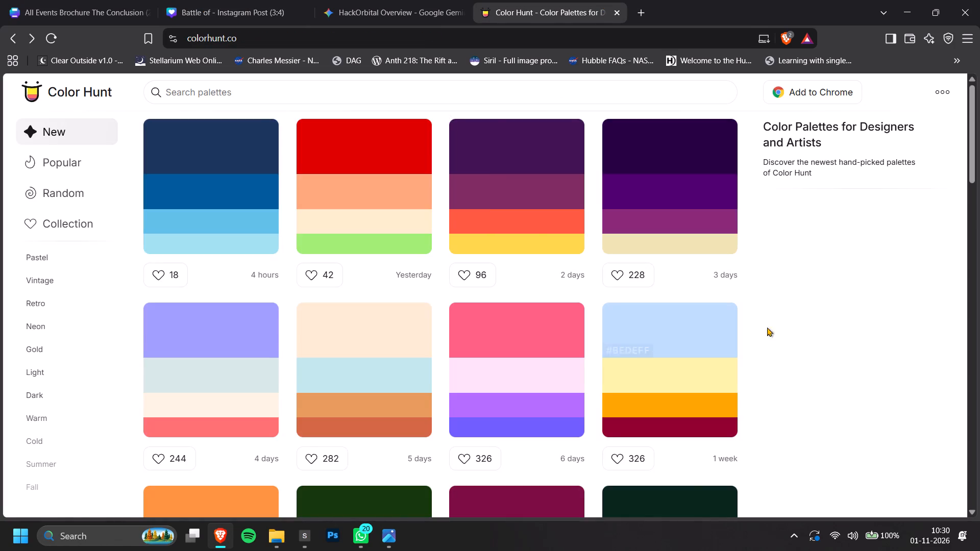
pyautogui.scroll(-4, 778, 329)
pyautogui.press('Print')
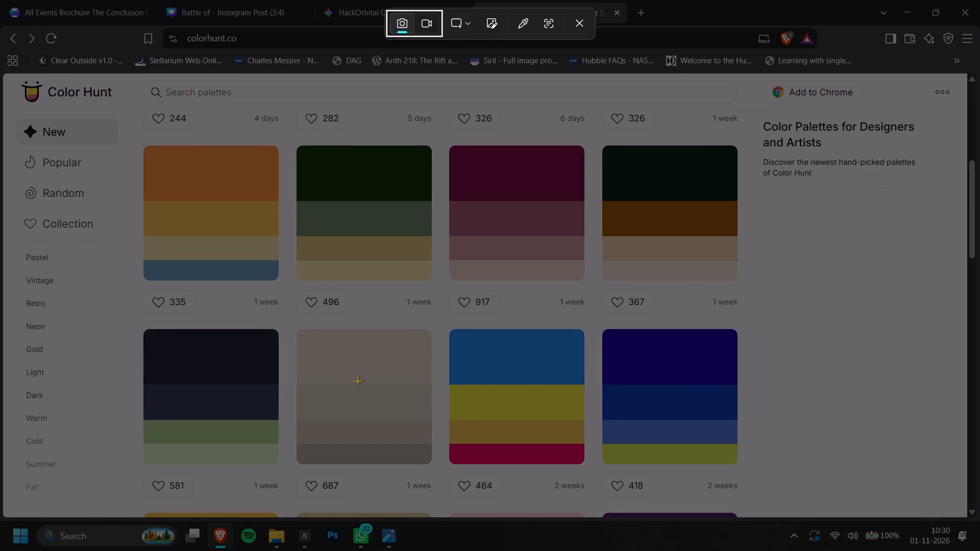
pyautogui.moveTo(455, 350); pyautogui.dragTo(559, 456)
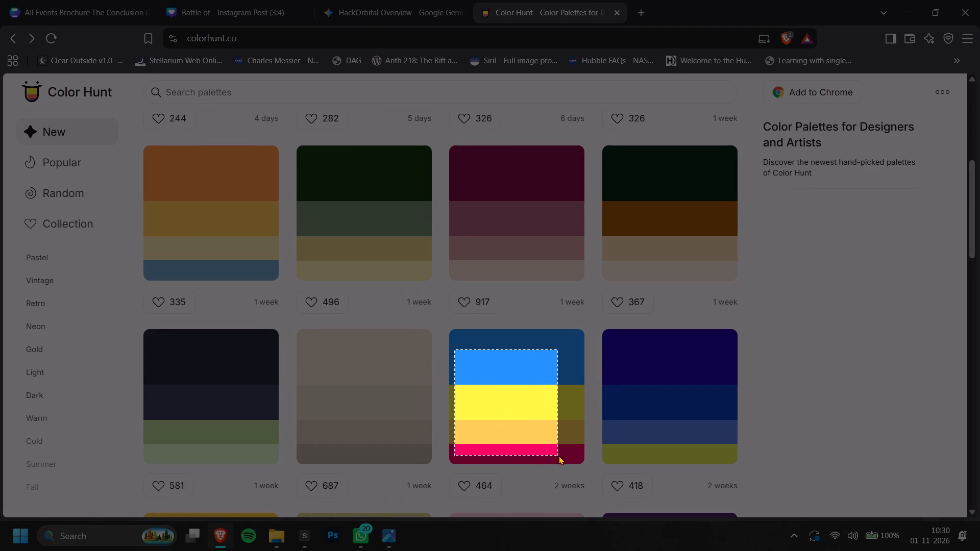
pyautogui.moveTo(559, 456); pyautogui.dragTo(570, 459)
pyautogui.click(229, 0)
pyautogui.moveTo(827, 415); pyautogui.dragTo(979, 382)
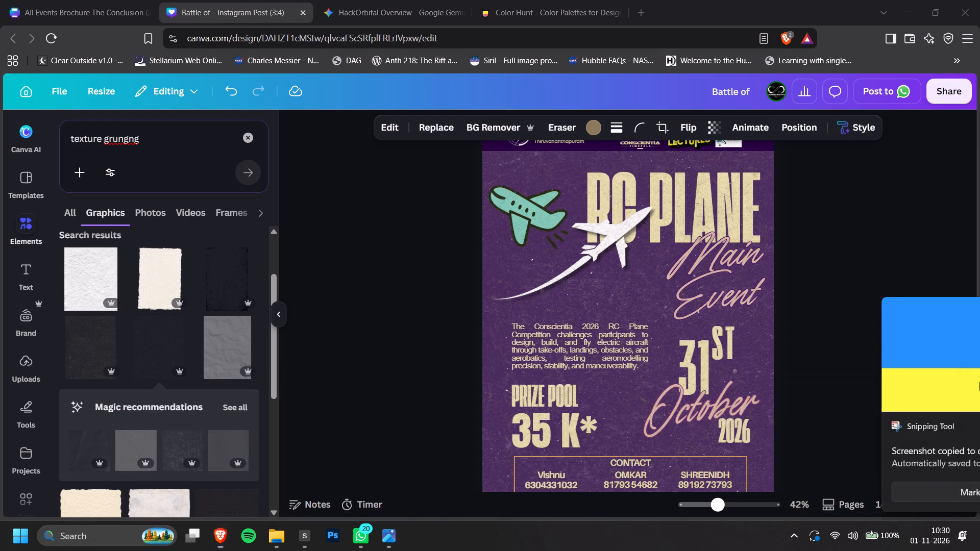
# Paste the captured blue, yellow, orange and pink palette onto the RC Plane poster and apply its colours to the page.
pyautogui.moveTo(979, 382); pyautogui.dragTo(979, 370)
pyautogui.hotkey('ctrl', 'v')
pyautogui.click(699, 213)
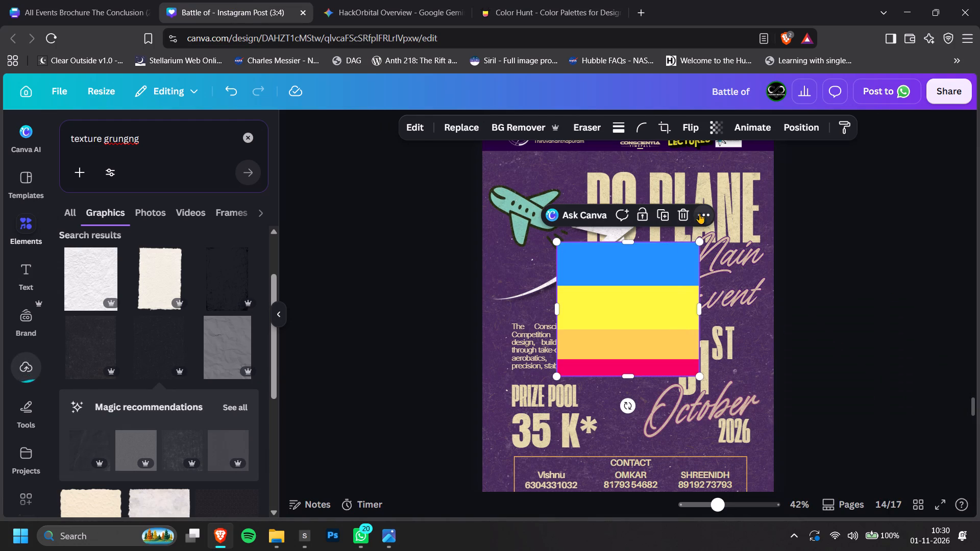
pyautogui.scroll(-5, 729, 391)
pyautogui.scroll(-3, 780, 495)
pyautogui.moveTo(800, 446); pyautogui.dragTo(810, 439)
pyautogui.click(810, 439)
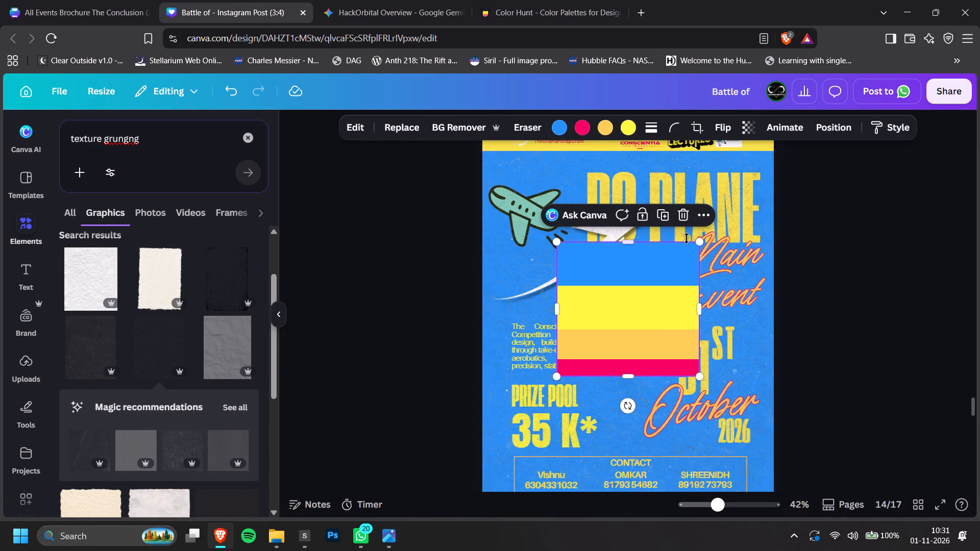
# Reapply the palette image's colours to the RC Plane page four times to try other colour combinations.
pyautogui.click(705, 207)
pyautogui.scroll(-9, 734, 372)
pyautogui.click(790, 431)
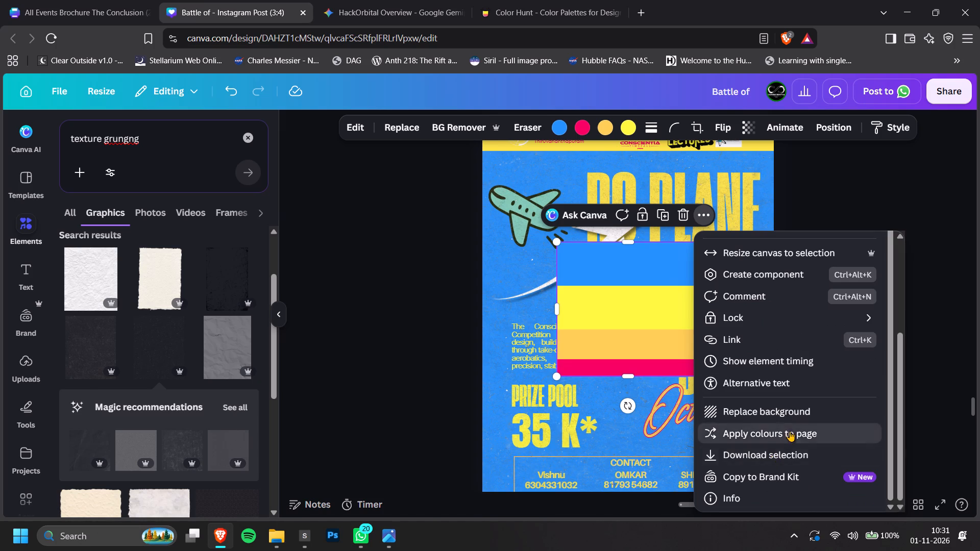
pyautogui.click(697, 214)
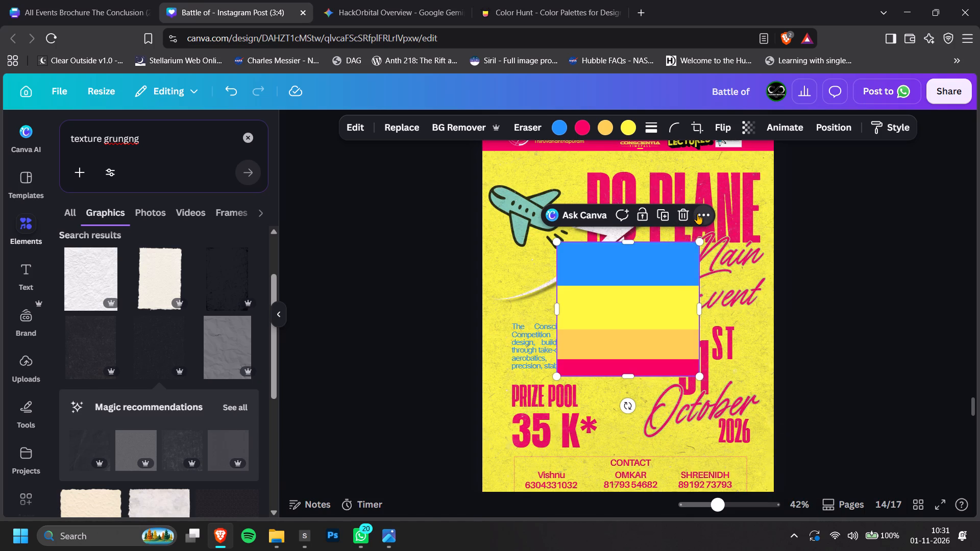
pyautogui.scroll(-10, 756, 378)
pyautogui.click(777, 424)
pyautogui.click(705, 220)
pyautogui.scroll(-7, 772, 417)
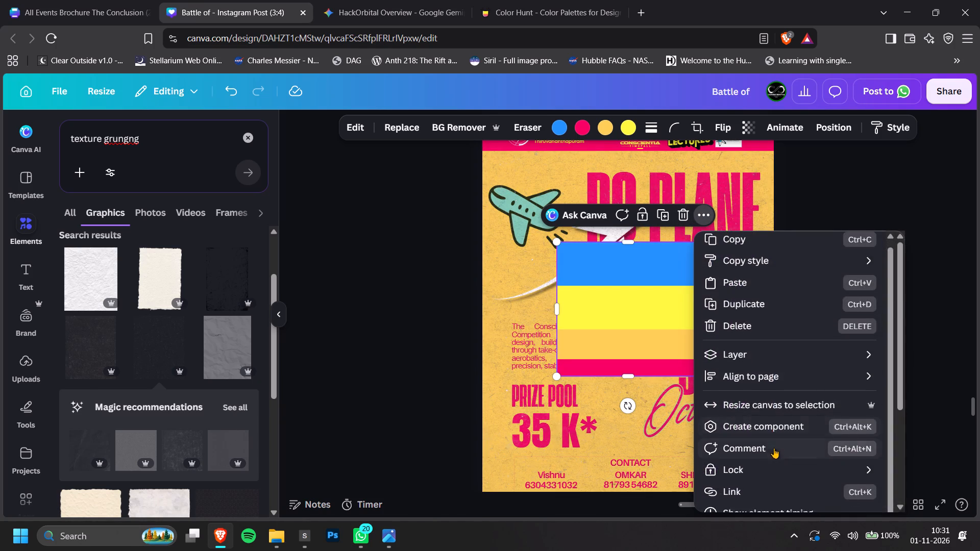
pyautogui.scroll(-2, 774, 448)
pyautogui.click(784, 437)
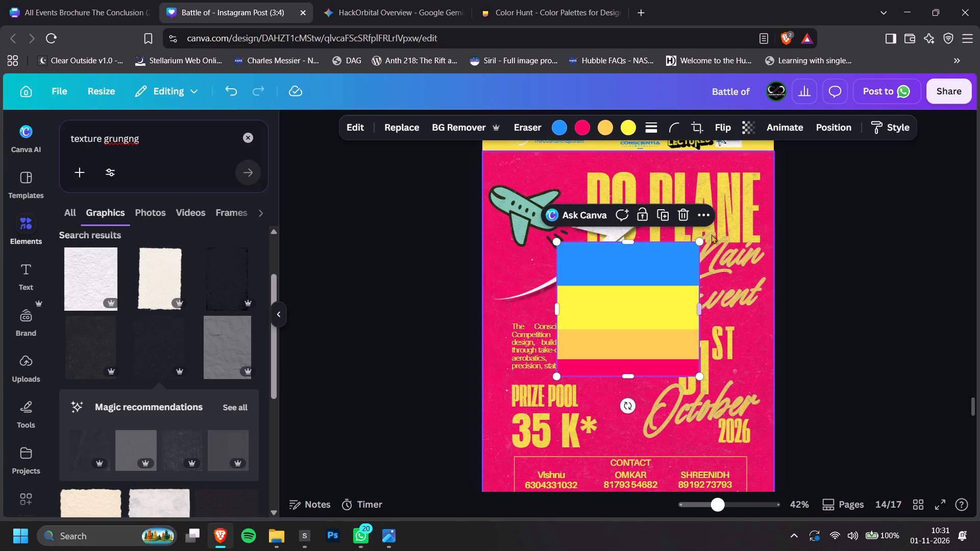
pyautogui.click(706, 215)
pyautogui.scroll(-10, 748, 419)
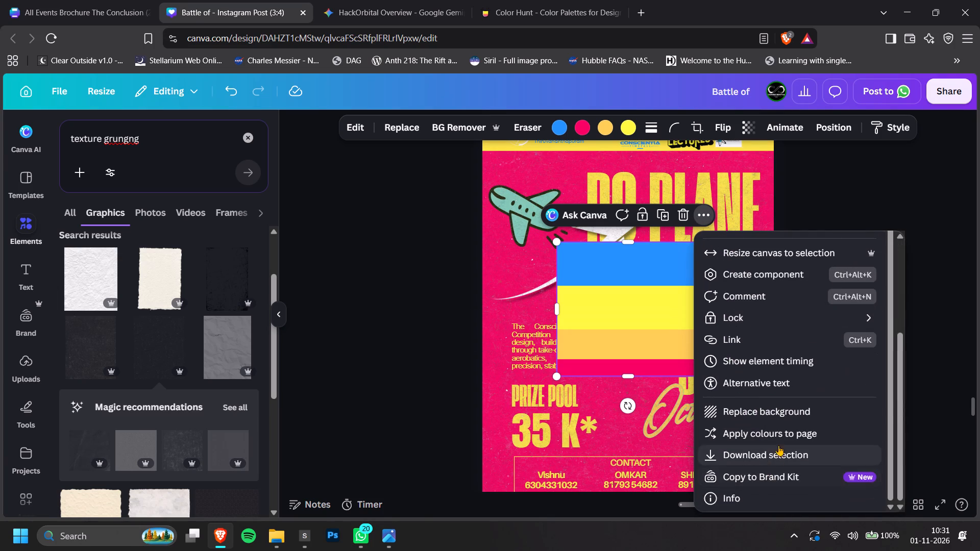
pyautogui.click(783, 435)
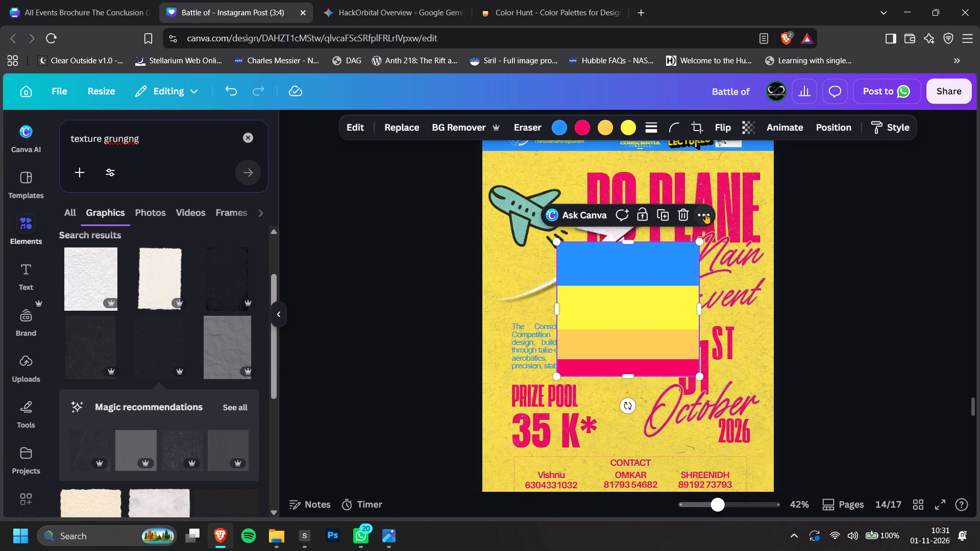
# Move the palette image lower and reapply its colours until the RC Plane poster has a blue background and yellow title.
pyautogui.moveTo(648, 295); pyautogui.dragTo(663, 346)
pyautogui.keyDown('ctrl'); pyautogui.scroll(-3, 764, 320); pyautogui.keyUp('ctrl')
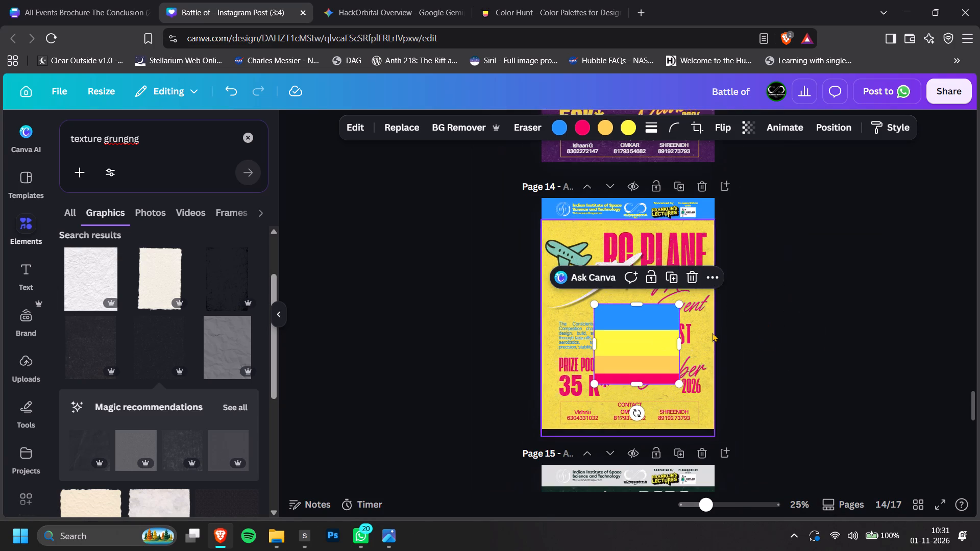
pyautogui.keyDown('ctrl'); pyautogui.scroll(3, 713, 333); pyautogui.keyUp('ctrl')
pyautogui.moveTo(643, 350); pyautogui.dragTo(632, 363)
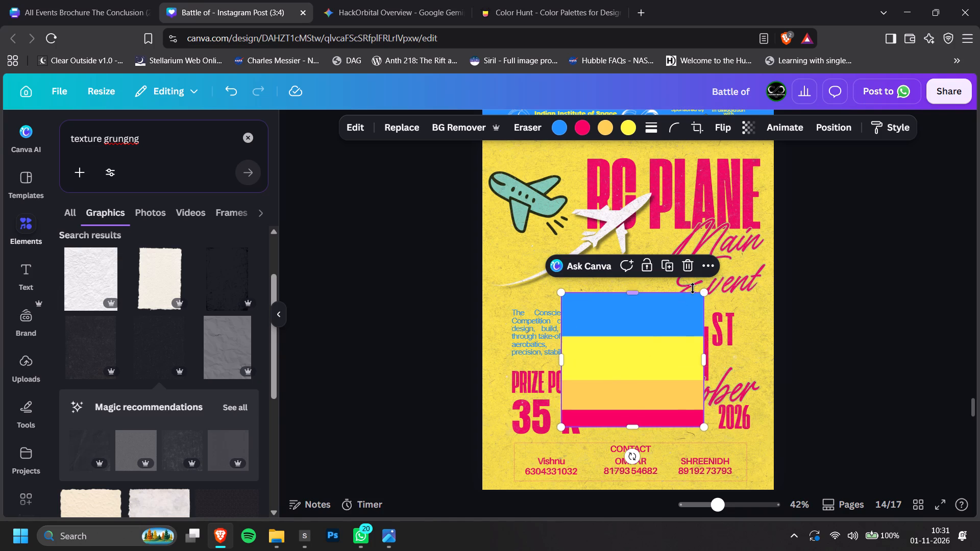
pyautogui.click(703, 269)
pyautogui.scroll(-8, 797, 445)
pyautogui.click(806, 440)
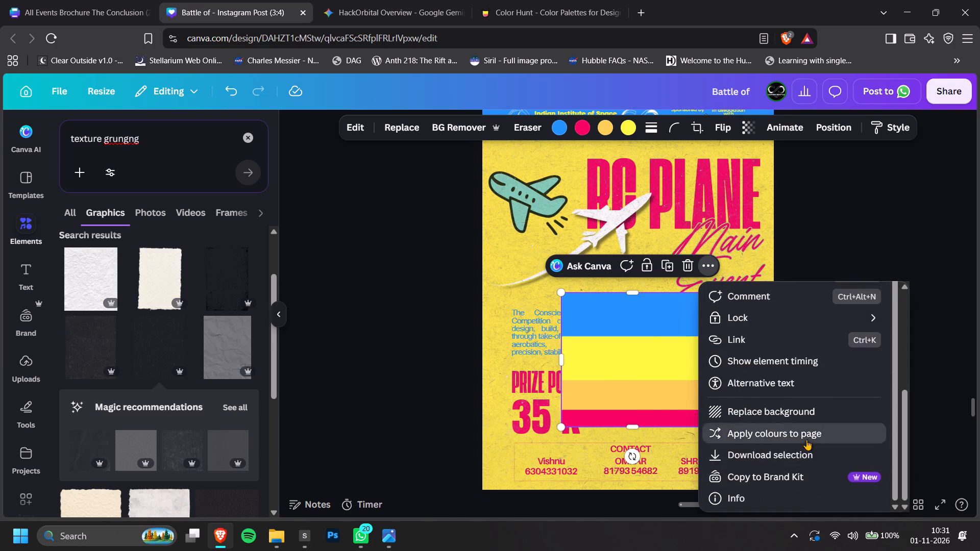
pyautogui.click(702, 266)
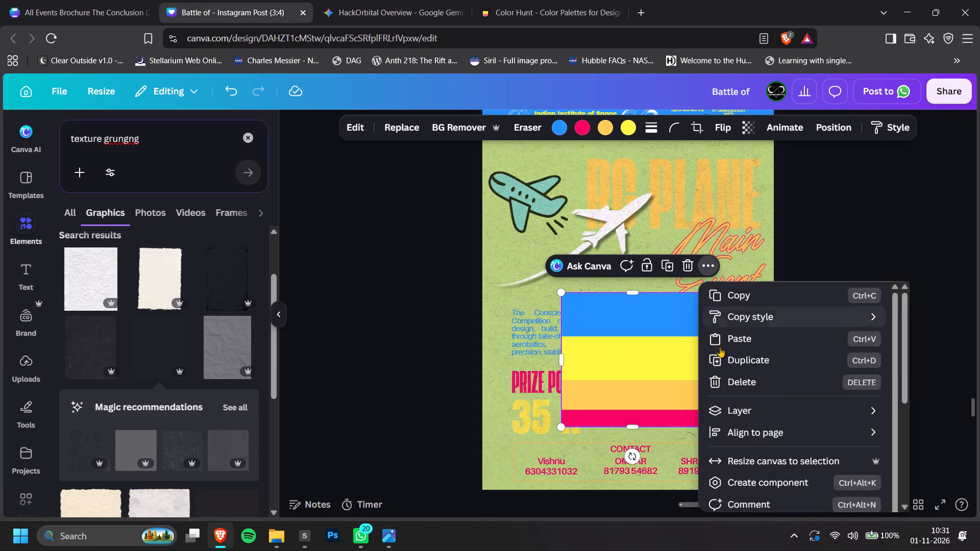
pyautogui.scroll(-14, 779, 531)
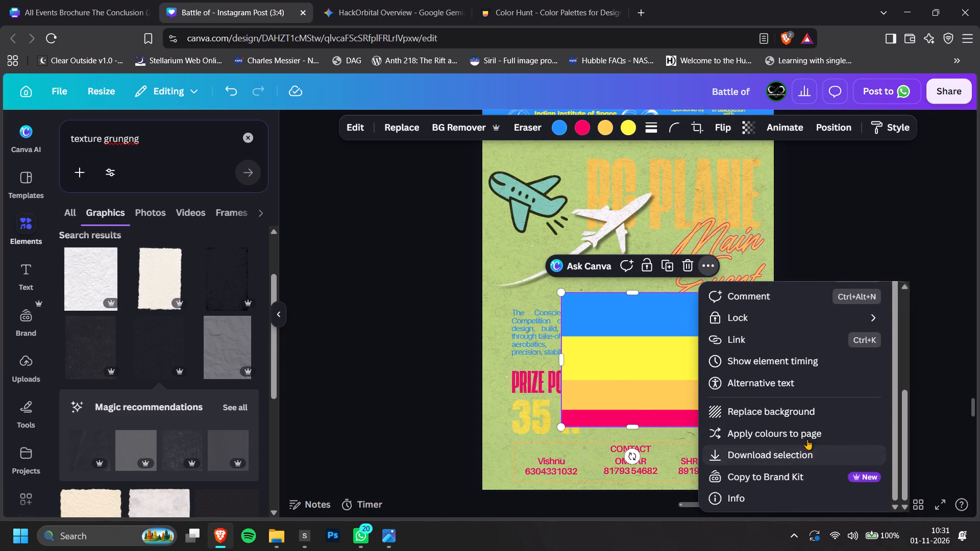
pyautogui.click(810, 439)
# Delete the palette image from the RC Plane poster.
pyautogui.click(693, 270)
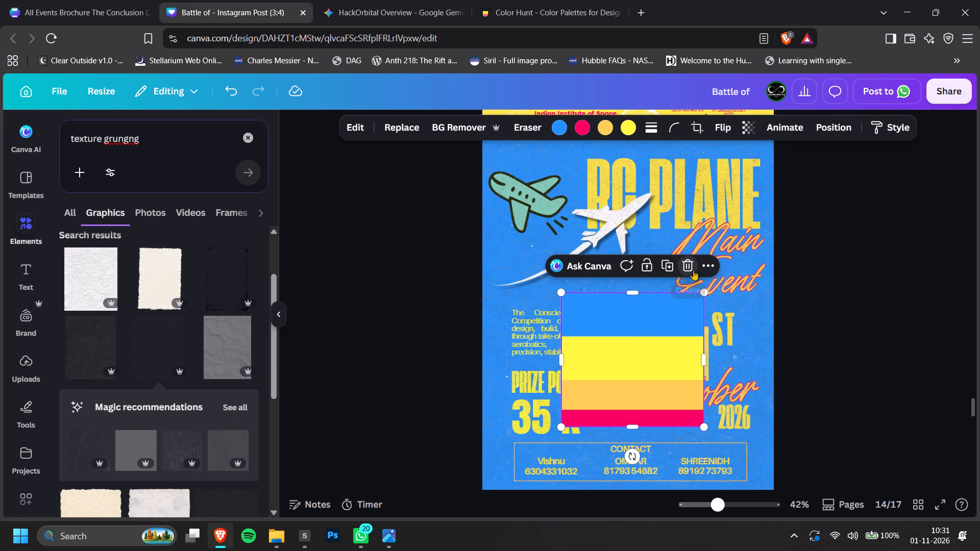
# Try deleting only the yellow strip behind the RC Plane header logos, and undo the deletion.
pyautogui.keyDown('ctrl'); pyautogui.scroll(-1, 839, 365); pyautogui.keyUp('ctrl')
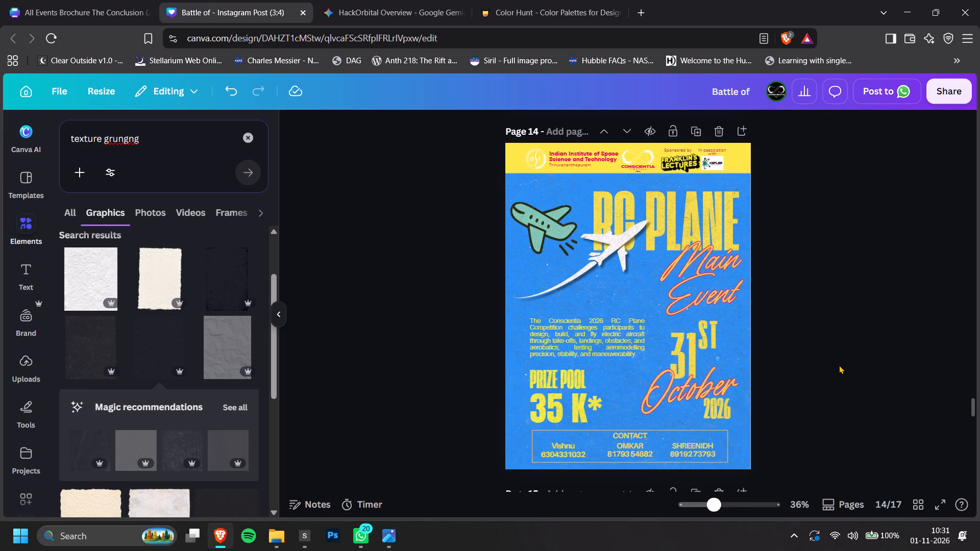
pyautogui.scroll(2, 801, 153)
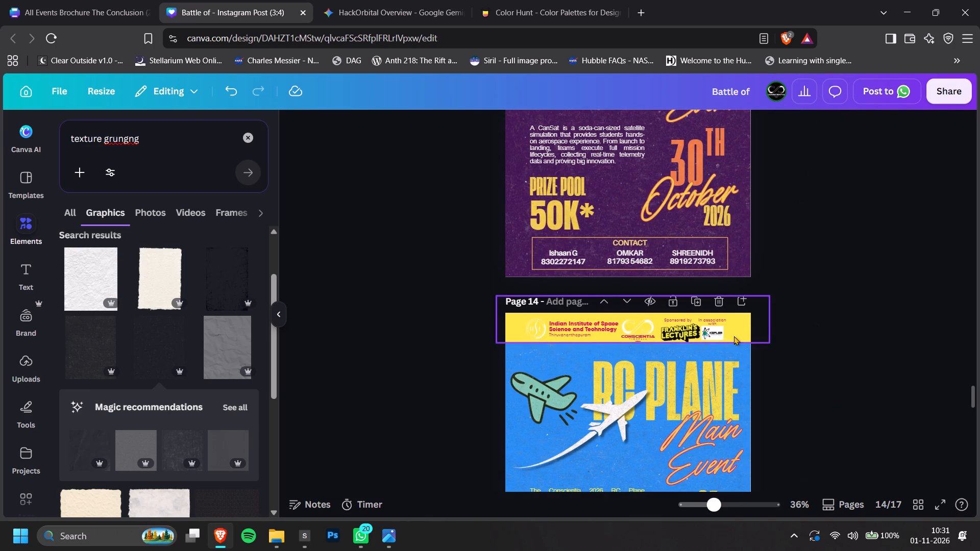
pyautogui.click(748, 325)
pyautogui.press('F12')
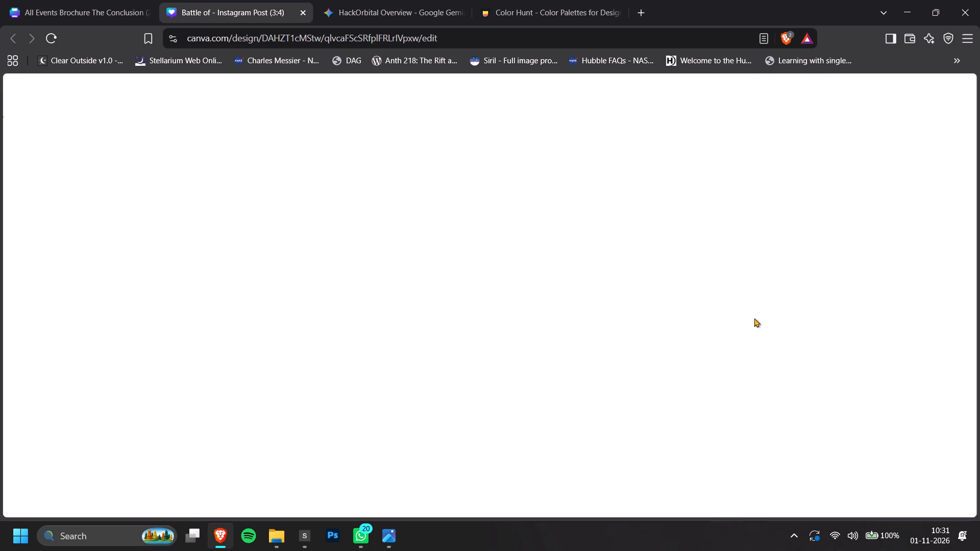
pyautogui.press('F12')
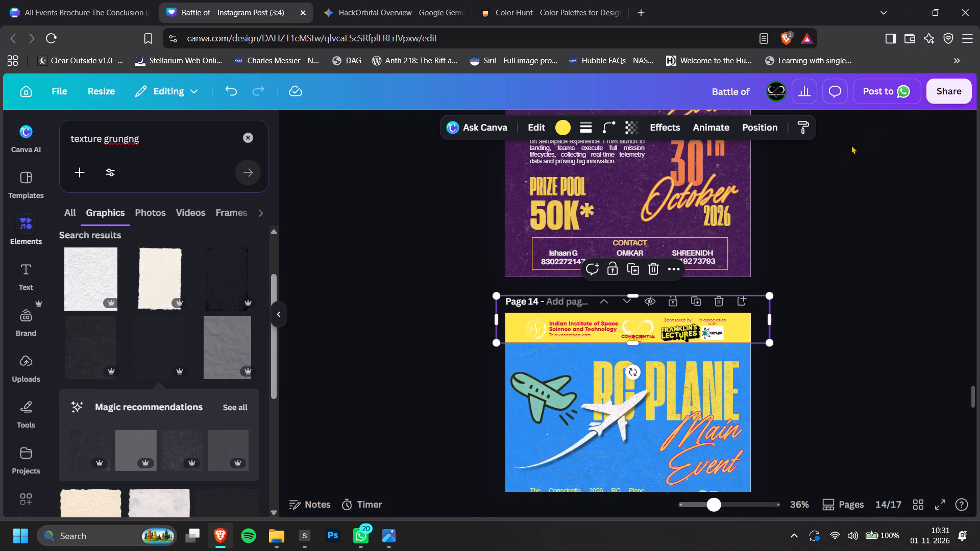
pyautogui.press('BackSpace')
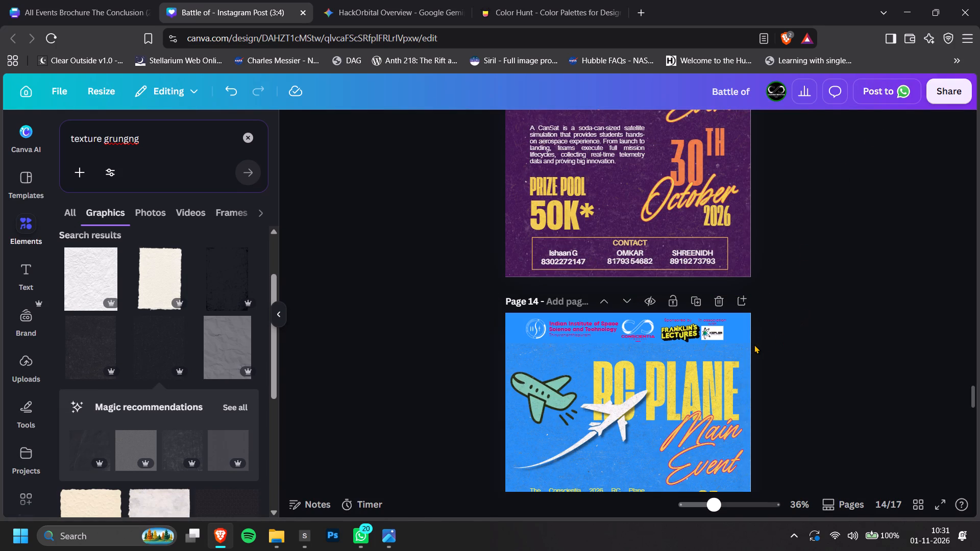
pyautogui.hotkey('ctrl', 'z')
# Group the RC Plane poster's yellow header strip with its logos and text, and delete the whole header.
pyautogui.click(739, 328)
pyautogui.keyDown('shift'); pyautogui.click(684, 332); pyautogui.keyUp('shift')
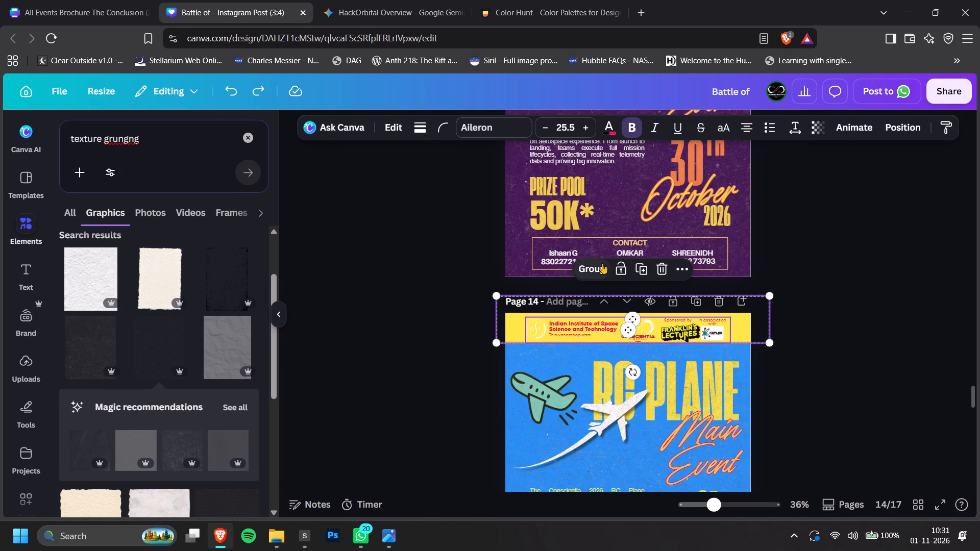
pyautogui.click(602, 263)
pyautogui.press('BackSpace')
# Group the header strip with its logos and text on the CanSat poster, page 13.
pyautogui.scroll(3, 832, 292)
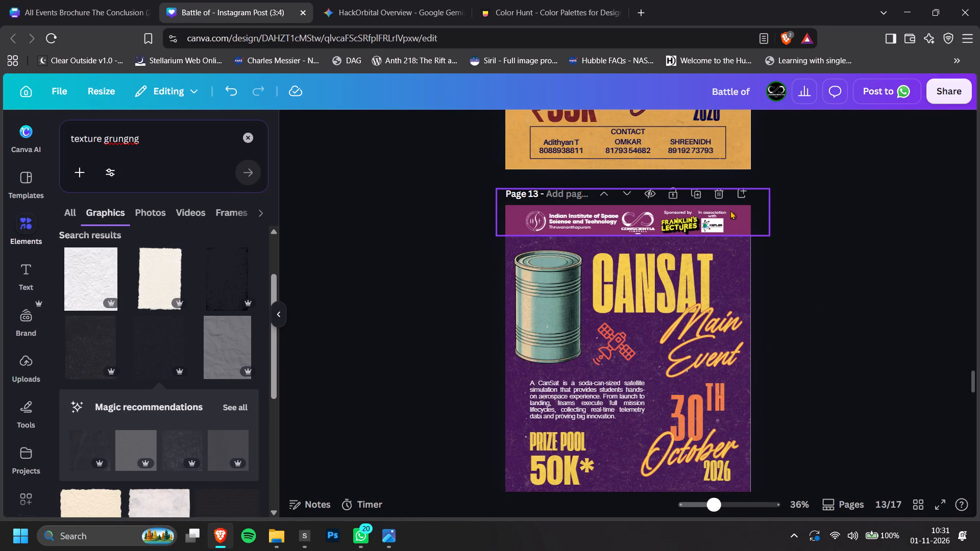
pyautogui.click(729, 210)
pyautogui.keyDown('shift'); pyautogui.click(744, 222); pyautogui.keyUp('shift')
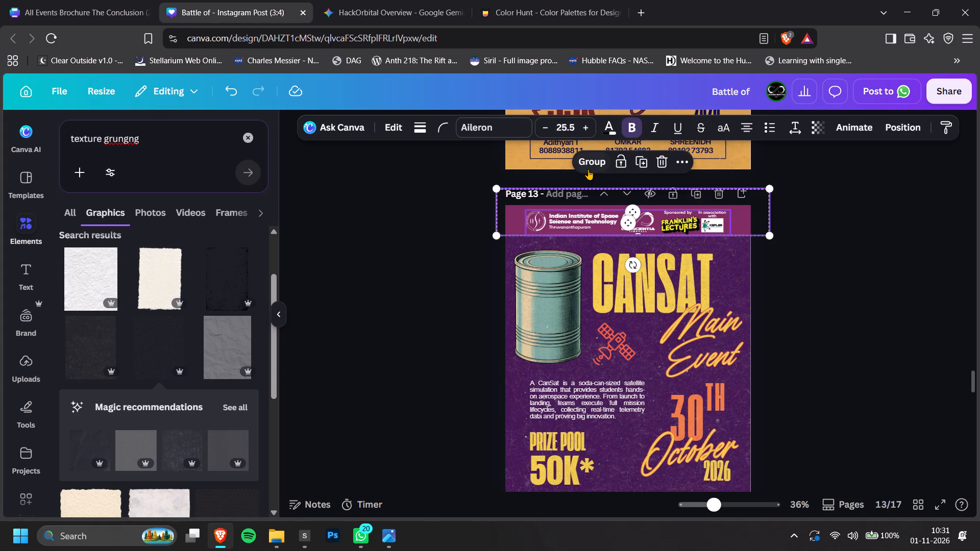
pyautogui.click(589, 161)
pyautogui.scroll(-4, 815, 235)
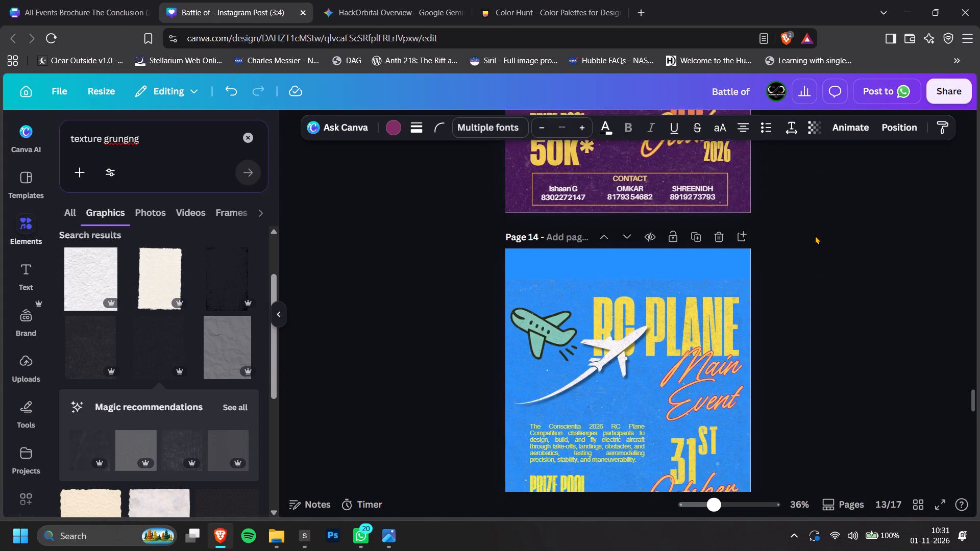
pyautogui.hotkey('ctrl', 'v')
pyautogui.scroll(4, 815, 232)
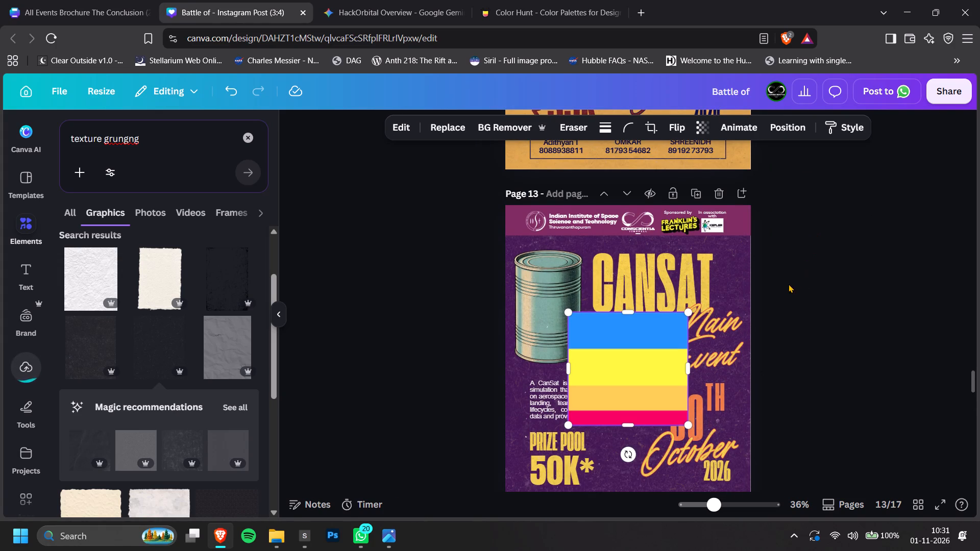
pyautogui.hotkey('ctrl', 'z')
# Copy the grouped header from the CanSat poster onto the RC Plane poster, keeping the original in place.
pyautogui.click(719, 202)
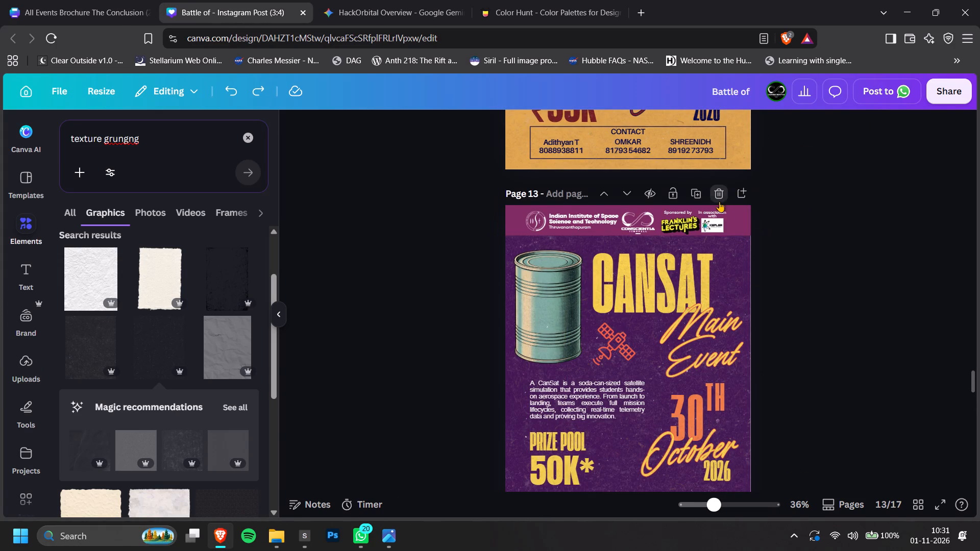
pyautogui.click(717, 218)
pyautogui.hotkey('ctrl', 'z')
pyautogui.click(716, 219)
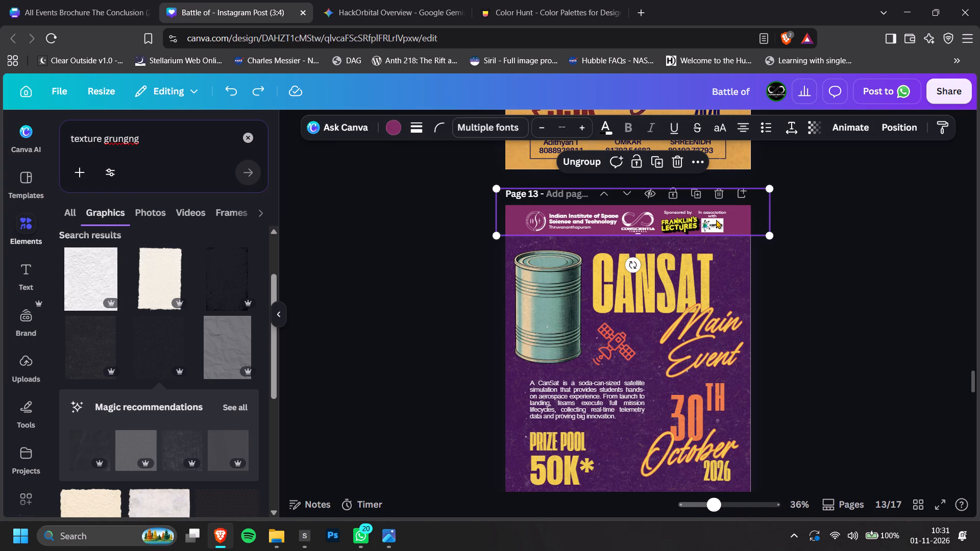
pyautogui.hotkey('ctrl', 'x')
pyautogui.hotkey('ctrl', 'z')
pyautogui.scroll(-3, 941, 298)
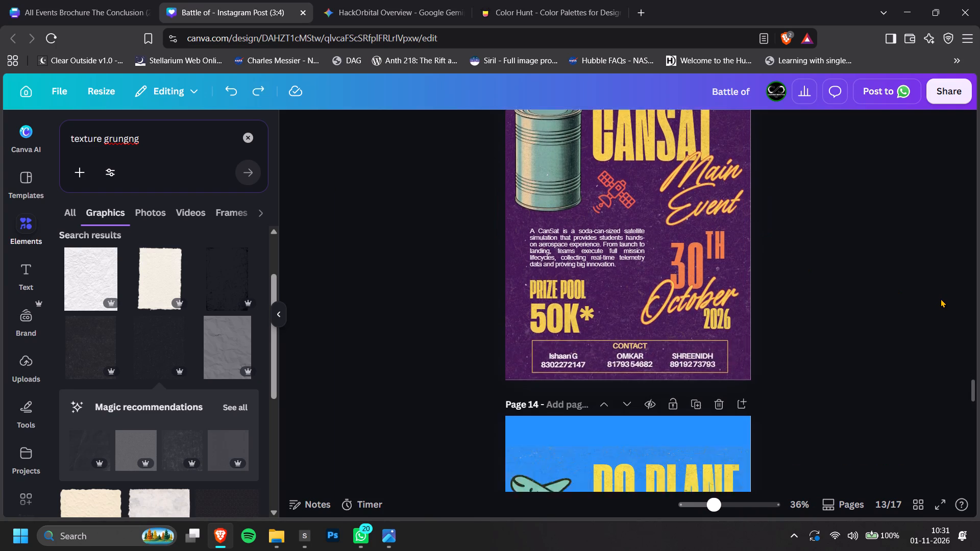
pyautogui.scroll(-2, 941, 298)
pyautogui.hotkey('ctrl', 'v')
pyautogui.click(885, 292)
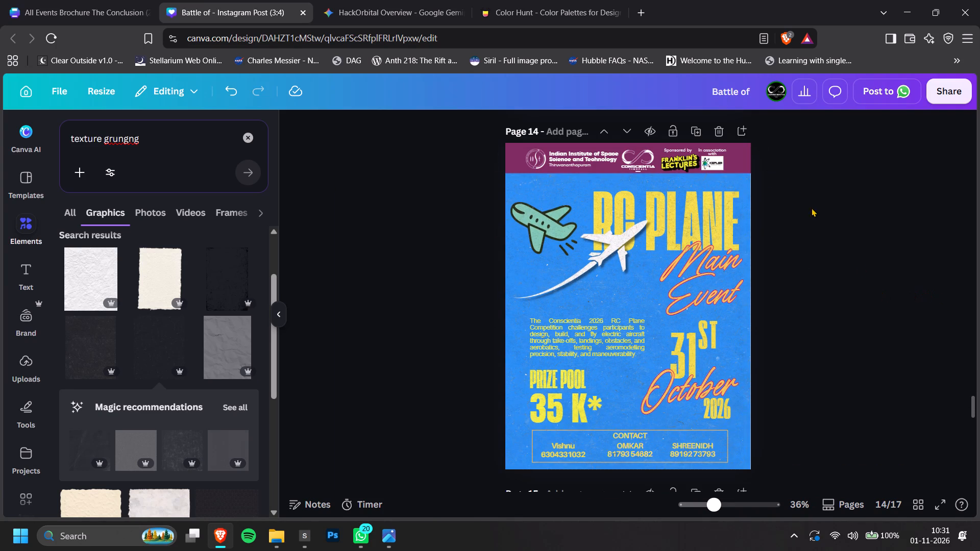
# Recolour the RC Plane poster's header strip with the dark purple from the design's colours.
pyautogui.click(744, 164)
pyautogui.click(744, 164)
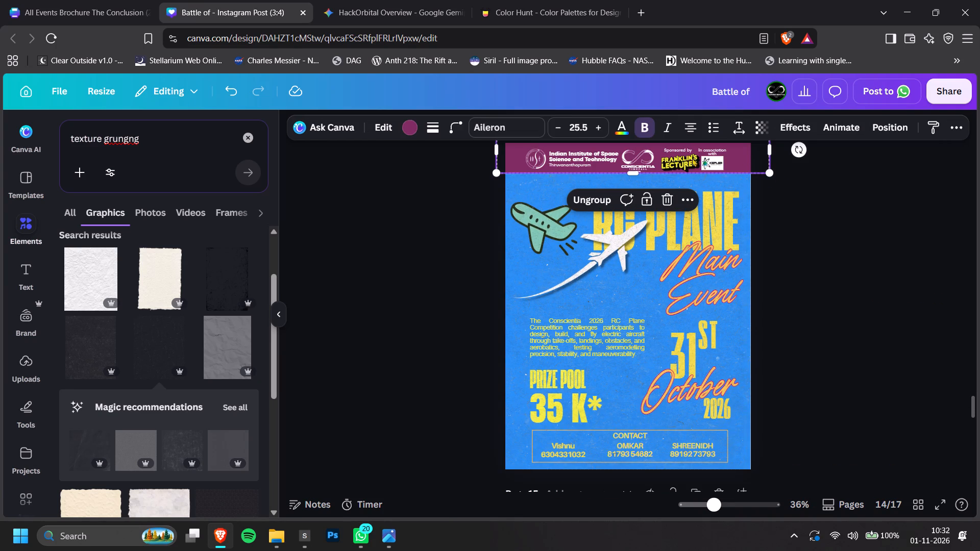
pyautogui.click(411, 124)
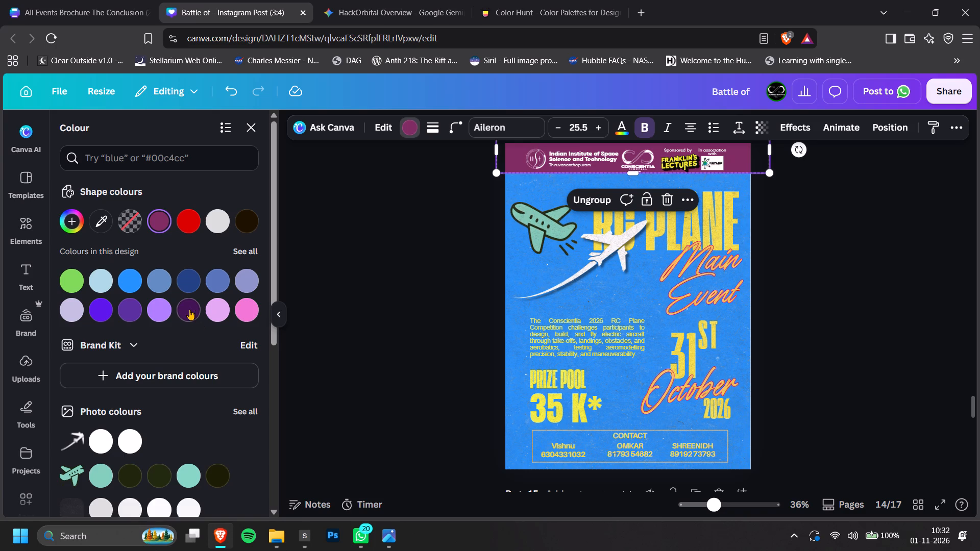
pyautogui.click(189, 310)
pyautogui.doubleClick(406, 312)
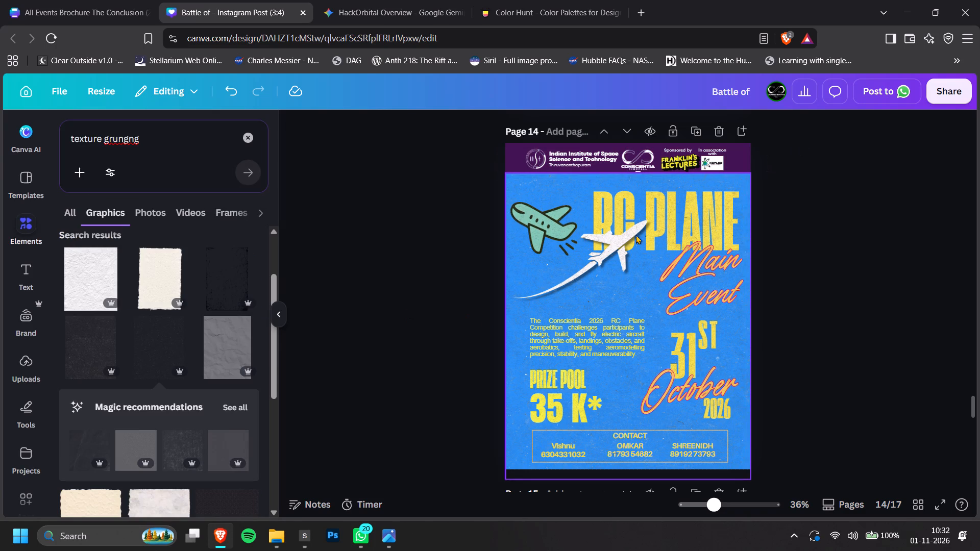
# Switch to Color Hunt and capture a screenshot of the dark navy, slate blue and light green palette.
pyautogui.keyDown('ctrl'); pyautogui.scroll(1, 919, 341); pyautogui.keyUp('ctrl')
pyautogui.keyDown('ctrl'); pyautogui.scroll(-2, 919, 341); pyautogui.keyUp('ctrl')
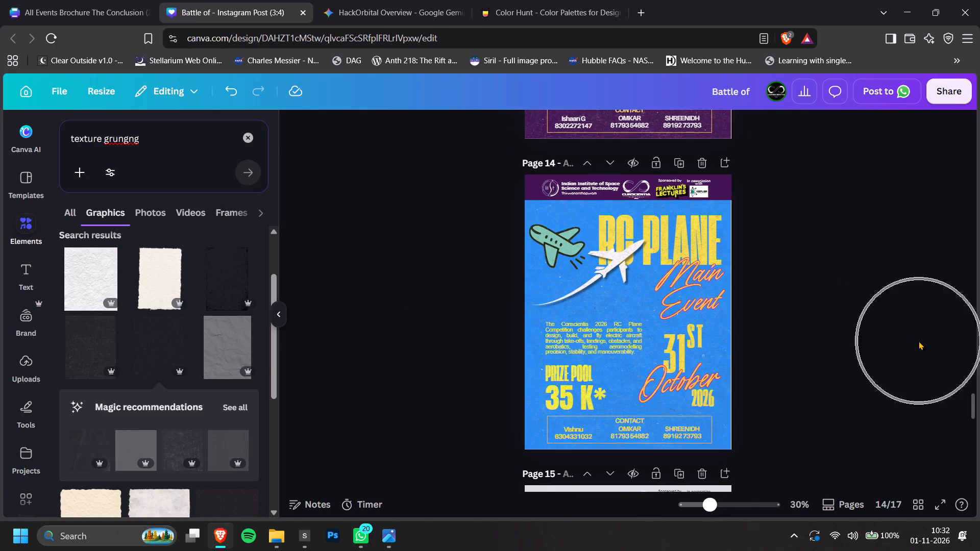
pyautogui.click(564, 0)
pyautogui.scroll(-2, 699, 269)
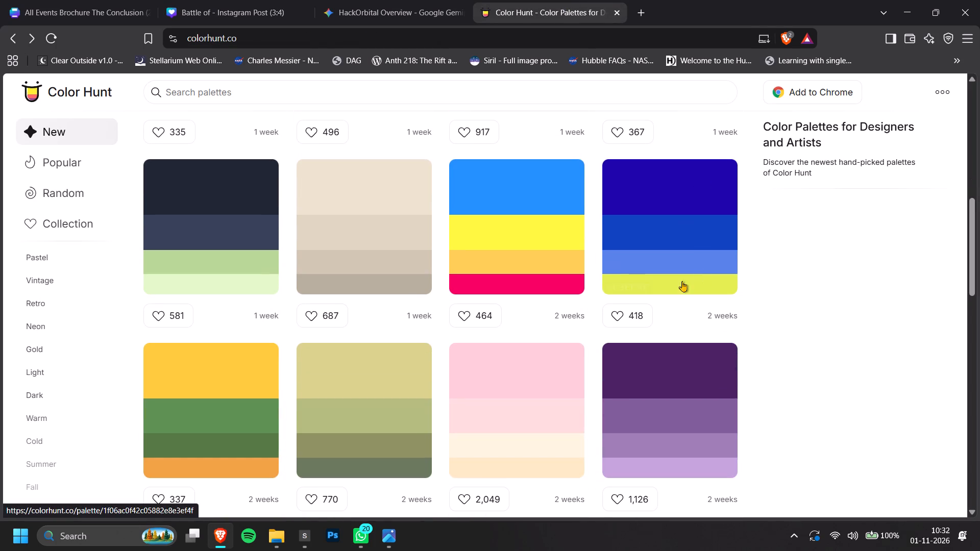
pyautogui.press('Print')
pyautogui.moveTo(169, 179); pyautogui.dragTo(259, 287)
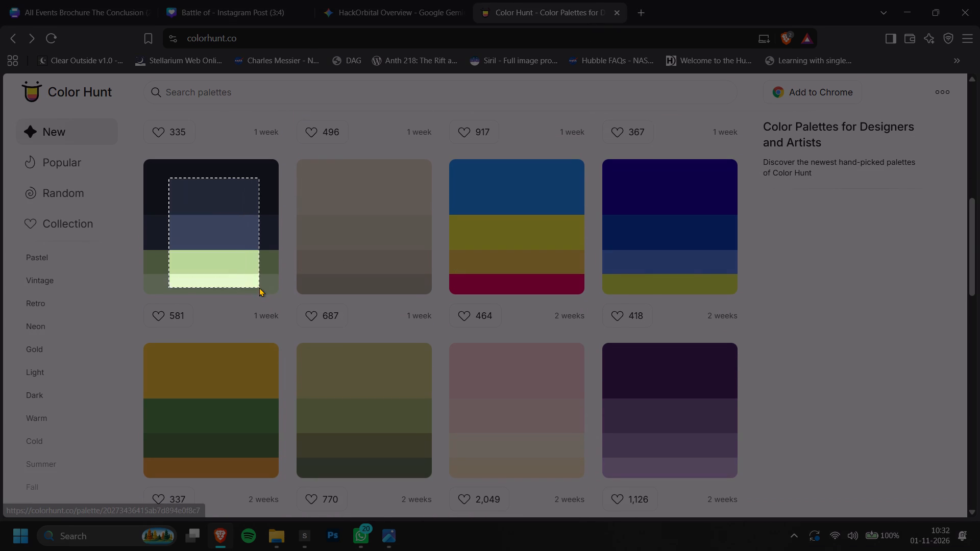
# Paste the captured navy, slate blue and light green palette onto the RC Plane poster, page 14, and apply its colours to the page.
pyautogui.moveTo(259, 287); pyautogui.dragTo(269, 294)
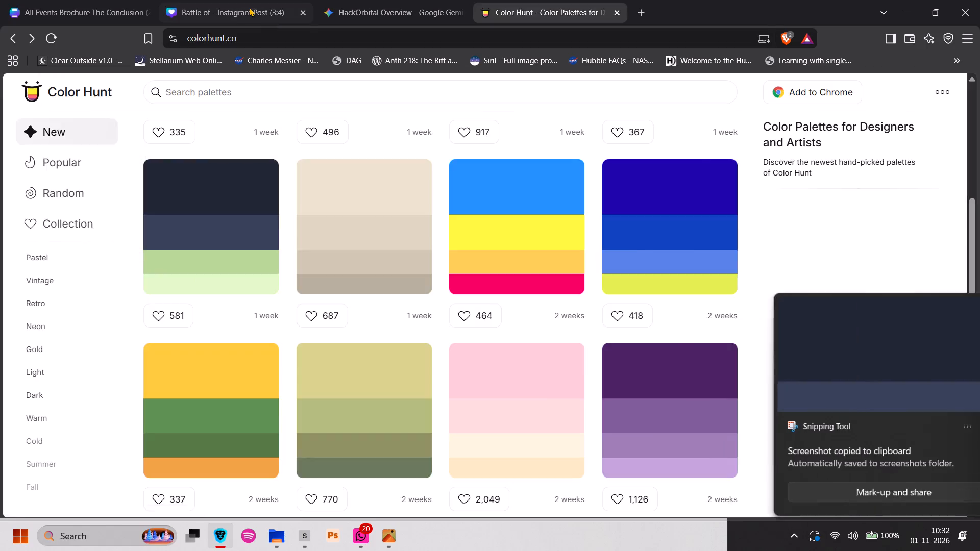
pyautogui.click(250, 8)
pyautogui.keyDown('ctrl'); pyautogui.moveTo(766, 352); pyautogui.dragTo(979, 371); pyautogui.keyUp('ctrl')
pyautogui.hotkey('ctrl', 'v')
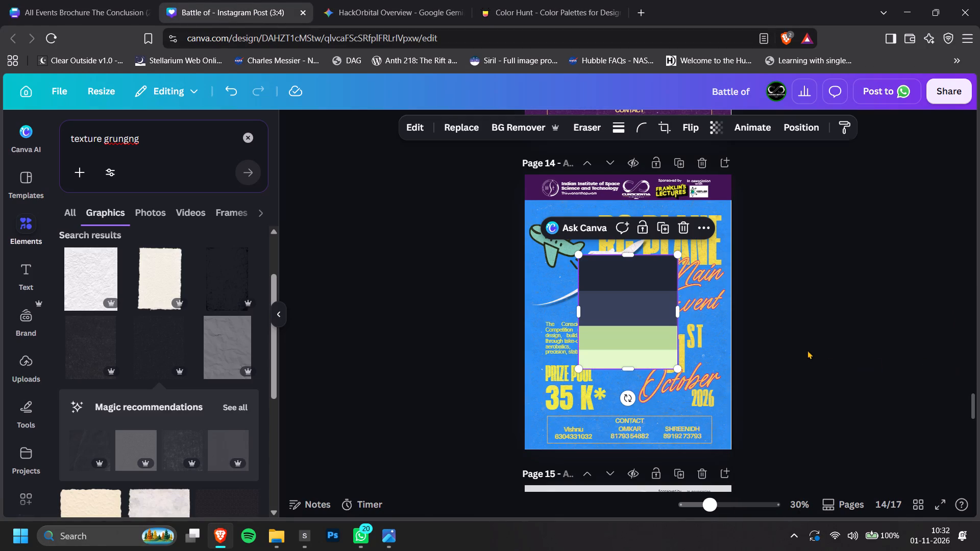
pyautogui.click(697, 223)
pyautogui.scroll(-7, 754, 375)
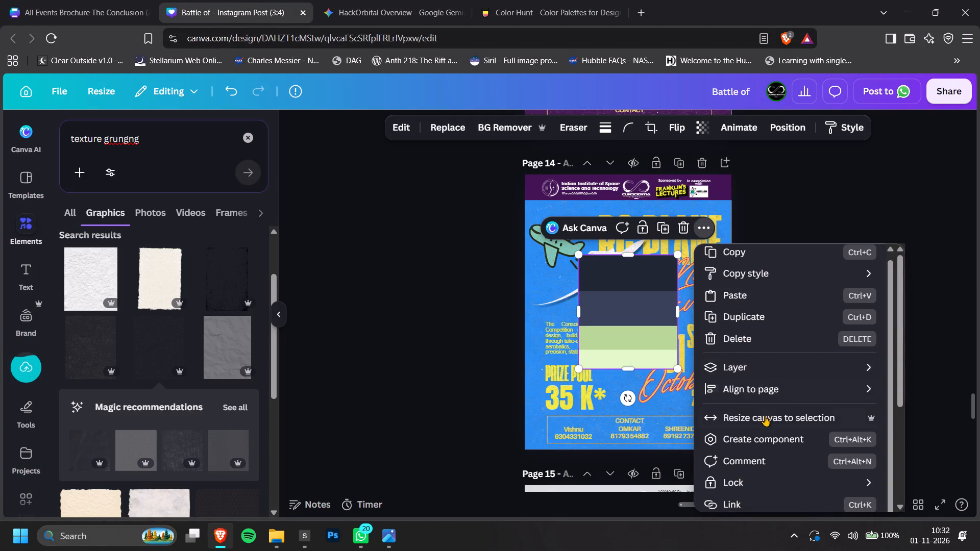
pyautogui.scroll(-2, 765, 416)
pyautogui.click(788, 438)
# Delete the pasted palette image from the RC Plane poster.
pyautogui.scroll(3, 853, 391)
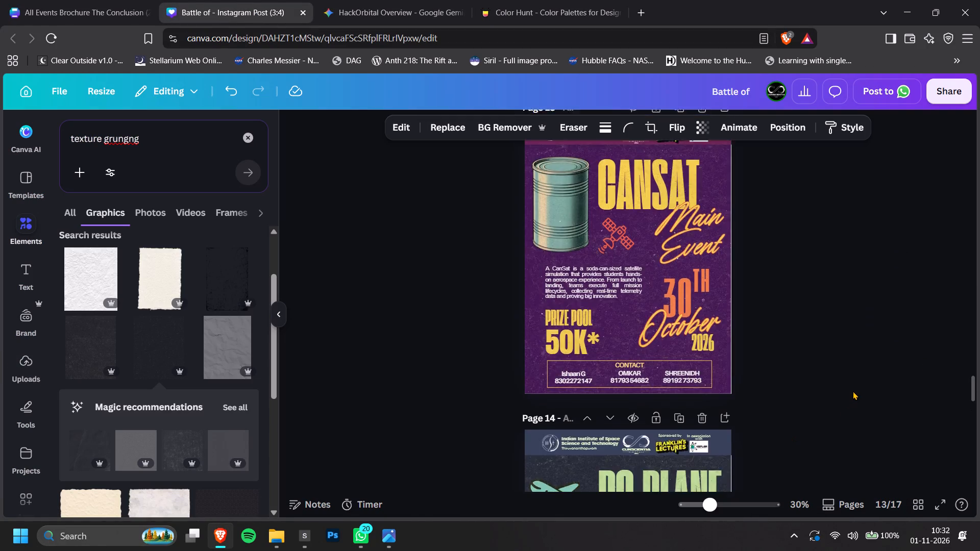
pyautogui.scroll(6, 853, 391)
pyautogui.scroll(-10, 853, 390)
pyautogui.scroll(1, 853, 390)
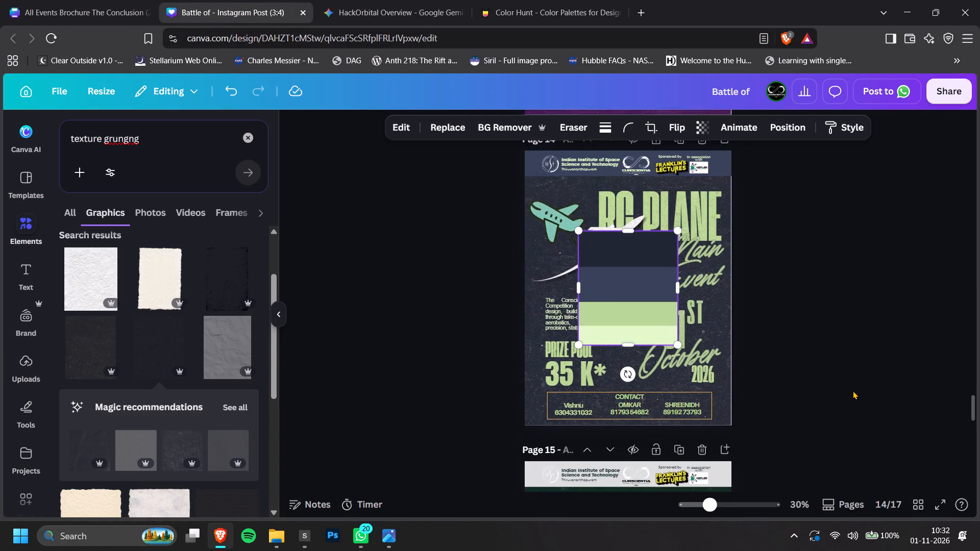
pyautogui.keyDown('ctrl'); pyautogui.scroll(2, 781, 278); pyautogui.keyUp('ctrl')
pyautogui.click(682, 220)
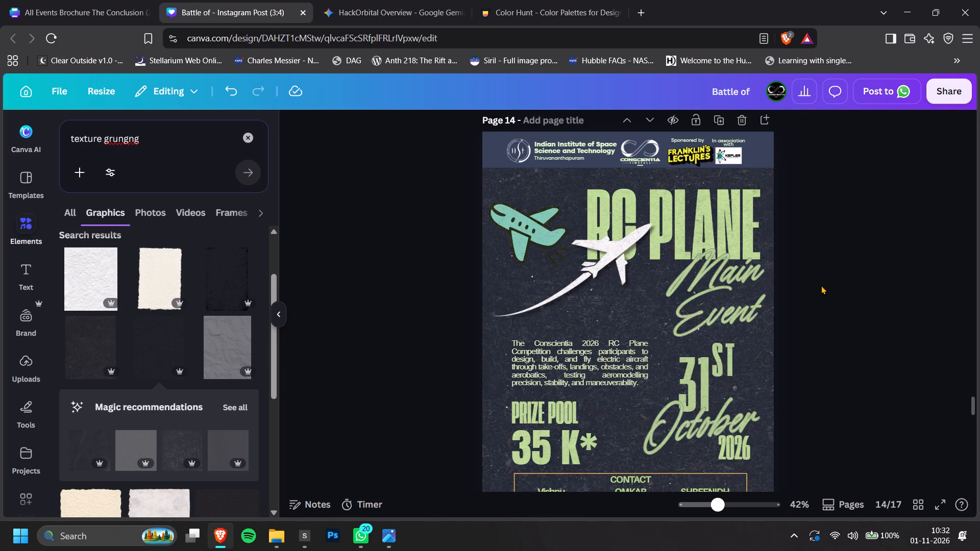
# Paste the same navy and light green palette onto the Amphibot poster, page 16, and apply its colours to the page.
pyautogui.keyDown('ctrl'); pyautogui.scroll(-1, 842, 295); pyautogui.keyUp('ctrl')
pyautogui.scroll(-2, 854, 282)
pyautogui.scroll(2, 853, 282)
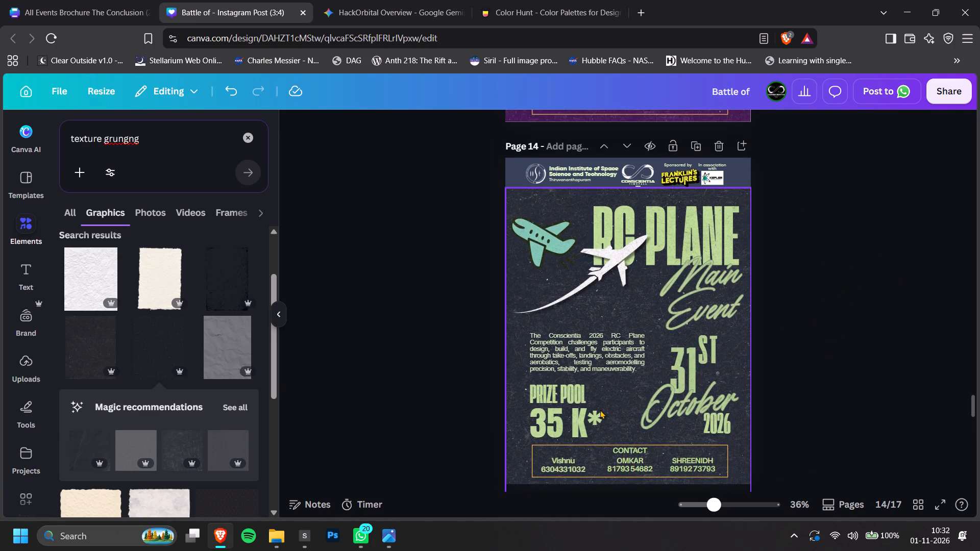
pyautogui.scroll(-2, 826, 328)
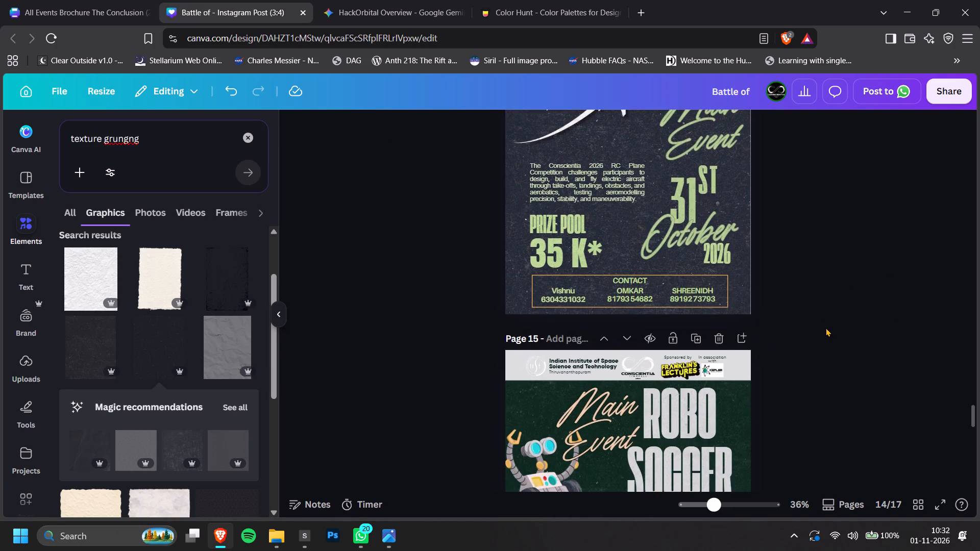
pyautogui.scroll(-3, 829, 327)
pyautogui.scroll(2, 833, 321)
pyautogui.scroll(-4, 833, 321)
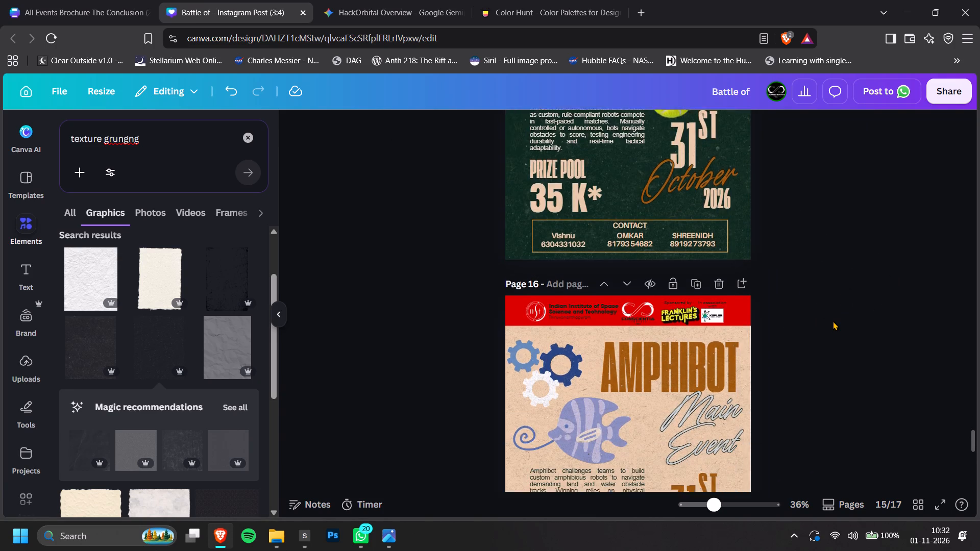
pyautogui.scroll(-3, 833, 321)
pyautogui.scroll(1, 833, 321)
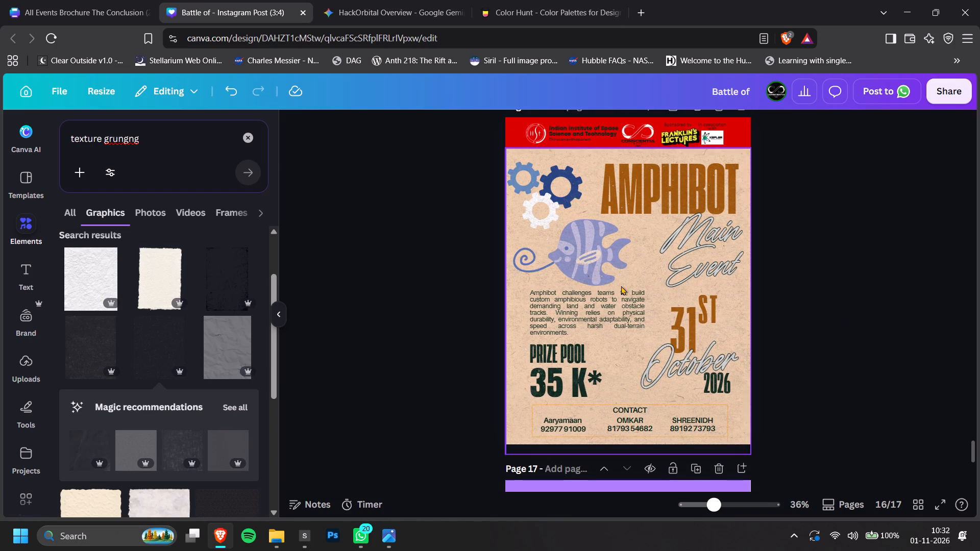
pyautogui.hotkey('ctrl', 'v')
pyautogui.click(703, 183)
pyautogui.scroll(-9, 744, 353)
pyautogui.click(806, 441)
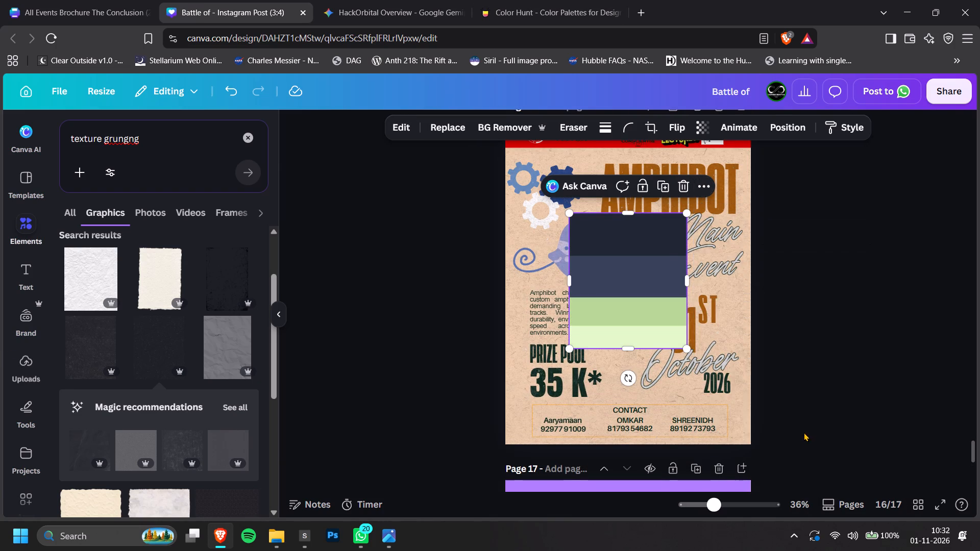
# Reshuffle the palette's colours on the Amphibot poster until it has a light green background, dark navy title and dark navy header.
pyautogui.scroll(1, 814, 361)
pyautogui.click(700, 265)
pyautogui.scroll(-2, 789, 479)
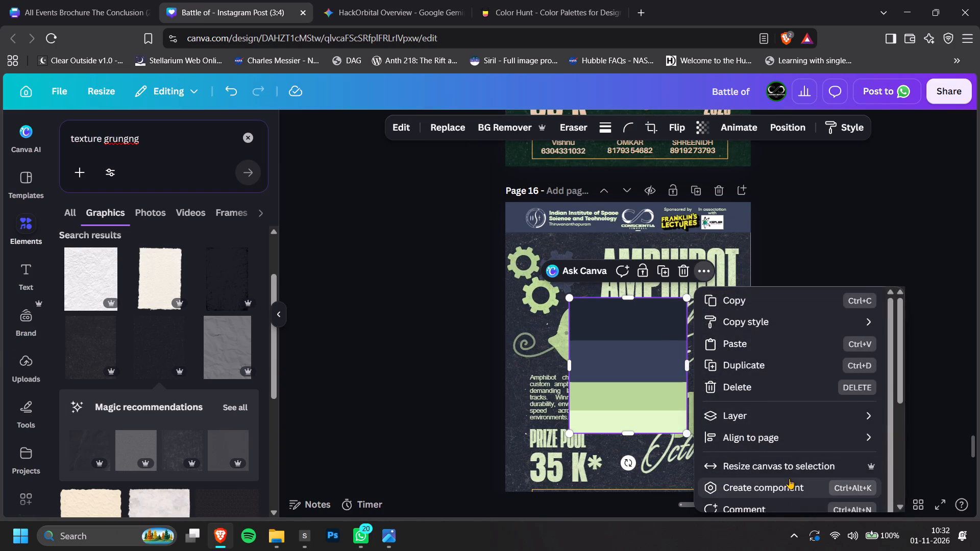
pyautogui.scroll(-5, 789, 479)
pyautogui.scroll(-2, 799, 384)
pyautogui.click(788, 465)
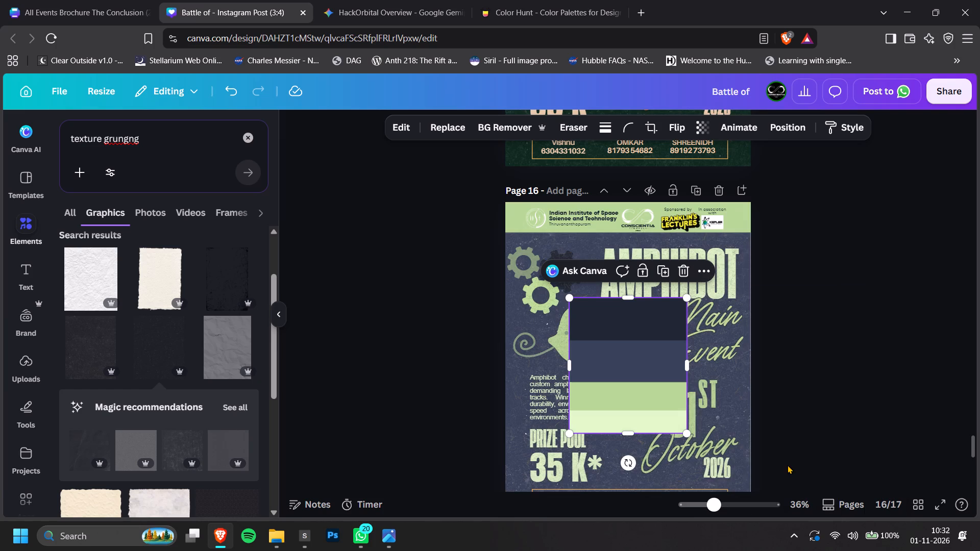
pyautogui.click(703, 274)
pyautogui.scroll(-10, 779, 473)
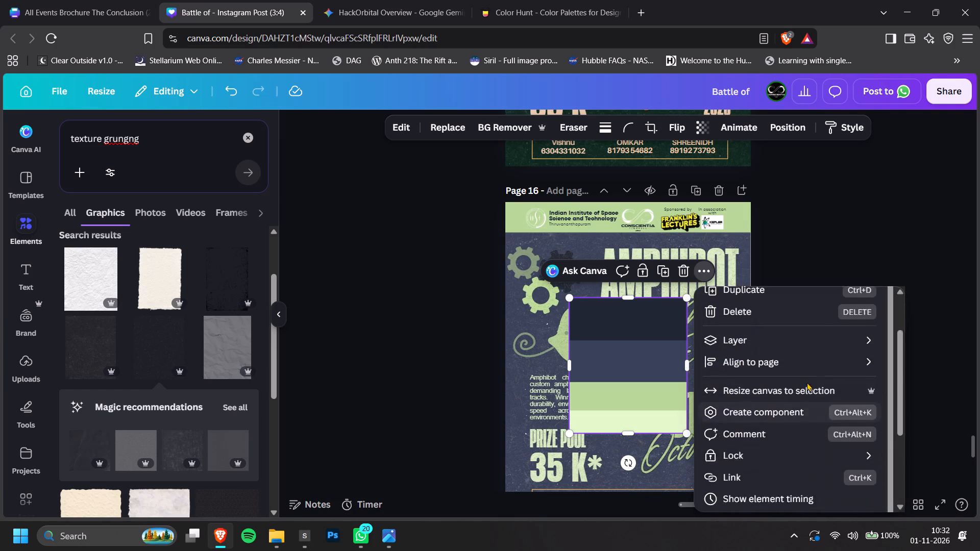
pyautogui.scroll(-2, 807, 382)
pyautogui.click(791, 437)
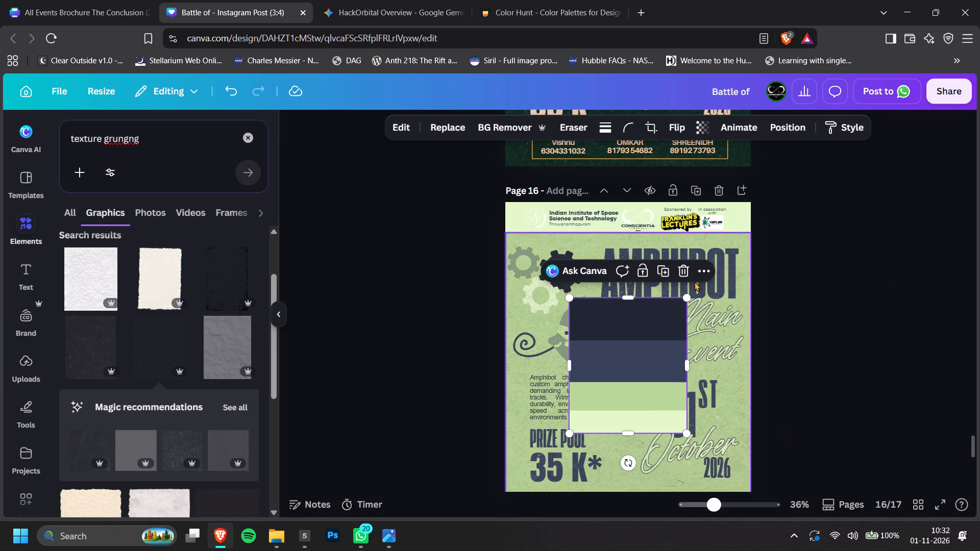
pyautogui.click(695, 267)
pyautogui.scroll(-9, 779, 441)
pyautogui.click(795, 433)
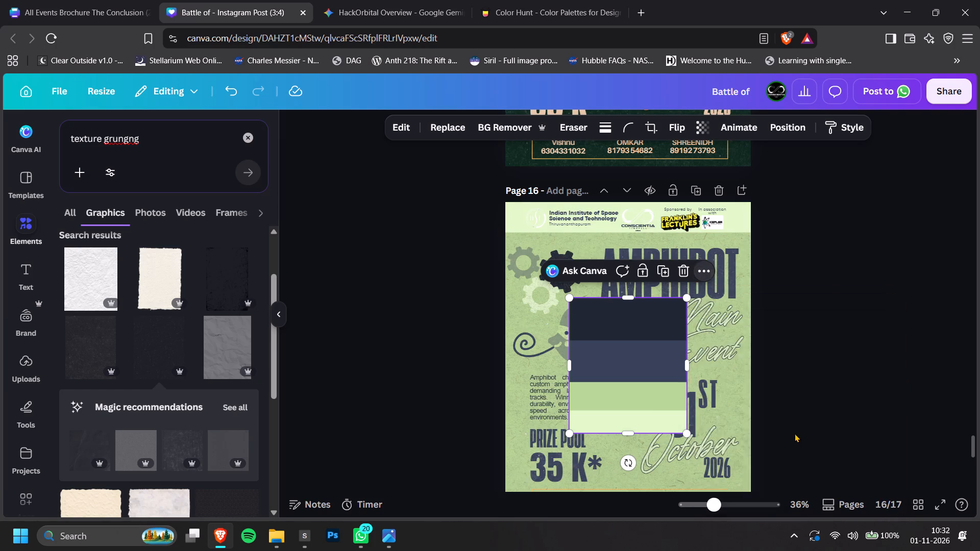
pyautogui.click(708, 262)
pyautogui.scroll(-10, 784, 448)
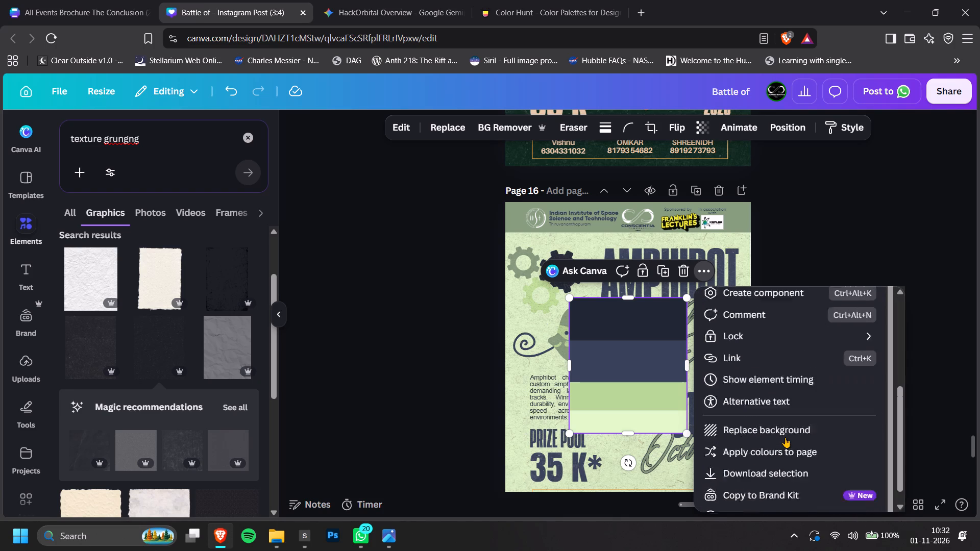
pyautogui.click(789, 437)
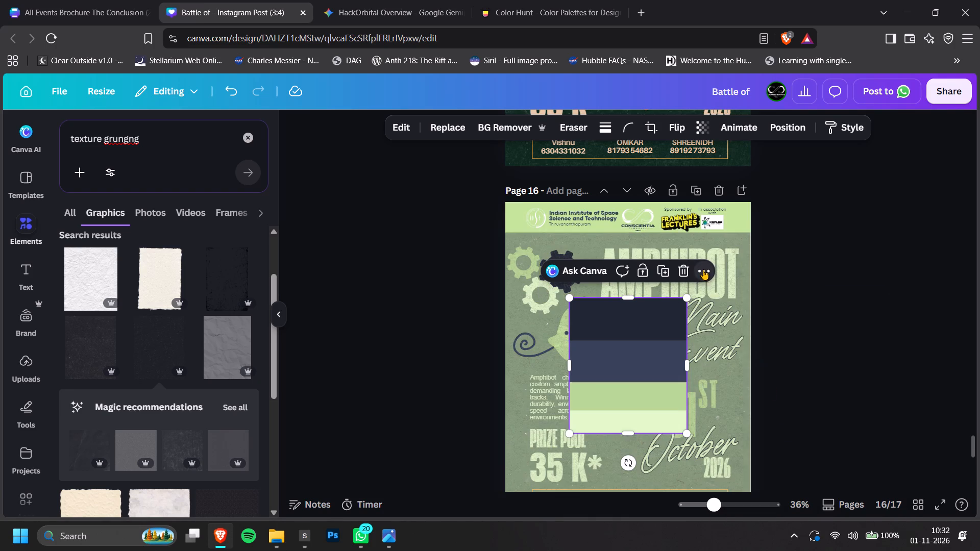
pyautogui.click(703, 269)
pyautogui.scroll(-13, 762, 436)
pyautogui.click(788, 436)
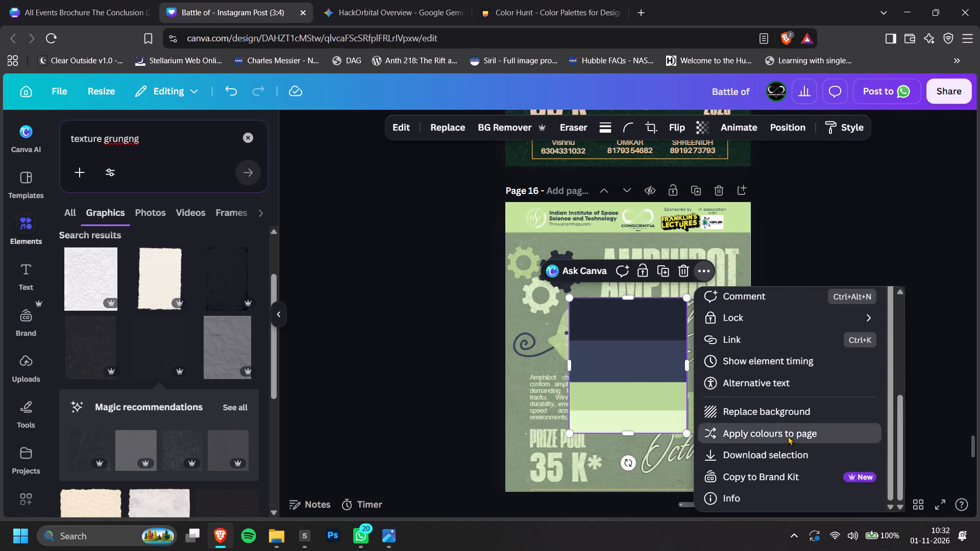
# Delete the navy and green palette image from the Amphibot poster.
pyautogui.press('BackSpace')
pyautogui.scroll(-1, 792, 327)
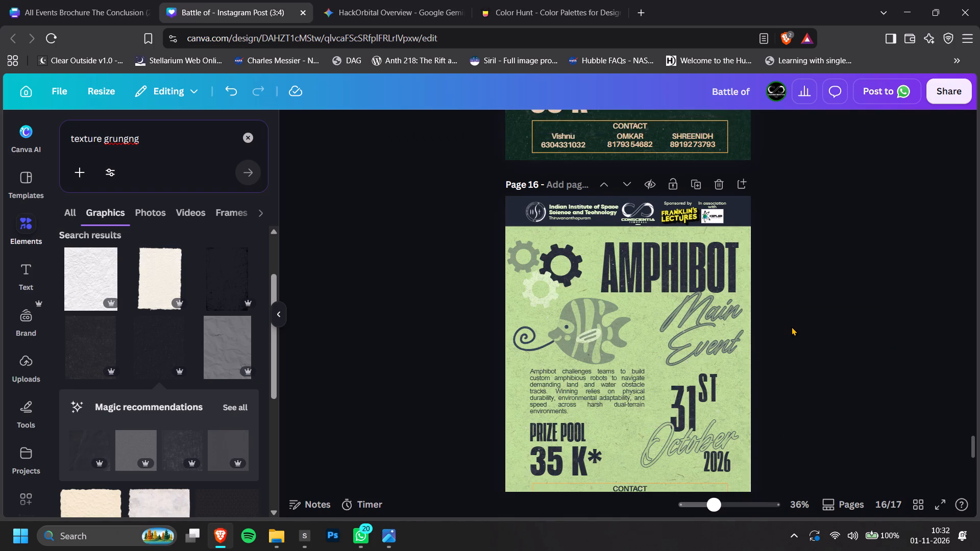
# Switch to Color Hunt and capture a screenshot of the aqua, teal, cream and orange palette.
pyautogui.click(561, 0)
pyautogui.scroll(-2, 754, 320)
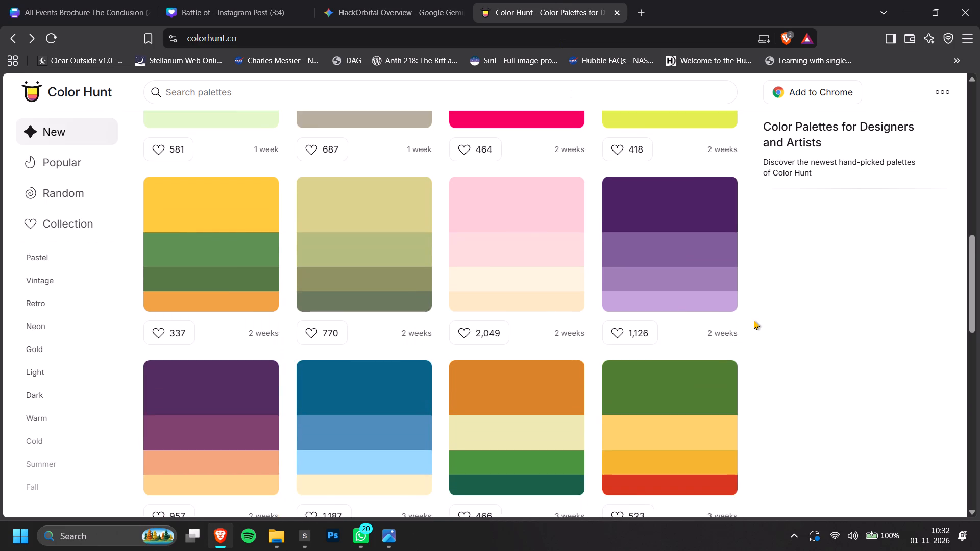
pyautogui.scroll(-6, 754, 320)
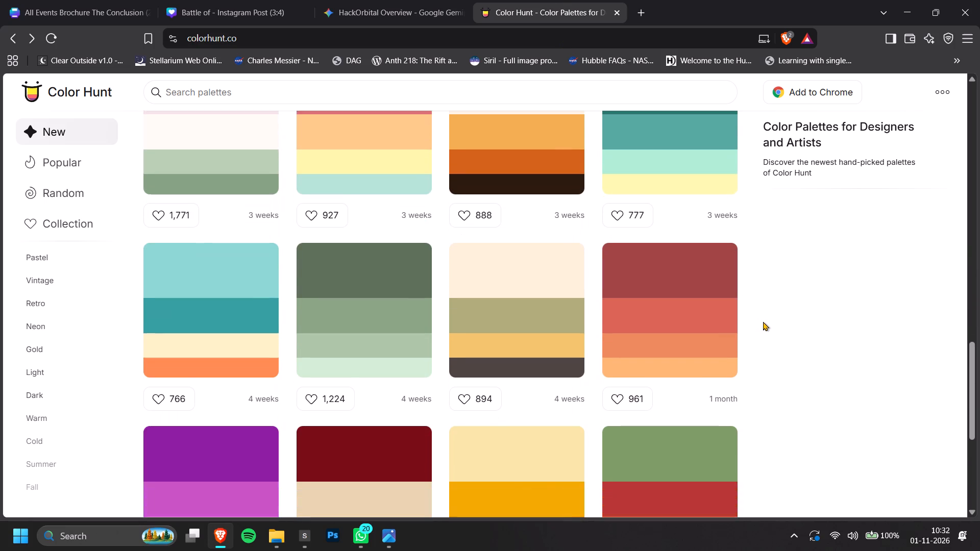
pyautogui.press('Print')
pyautogui.moveTo(155, 236); pyautogui.dragTo(166, 248)
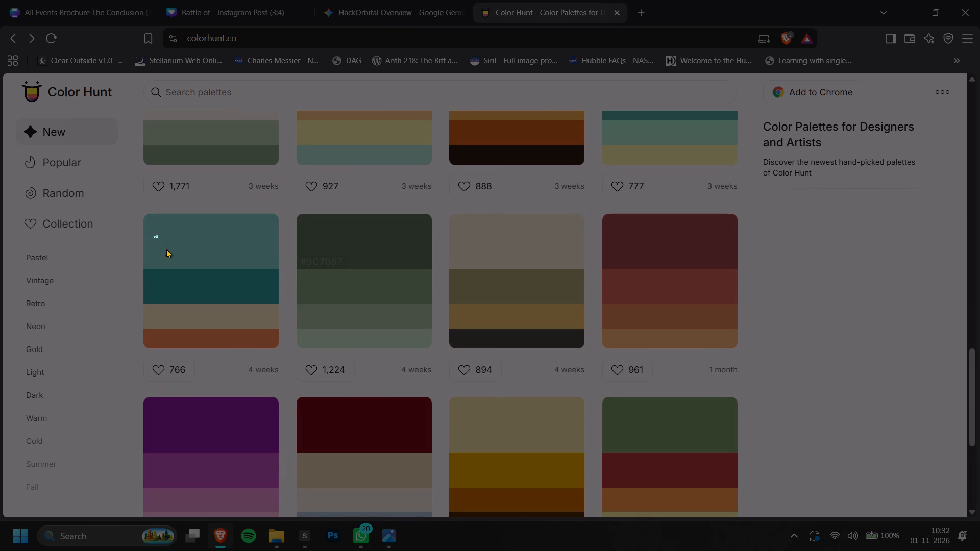
pyautogui.moveTo(166, 248); pyautogui.dragTo(259, 346)
# Return to the poster design, paste the teal and orange palette onto the Amphibot poster and apply its colours to the page.
pyautogui.click(234, 0)
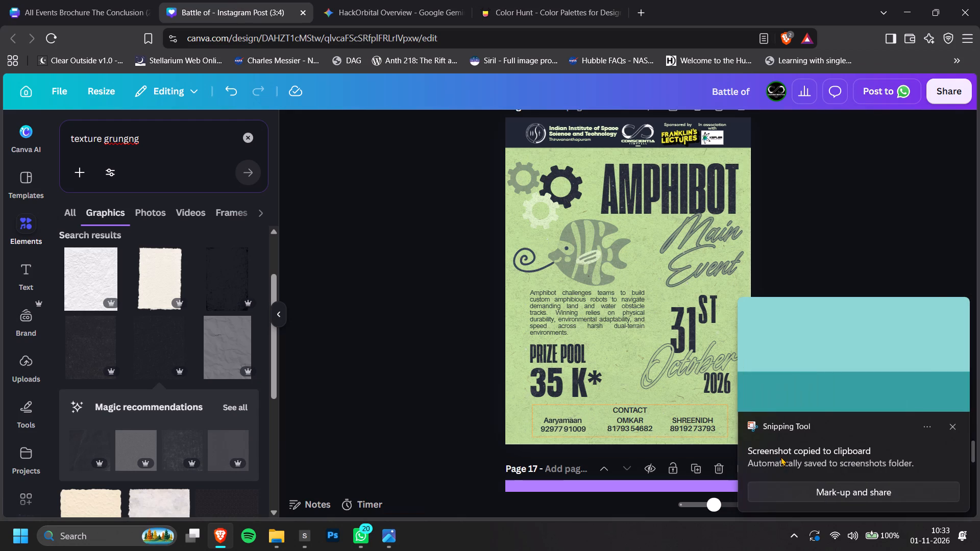
pyautogui.moveTo(781, 456); pyautogui.dragTo(979, 396)
pyautogui.hotkey('ctrl', 'v')
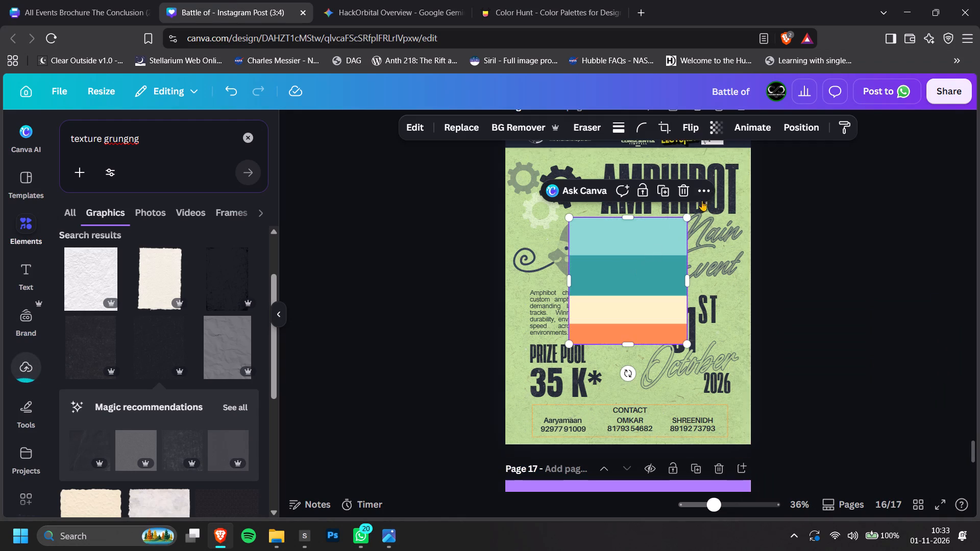
pyautogui.click(707, 183)
pyautogui.scroll(-9, 751, 386)
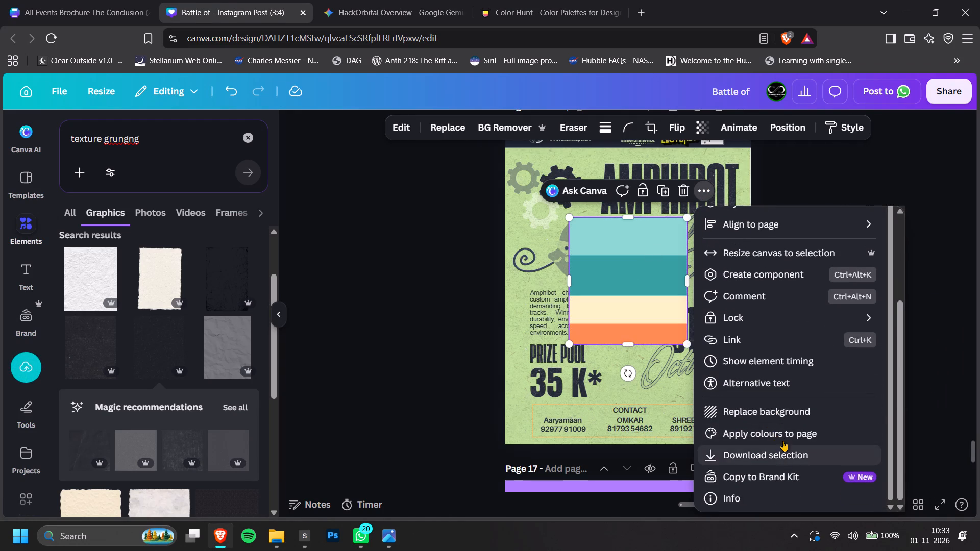
pyautogui.click(783, 441)
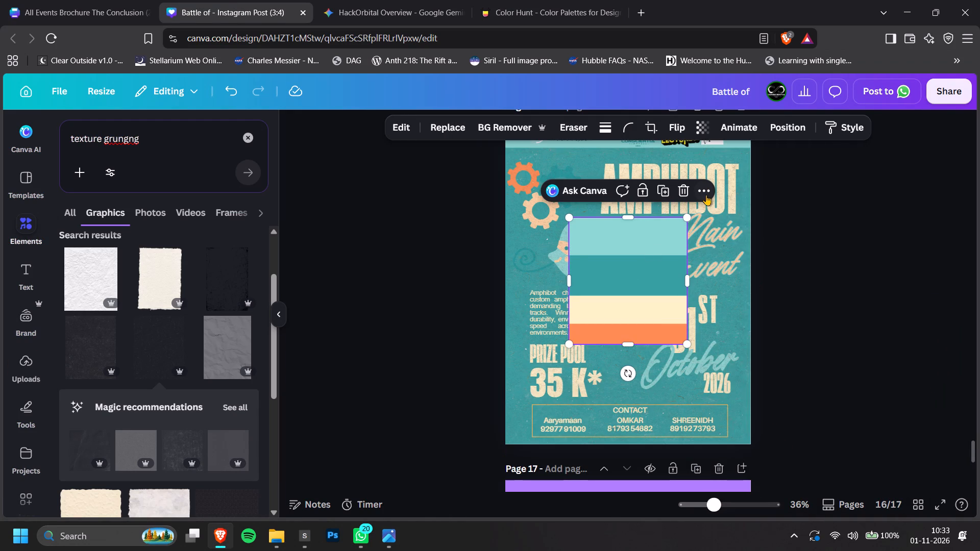
# Reshuffle the palette's colours on the Amphibot poster until it has a teal background, peach title and peach header strip.
pyautogui.click(705, 192)
pyautogui.scroll(-10, 757, 434)
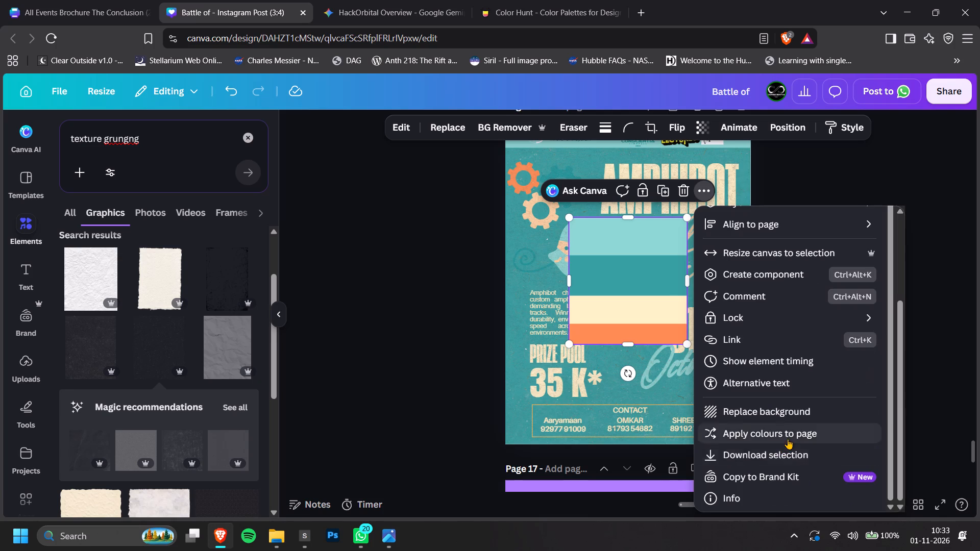
pyautogui.click(788, 439)
pyautogui.click(707, 191)
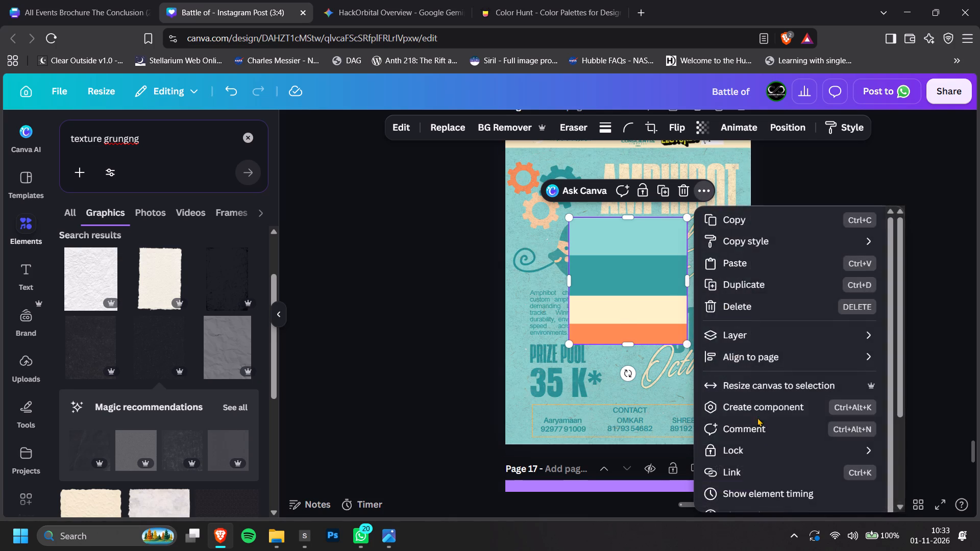
pyautogui.scroll(-10, 767, 438)
pyautogui.click(782, 442)
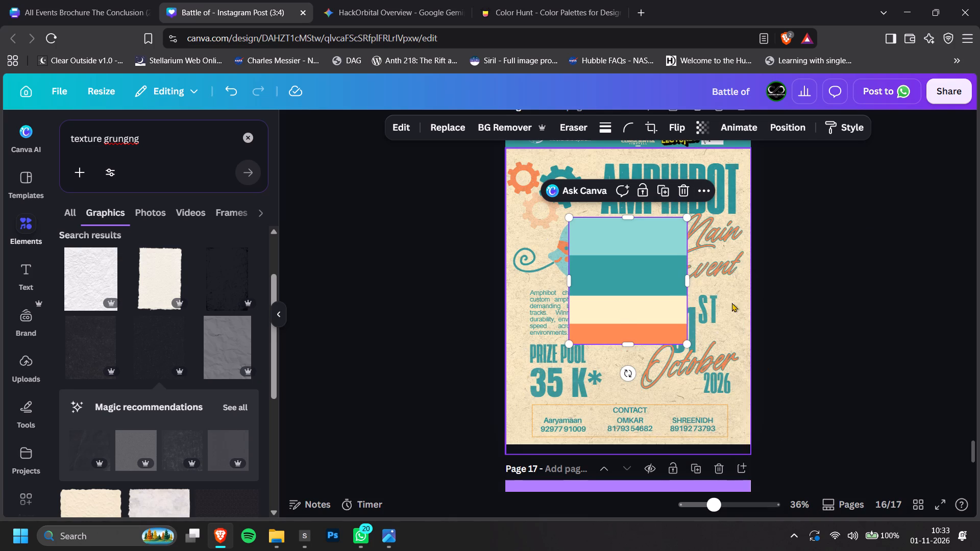
pyautogui.scroll(1, 716, 269)
pyautogui.click(698, 272)
pyautogui.scroll(-3, 731, 419)
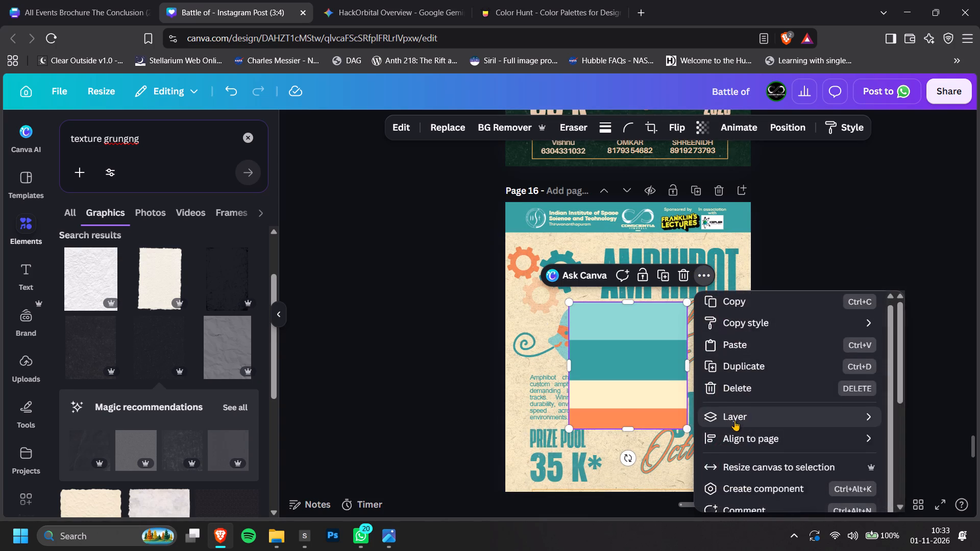
pyautogui.scroll(-5, 734, 420)
pyautogui.click(779, 435)
pyautogui.scroll(-1, 782, 410)
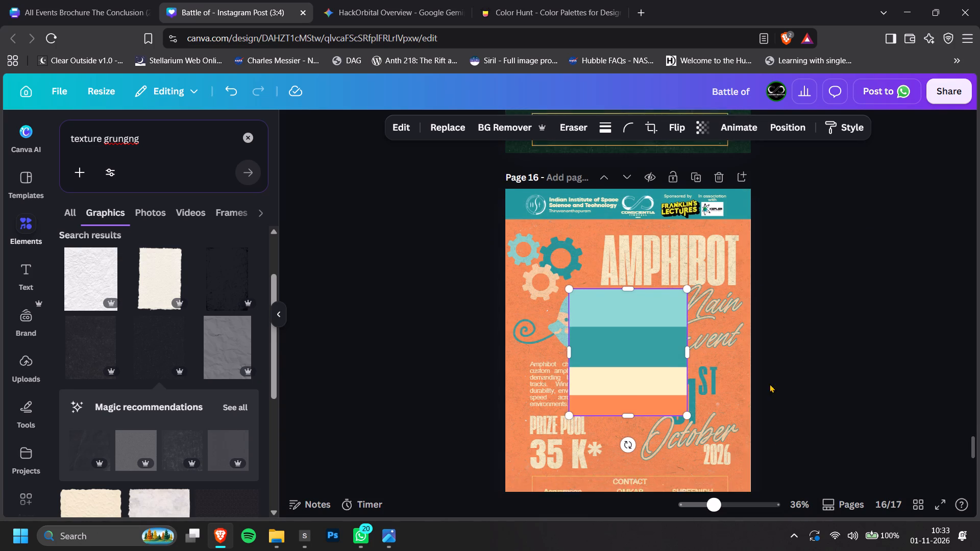
pyautogui.click(702, 195)
pyautogui.scroll(-6, 736, 352)
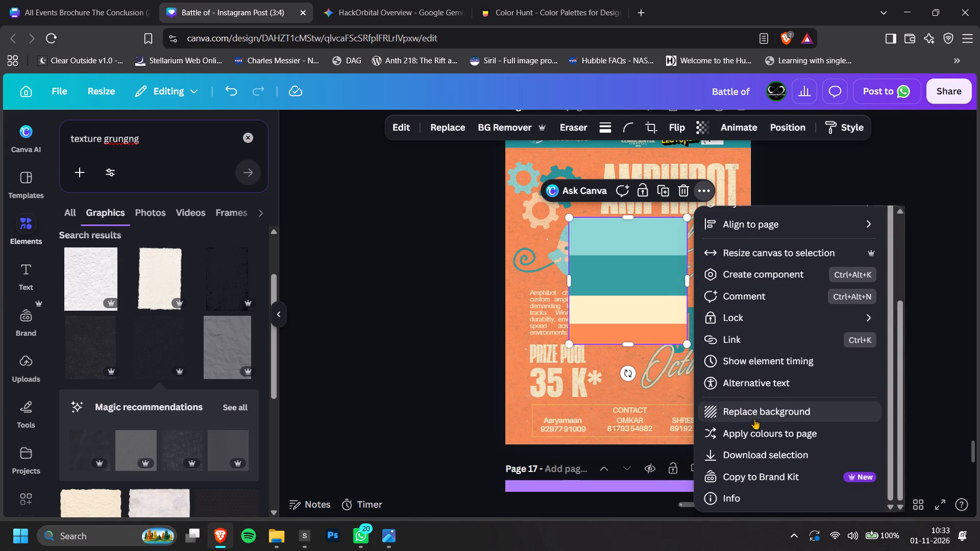
pyautogui.click(764, 431)
# Delete the teal and orange palette image from the Amphibot poster.
pyautogui.press('BackSpace')
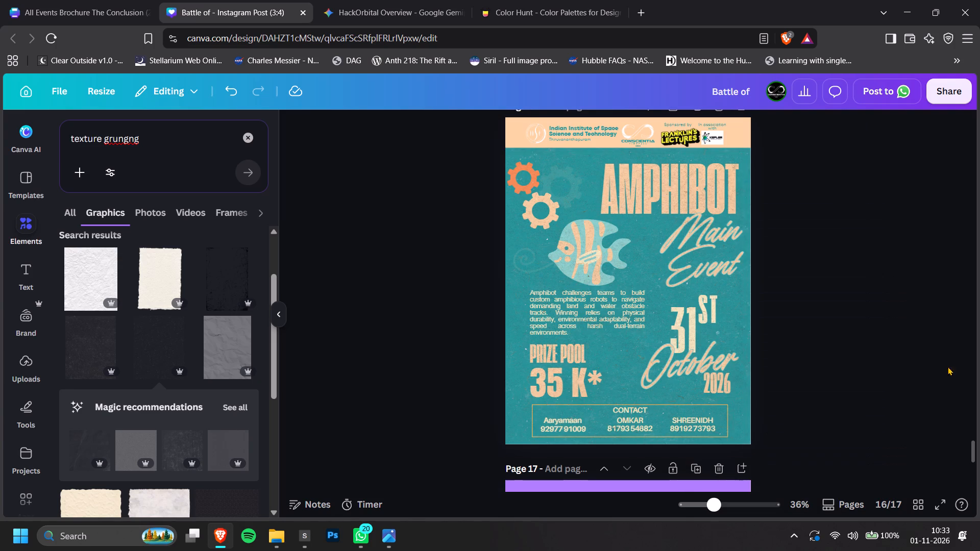
pyautogui.scroll(1, 846, 335)
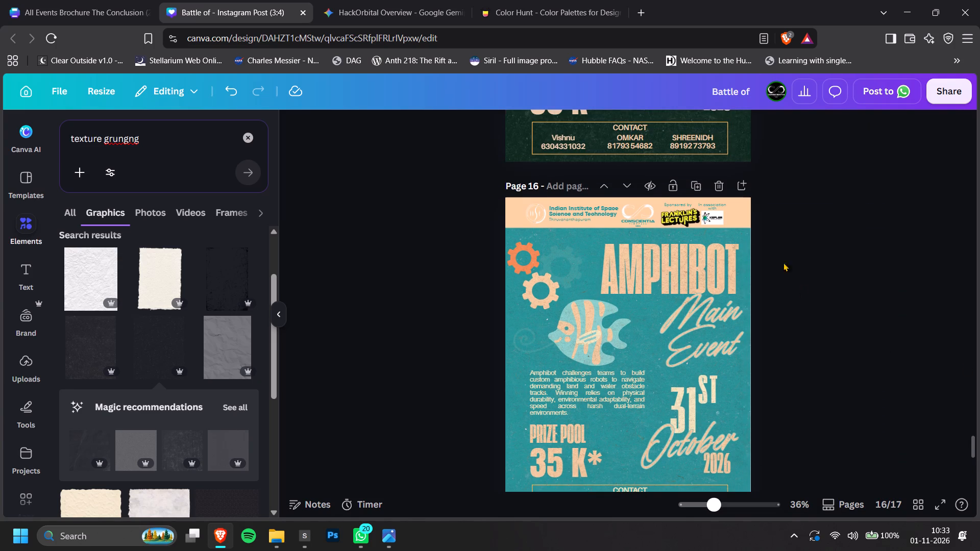
# Delete the peach header strip and its logos from the Amphibot poster.
pyautogui.click(746, 215)
pyautogui.press('BackSpace')
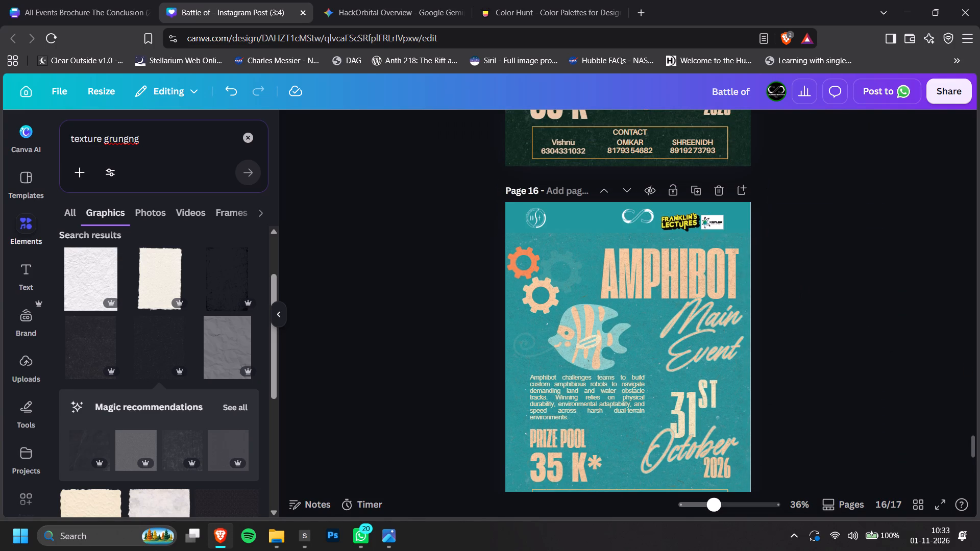
pyautogui.click(709, 224)
pyautogui.press('BackSpace')
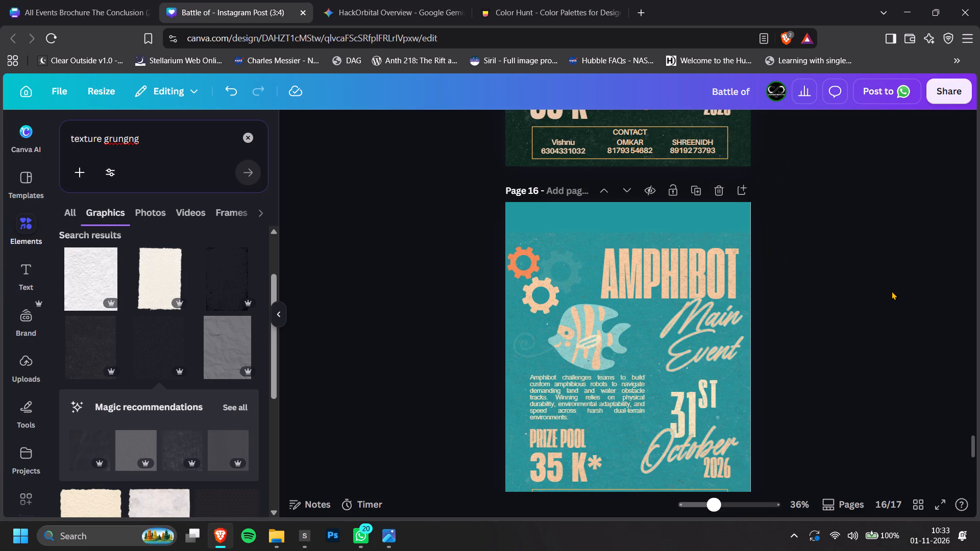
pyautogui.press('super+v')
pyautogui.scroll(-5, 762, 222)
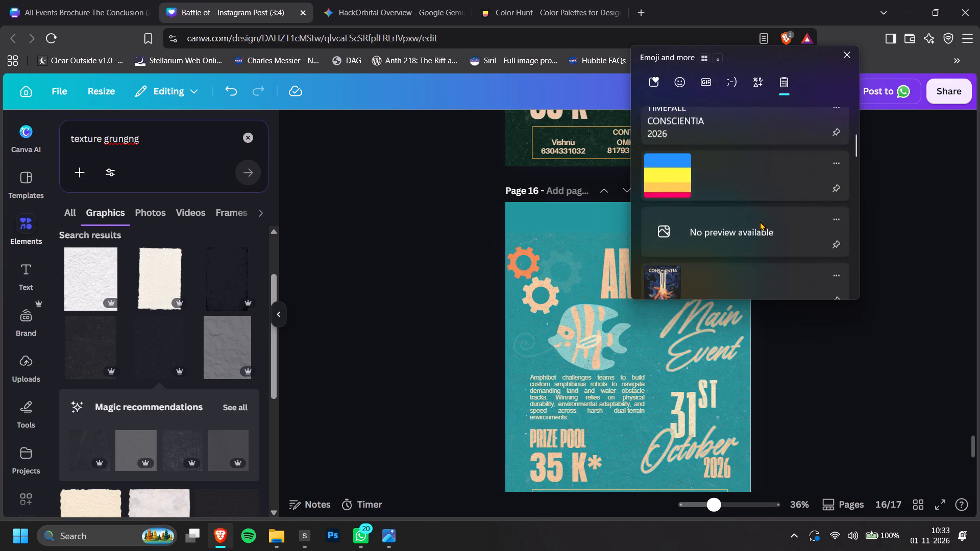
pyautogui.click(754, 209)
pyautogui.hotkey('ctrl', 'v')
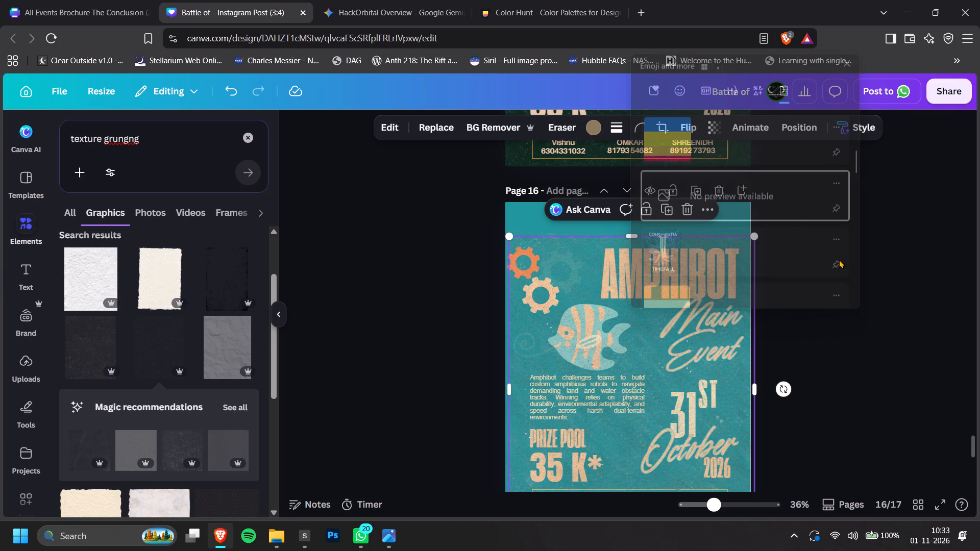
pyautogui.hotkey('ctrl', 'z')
# Paste the copied magenta header strip with logos and sponsor text from the clipboard history onto the Amphibot poster.
pyautogui.press('super+v')
pyautogui.scroll(1, 716, 213)
pyautogui.scroll(-1, 716, 223)
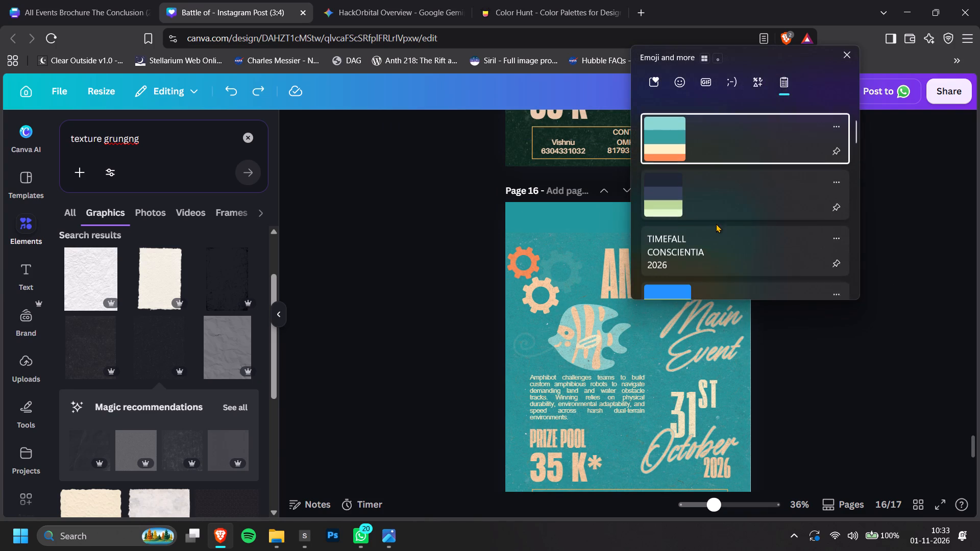
pyautogui.click(716, 223)
pyautogui.hotkey('ctrl', 'v')
pyautogui.click(839, 265)
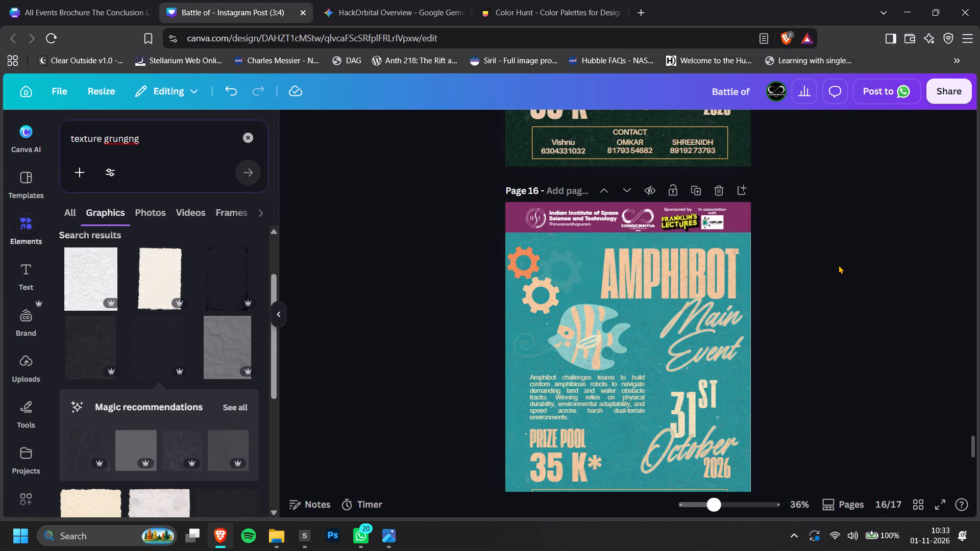
# Recolour the Amphibot header strip to dark navy #17113E.
pyautogui.doubleClick(747, 204)
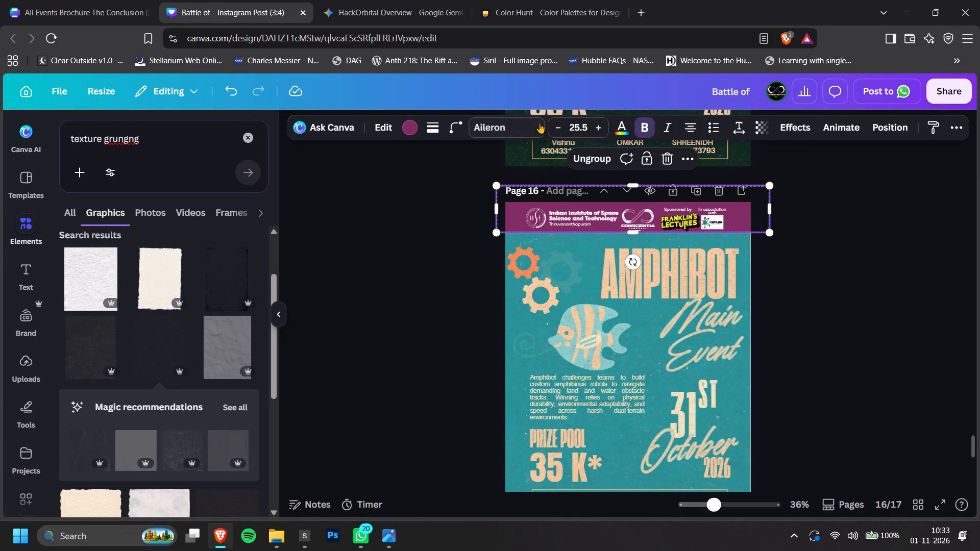
pyautogui.click(414, 124)
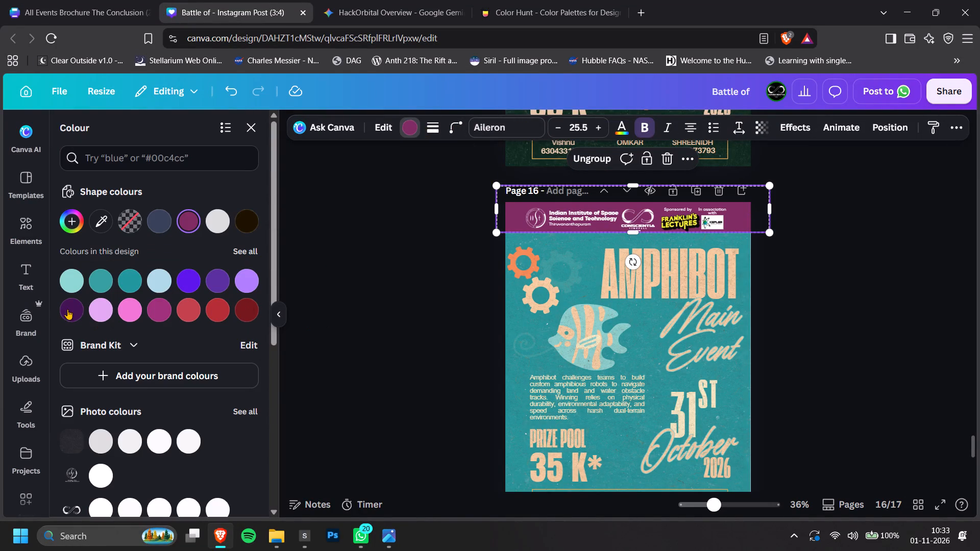
pyautogui.click(67, 309)
pyautogui.scroll(-2, 145, 344)
pyautogui.scroll(-2, 201, 359)
pyautogui.scroll(-2, 229, 394)
pyautogui.scroll(7, 70, 254)
pyautogui.click(76, 223)
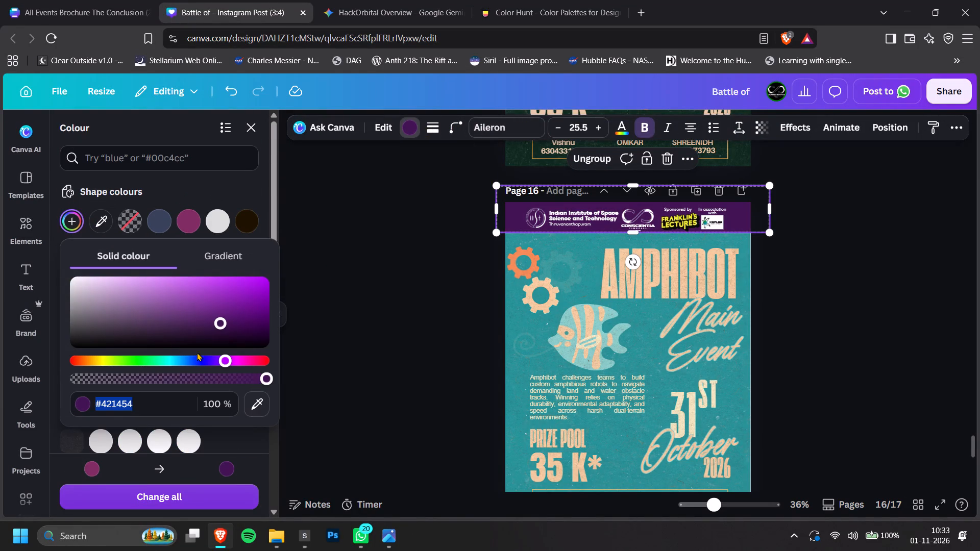
pyautogui.moveTo(213, 362); pyautogui.dragTo(207, 363)
pyautogui.moveTo(222, 334); pyautogui.dragTo(223, 342)
pyautogui.click(216, 331)
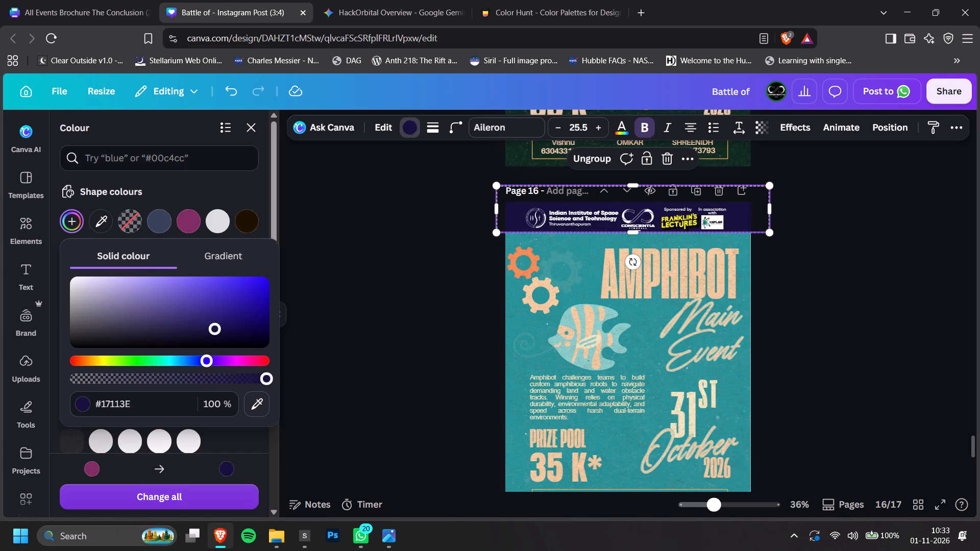
pyautogui.doubleClick(861, 319)
# Change the Amphibot poster's background to a darker teal, #116D70.
pyautogui.scroll(-1, 870, 320)
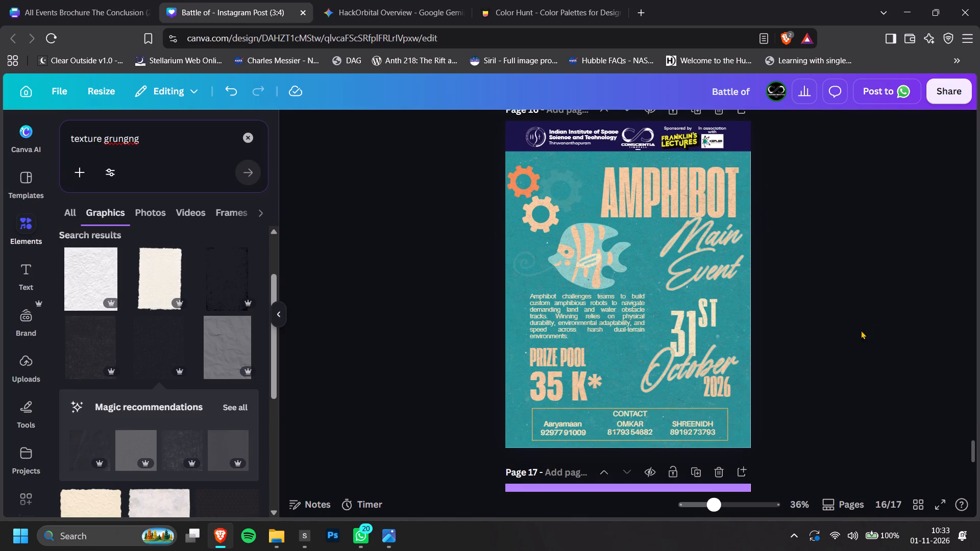
pyautogui.hotkey('alt', '1')
pyautogui.scroll(-10, 258, 327)
pyautogui.click(171, 490)
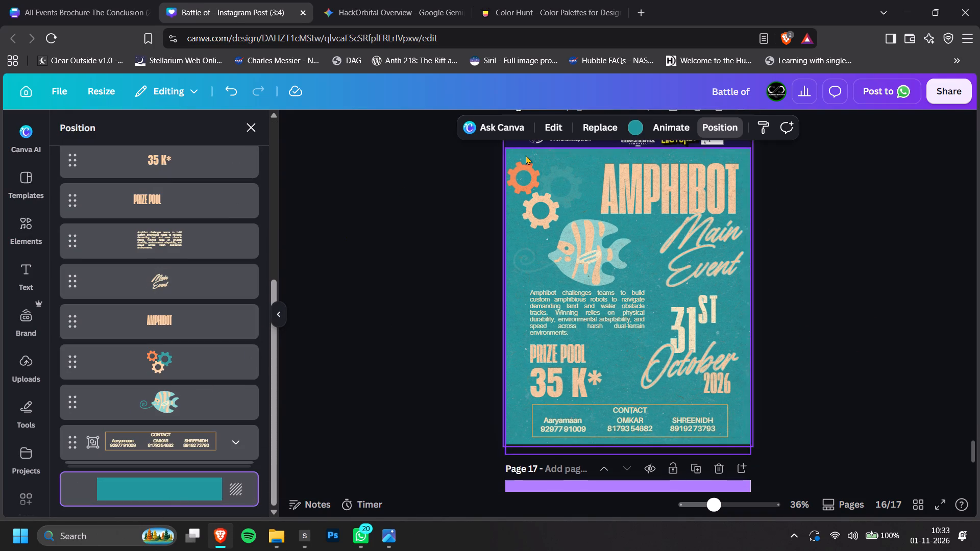
pyautogui.click(635, 128)
pyautogui.click(165, 252)
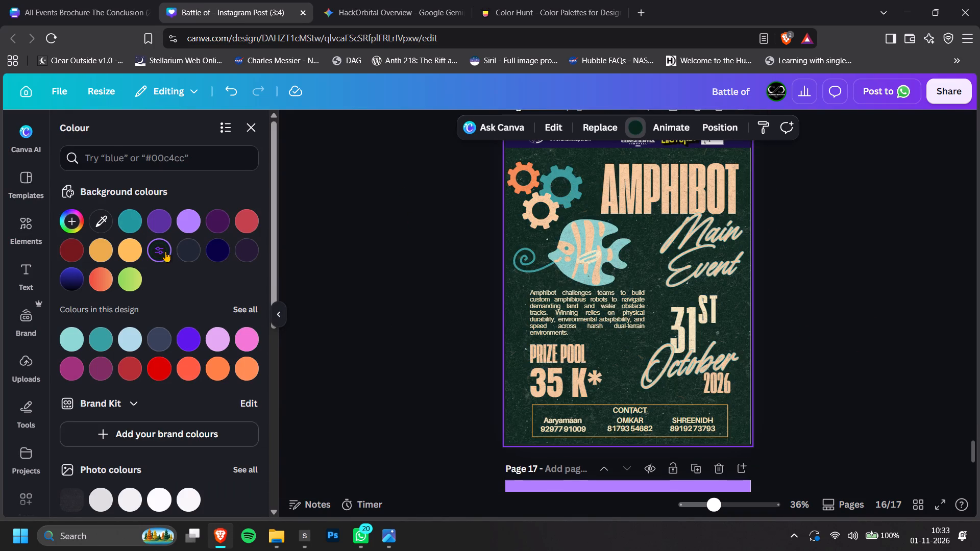
pyautogui.click(64, 223)
pyautogui.click(119, 226)
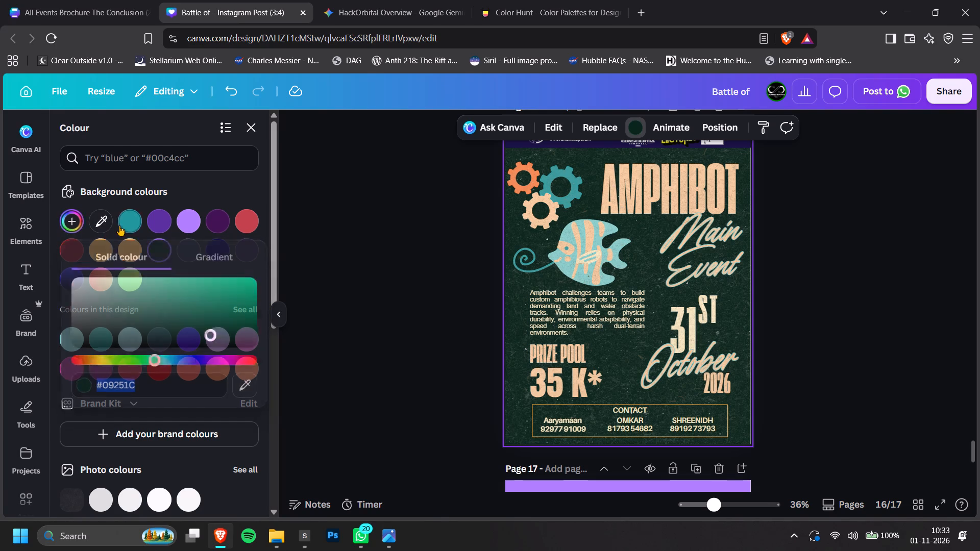
pyautogui.click(62, 214)
pyautogui.moveTo(210, 320); pyautogui.dragTo(226, 319)
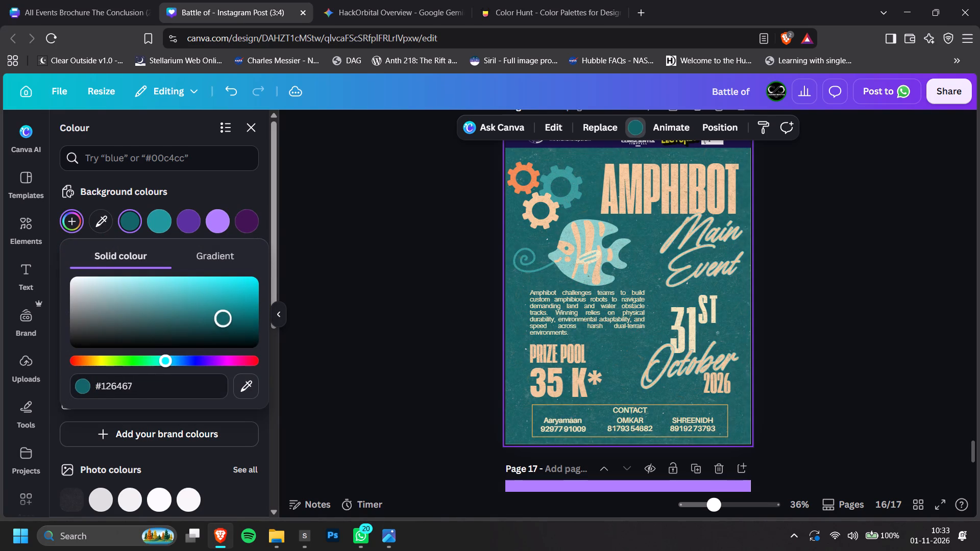
pyautogui.moveTo(226, 319); pyautogui.dragTo(230, 317)
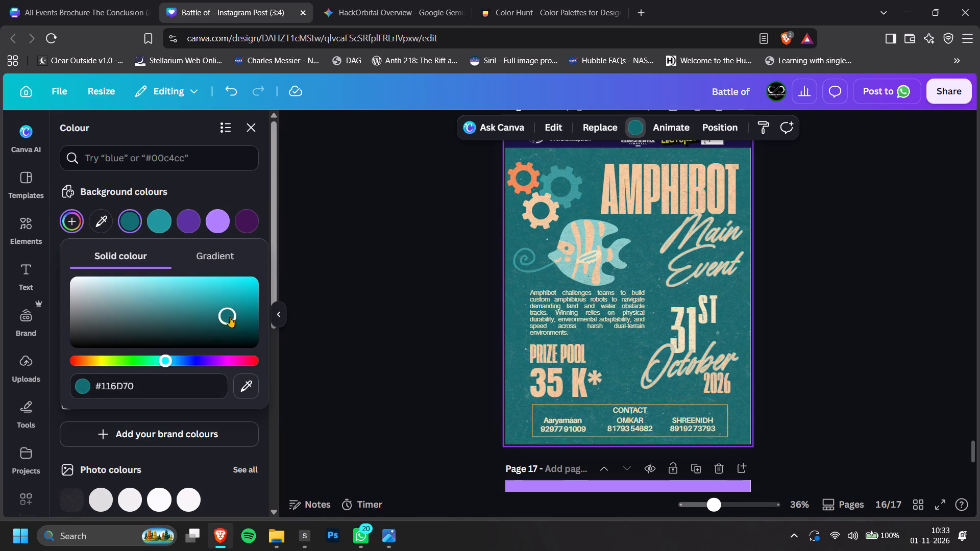
pyautogui.doubleClick(897, 283)
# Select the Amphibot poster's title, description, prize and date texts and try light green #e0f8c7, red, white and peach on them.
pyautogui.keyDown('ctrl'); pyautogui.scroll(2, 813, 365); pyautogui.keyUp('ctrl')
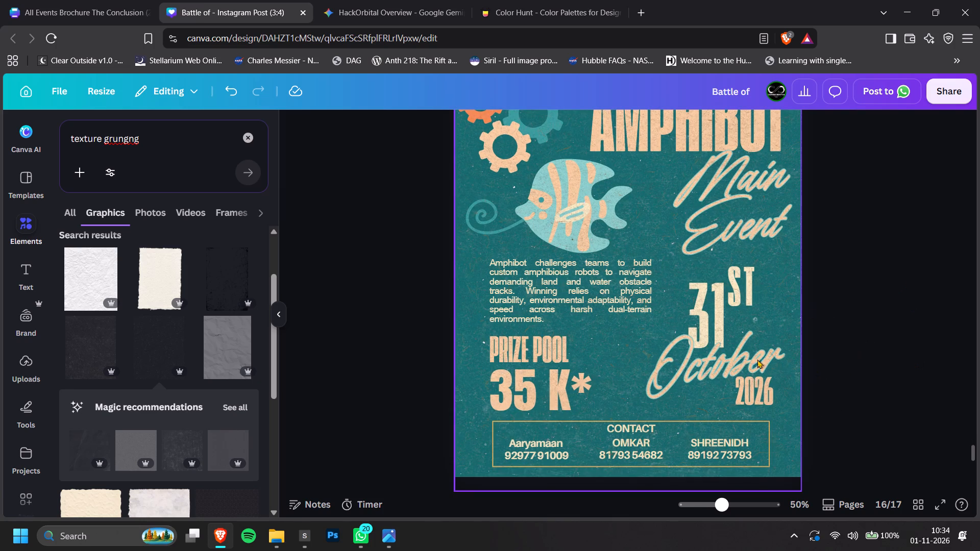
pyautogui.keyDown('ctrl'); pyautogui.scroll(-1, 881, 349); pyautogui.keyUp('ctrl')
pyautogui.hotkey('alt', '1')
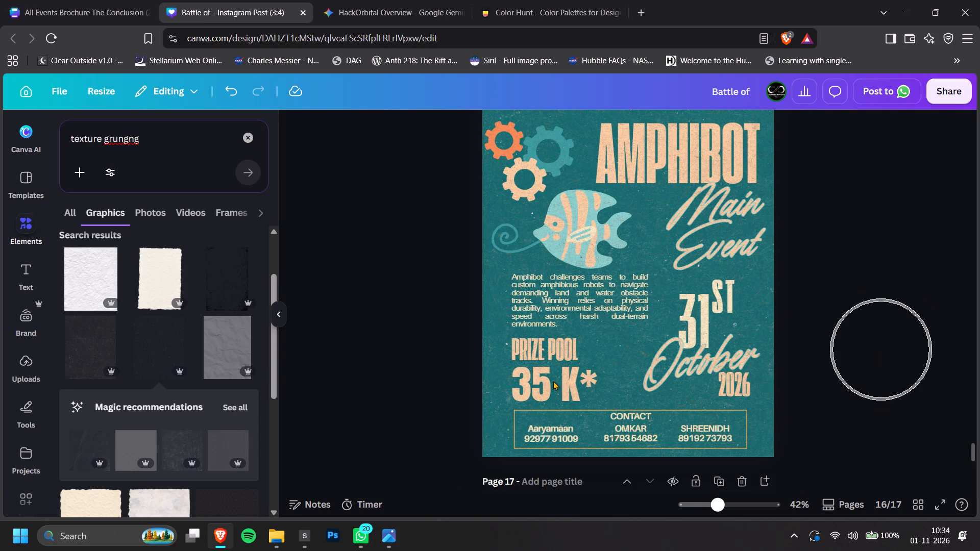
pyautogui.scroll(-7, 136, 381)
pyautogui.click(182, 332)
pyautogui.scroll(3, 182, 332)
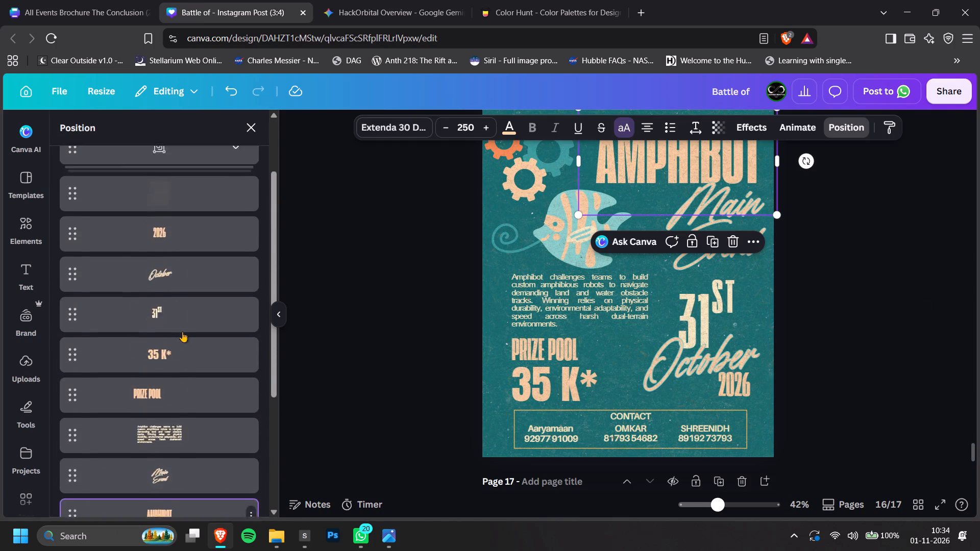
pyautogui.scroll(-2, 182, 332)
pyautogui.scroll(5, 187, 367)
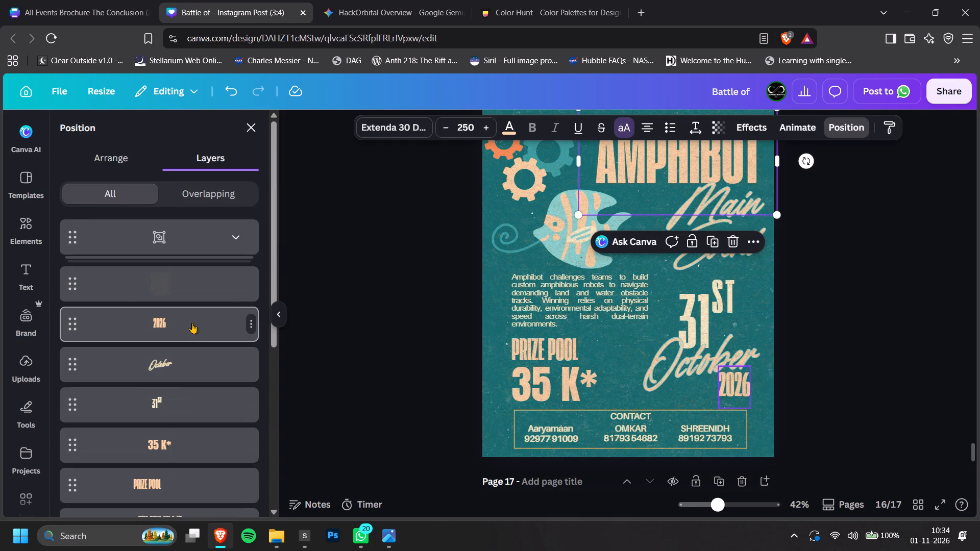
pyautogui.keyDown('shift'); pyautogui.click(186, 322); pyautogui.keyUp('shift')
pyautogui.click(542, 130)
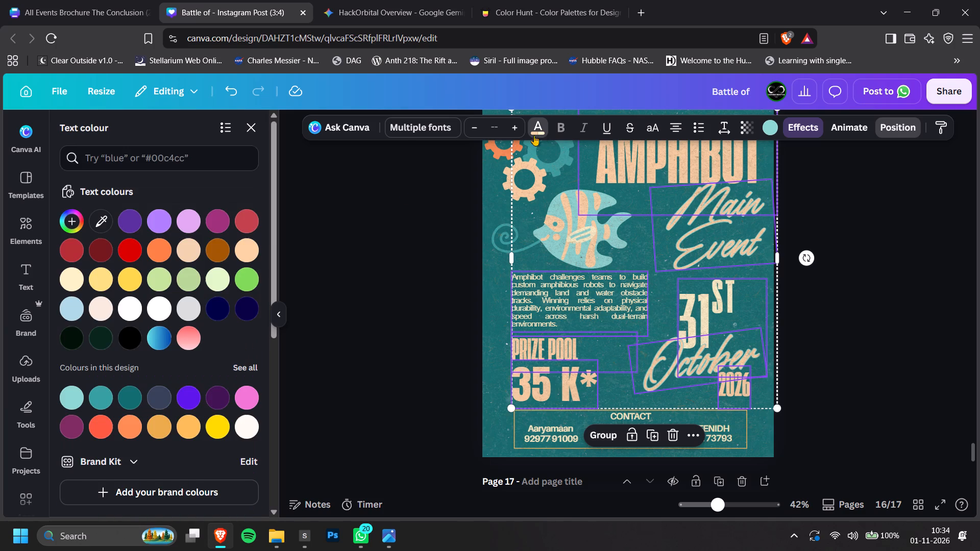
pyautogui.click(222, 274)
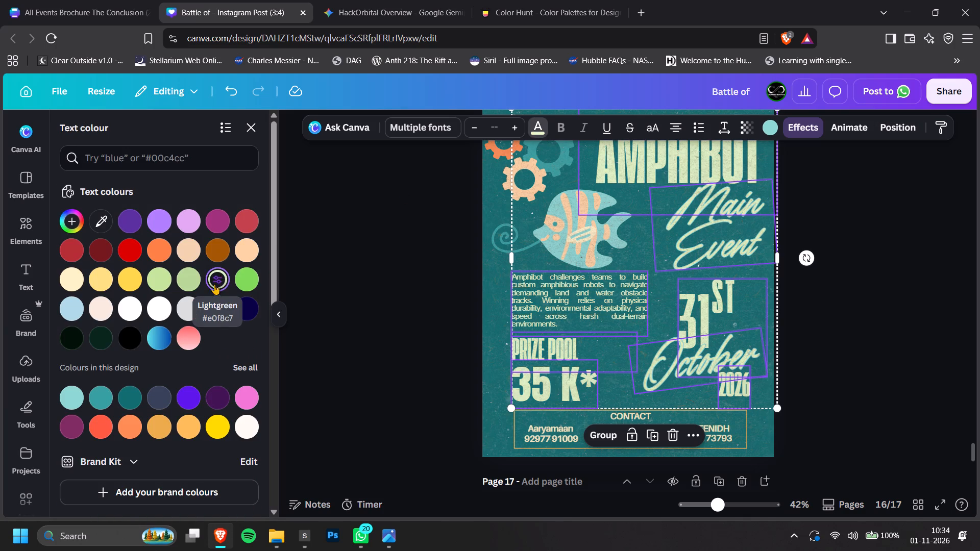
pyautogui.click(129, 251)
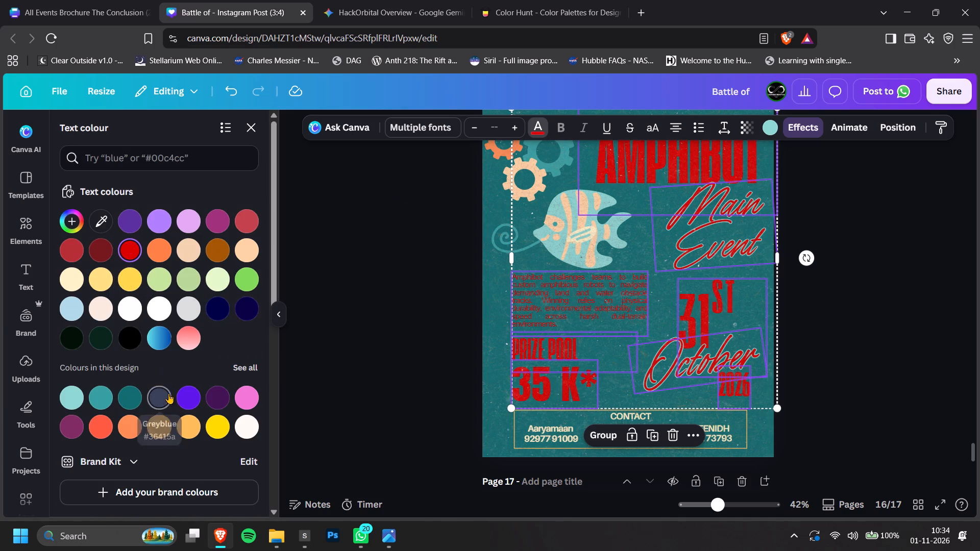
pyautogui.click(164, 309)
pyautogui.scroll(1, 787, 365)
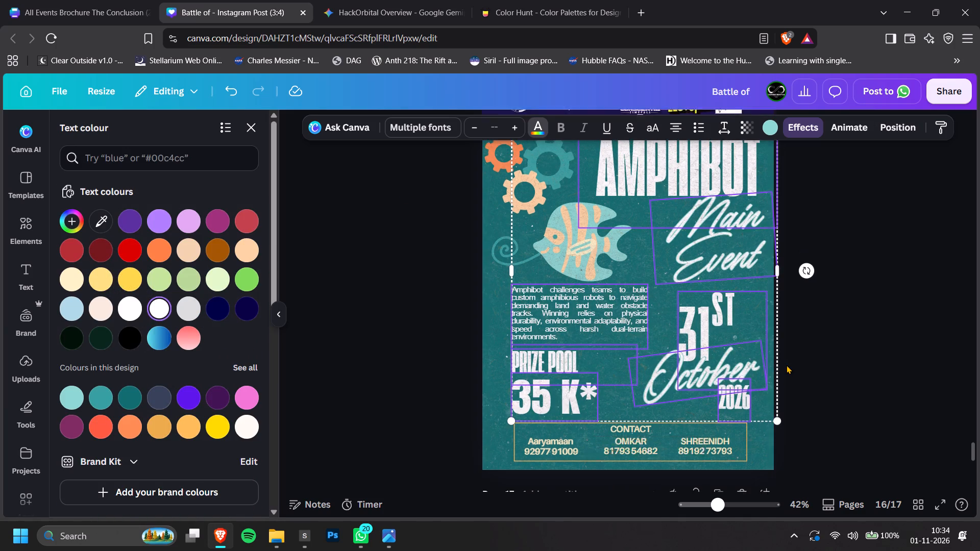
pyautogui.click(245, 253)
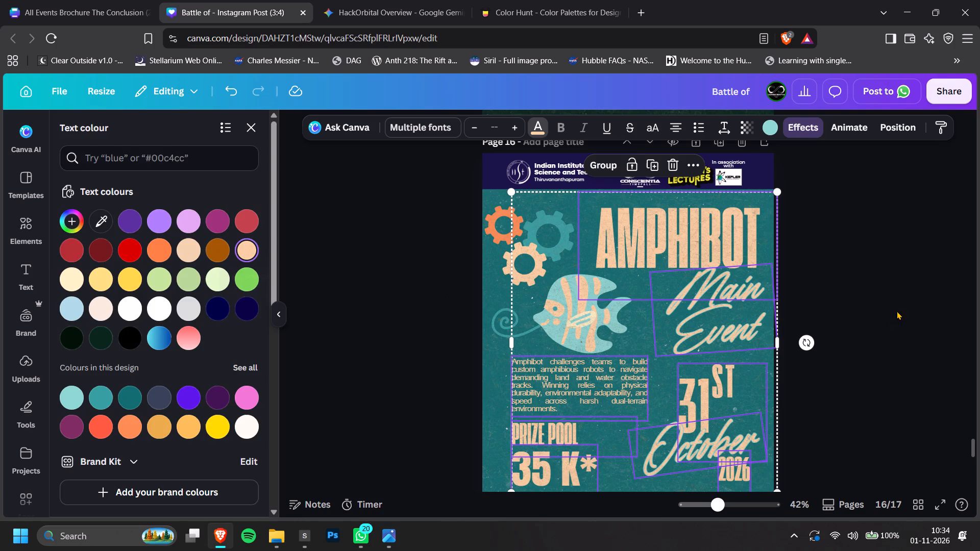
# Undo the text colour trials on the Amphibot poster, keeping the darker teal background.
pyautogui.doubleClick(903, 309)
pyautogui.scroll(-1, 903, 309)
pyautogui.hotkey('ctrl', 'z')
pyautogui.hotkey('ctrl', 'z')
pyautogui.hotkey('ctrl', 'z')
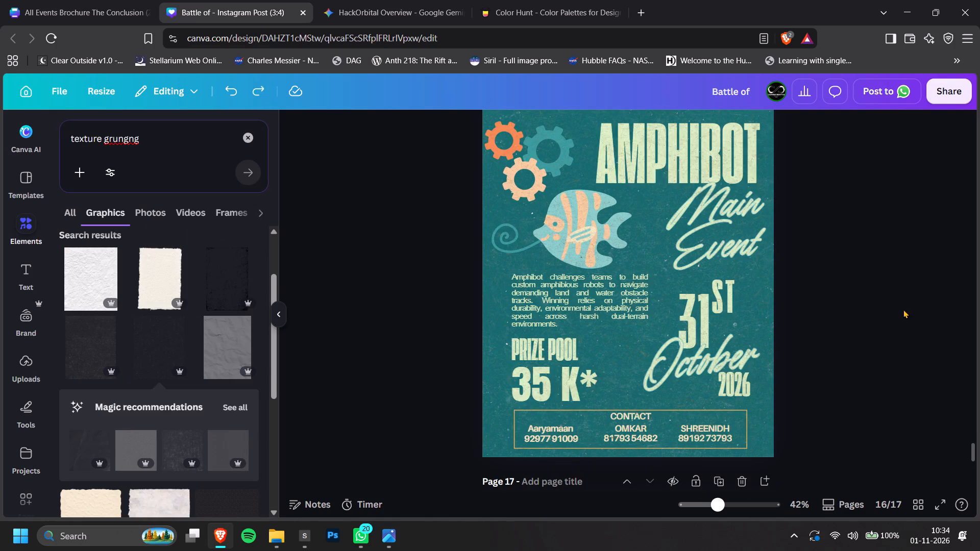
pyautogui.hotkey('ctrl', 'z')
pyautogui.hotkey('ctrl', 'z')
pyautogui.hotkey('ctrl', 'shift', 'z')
# Recolour the cream fin of the Amphibot fish graphic, trying violet before settling on dark red.
pyautogui.keyDown('ctrl'); pyautogui.scroll(-2, 903, 311); pyautogui.keyUp('ctrl')
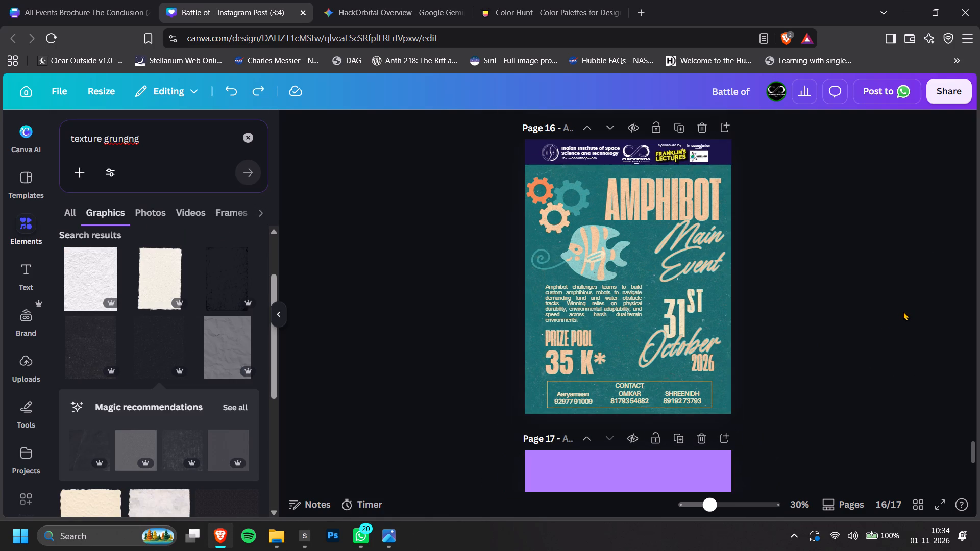
pyautogui.keyDown('ctrl'); pyautogui.scroll(2, 865, 216); pyautogui.keyUp('ctrl')
pyautogui.hotkey('alt', '1')
pyautogui.scroll(-9, 151, 333)
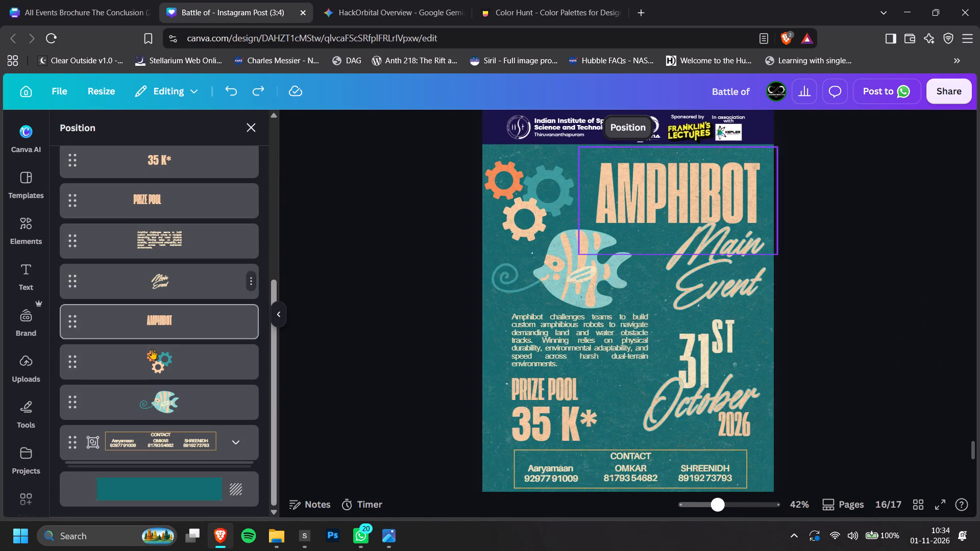
pyautogui.scroll(-2, 152, 349)
pyautogui.click(169, 400)
pyautogui.click(561, 135)
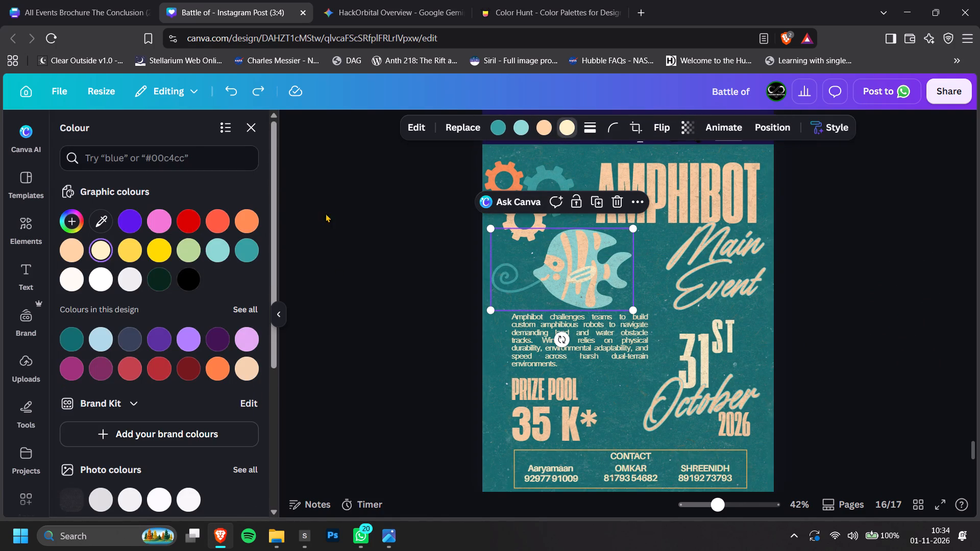
pyautogui.click(127, 224)
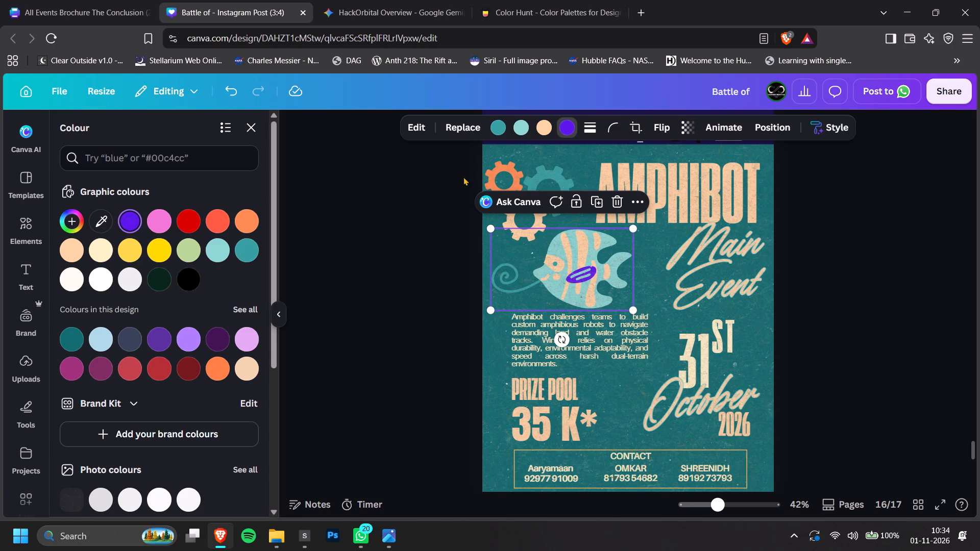
pyautogui.click(184, 360)
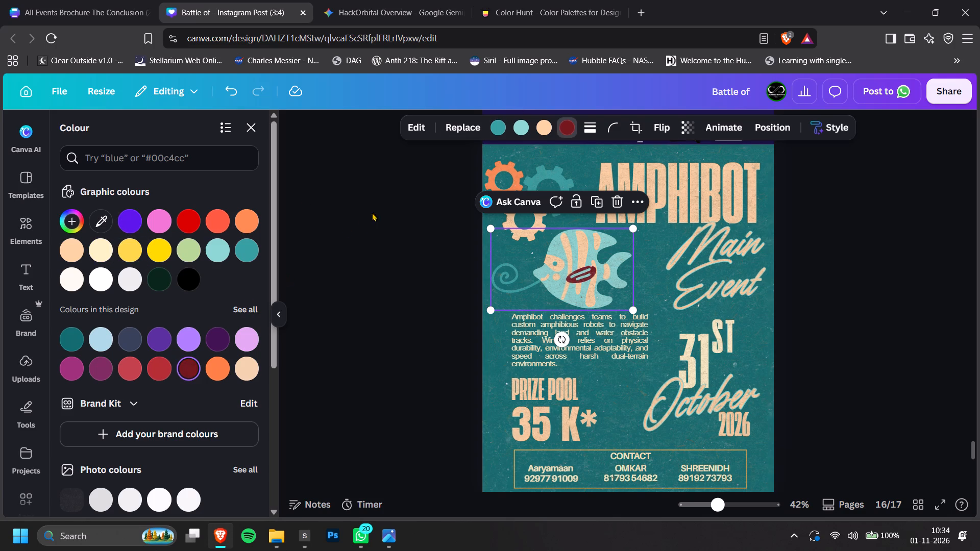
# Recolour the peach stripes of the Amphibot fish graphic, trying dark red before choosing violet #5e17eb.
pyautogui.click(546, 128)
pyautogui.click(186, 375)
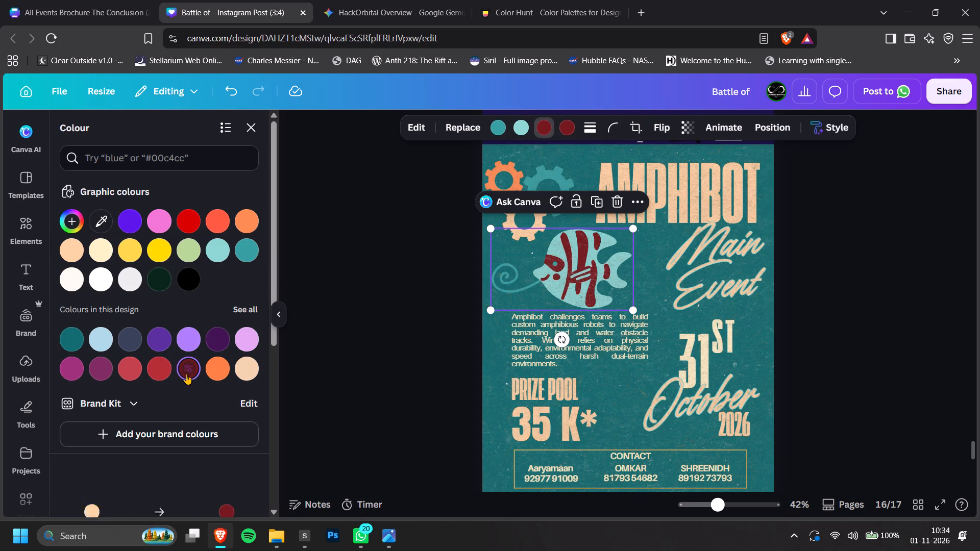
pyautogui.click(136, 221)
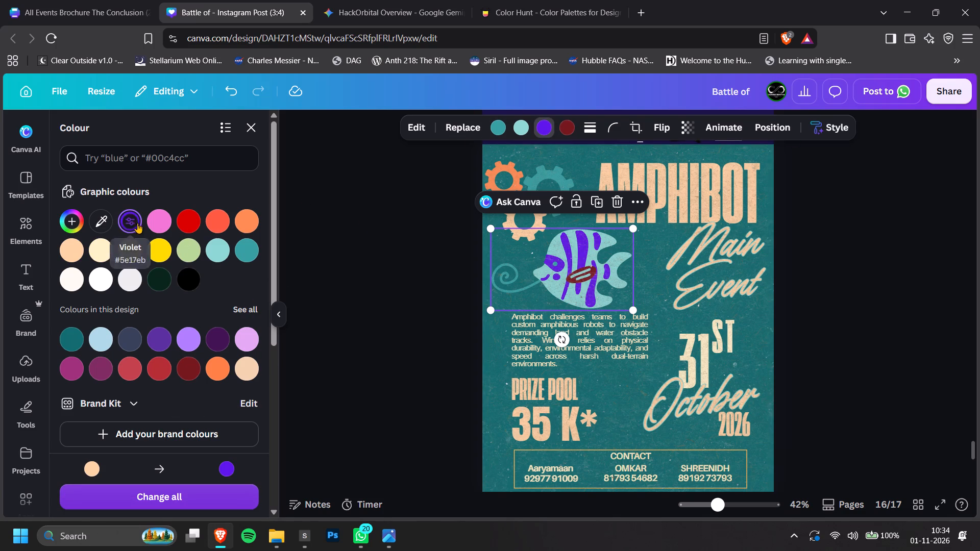
# Recolour the fish's light teal body black after trying vivid red and dark teal, and make its swirl and eye white.
pyautogui.click(522, 129)
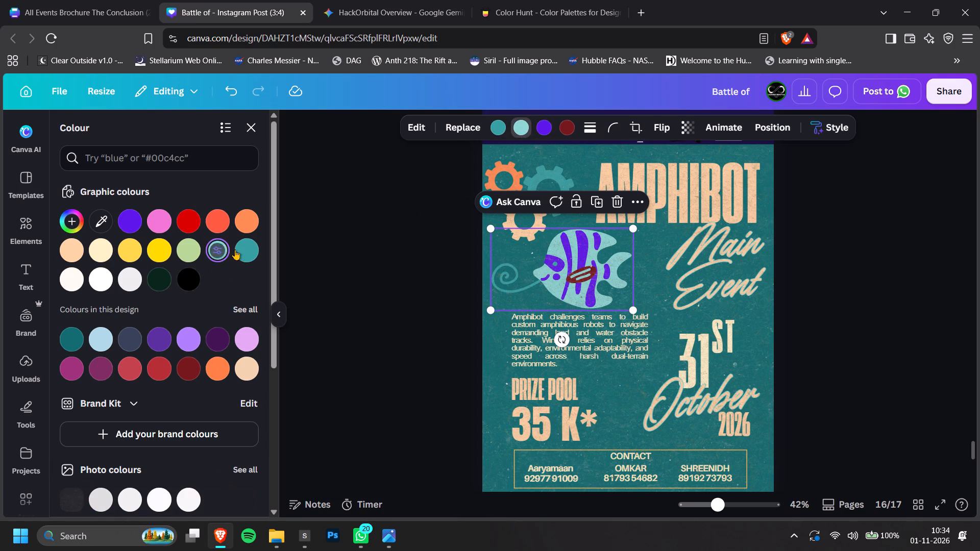
pyautogui.click(217, 220)
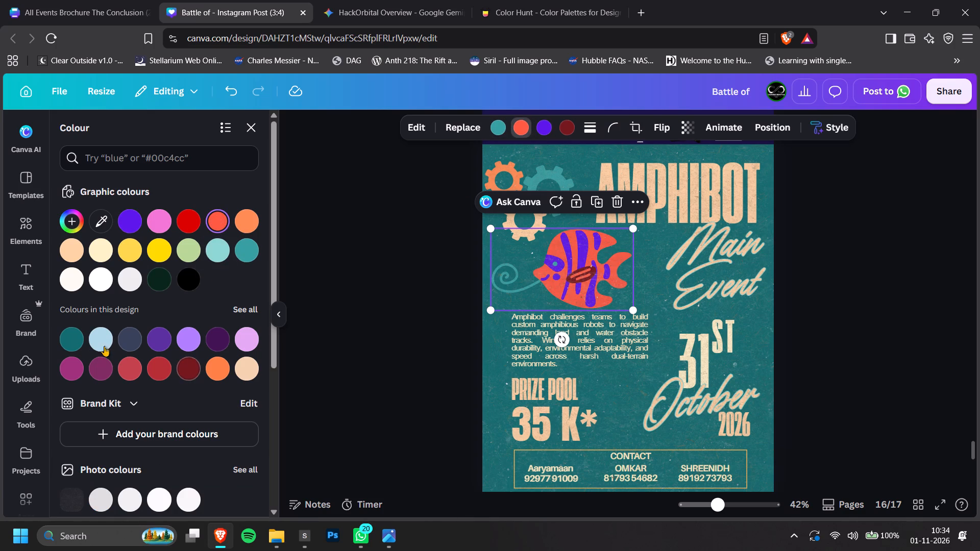
pyautogui.click(80, 340)
pyautogui.click(194, 282)
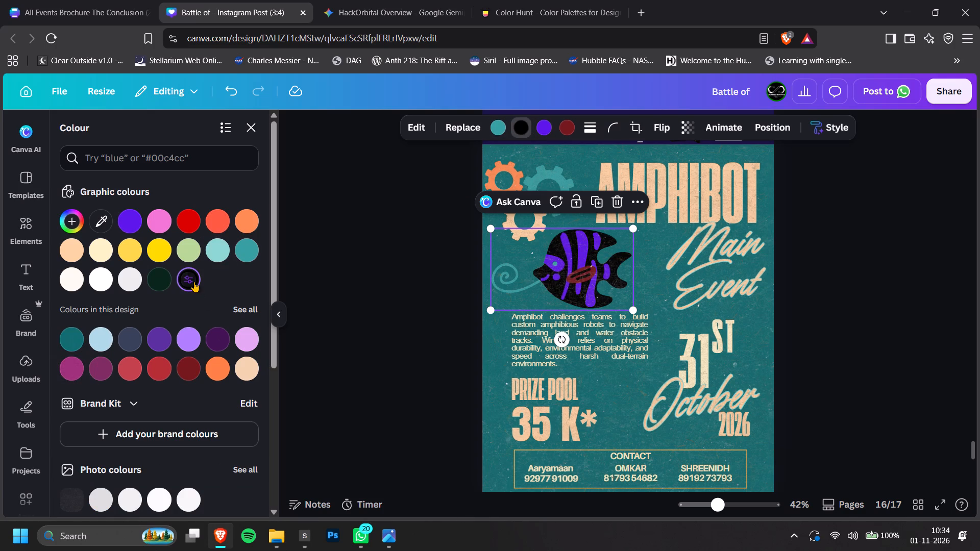
pyautogui.click(499, 124)
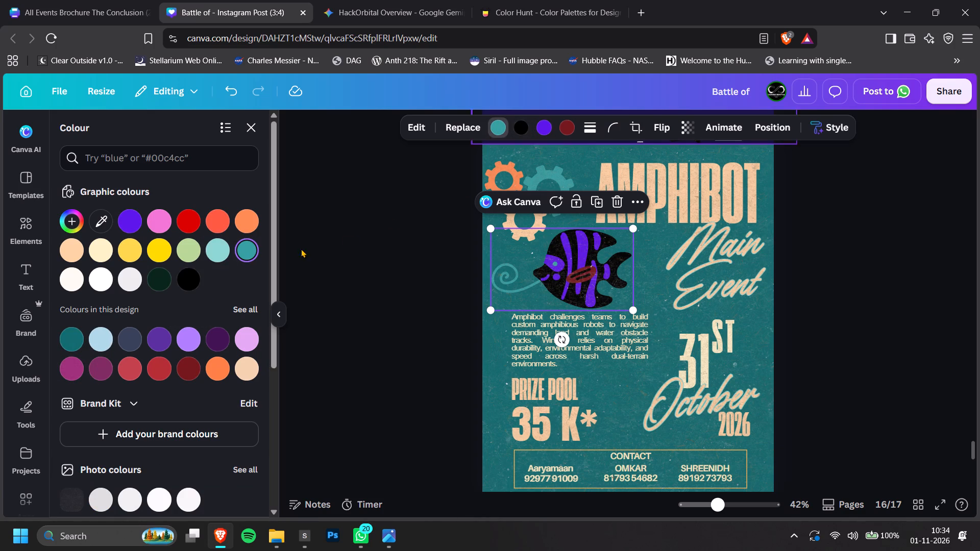
pyautogui.click(101, 273)
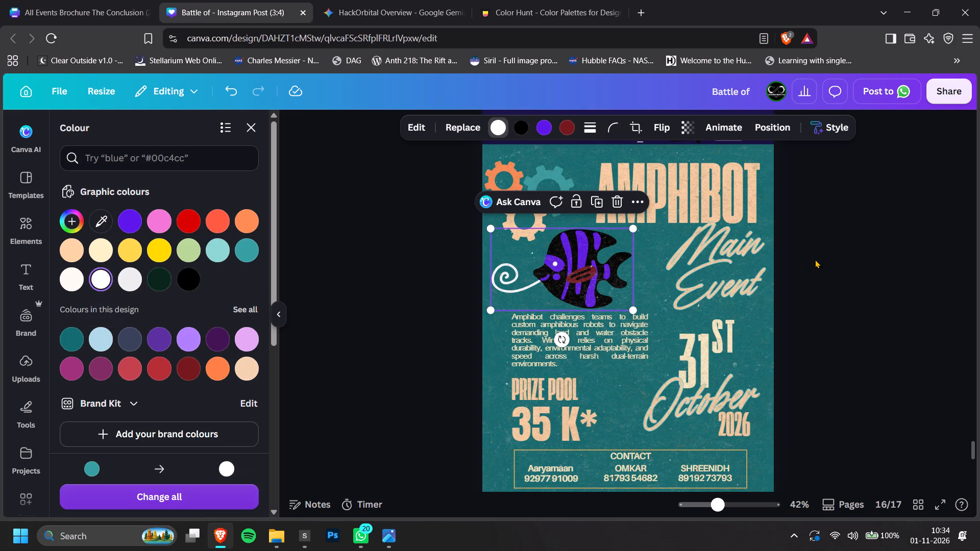
pyautogui.moveTo(815, 259); pyautogui.dragTo(815, 265)
pyautogui.click(815, 265)
pyautogui.keyDown('ctrl'); pyautogui.scroll(-1, 819, 268); pyautogui.keyUp('ctrl')
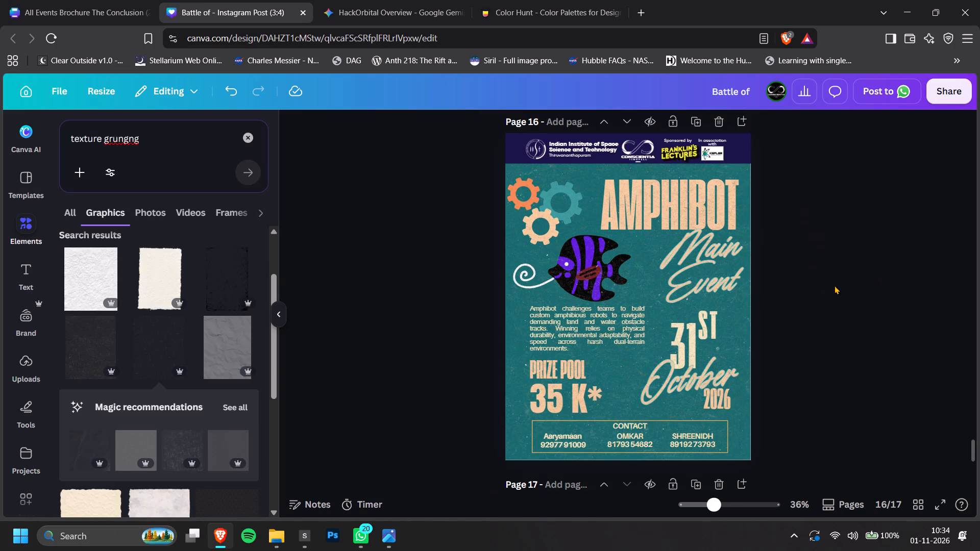
# Recolour the Amphibot gear graphic, making the peach gear dark green and the orange gear light blue.
pyautogui.hotkey('alt', '1')
pyautogui.scroll(-4, 127, 345)
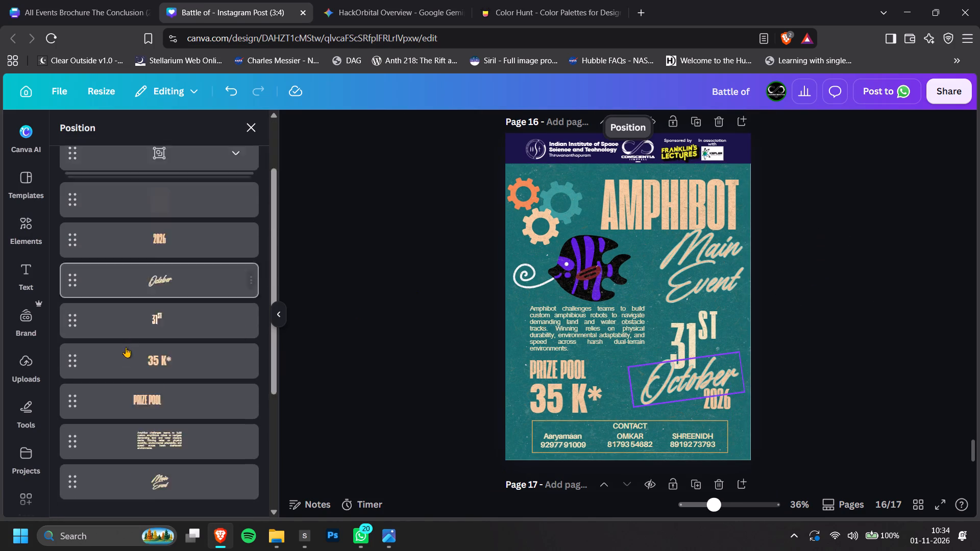
pyautogui.scroll(-7, 126, 347)
pyautogui.click(180, 365)
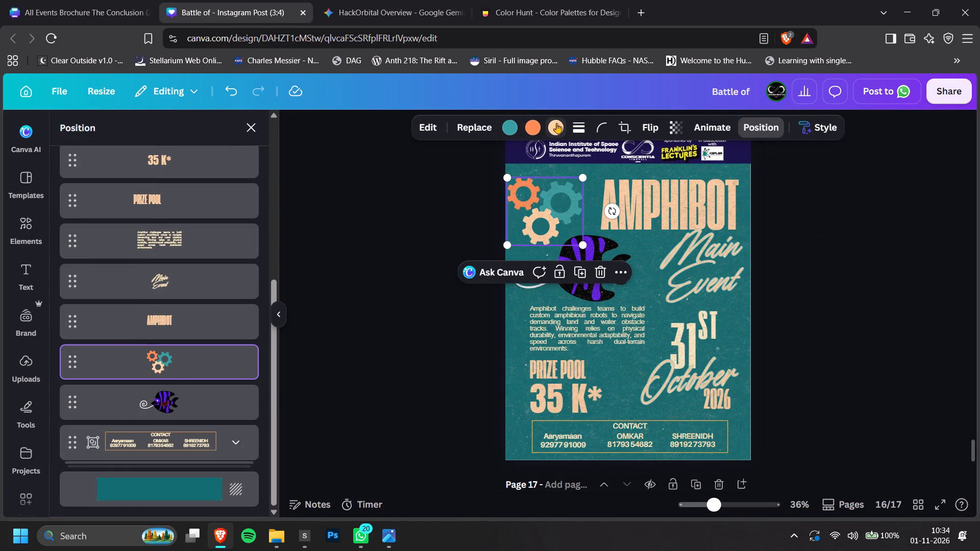
pyautogui.click(556, 123)
pyautogui.click(182, 220)
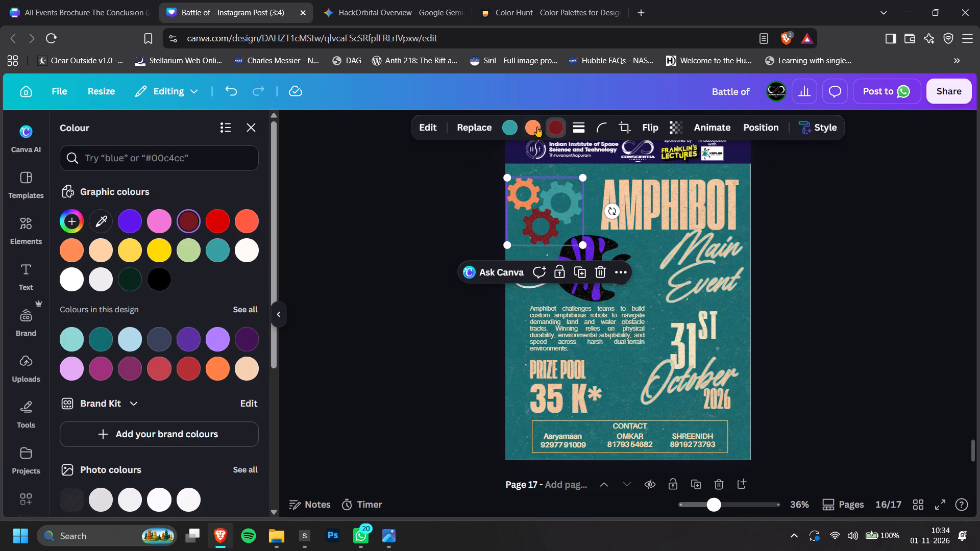
pyautogui.click(129, 281)
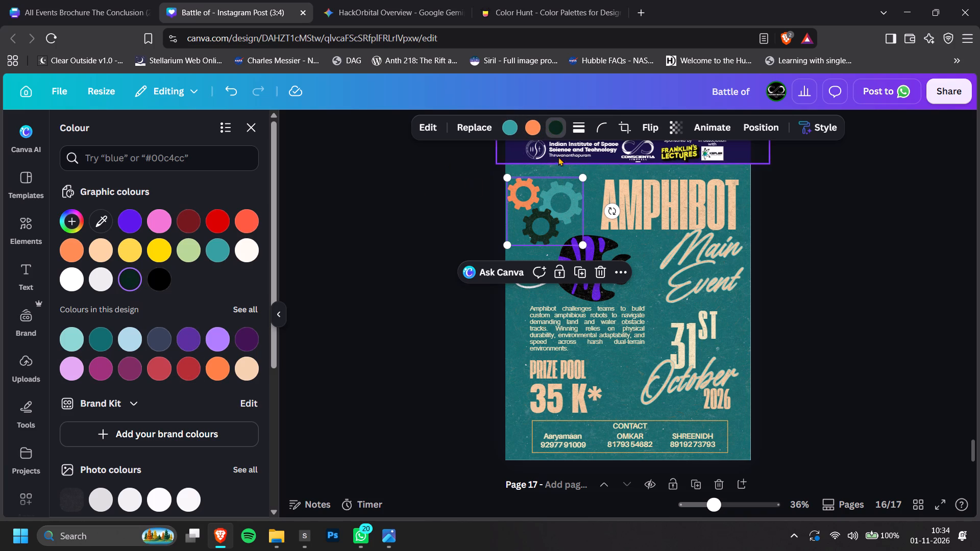
pyautogui.click(531, 129)
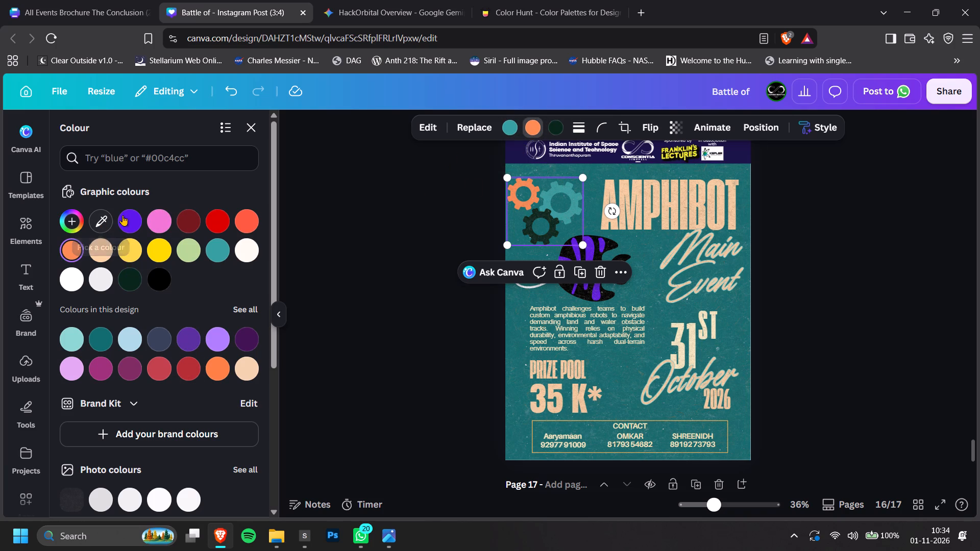
pyautogui.click(122, 215)
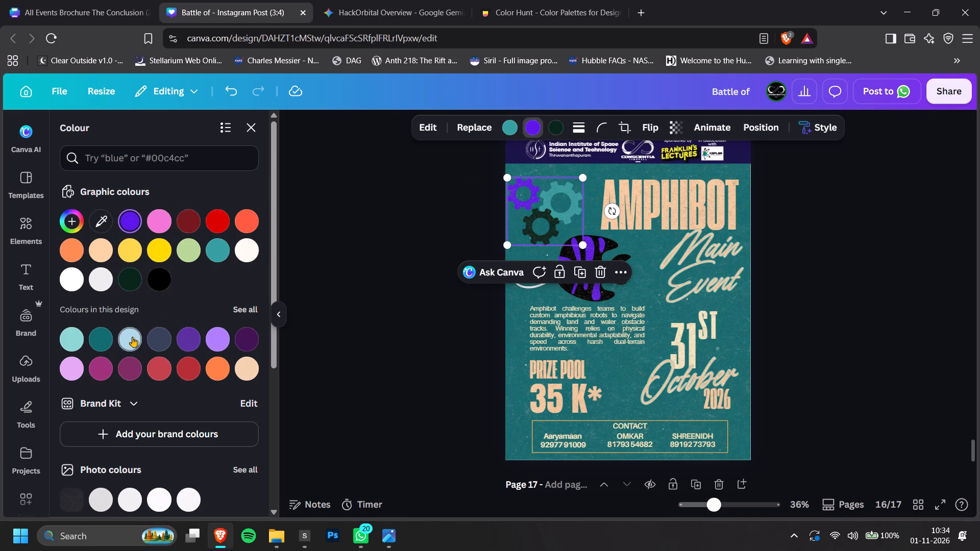
pyautogui.click(131, 337)
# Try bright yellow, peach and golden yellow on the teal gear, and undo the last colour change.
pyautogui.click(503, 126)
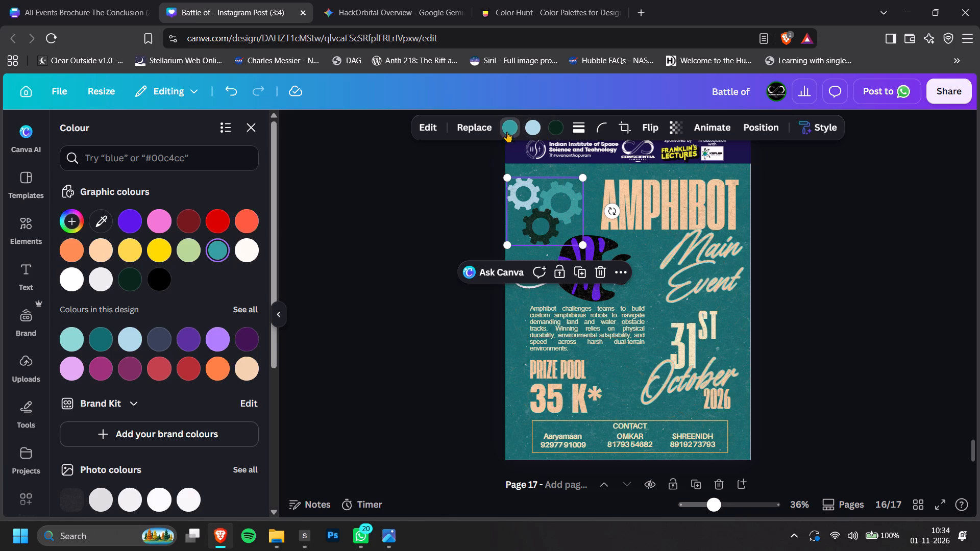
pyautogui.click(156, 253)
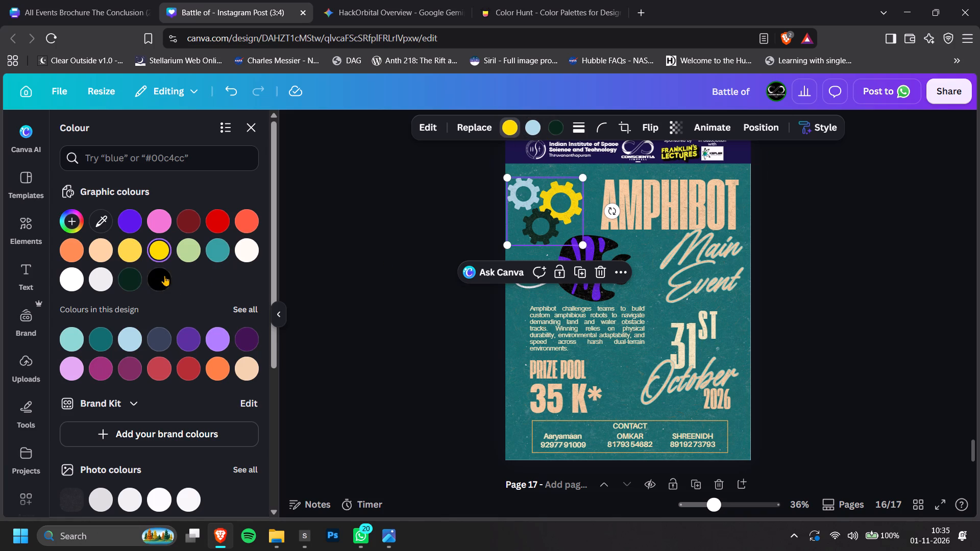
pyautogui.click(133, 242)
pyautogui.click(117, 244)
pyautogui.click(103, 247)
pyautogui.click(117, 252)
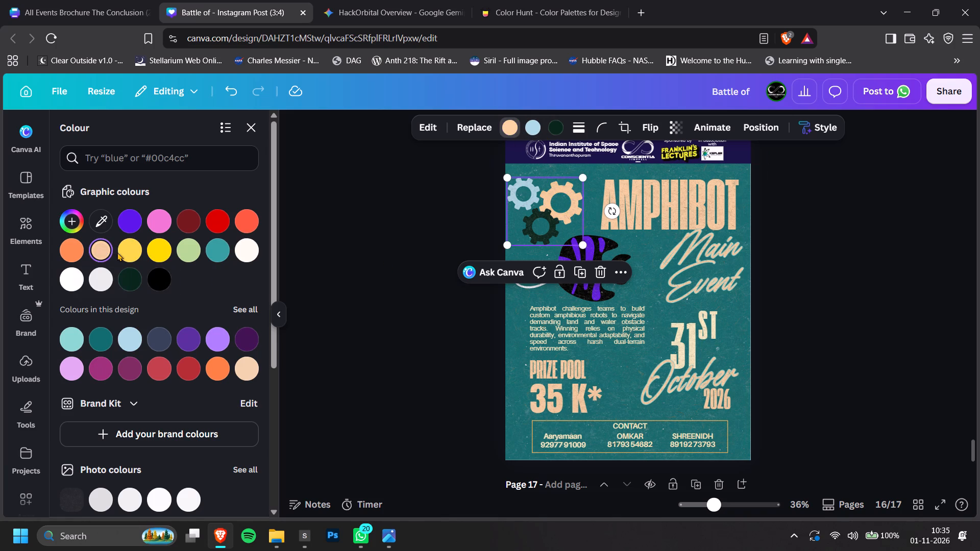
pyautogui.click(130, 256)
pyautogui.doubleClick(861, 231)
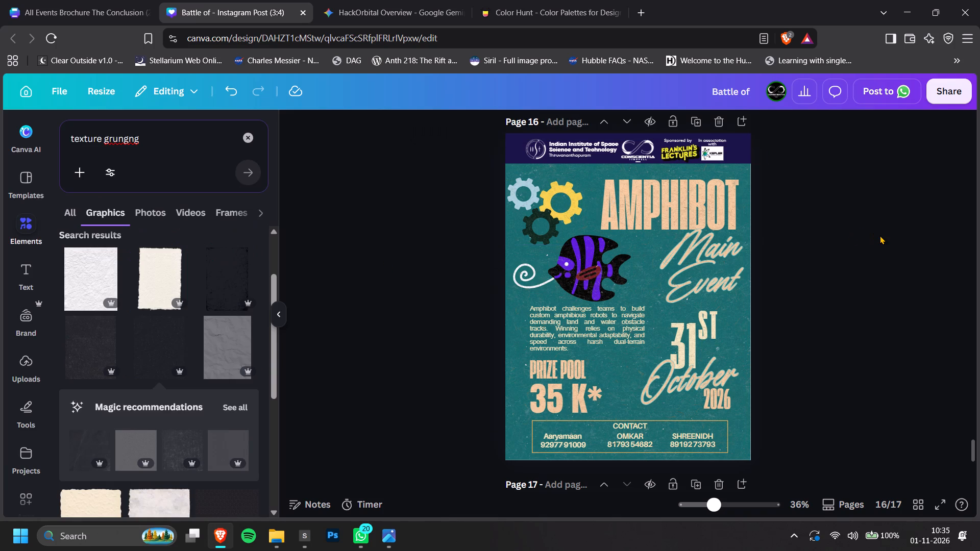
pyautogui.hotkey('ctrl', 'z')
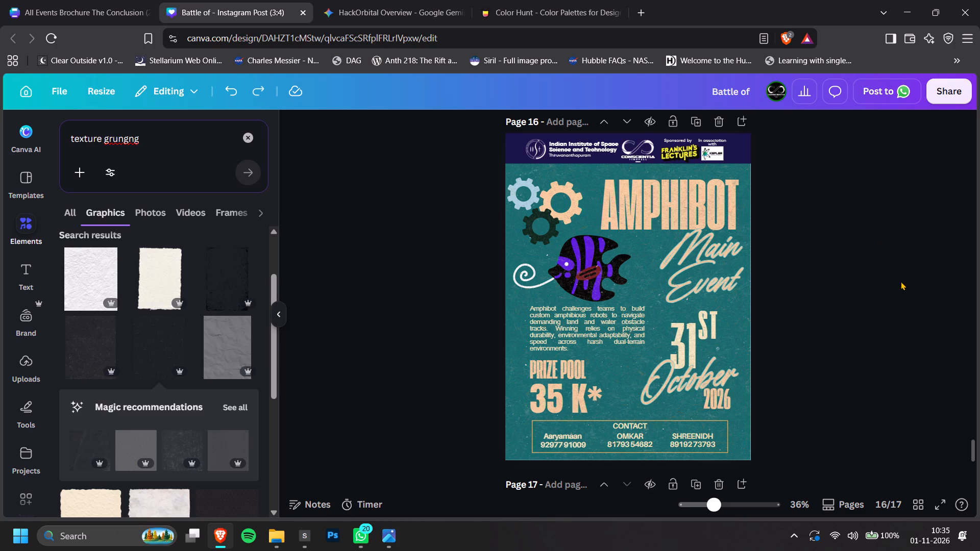
# Recolour the peach gear in the gear graphic light lilac, trying magenta, red and orange first.
pyautogui.hotkey('alt', '1')
pyautogui.scroll(-15, 327, 288)
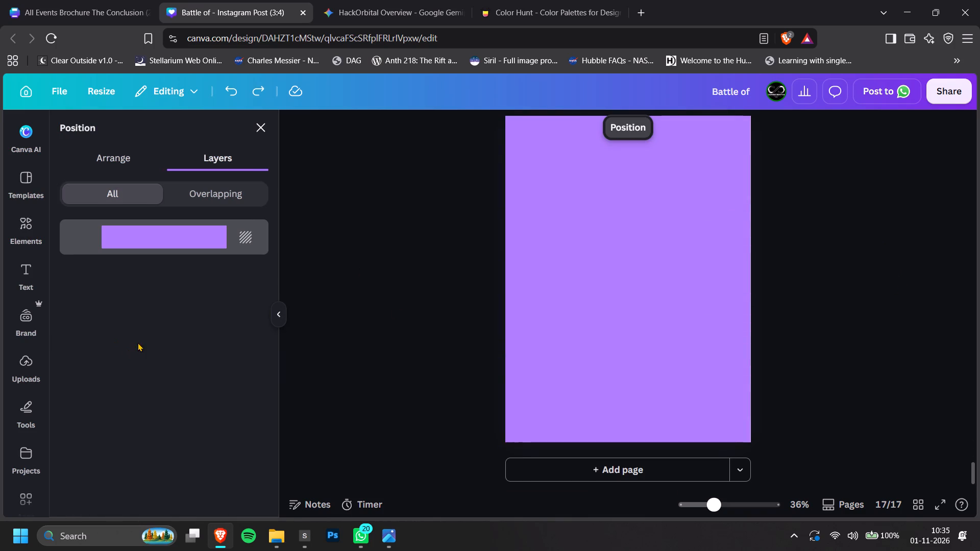
pyautogui.scroll(4, 766, 351)
pyautogui.scroll(-6, 129, 385)
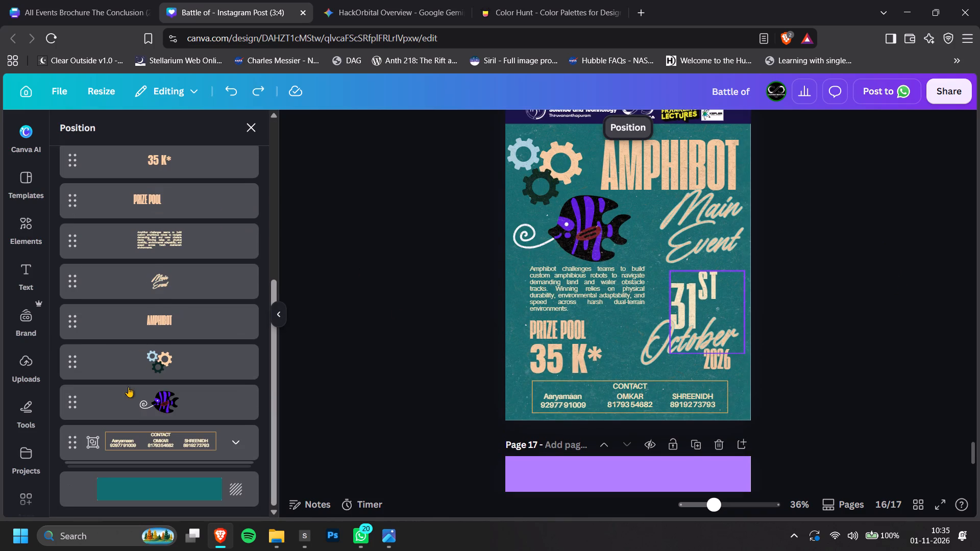
pyautogui.scroll(-2, 128, 387)
pyautogui.click(166, 370)
pyautogui.click(509, 135)
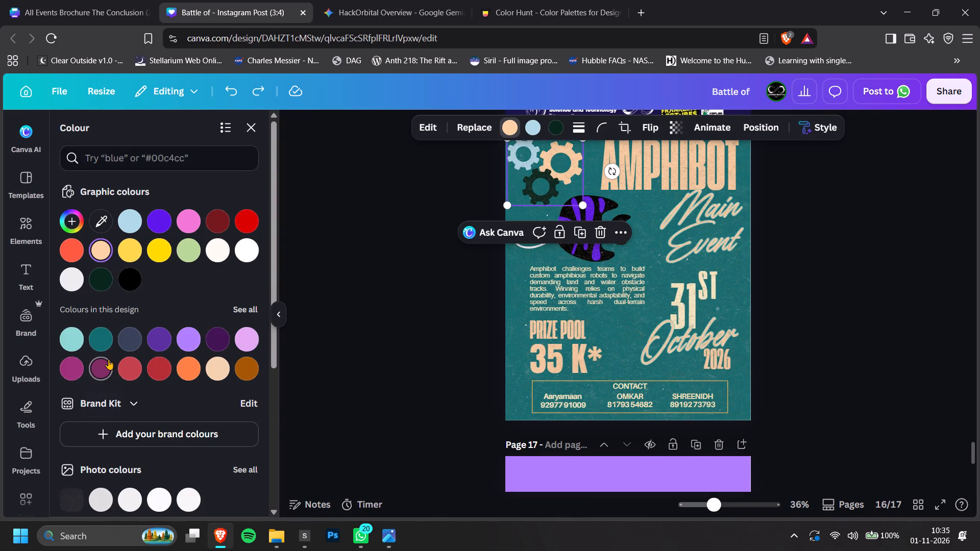
pyautogui.click(108, 359)
pyautogui.click(121, 364)
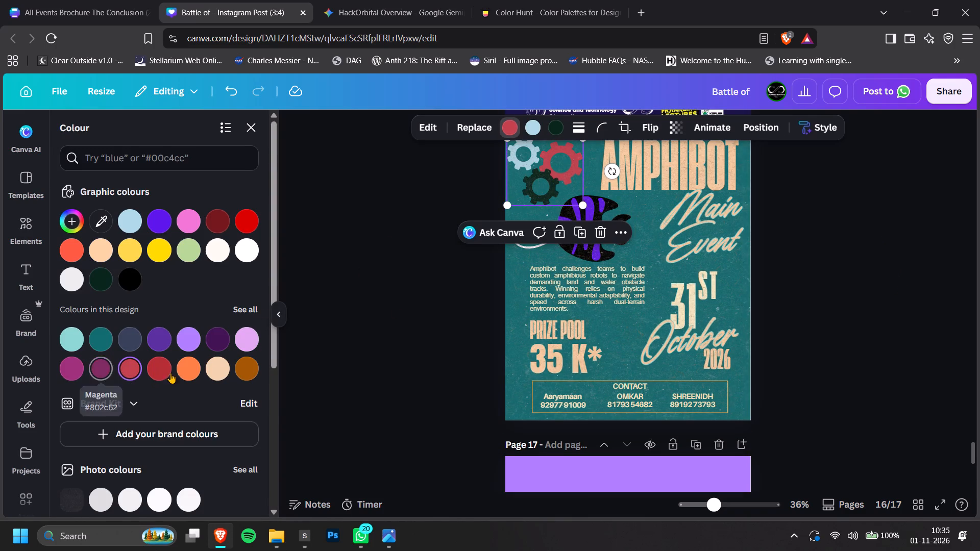
pyautogui.click(193, 372)
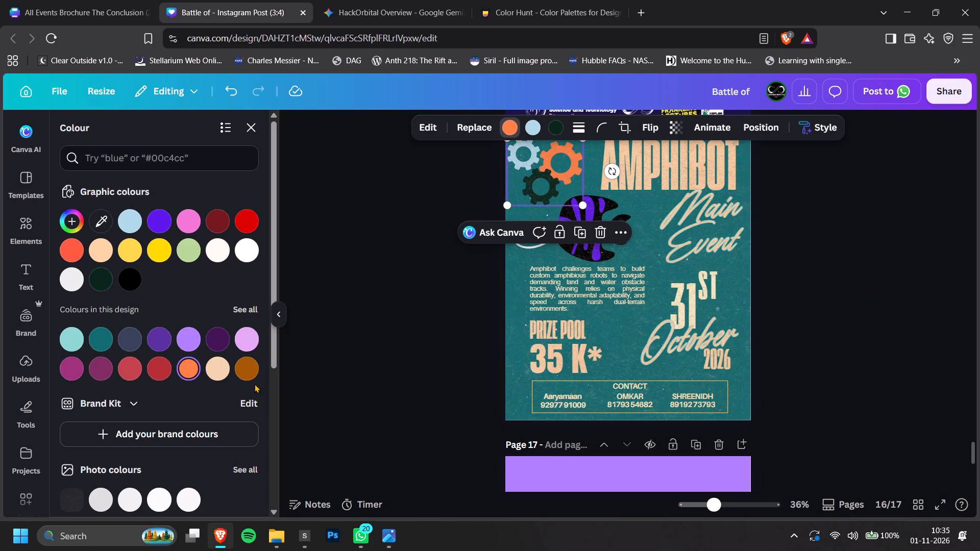
pyautogui.click(239, 334)
pyautogui.doubleClick(968, 289)
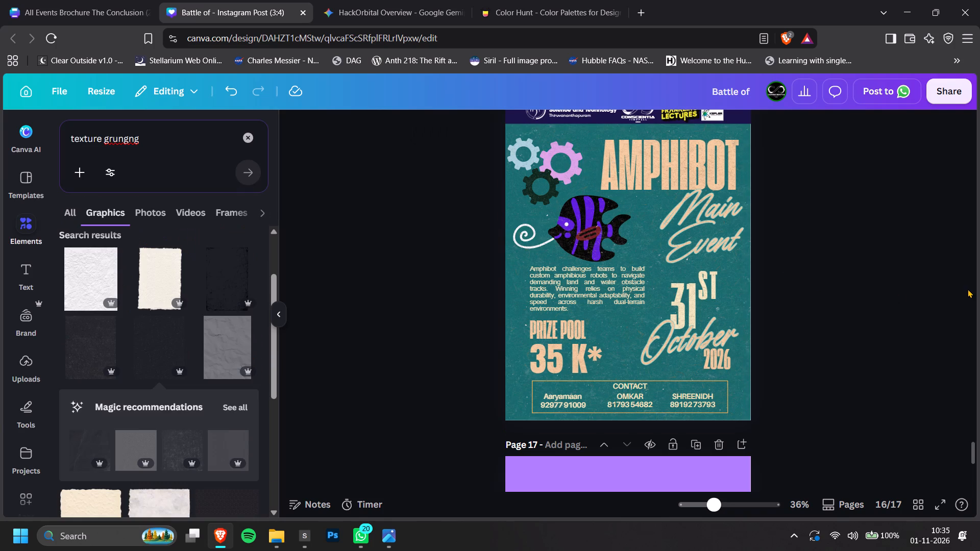
# Change the fish's violet stripes to vivid red #ff5b42 after trying yellow #ffda00.
pyautogui.scroll(1, 919, 299)
pyautogui.keyDown('ctrl'); pyautogui.scroll(1, 838, 321); pyautogui.keyUp('ctrl')
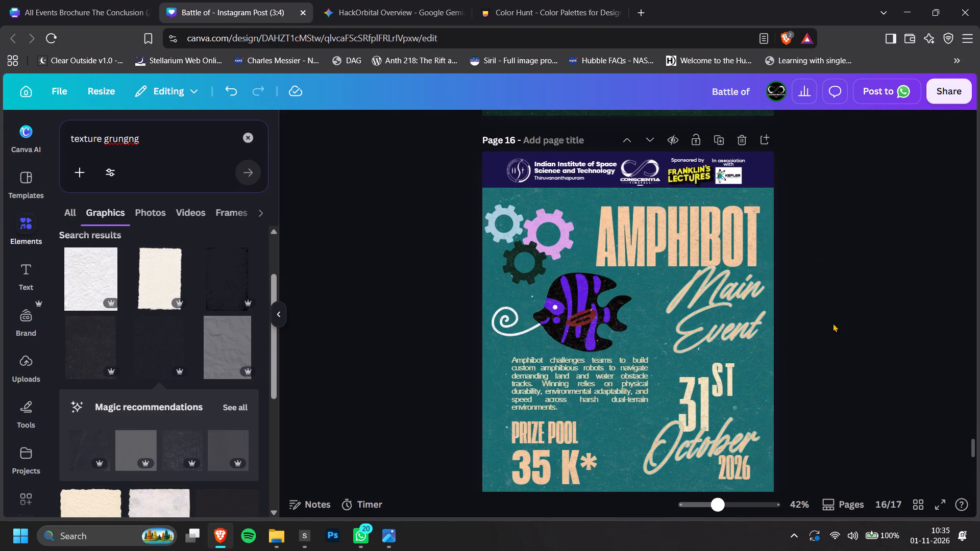
pyautogui.hotkey('alt', '1')
pyautogui.scroll(-9, 128, 330)
pyautogui.click(160, 395)
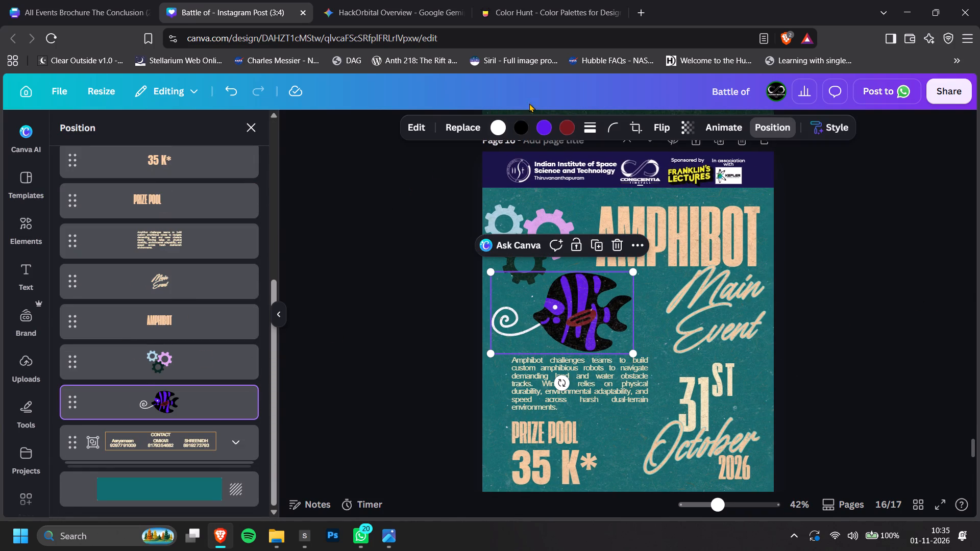
pyautogui.click(547, 124)
pyautogui.click(158, 257)
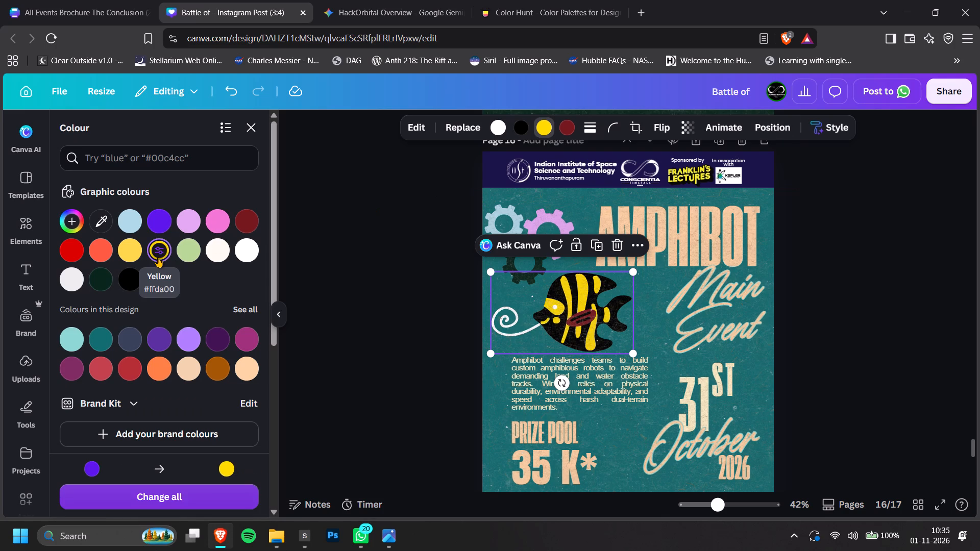
pyautogui.click(97, 256)
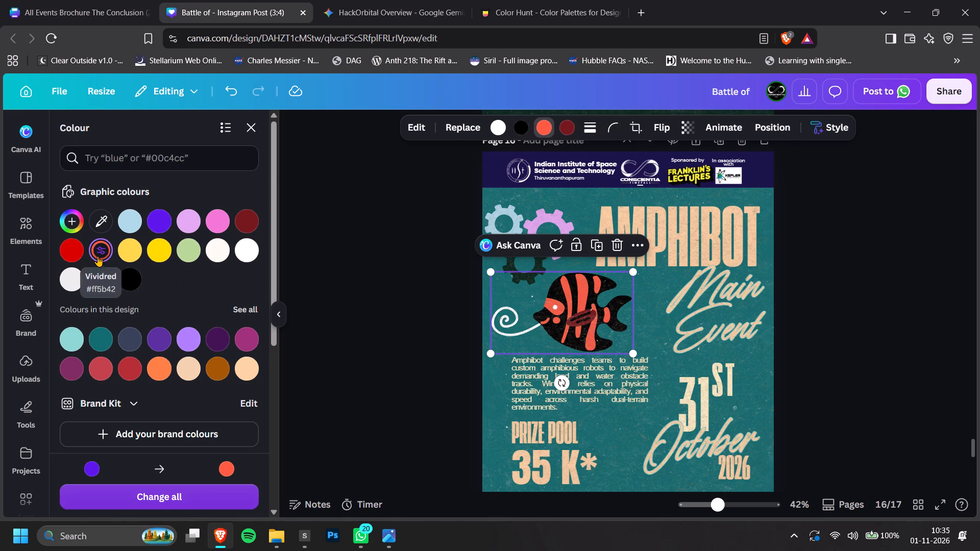
pyautogui.doubleClick(914, 293)
# Duplicate the Amphibot poster page as a base for the next poster.
pyautogui.scroll(-1, 914, 293)
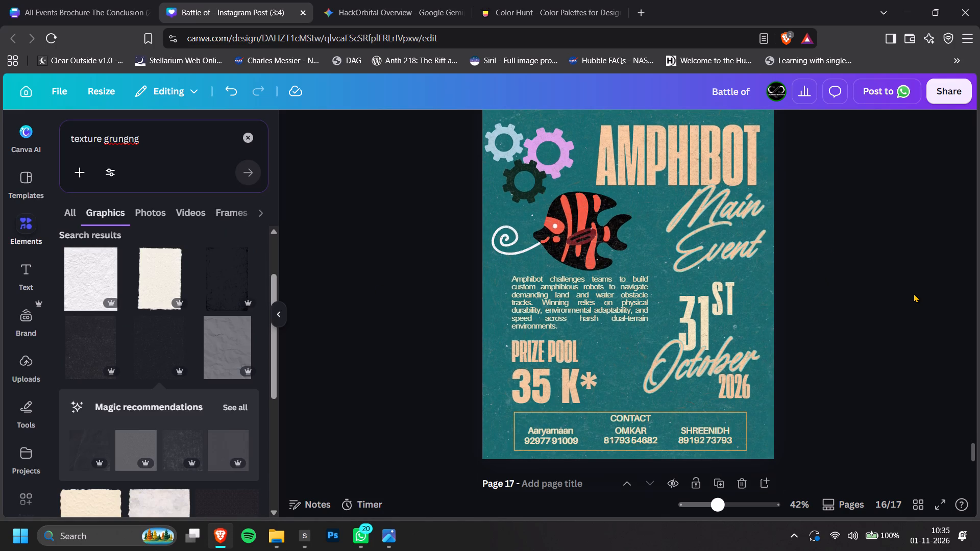
pyautogui.scroll(-4, 912, 262)
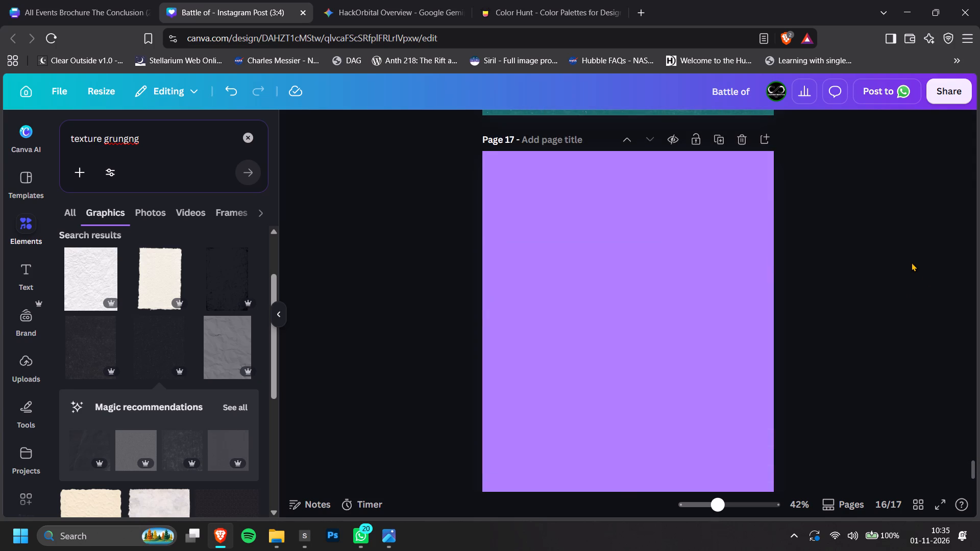
pyautogui.scroll(2, 917, 259)
pyautogui.scroll(-4, 917, 259)
pyautogui.scroll(2, 918, 257)
pyautogui.scroll(4, 871, 242)
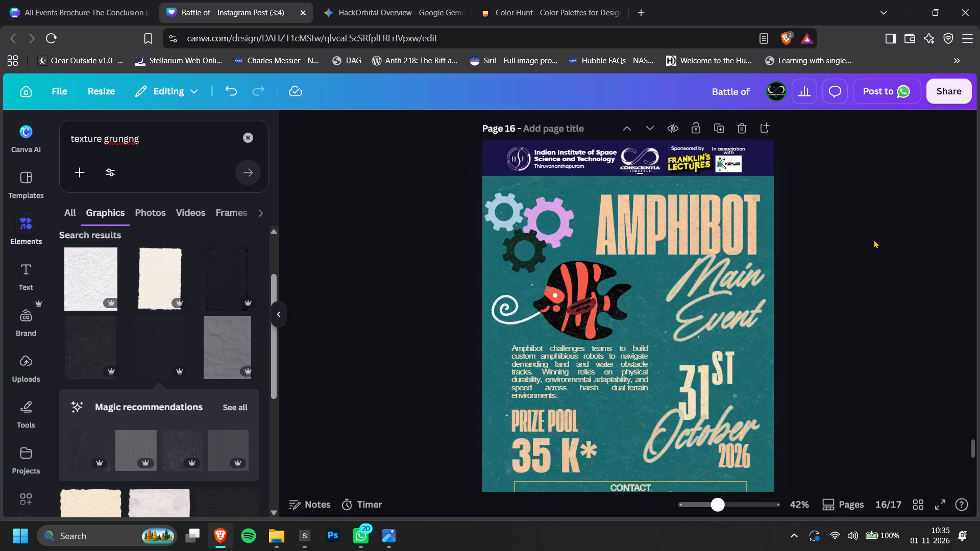
pyautogui.click(721, 127)
pyautogui.scroll(-1, 890, 310)
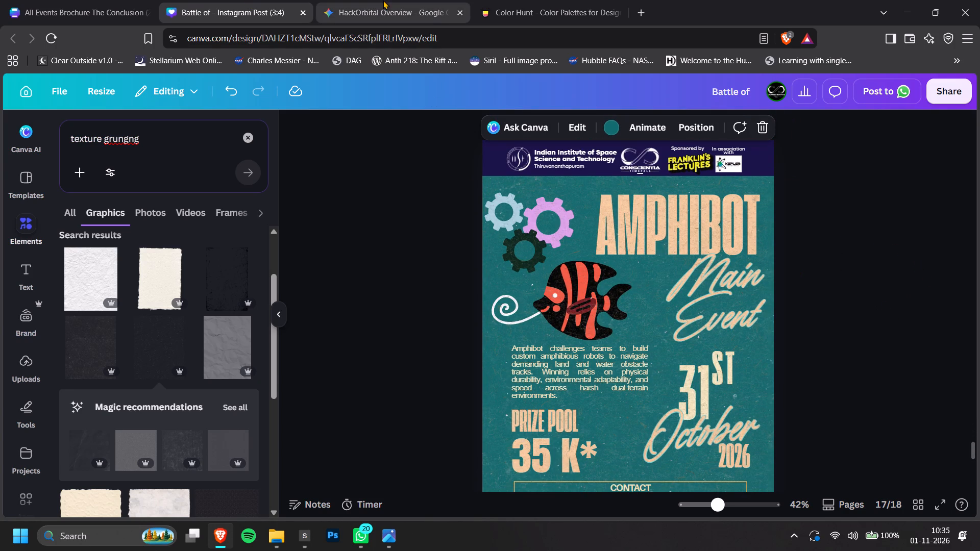
# Switch to the All Events Brochure design and follow the Line Follower link in the Events Index tech list to view its details.
pyautogui.click(11, 0)
pyautogui.scroll(-4, 720, 291)
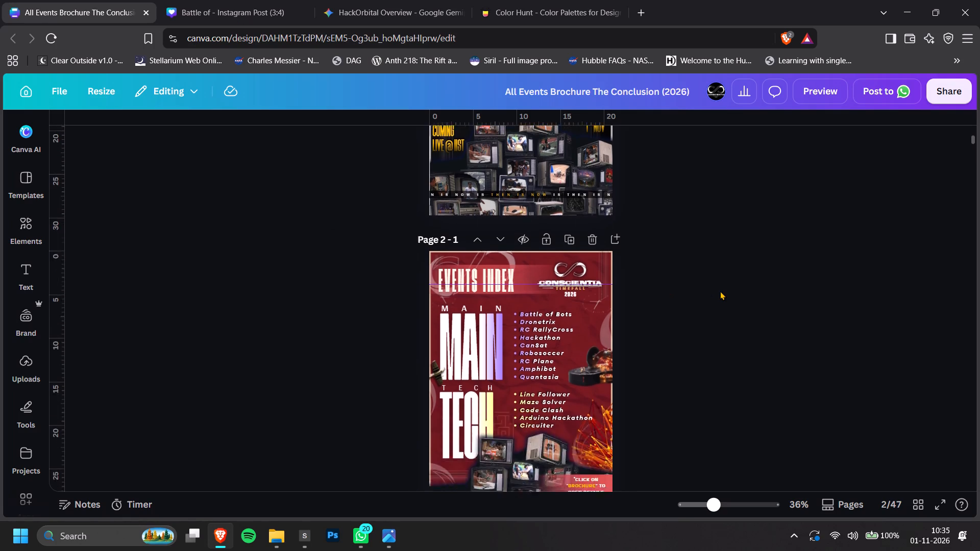
pyautogui.scroll(2, 720, 291)
pyautogui.keyDown('ctrl'); pyautogui.scroll(4, 720, 291); pyautogui.keyUp('ctrl')
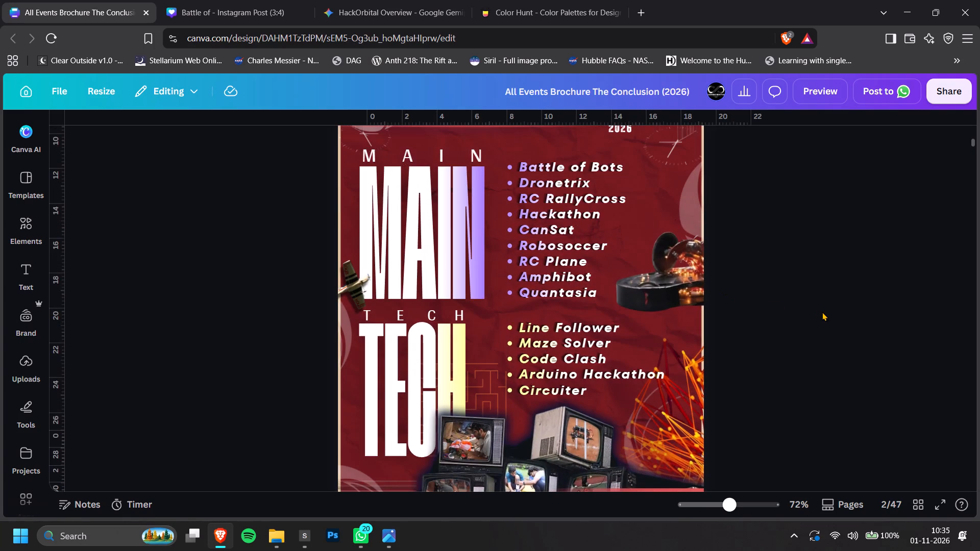
pyautogui.scroll(-1, 824, 312)
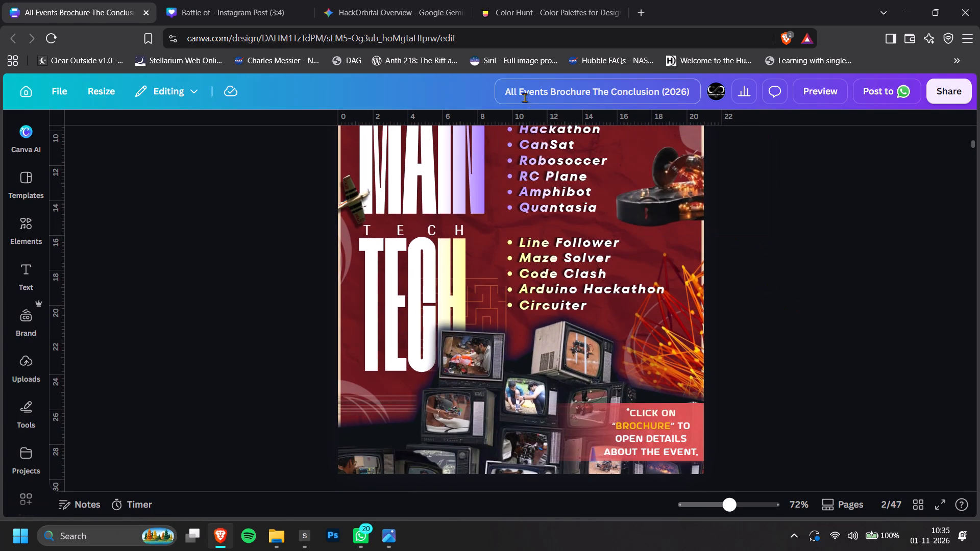
pyautogui.click(253, 0)
pyautogui.click(58, 0)
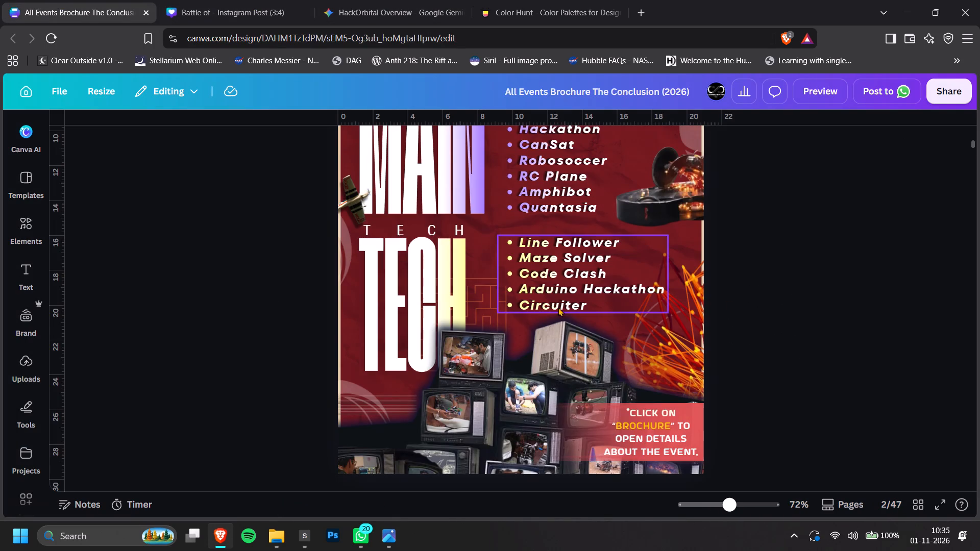
pyautogui.click(585, 239)
pyautogui.click(586, 242)
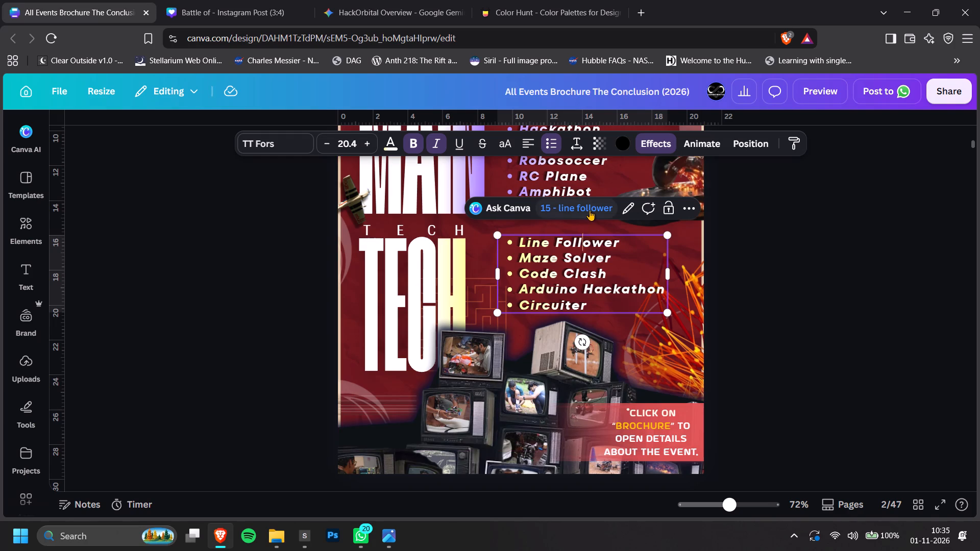
pyautogui.click(590, 210)
pyautogui.keyDown('ctrl'); pyautogui.scroll(-1, 865, 278); pyautogui.keyUp('ctrl')
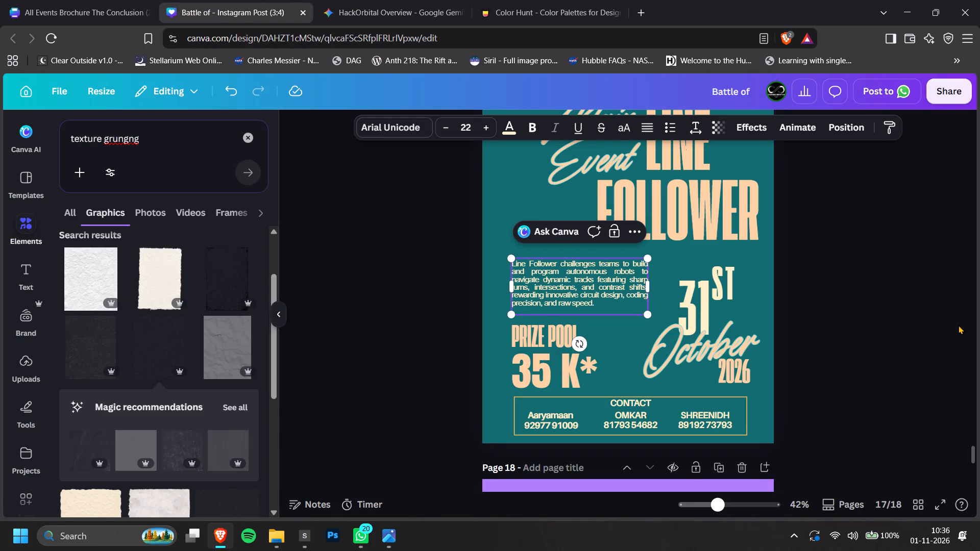
# Replace the Line Follower poster's prize pool amount with 20K*, copied from the Line Follower page of the All Events Brochure.
pyautogui.click(67, 0)
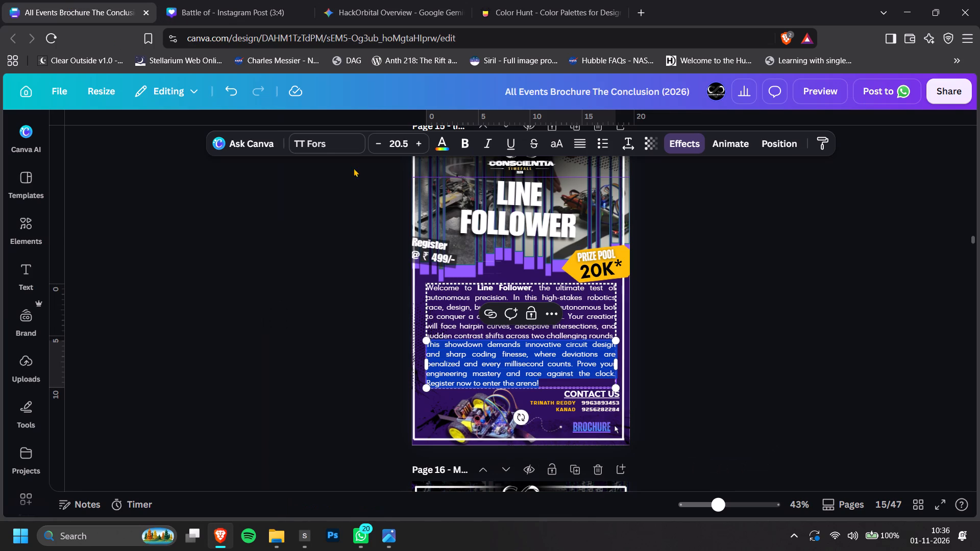
pyautogui.click(680, 281)
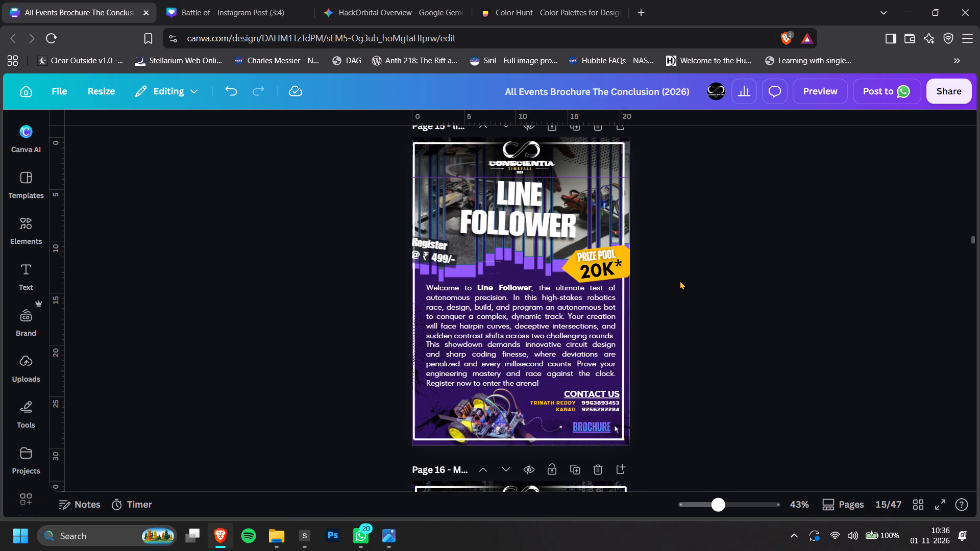
pyautogui.doubleClick(581, 269)
pyautogui.tripleClick(590, 271)
pyautogui.hotkey('ctrl', 'c')
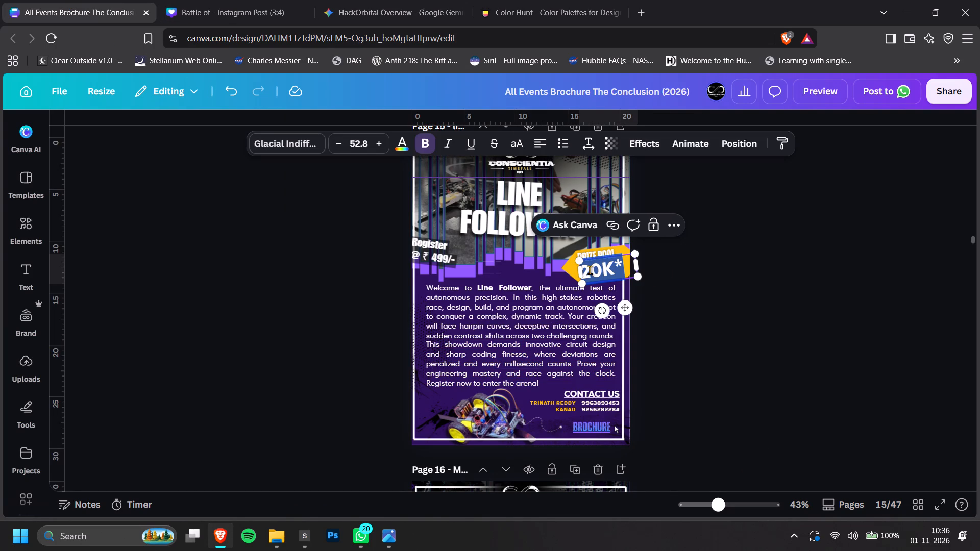
pyautogui.click(214, 0)
pyautogui.tripleClick(521, 359)
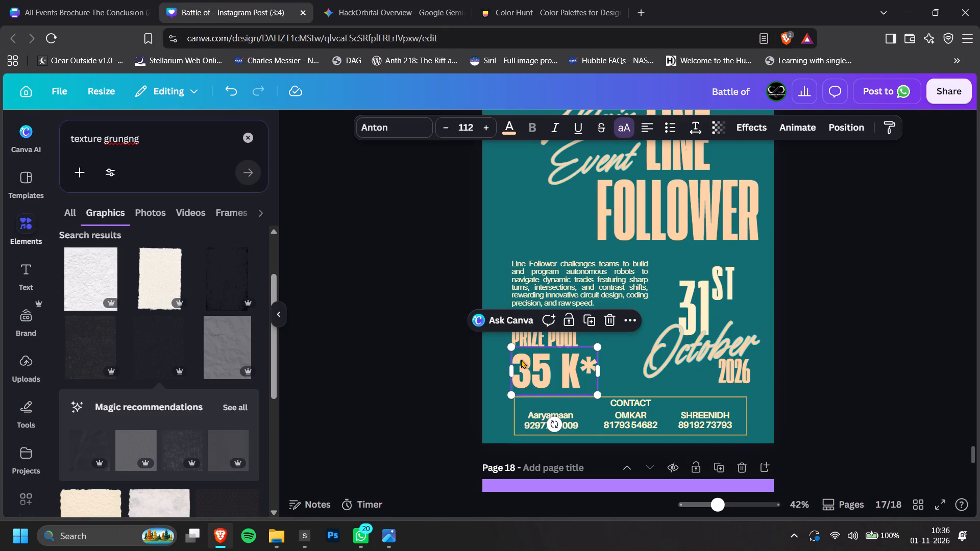
pyautogui.hotkey('ctrl', 'v')
pyautogui.click(866, 383)
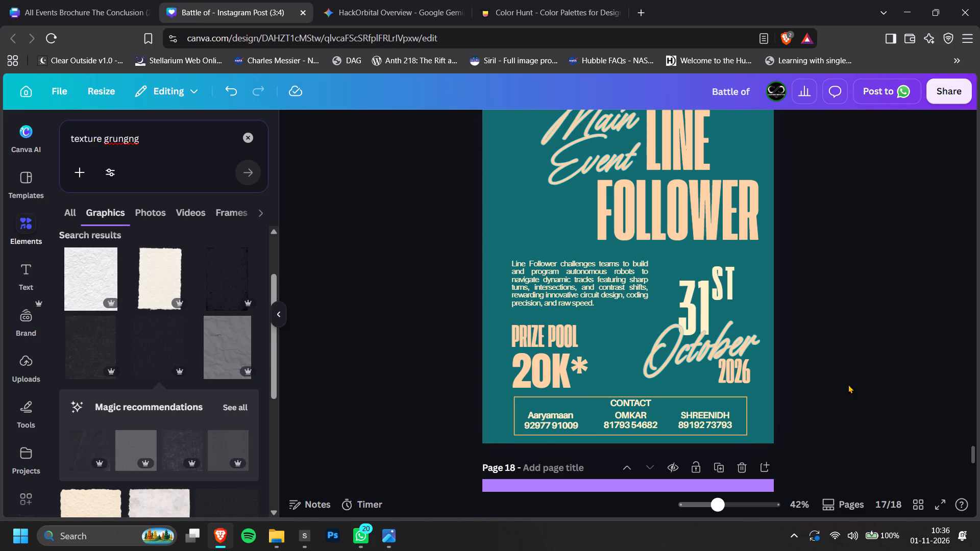
# Open the event brochure linked on the Line Follower page of the All Events Brochure design.
pyautogui.click(44, 0)
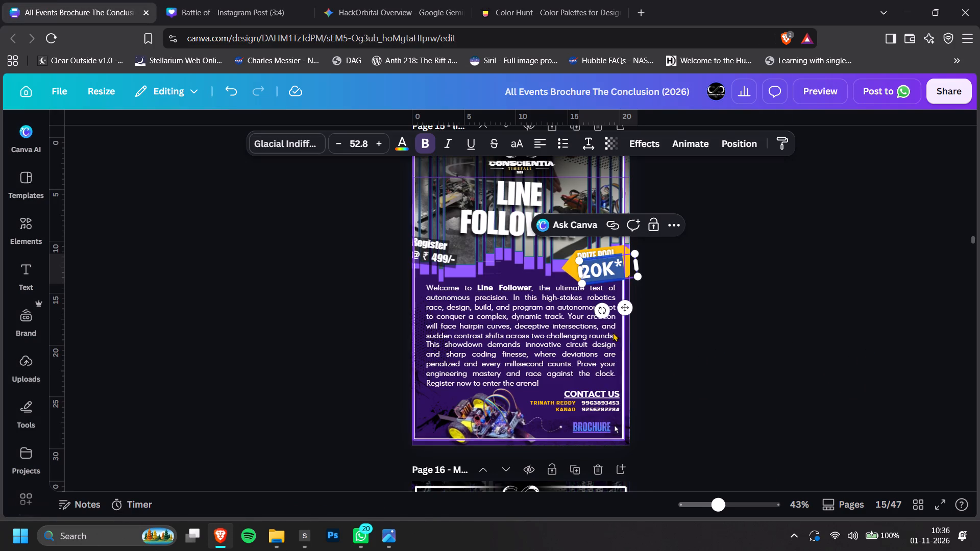
pyautogui.doubleClick(598, 424)
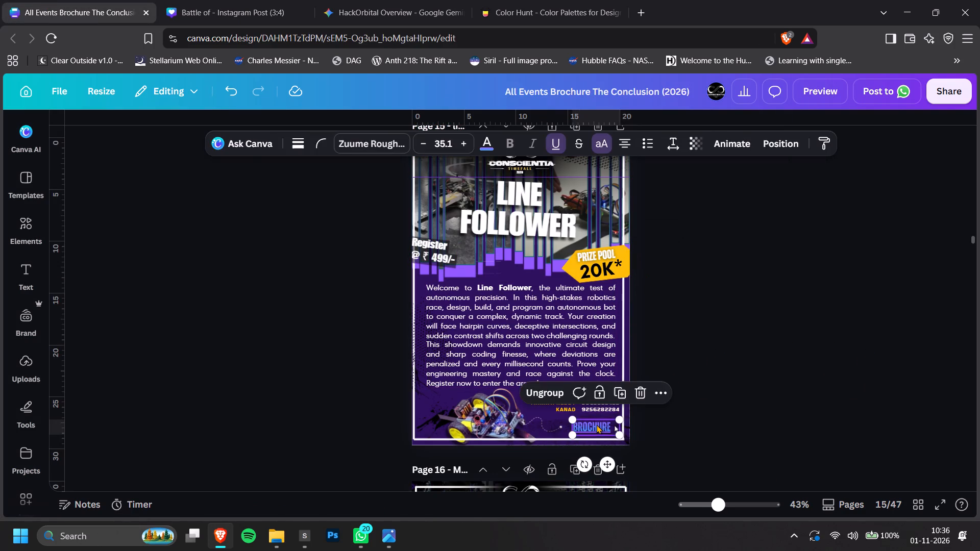
pyautogui.click(567, 392)
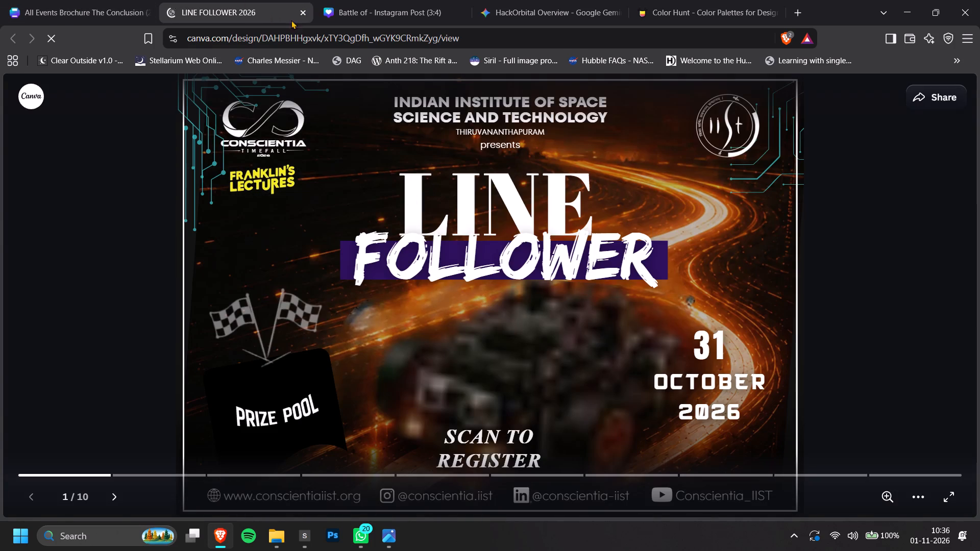
# Close the LINE FOLLOWER 2026 design view and switch to the Line Follower page of the All Events Brochure design.
pyautogui.click(303, 11)
pyautogui.click(265, 9)
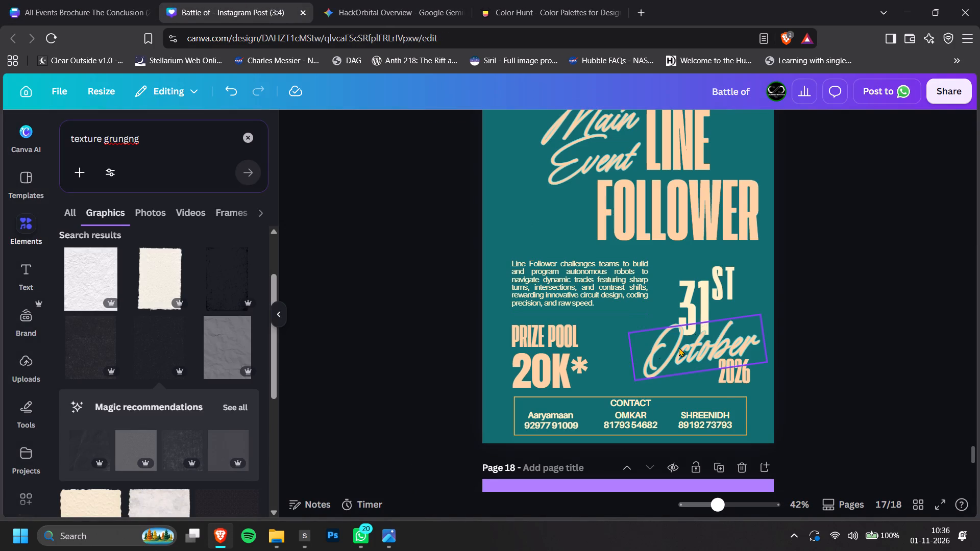
pyautogui.click(140, 0)
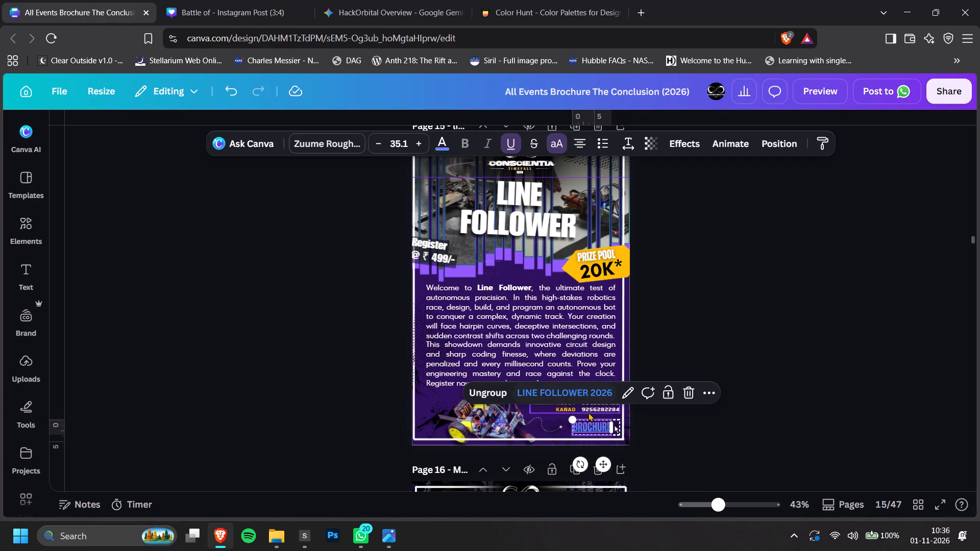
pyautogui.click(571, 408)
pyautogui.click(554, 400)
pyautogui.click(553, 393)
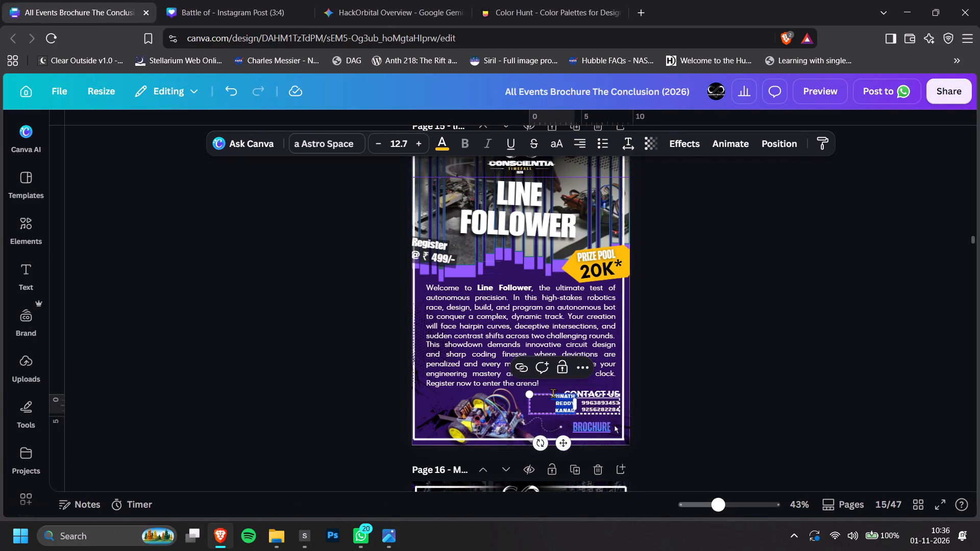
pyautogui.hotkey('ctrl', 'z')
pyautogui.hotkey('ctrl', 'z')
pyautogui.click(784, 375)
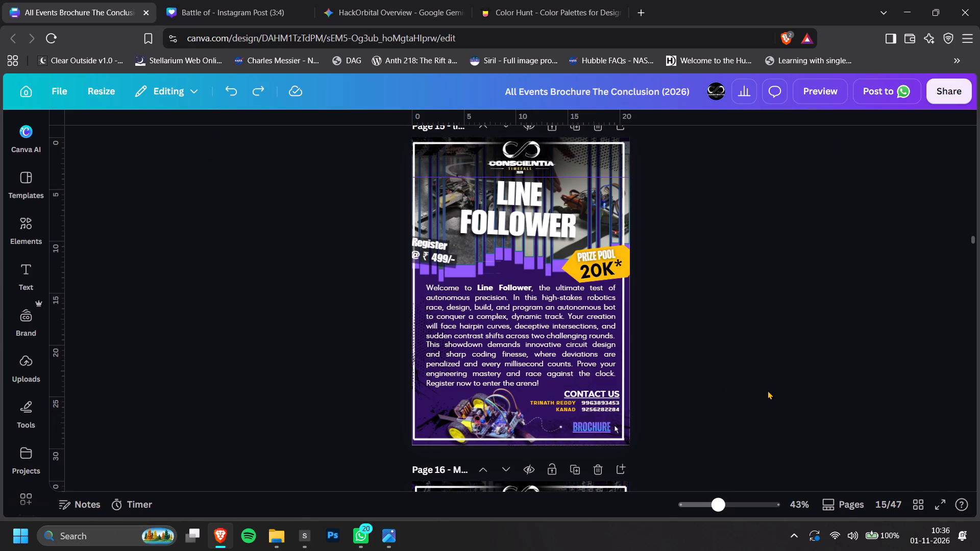
# Copy the first contact's name and phone number from the brochure's Line Follower page, undoing any accidental changes to the contact text.
pyautogui.keyDown('ctrl'); pyautogui.scroll(8, 545, 393); pyautogui.keyUp('ctrl')
pyautogui.doubleClick(569, 413)
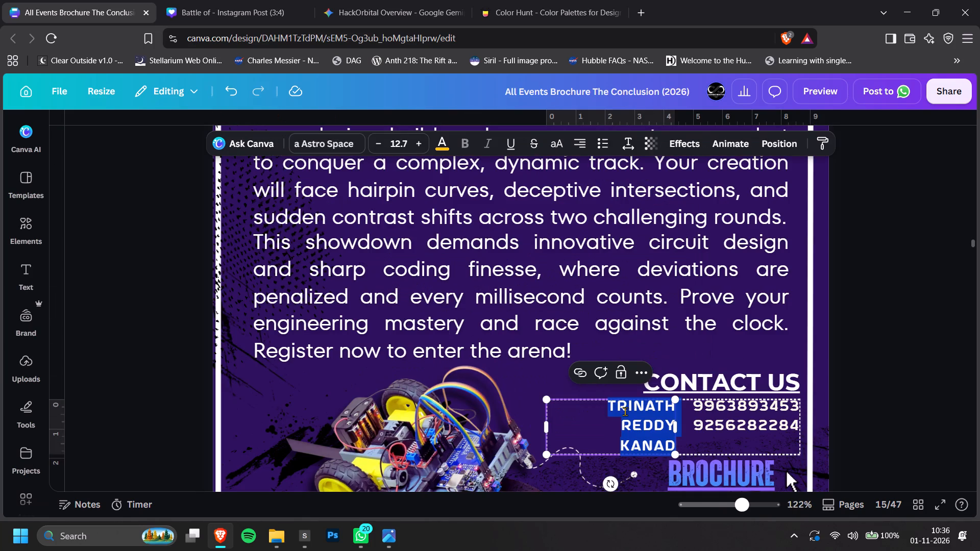
pyautogui.doubleClick(627, 411)
pyautogui.hotkey('ctrl', 'c')
pyautogui.click(873, 356)
pyautogui.hotkey('ctrl', 'z')
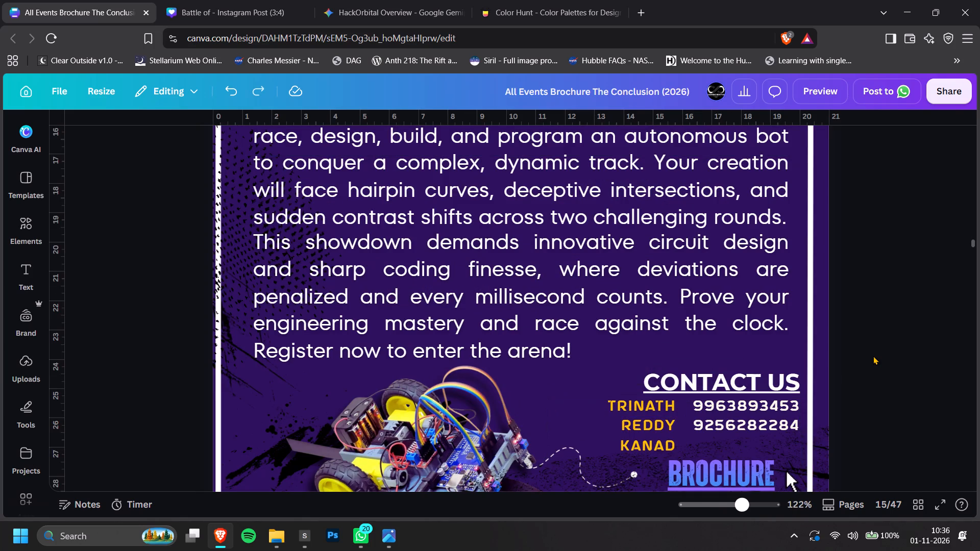
pyautogui.hotkey('ctrl', 'z')
pyautogui.click(873, 379)
pyautogui.doubleClick(726, 418)
pyautogui.doubleClick(739, 405)
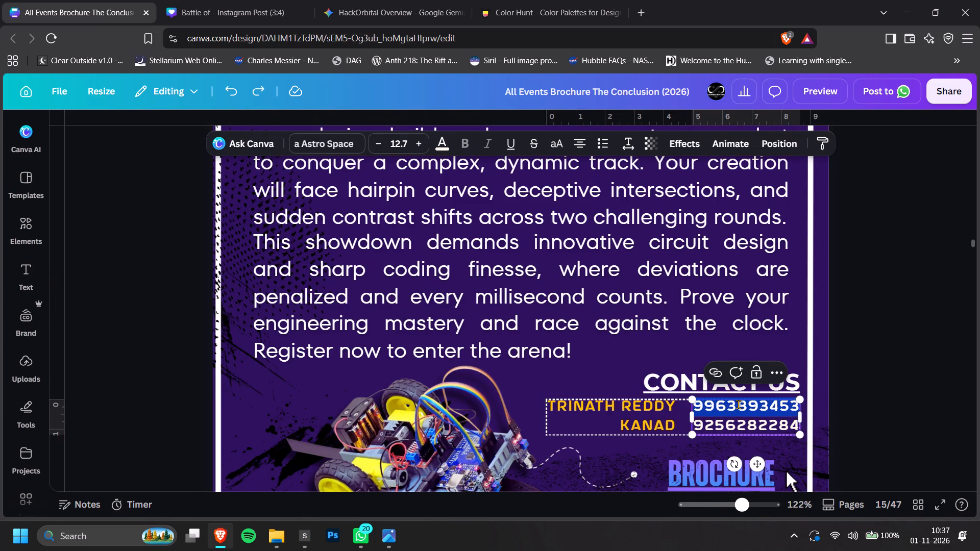
pyautogui.hotkey('ctrl', 'c')
# Switch to the Battle of poster design and replace the first contact's name on the Line Follower poster with the copied name.
pyautogui.click(260, 0)
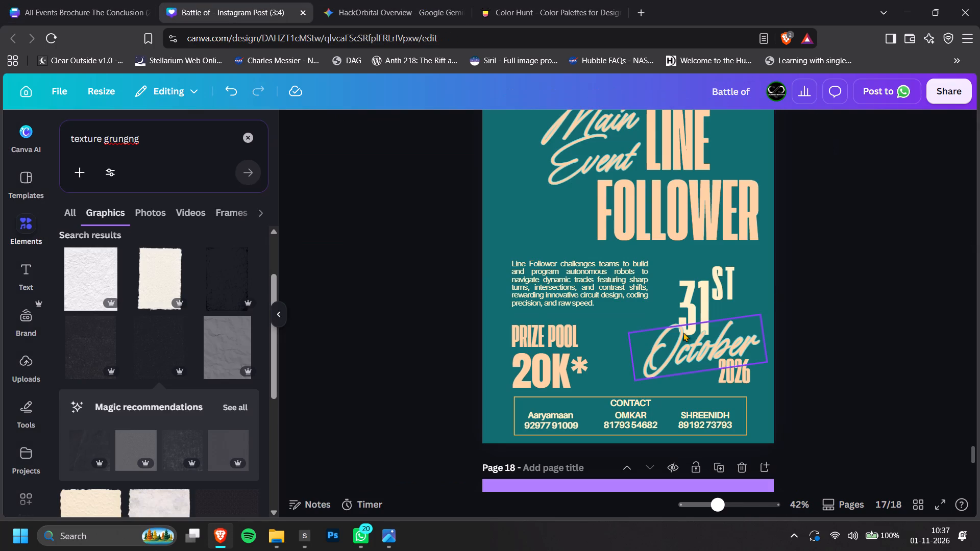
pyautogui.keyDown('ctrl'); pyautogui.scroll(2, 612, 412); pyautogui.keyUp('ctrl')
pyautogui.doubleClick(532, 416)
pyautogui.doubleClick(528, 416)
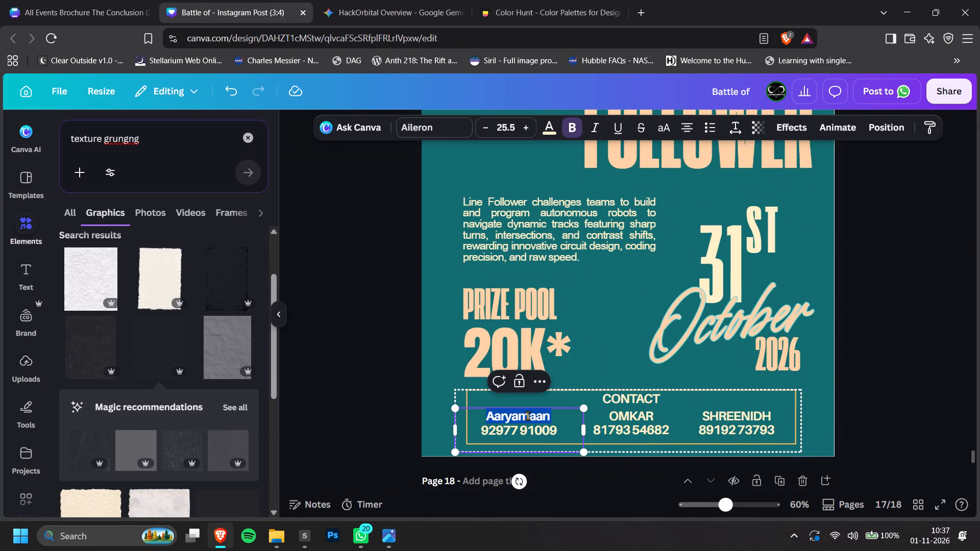
pyautogui.press('super+v')
pyautogui.click(575, 296)
pyautogui.hotkey('ctrl', 'v')
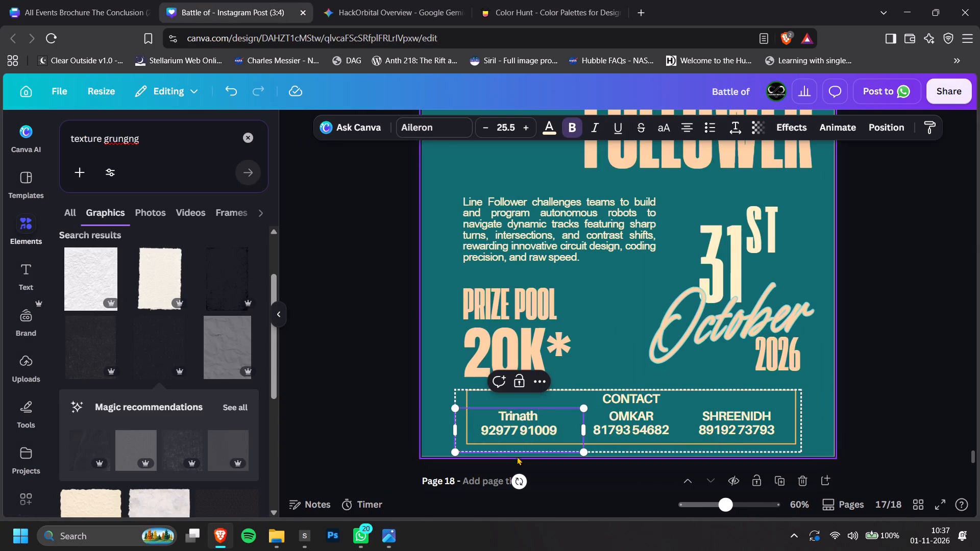
# Replace the first contact's phone number on the Line Follower poster with the copied number, adding a space after its fifth digit.
pyautogui.doubleClick(518, 437)
pyautogui.tripleClick(519, 430)
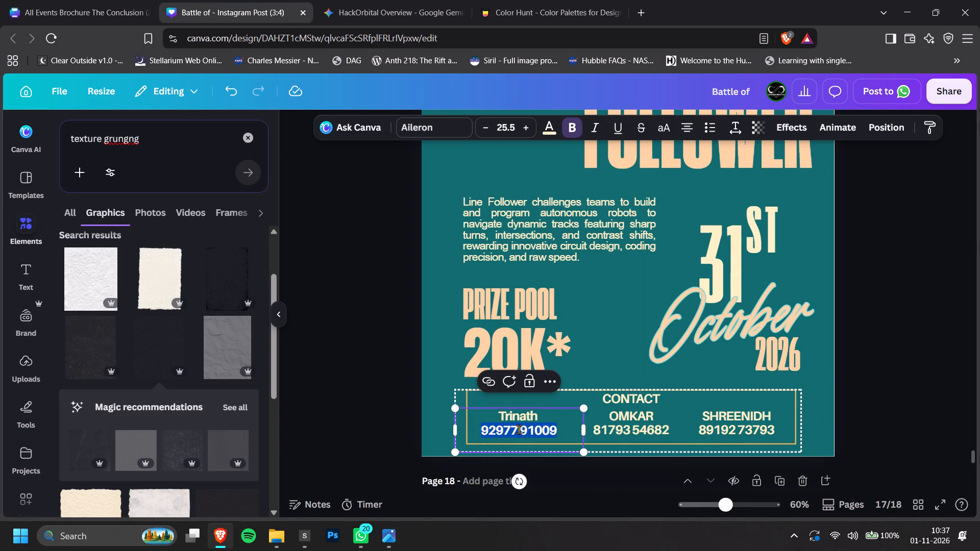
pyautogui.press('super+v')
pyautogui.click(576, 286)
pyautogui.hotkey('ctrl', 'v')
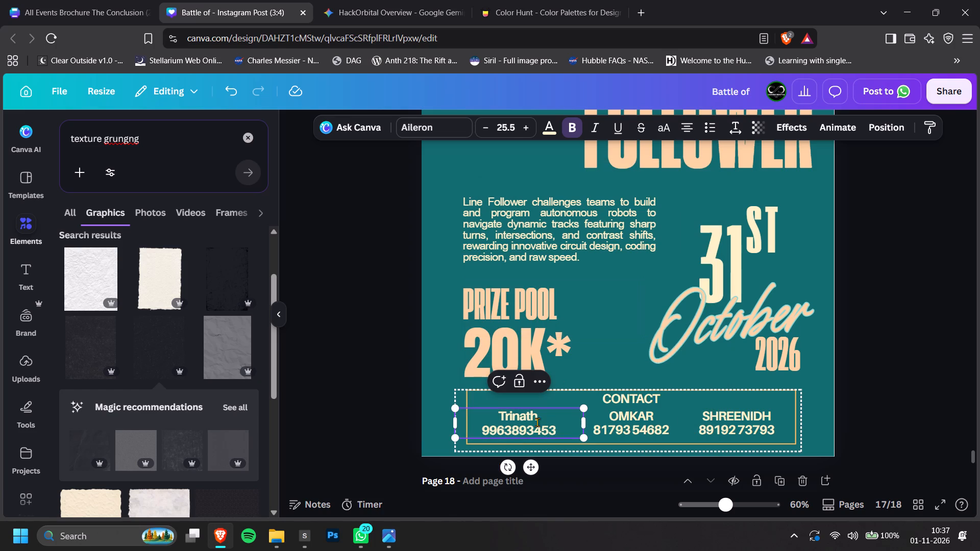
pyautogui.click(522, 431)
pyautogui.press('space')
pyautogui.press('space')
pyautogui.click(855, 388)
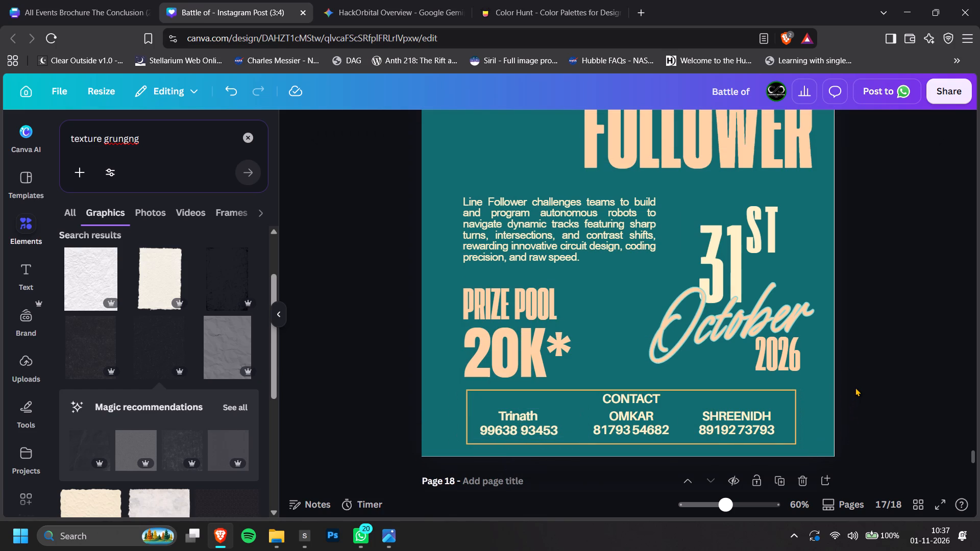
# Undo the last two edits in the Battle of poster design.
pyautogui.keyDown('ctrl'); pyautogui.scroll(-2, 856, 387); pyautogui.keyUp('ctrl')
pyautogui.hotkey('ctrl', 'z')
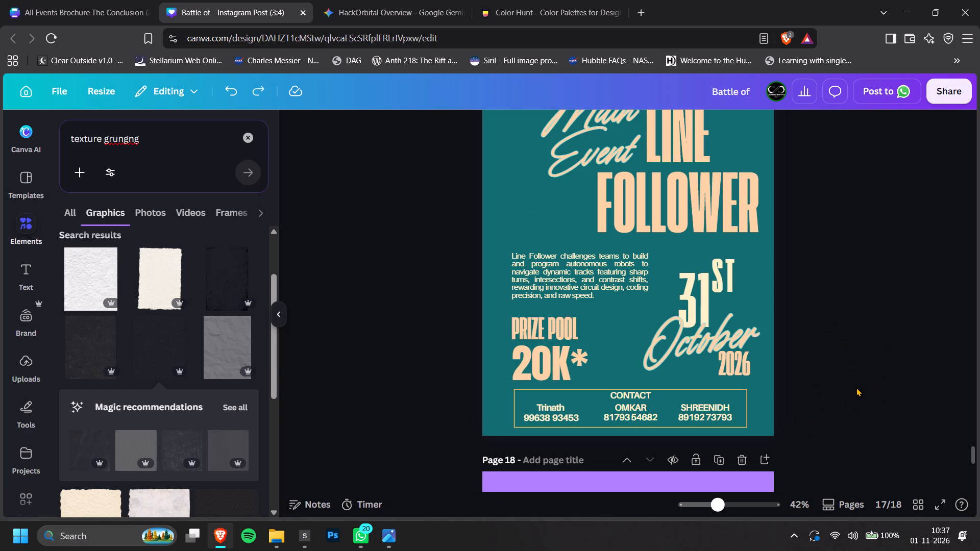
pyautogui.hotkey('ctrl', 'z')
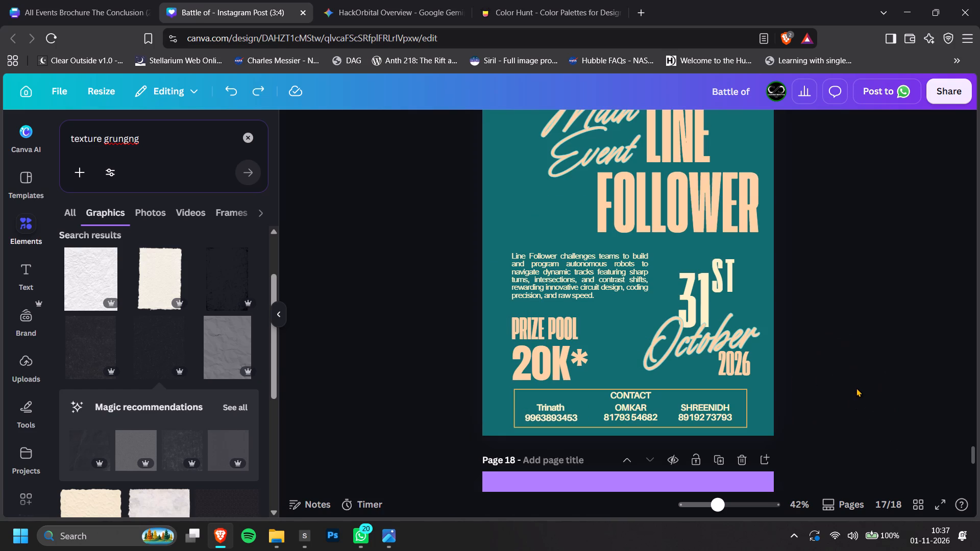
# Redo the undone phone number edit for the first contact on the Line Follower poster.
pyautogui.hotkey('ctrl', 'shift', 'z')
pyautogui.click(850, 364)
# Duplicate the Line Follower poster page as the base for another event poster.
pyautogui.keyDown('ctrl'); pyautogui.scroll(-1, 850, 364); pyautogui.keyUp('ctrl')
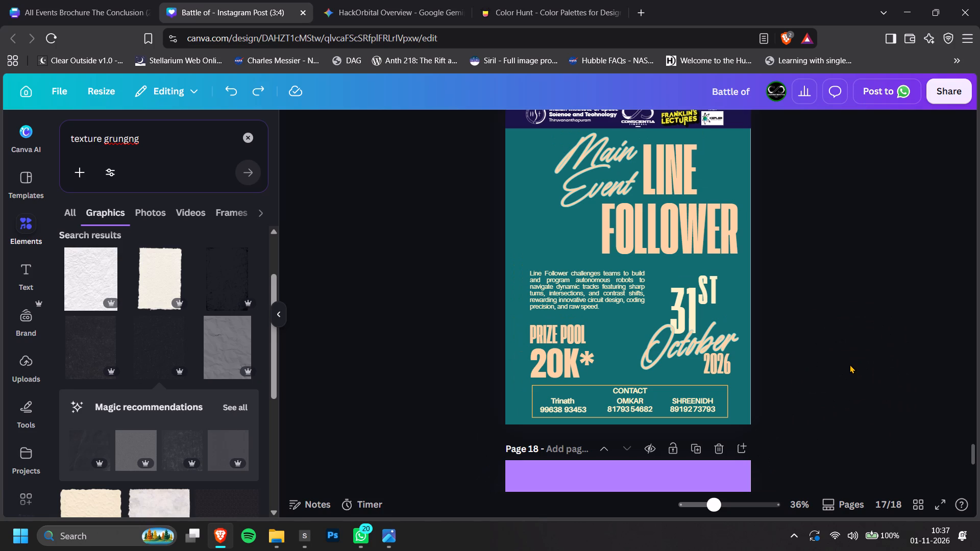
pyautogui.scroll(2, 751, 205)
pyautogui.click(697, 256)
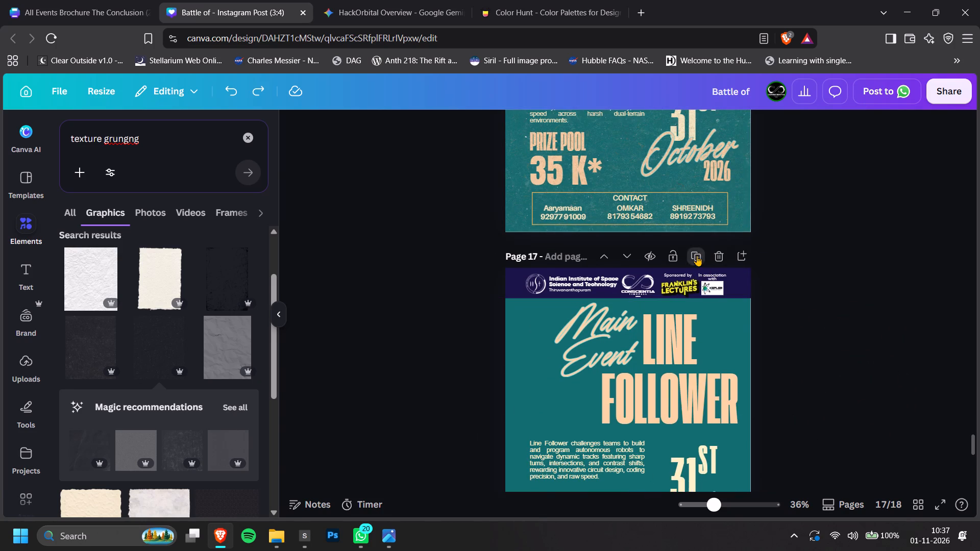
# Switch to the All Events Brochure and copy the "Maze Solver" title from the page after Line Follower.
pyautogui.scroll(-2, 853, 359)
pyautogui.click(136, 0)
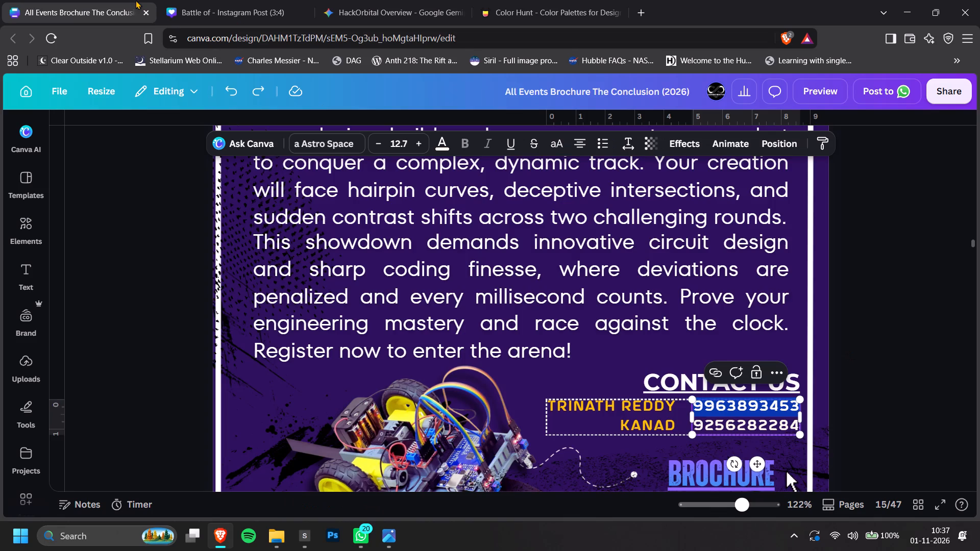
pyautogui.scroll(-4, 681, 291)
pyautogui.keyDown('ctrl'); pyautogui.scroll(-2, 859, 304); pyautogui.keyUp('ctrl')
pyautogui.tripleClick(509, 163)
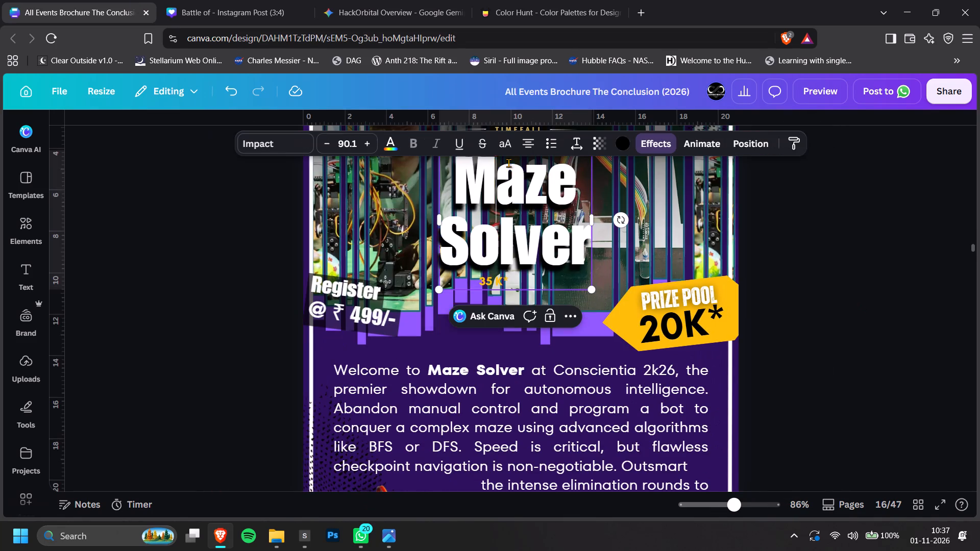
pyautogui.hotkey('ctrl', 'c')
# Return to the Battle of design and replace the duplicated poster's "Line Follower" title with the copied "Maze Solver" text.
pyautogui.moveTo(210, 2); pyautogui.dragTo(210, 8)
pyautogui.doubleClick(721, 218)
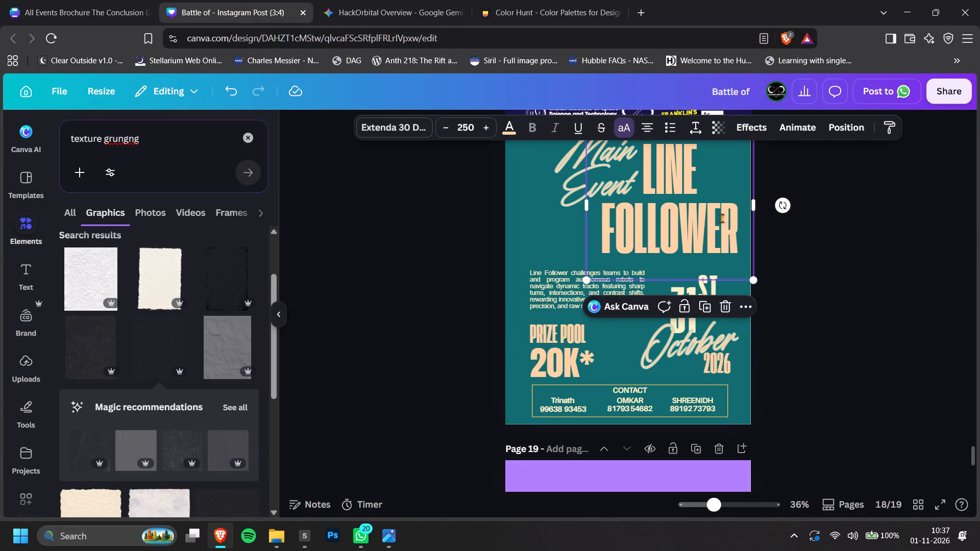
pyautogui.hotkey('ctrl', 'v')
pyautogui.scroll(1, 899, 448)
pyautogui.click(899, 449)
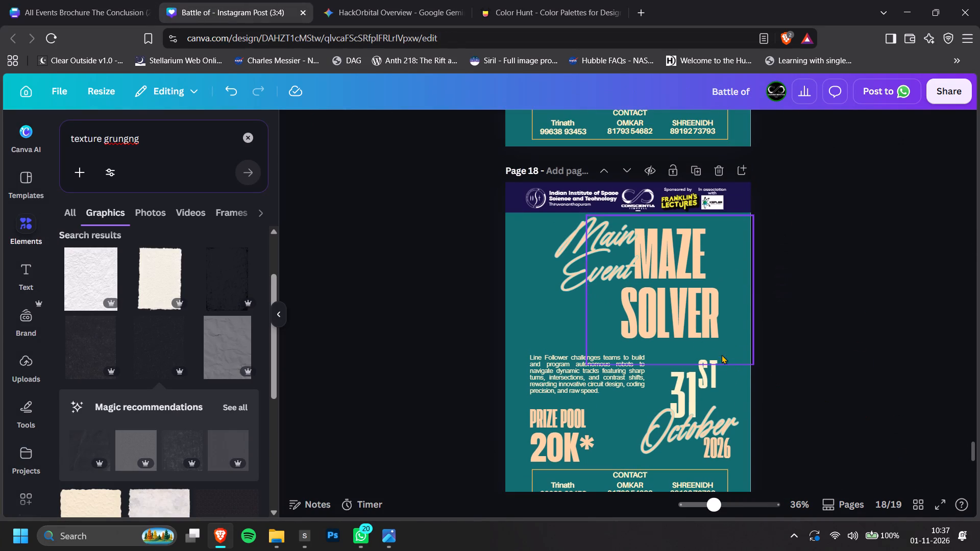
# Shift the "Maze Solver" title slightly to the right so it clears the "Main Event" lettering.
pyautogui.moveTo(694, 328); pyautogui.dragTo(704, 327)
pyautogui.click(928, 312)
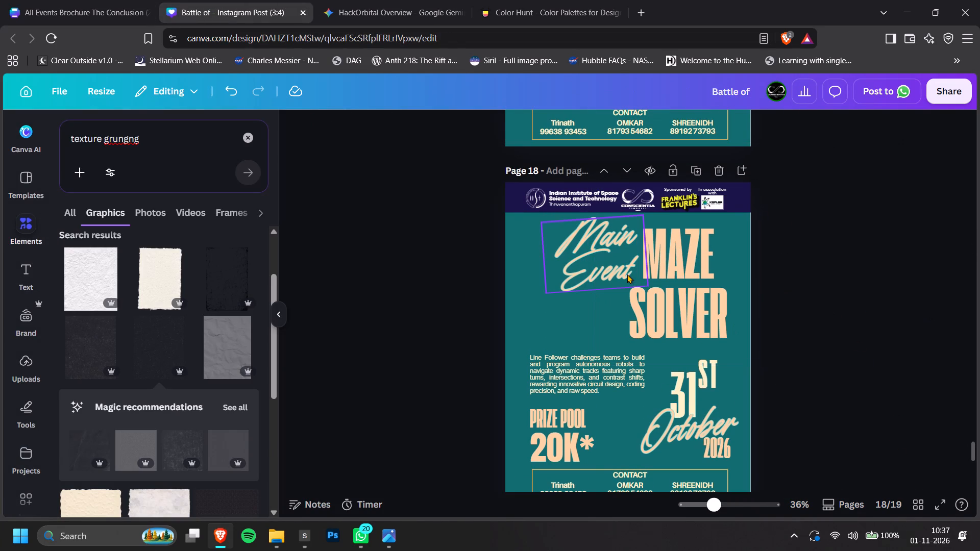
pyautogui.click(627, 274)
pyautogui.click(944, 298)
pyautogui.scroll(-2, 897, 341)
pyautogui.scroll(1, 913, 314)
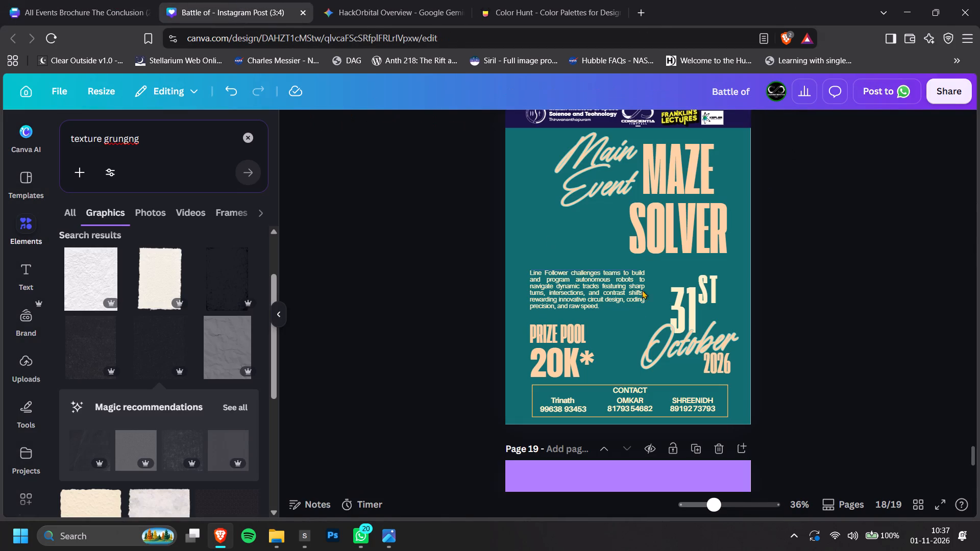
# Replace the prize amount on the Maze Solver poster with the copied 20K*.
pyautogui.doubleClick(570, 360)
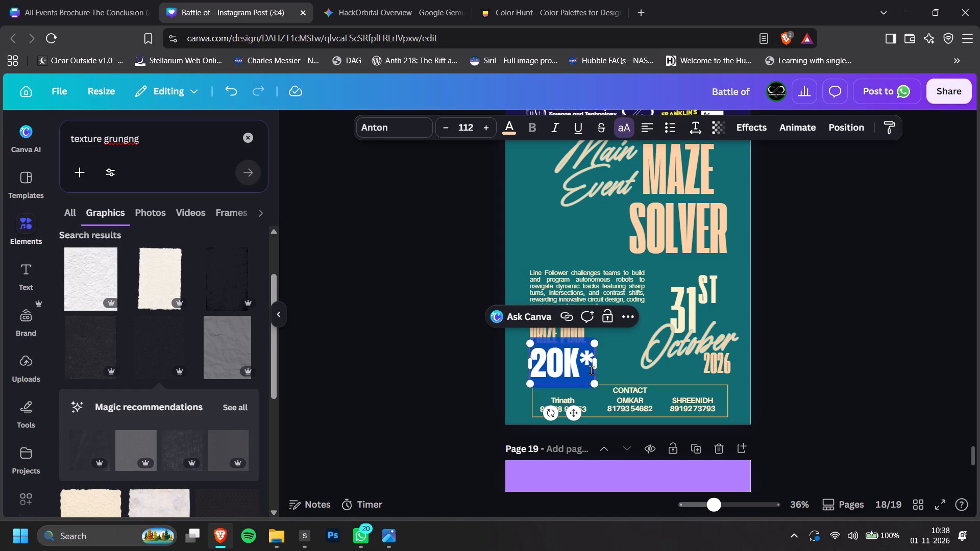
pyautogui.hotkey('ctrl', 'v')
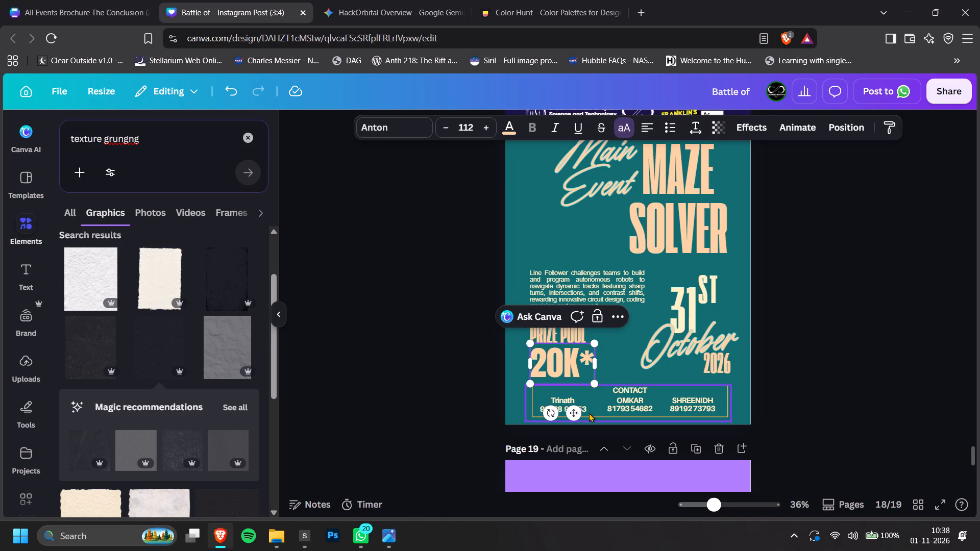
pyautogui.doubleClick(560, 355)
pyautogui.click(560, 355)
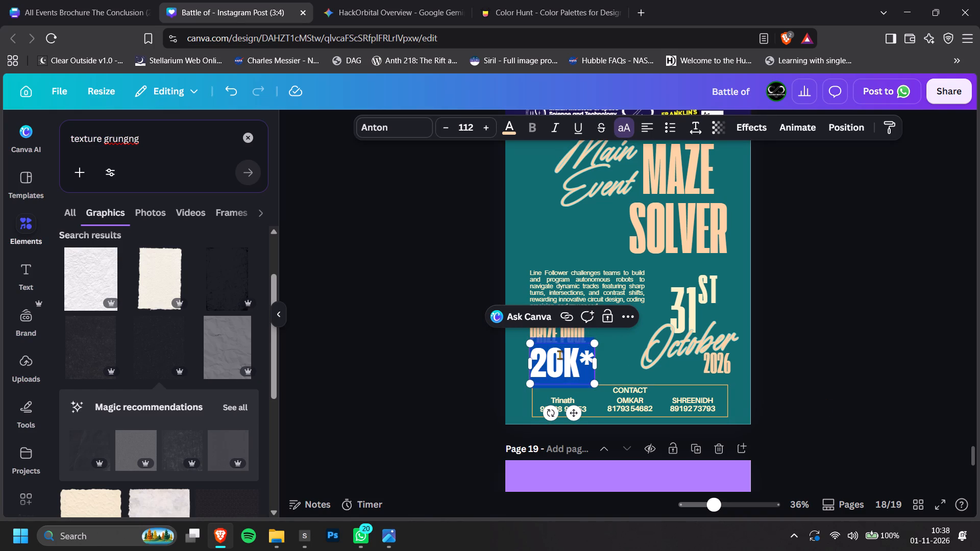
pyautogui.press('super+v')
pyautogui.click(659, 197)
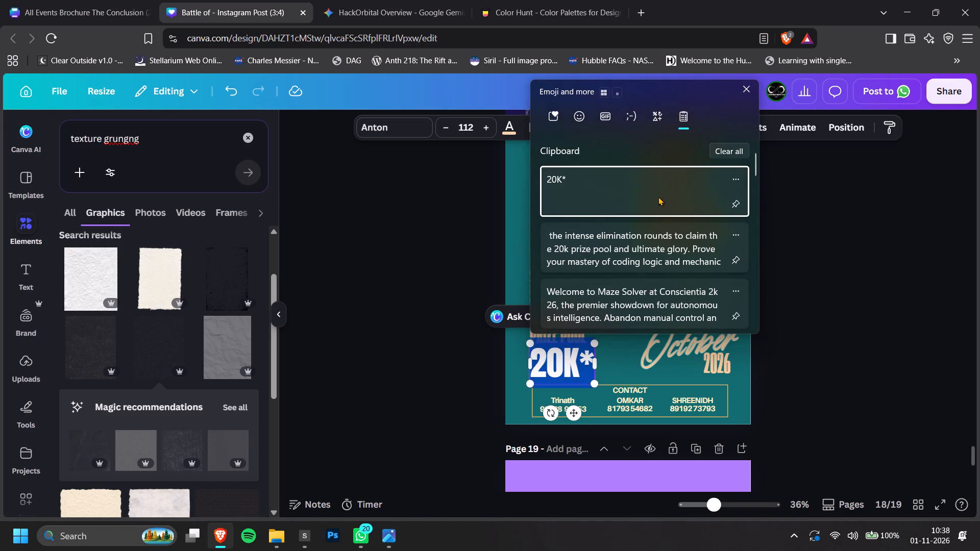
pyautogui.hotkey('ctrl', 'v')
pyautogui.click(861, 244)
# Check the brochure's Maze Solver page, and change the day on the Maze Solver poster to 1st.
pyautogui.click(125, 0)
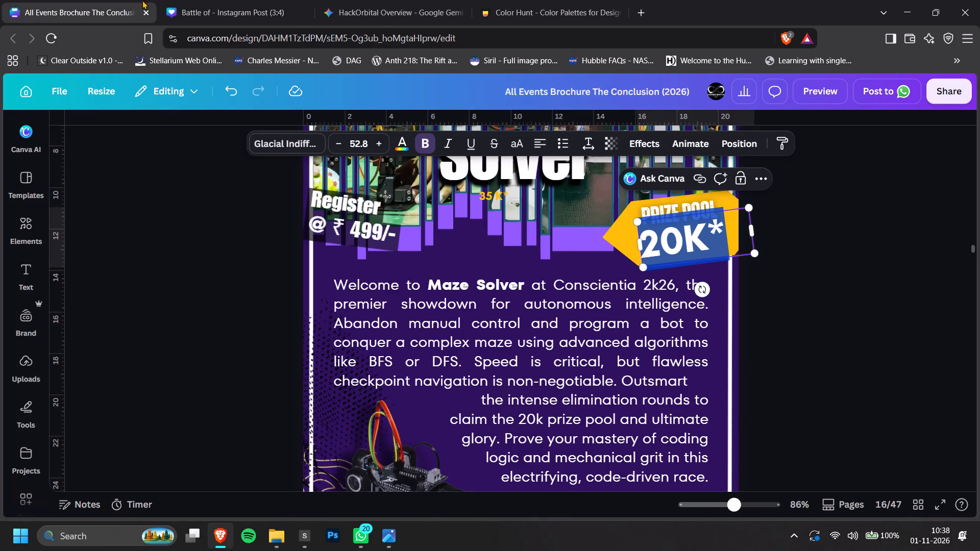
pyautogui.click(790, 290)
pyautogui.click(231, 0)
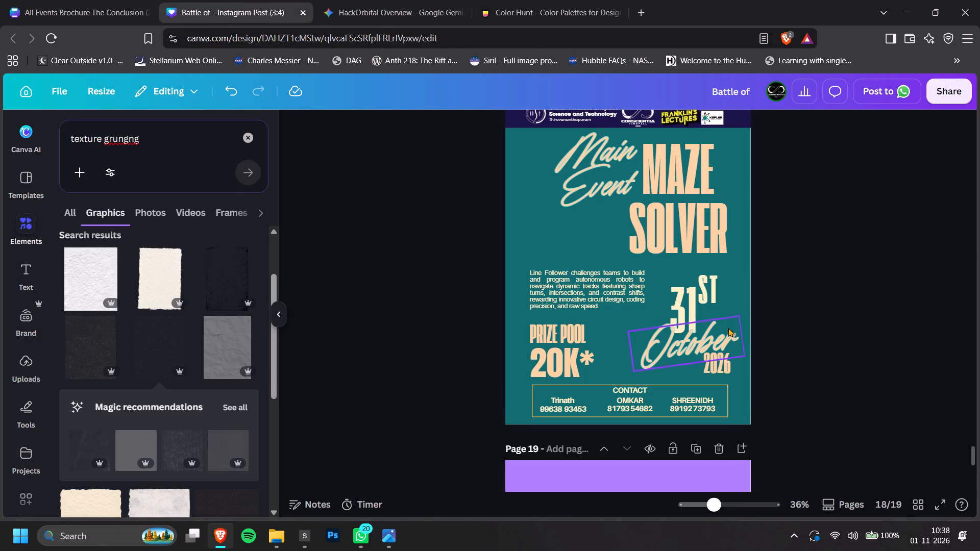
pyautogui.doubleClick(710, 300)
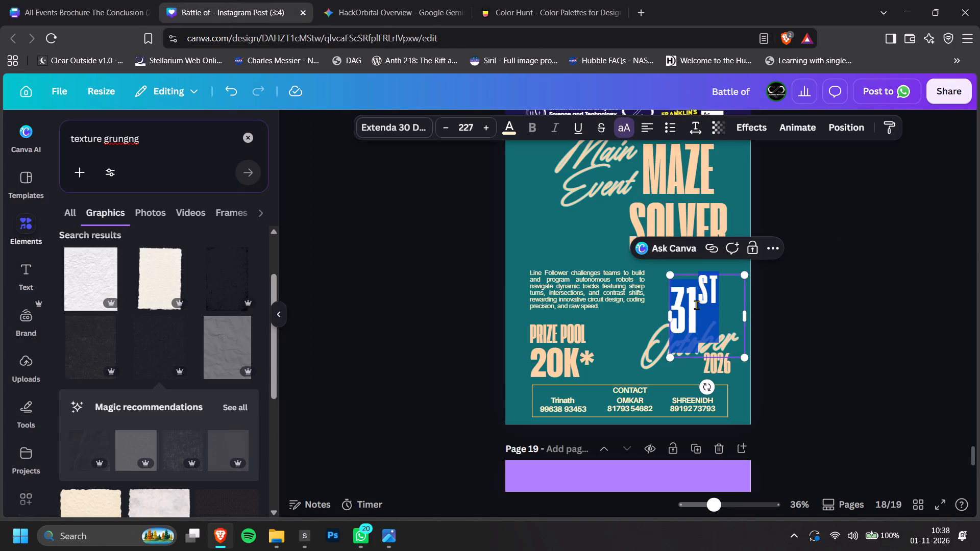
pyautogui.click(697, 305)
pyautogui.click(689, 309)
pyautogui.press('BackSpace')
pyautogui.click(892, 311)
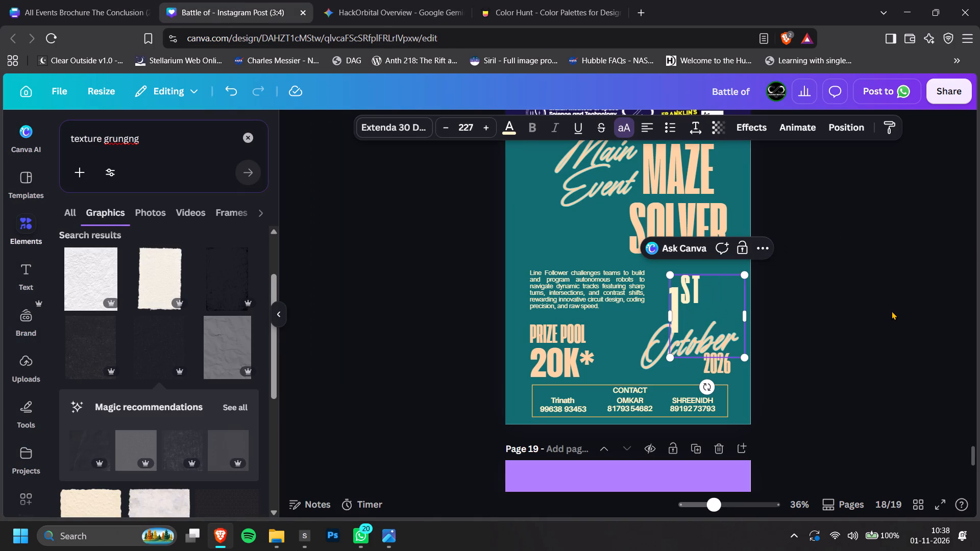
# Change the month on the Maze Solver poster to November and widen its text box.
pyautogui.click(703, 302)
pyautogui.doubleClick(699, 350)
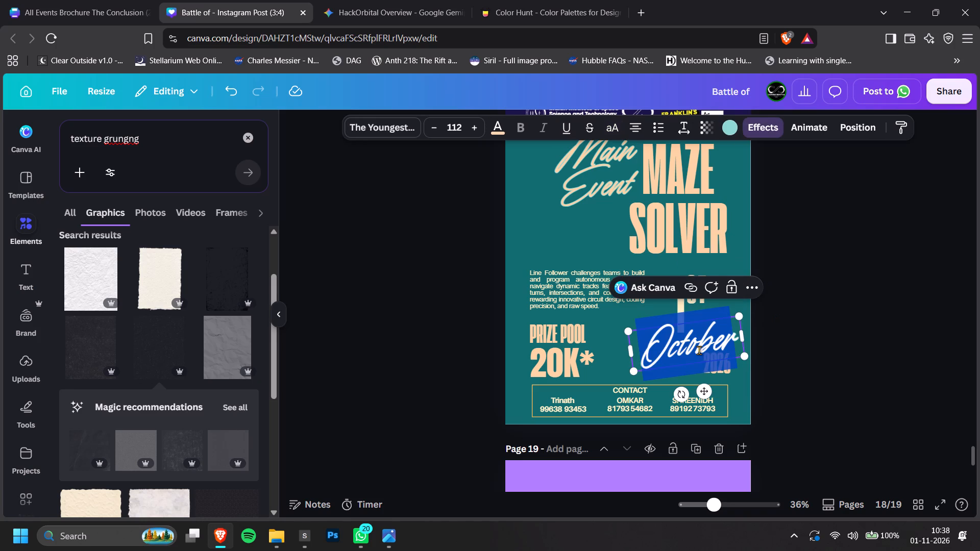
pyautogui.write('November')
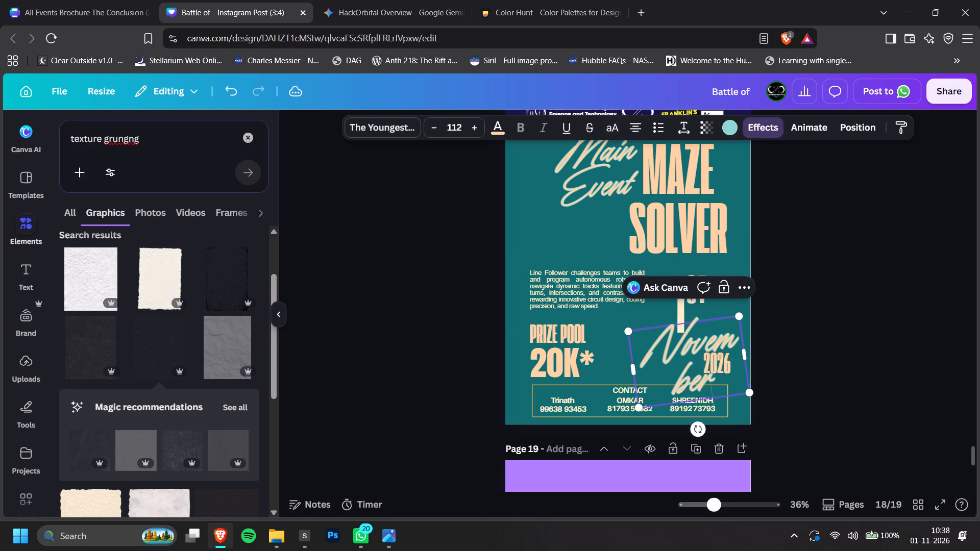
pyautogui.moveTo(631, 371); pyautogui.dragTo(604, 366)
pyautogui.click(853, 366)
# Go back to the RC Rallycross poster and try to select its October month text.
pyautogui.scroll(8, 854, 374)
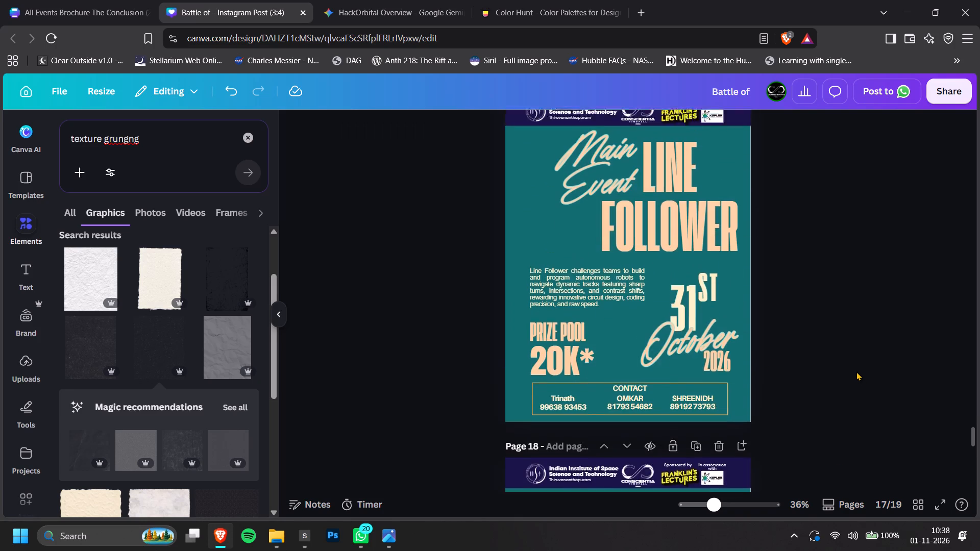
pyautogui.scroll(19, 856, 371)
pyautogui.scroll(-1, 856, 371)
pyautogui.click(675, 376)
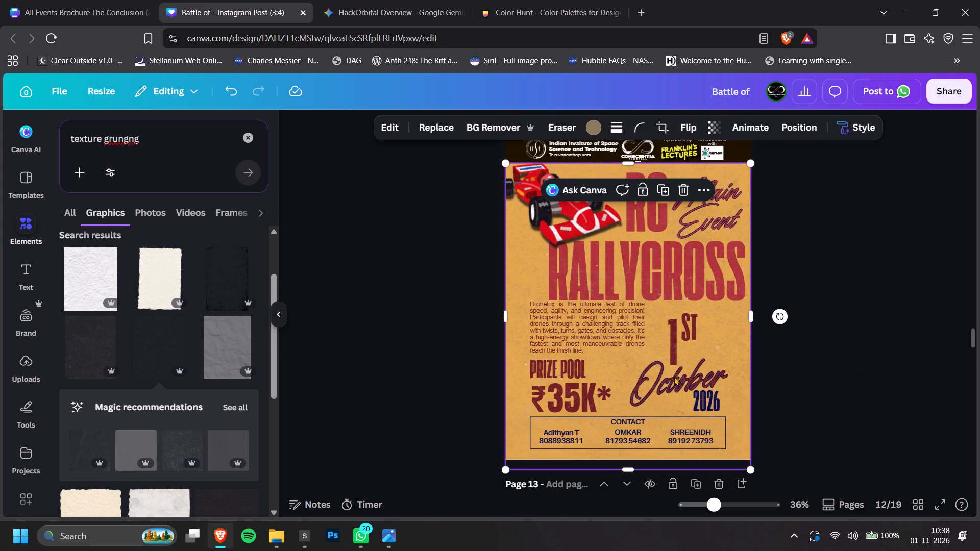
# Move the date group of the RC Rallycross poster to the top of the layer order, above the texture overlay.
pyautogui.press('2')
pyautogui.hotkey('alt', '1')
pyautogui.scroll(-6, 105, 396)
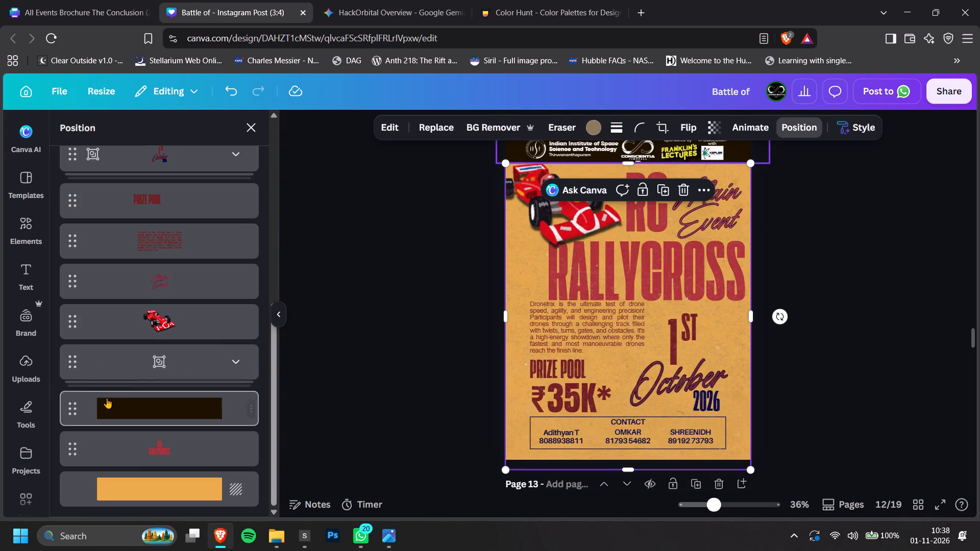
pyautogui.scroll(-2, 149, 373)
pyautogui.scroll(2, 199, 420)
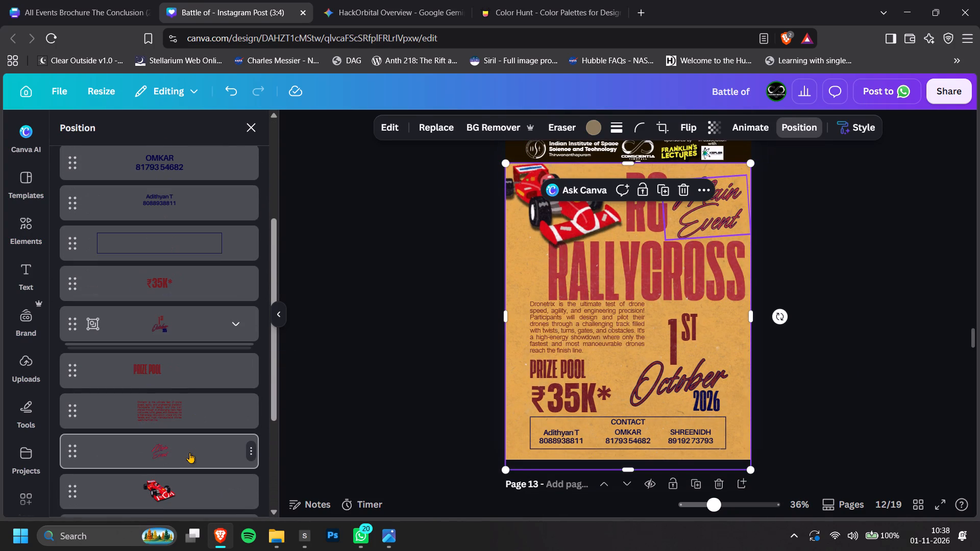
pyautogui.click(189, 453)
pyautogui.scroll(2, 189, 453)
pyautogui.scroll(-1, 185, 459)
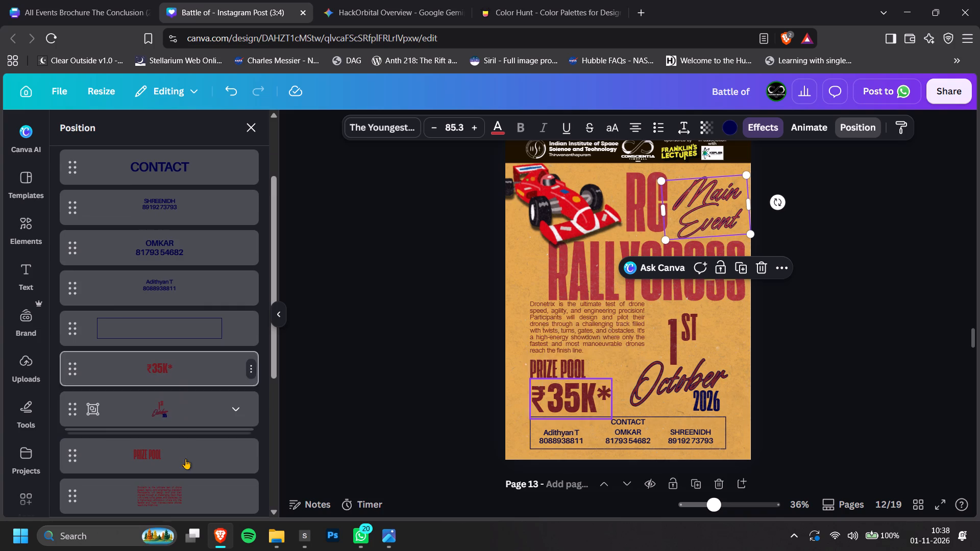
pyautogui.scroll(-4, 181, 469)
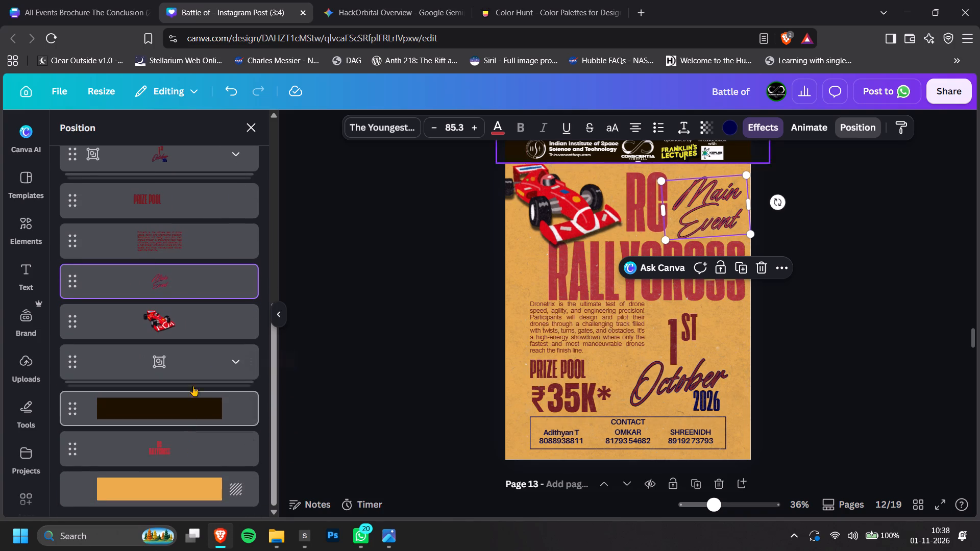
pyautogui.click(193, 371)
pyautogui.click(232, 363)
pyautogui.scroll(-11, 210, 411)
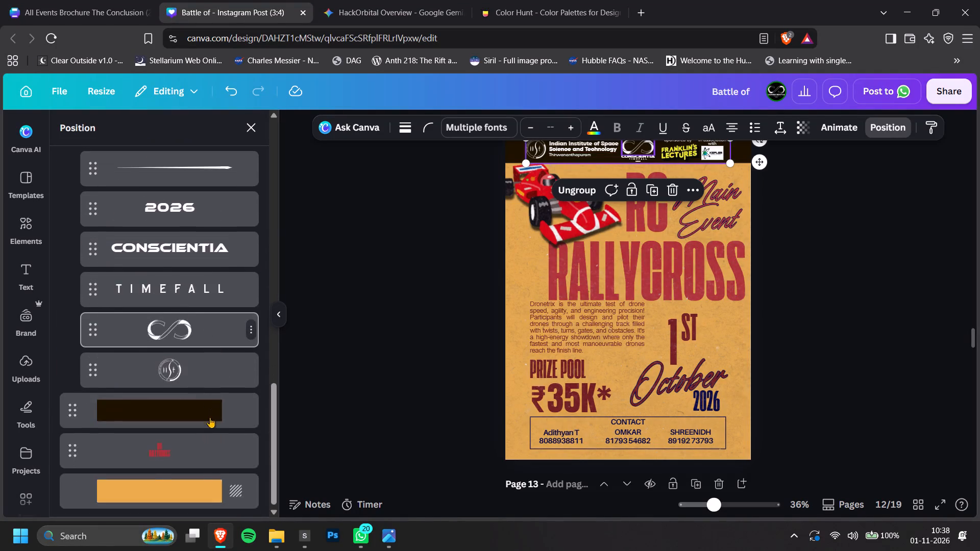
pyautogui.scroll(6, 210, 417)
pyautogui.click(238, 351)
pyautogui.scroll(6, 220, 377)
pyautogui.scroll(-1, 215, 377)
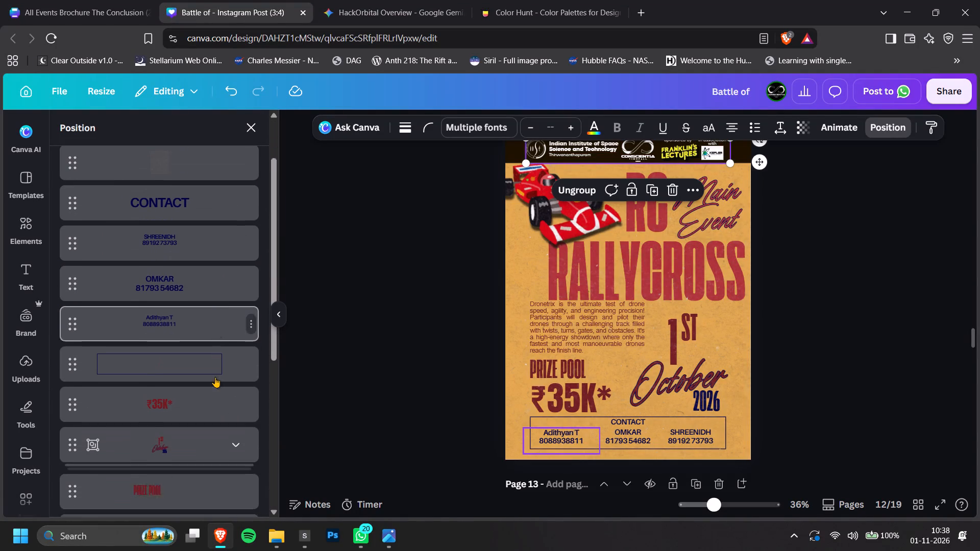
pyautogui.click(181, 427)
pyautogui.moveTo(181, 440); pyautogui.dragTo(181, 160)
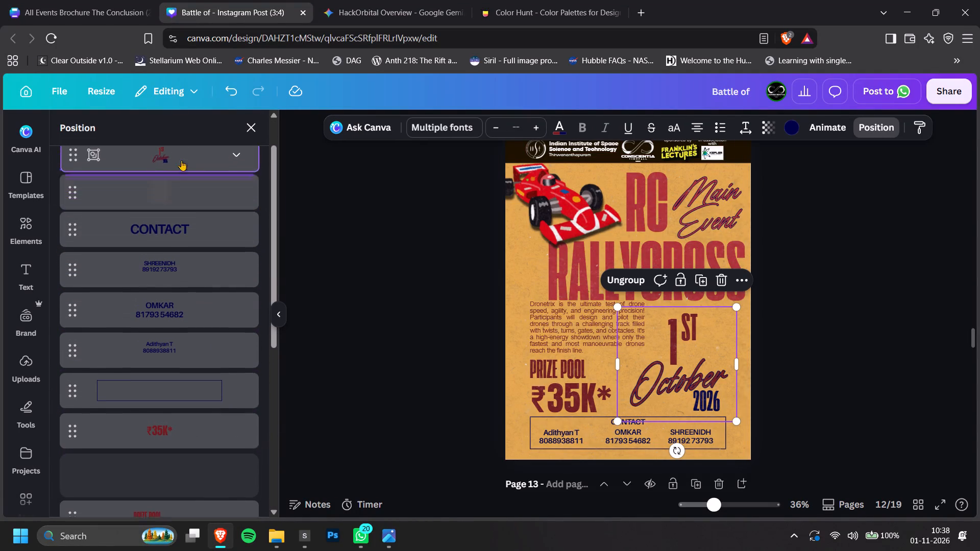
pyautogui.moveTo(181, 160); pyautogui.dragTo(184, 205)
# Change the month on the RC Rallycross poster to November and widen its text box so the word fits on one line.
pyautogui.click(693, 368)
pyautogui.doubleClick(693, 378)
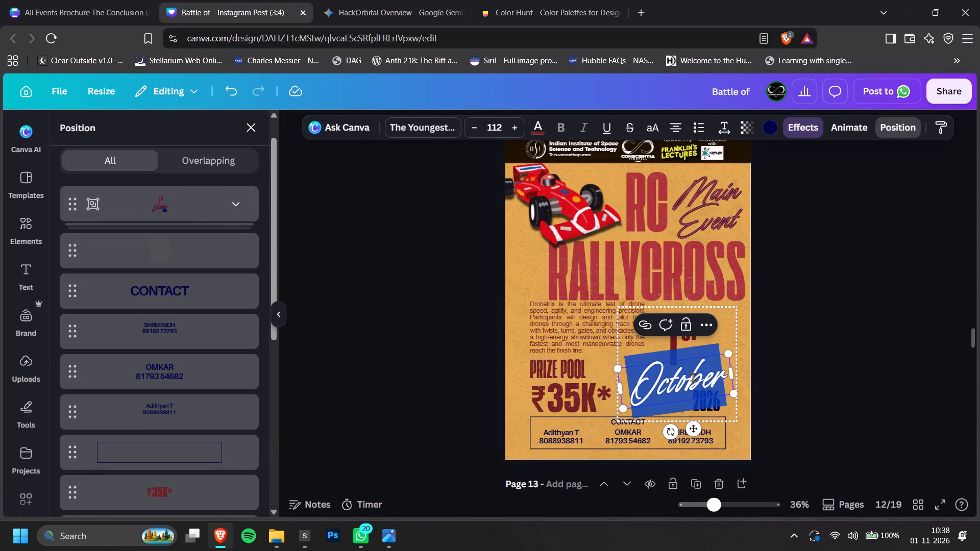
pyautogui.write('November')
pyautogui.moveTo(622, 412); pyautogui.dragTo(606, 410)
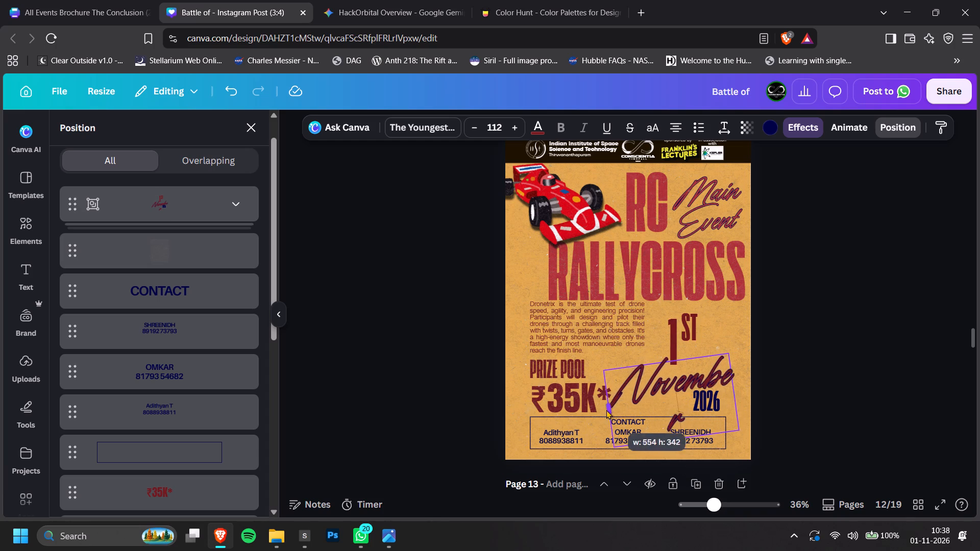
pyautogui.moveTo(606, 410); pyautogui.dragTo(594, 410)
pyautogui.click(832, 418)
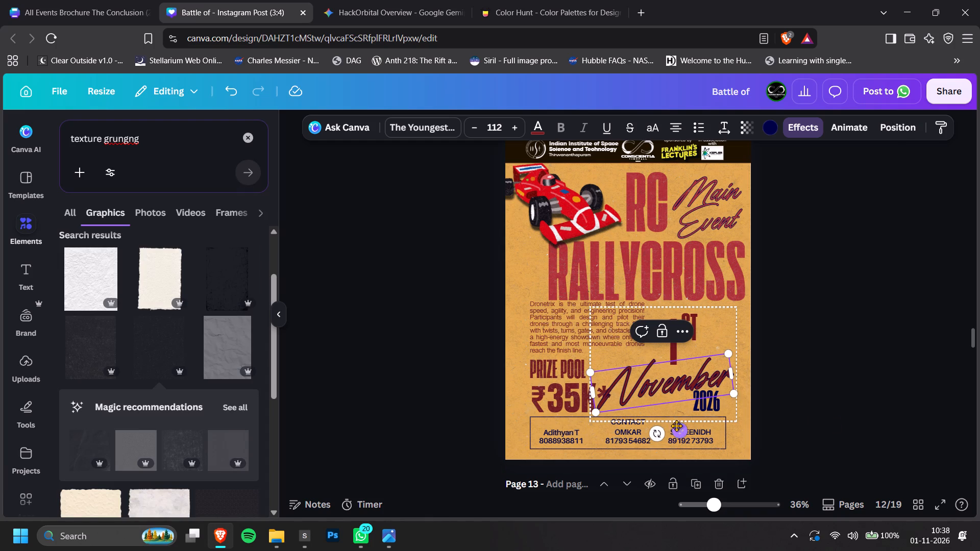
# Reduce the November text to about size 105 and position it above 2026, inside the poster's edge.
pyautogui.moveTo(677, 426); pyautogui.dragTo(698, 421)
pyautogui.moveTo(617, 407); pyautogui.dragTo(623, 399)
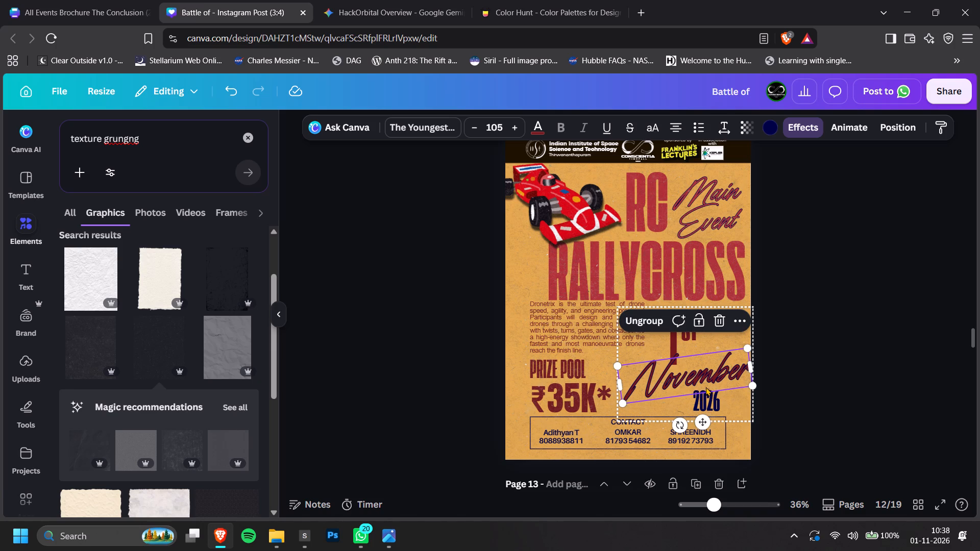
pyautogui.click(706, 387)
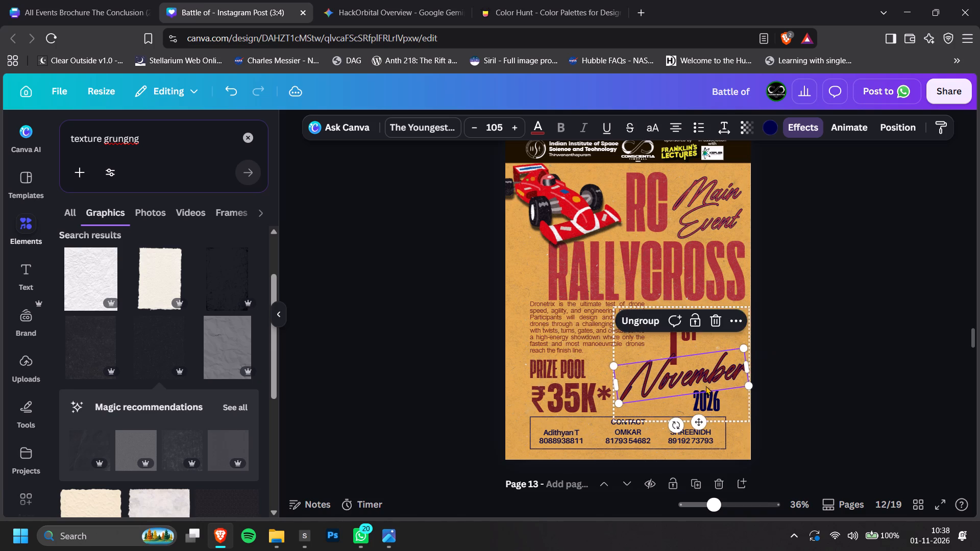
pyautogui.click(907, 329)
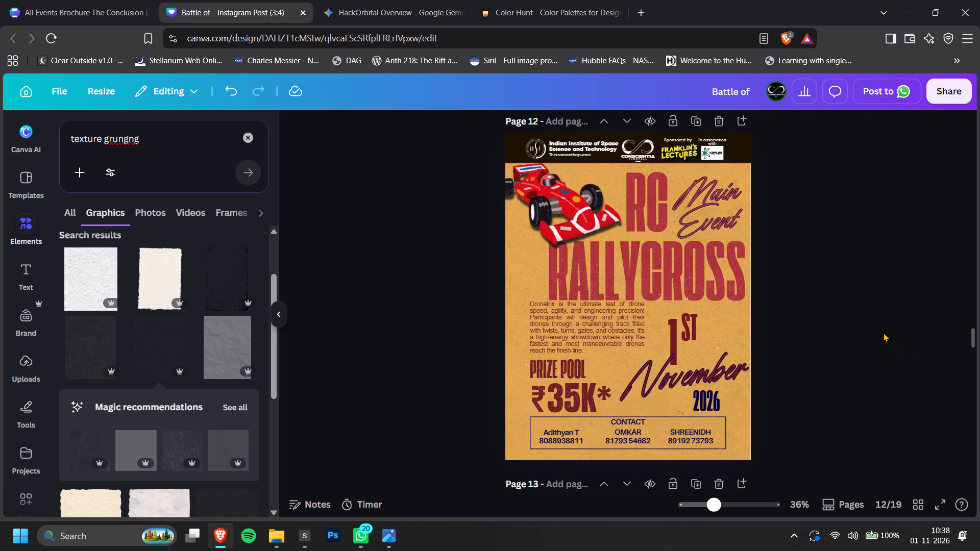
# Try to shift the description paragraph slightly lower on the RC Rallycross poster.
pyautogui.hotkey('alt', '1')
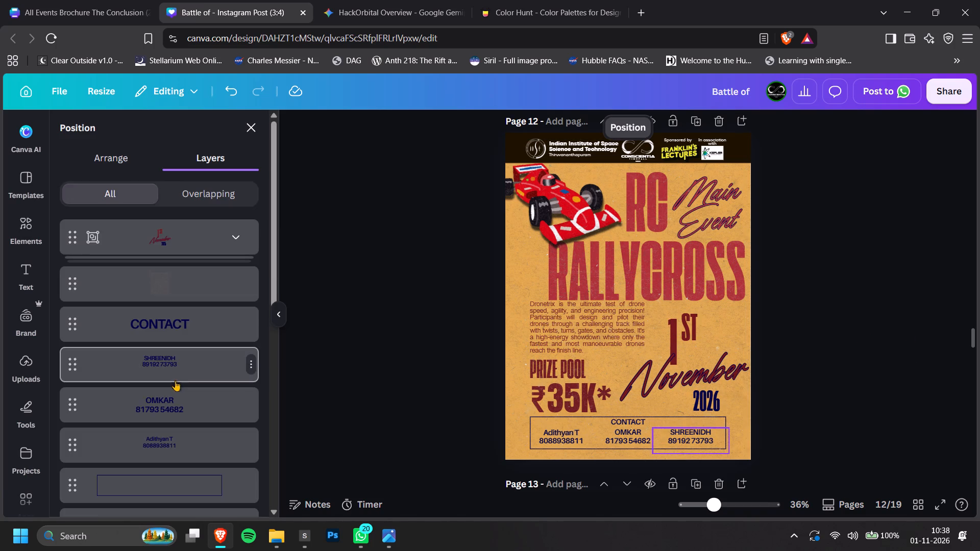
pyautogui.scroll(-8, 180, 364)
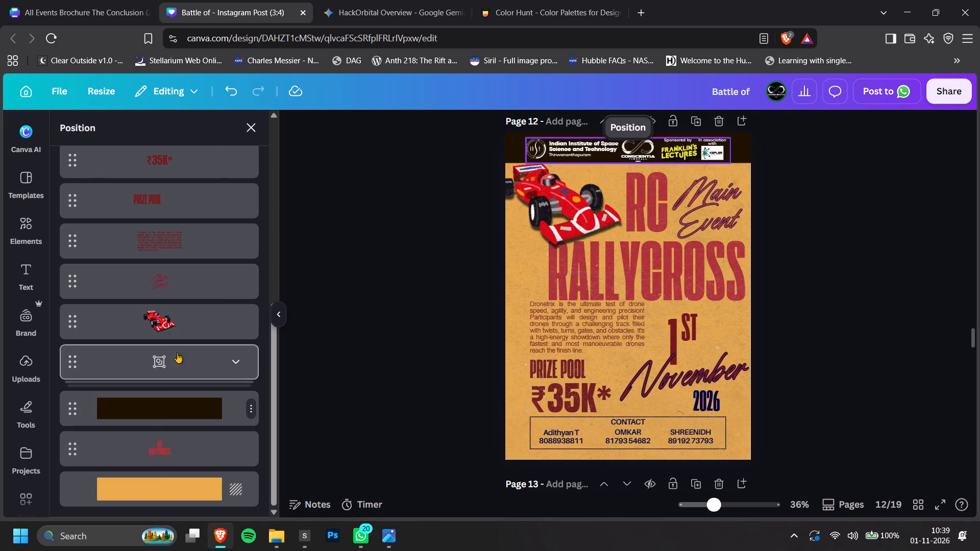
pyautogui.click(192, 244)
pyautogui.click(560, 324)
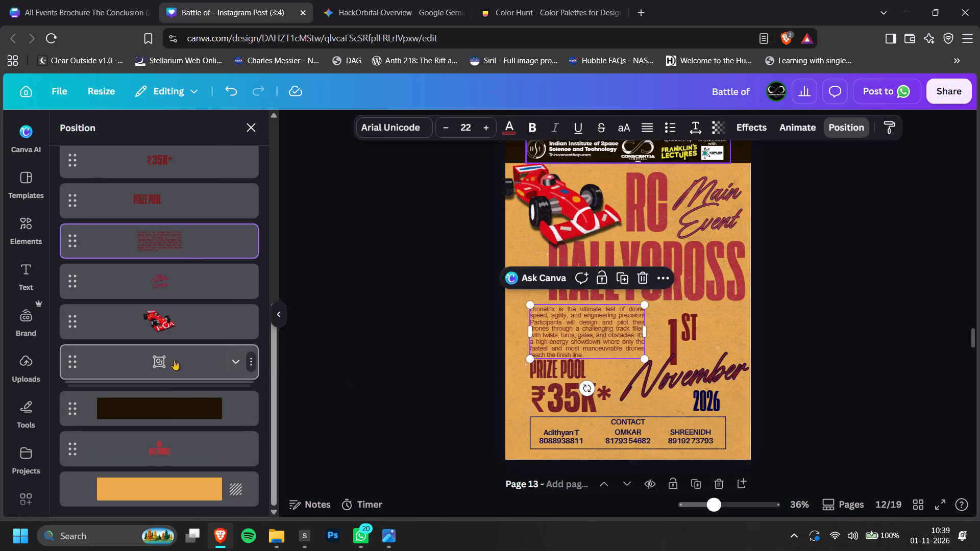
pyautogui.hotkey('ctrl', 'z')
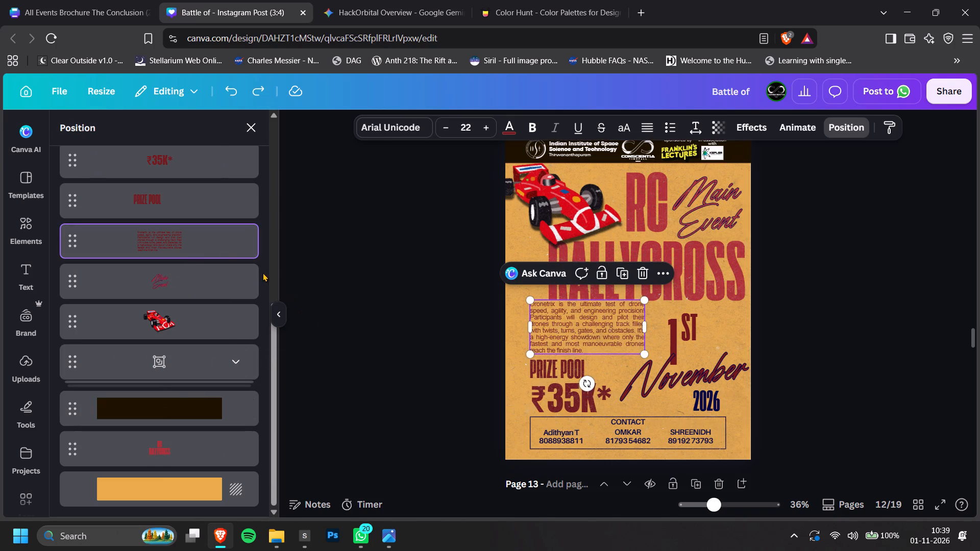
# Raise the RC Rallycross title slightly, reduce it to about size 284 and shift it clear of the description and page edge.
pyautogui.scroll(4, 190, 206)
pyautogui.scroll(-3, 185, 245)
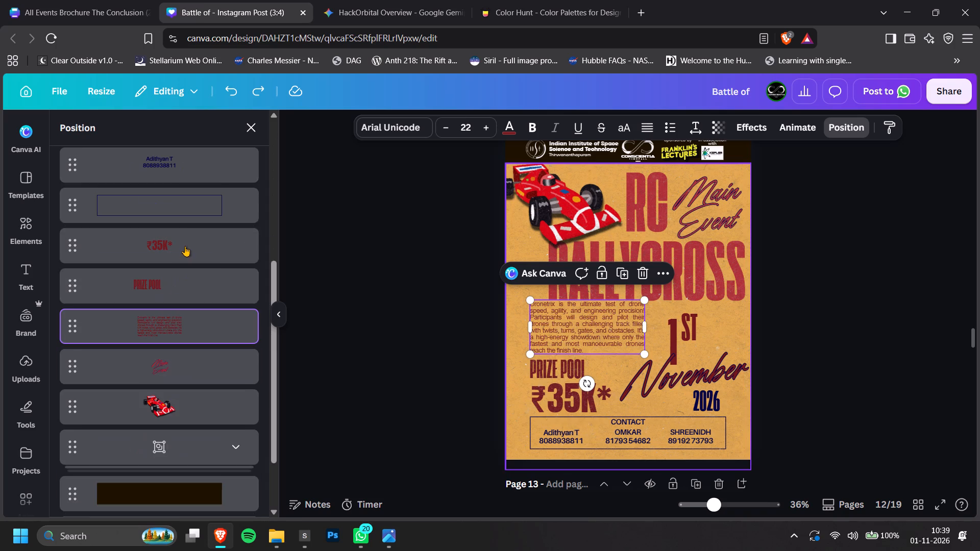
pyautogui.scroll(-5, 202, 335)
pyautogui.click(191, 438)
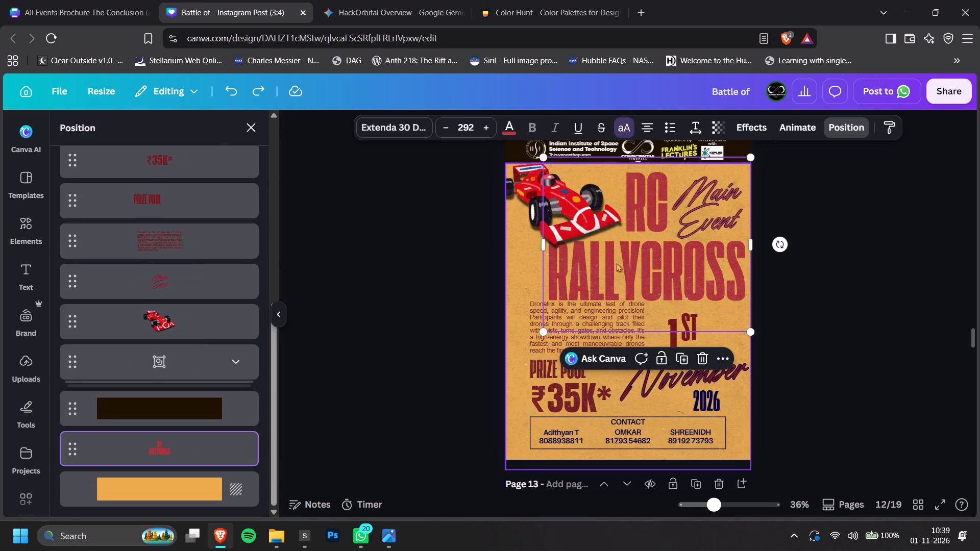
pyautogui.moveTo(682, 272); pyautogui.dragTo(684, 268)
pyautogui.click(929, 235)
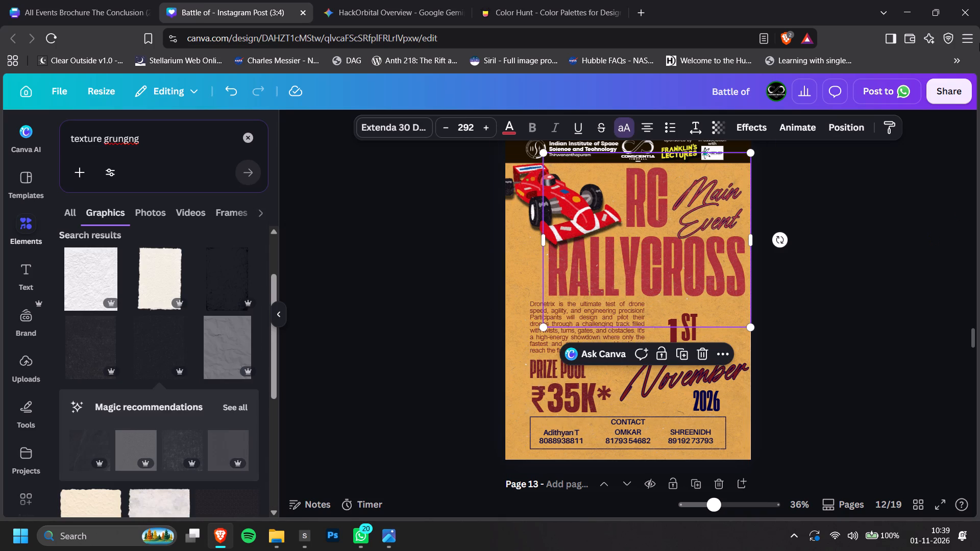
pyautogui.moveTo(747, 152); pyautogui.dragTo(740, 153)
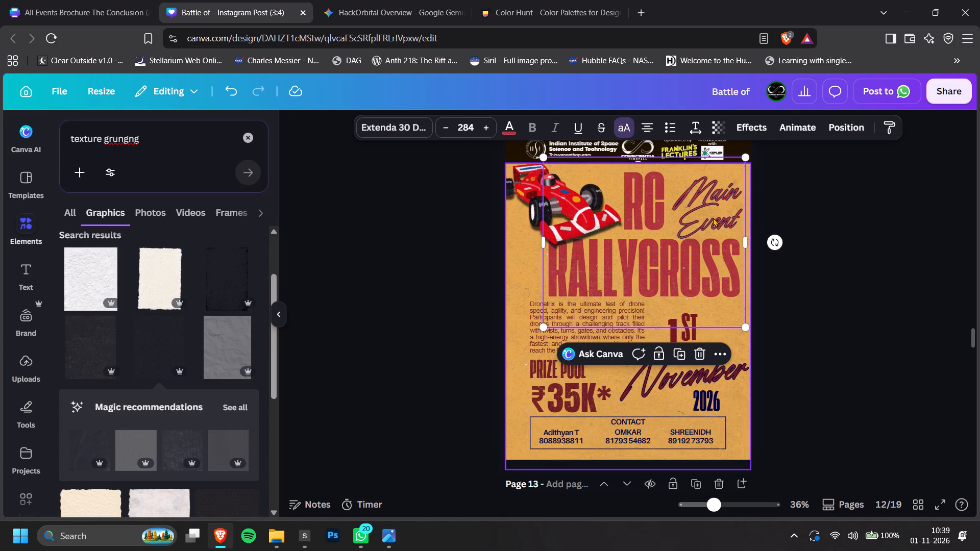
pyautogui.click(710, 222)
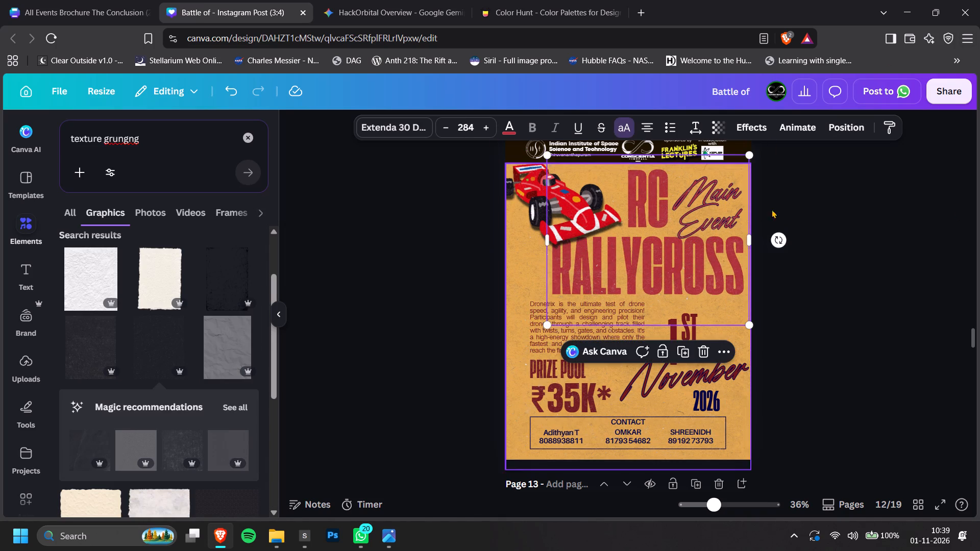
# Send the 1st November 2026 date group on the RC Rallycross poster three layers backward.
pyautogui.click(860, 201)
pyautogui.scroll(-14, 861, 201)
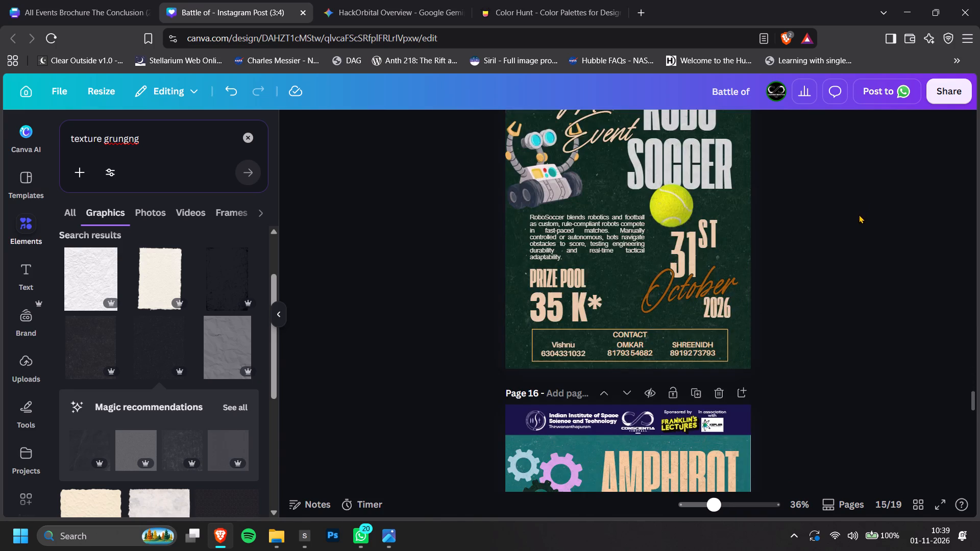
pyautogui.scroll(-4, 863, 221)
pyautogui.scroll(9, 863, 222)
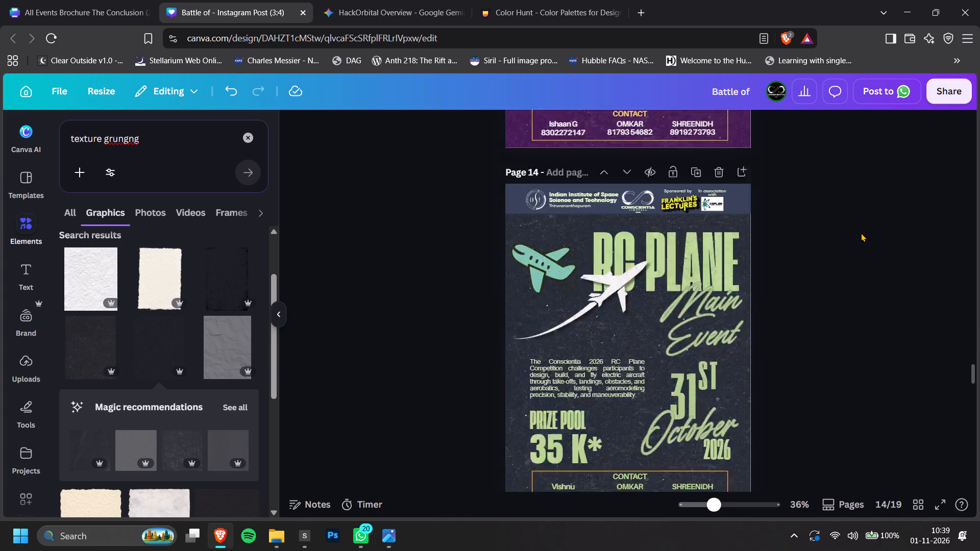
pyautogui.scroll(7, 861, 233)
pyautogui.click(706, 196)
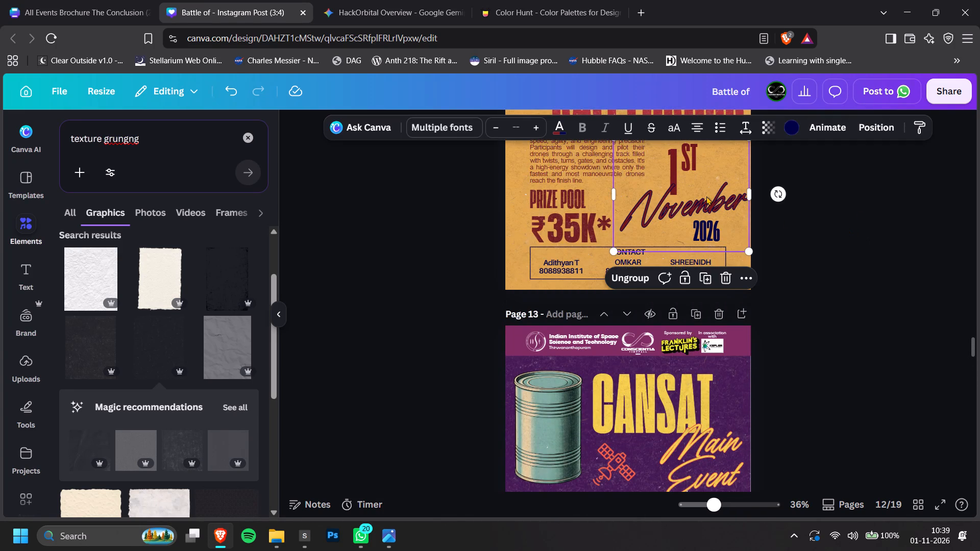
pyautogui.hotkey('ctrl', '[')
pyautogui.hotkey('ctrl', '[')
pyautogui.hotkey('ctrl', '[')
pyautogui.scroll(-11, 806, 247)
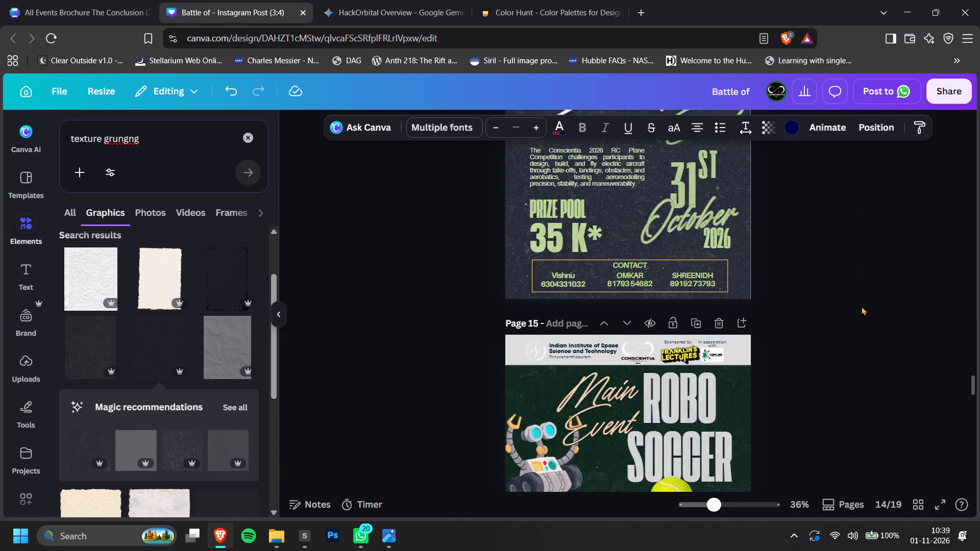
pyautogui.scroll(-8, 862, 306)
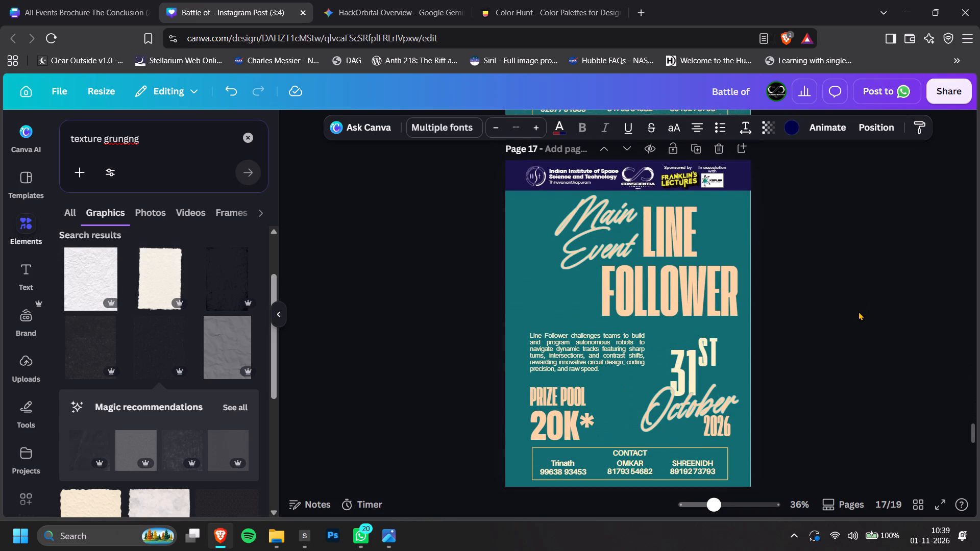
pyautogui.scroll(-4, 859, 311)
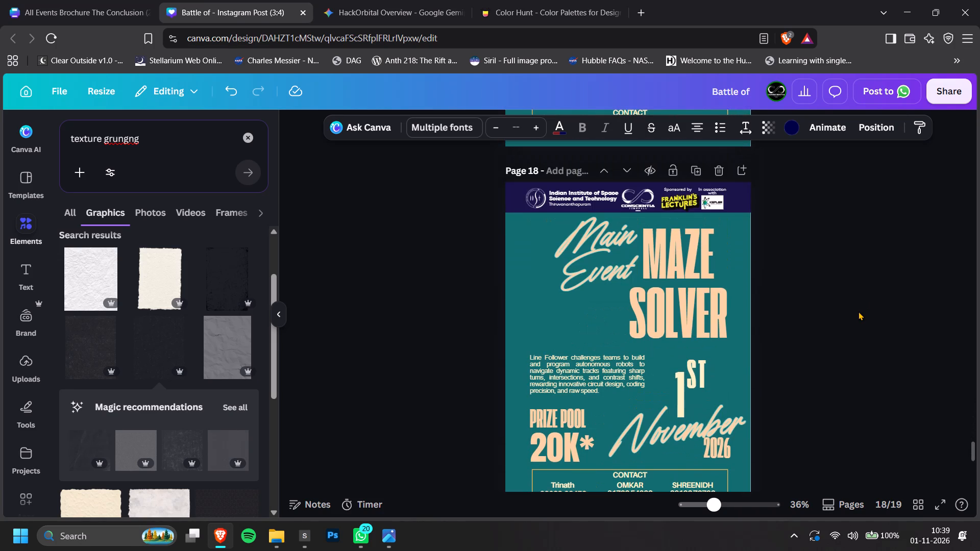
# Replace the description paragraph on the Maze Solver poster with the short Maze Solver summary from Gemini.
pyautogui.scroll(-1, 858, 316)
pyautogui.click(457, 0)
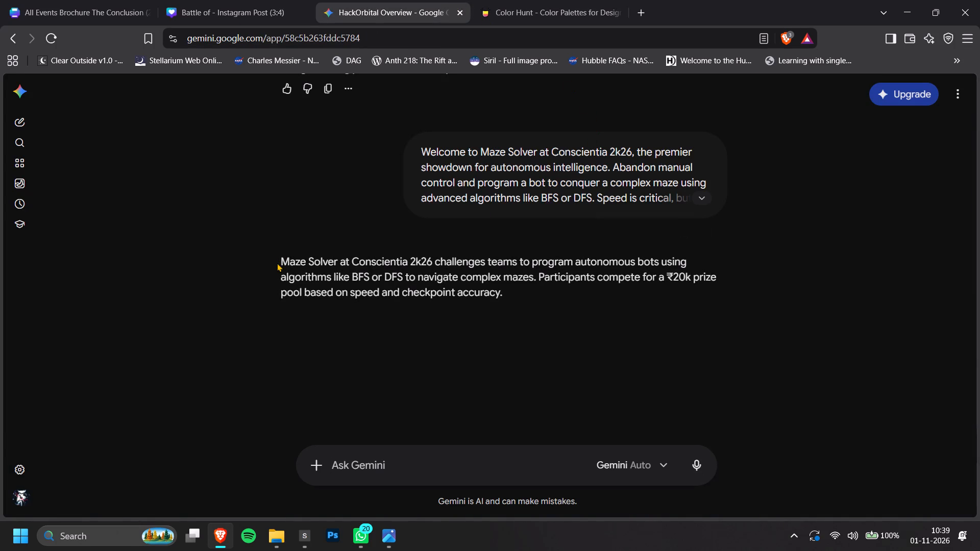
pyautogui.moveTo(276, 263); pyautogui.dragTo(576, 309)
pyautogui.hotkey('ctrl', 'c')
pyautogui.click(111, 0)
pyautogui.click(210, 0)
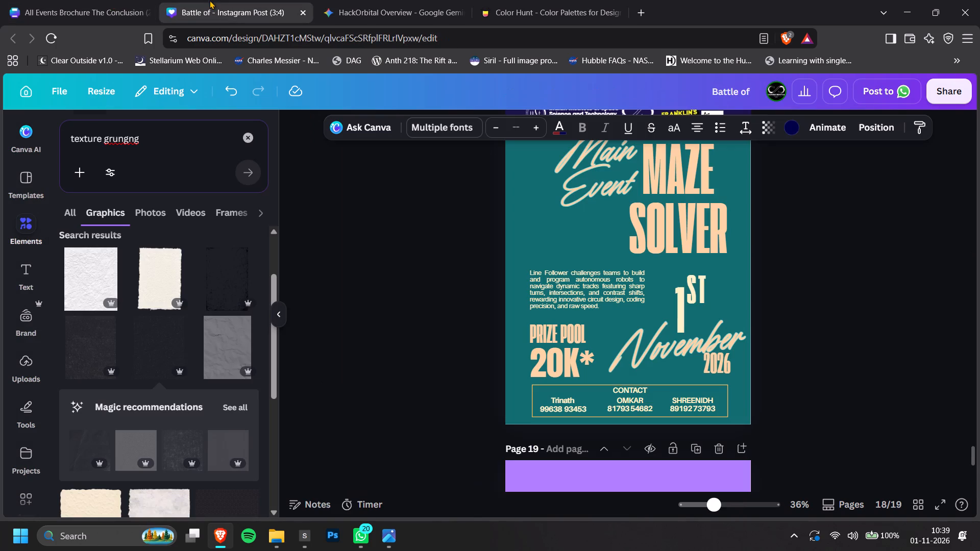
pyautogui.click(574, 316)
pyautogui.doubleClick(575, 299)
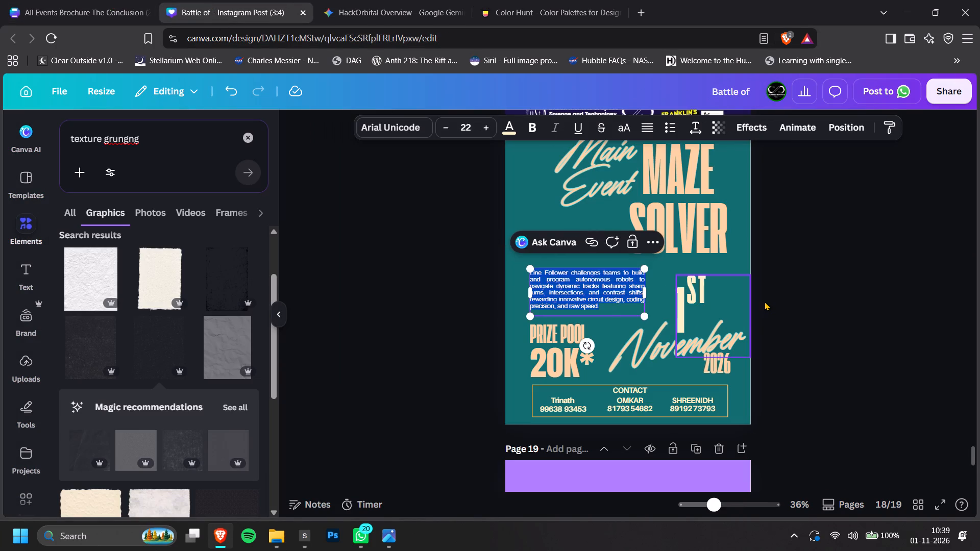
pyautogui.hotkey('ctrl', 'v')
pyautogui.click(836, 294)
# Copy the contact's name and phone number from the page just before Code Clash in the All Events Brochure.
pyautogui.keyDown('ctrl'); pyautogui.scroll(2, 837, 295); pyautogui.keyUp('ctrl')
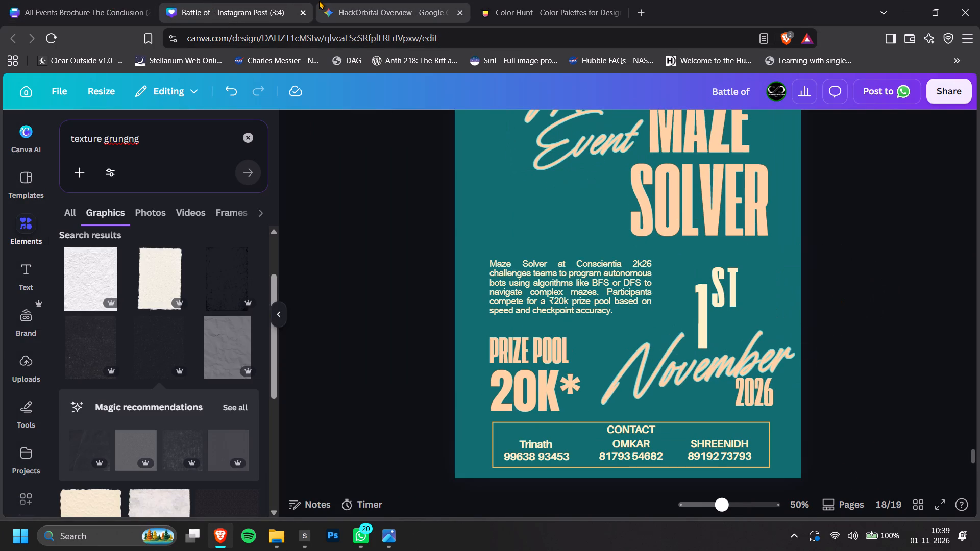
pyautogui.moveTo(50, 0); pyautogui.dragTo(43, 1)
pyautogui.click(248, 0)
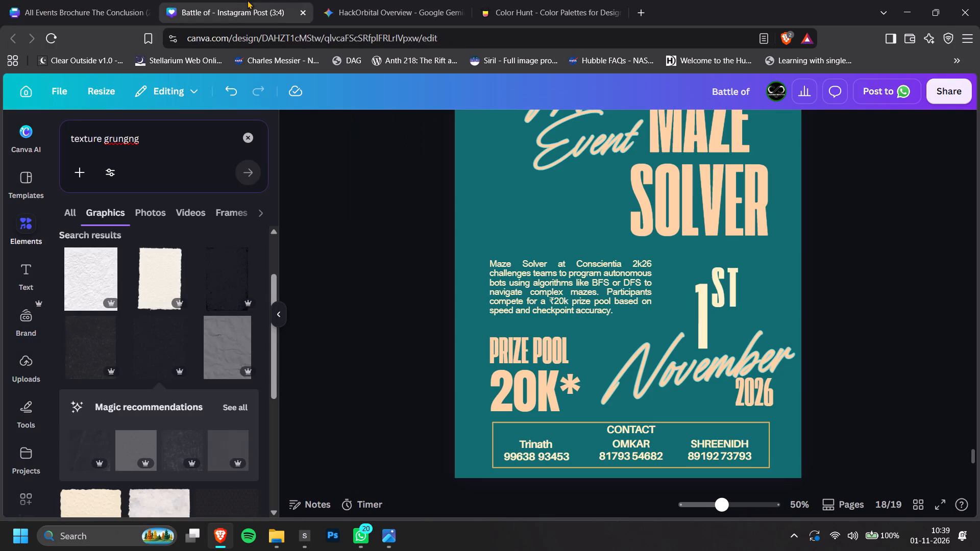
pyautogui.click(55, 0)
pyautogui.scroll(-2, 495, 303)
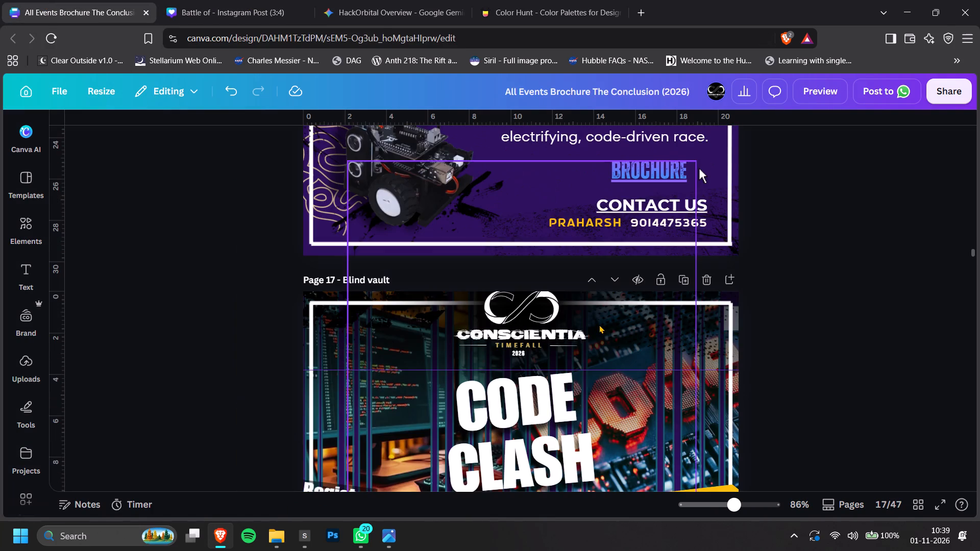
pyautogui.tripleClick(605, 220)
pyautogui.hotkey('ctrl', 'c')
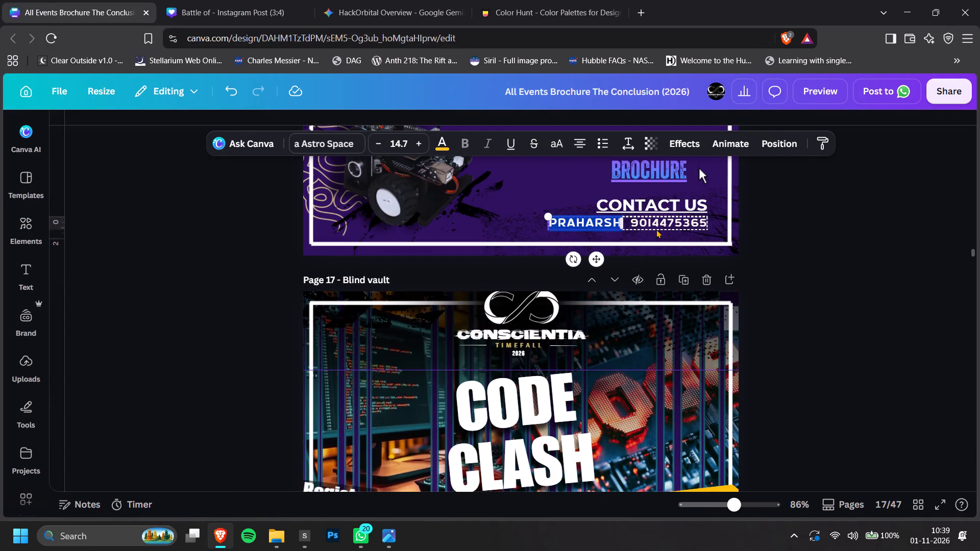
pyautogui.doubleClick(656, 229)
pyautogui.hotkey('ctrl', 'c')
pyautogui.click(307, 0)
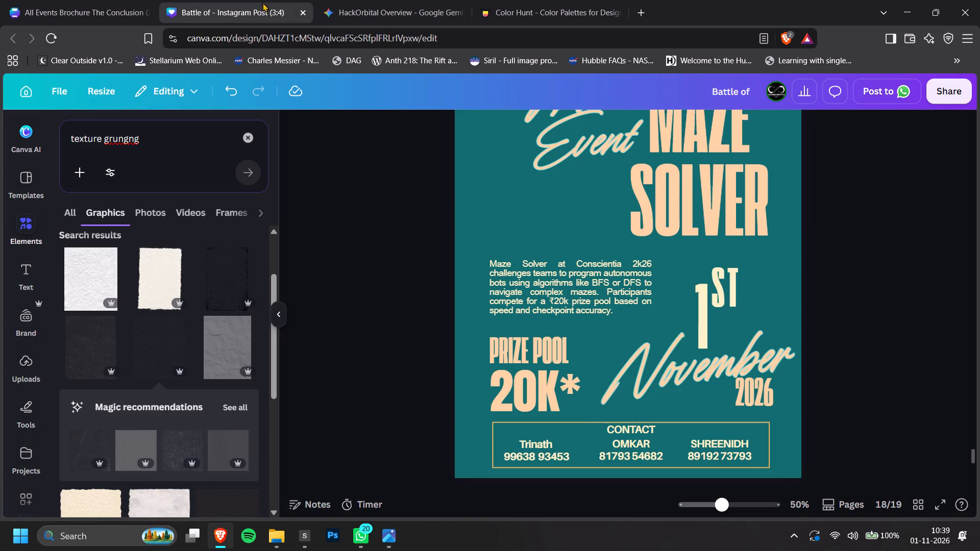
# Replace the first contact on the Maze Solver poster with the copied name and number, spacing the number after five digits.
pyautogui.doubleClick(519, 450)
pyautogui.doubleClick(533, 446)
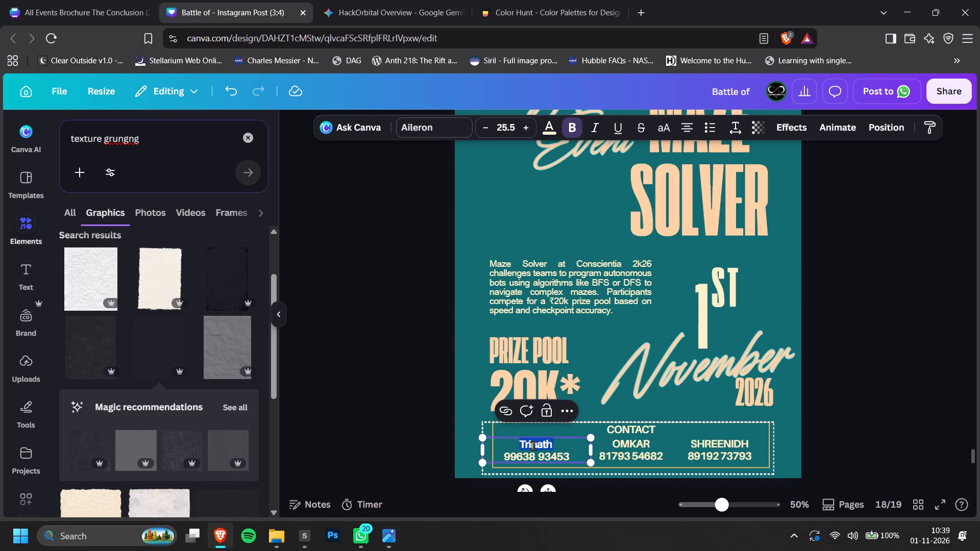
pyautogui.press('super+v')
pyautogui.click(620, 343)
pyautogui.hotkey('ctrl', 'v')
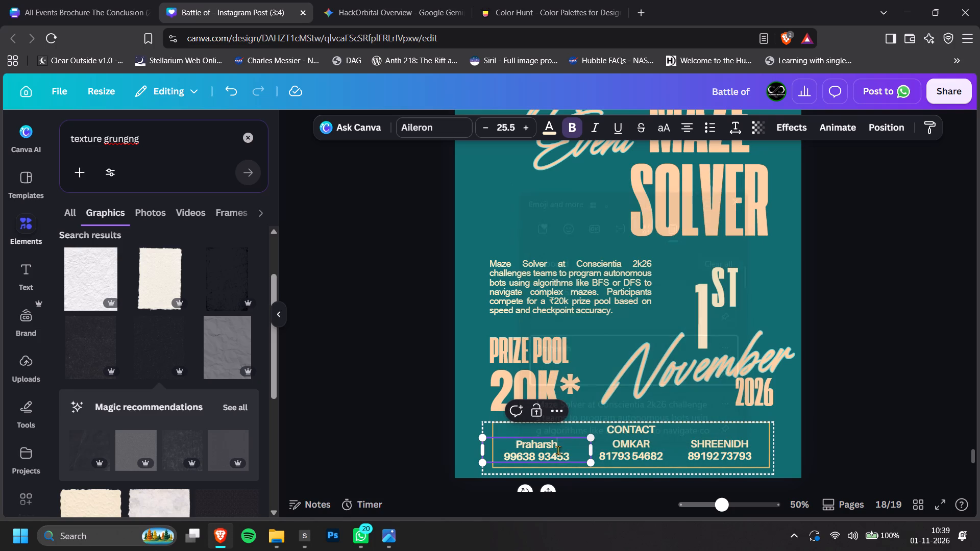
pyautogui.tripleClick(554, 452)
pyautogui.press('super+v')
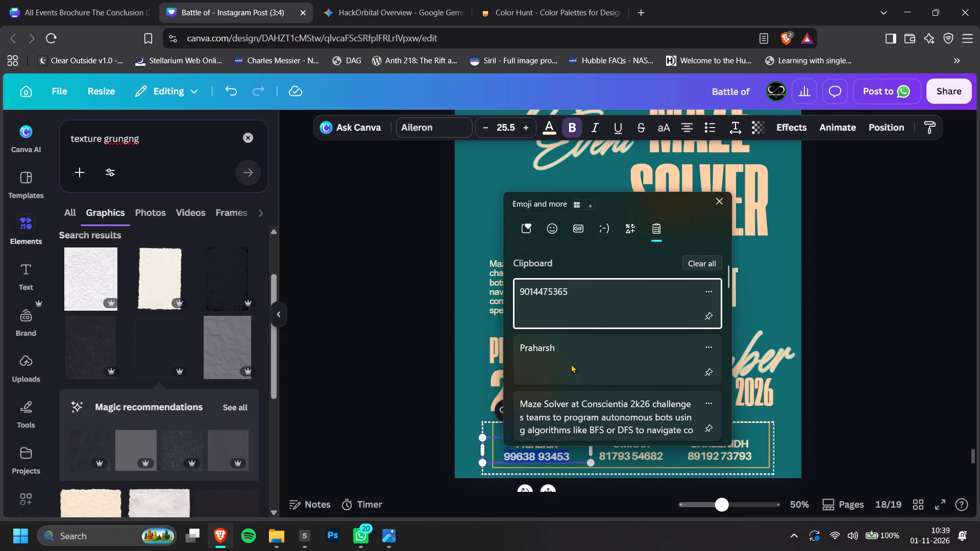
pyautogui.click(581, 327)
pyautogui.hotkey('ctrl', 'v')
pyautogui.click(536, 455)
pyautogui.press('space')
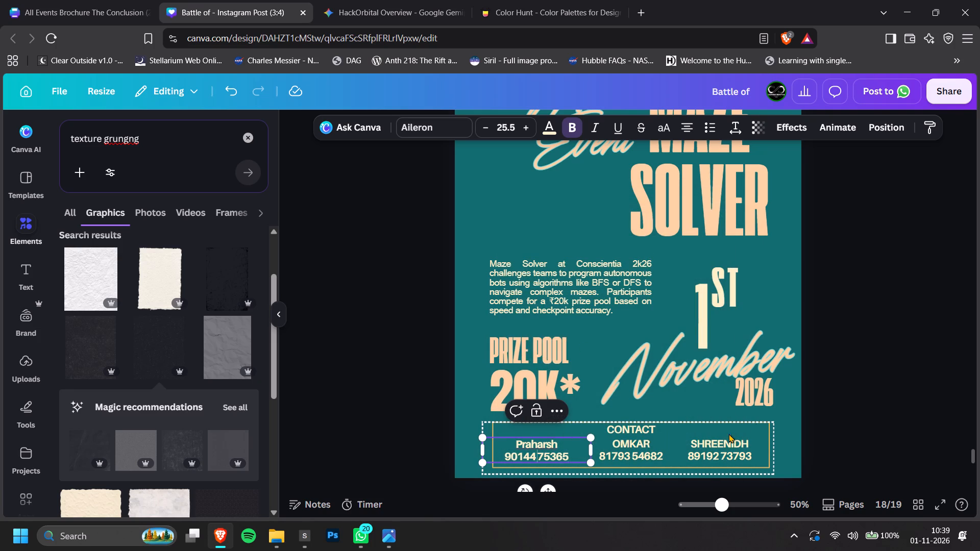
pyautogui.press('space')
pyautogui.click(791, 393)
pyautogui.click(887, 410)
pyautogui.keyDown('ctrl'); pyautogui.scroll(-2, 887, 410); pyautogui.keyUp('ctrl')
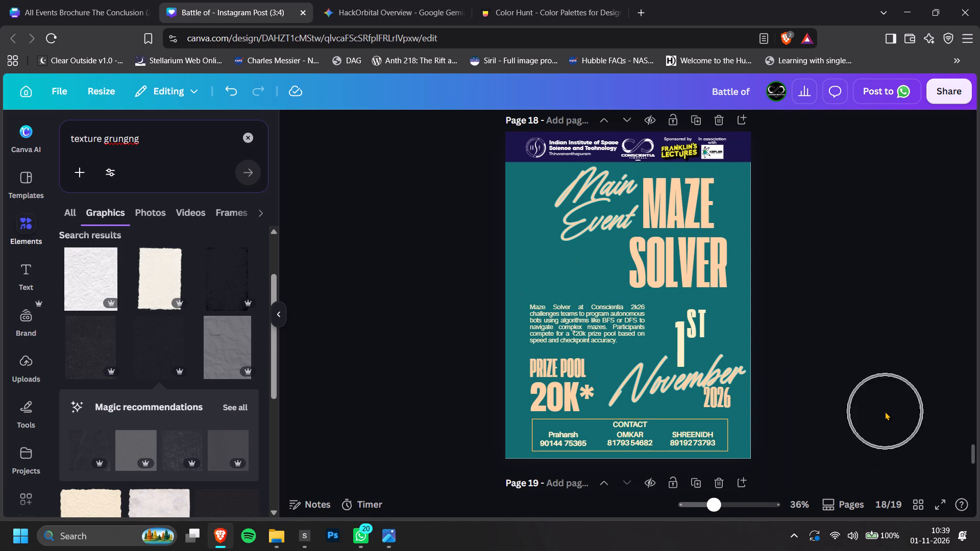
# Examine the Code Clash page in the All Events Brochure and its linked brochure for prize, date and contact details.
pyautogui.scroll(1, 869, 398)
pyautogui.click(82, 0)
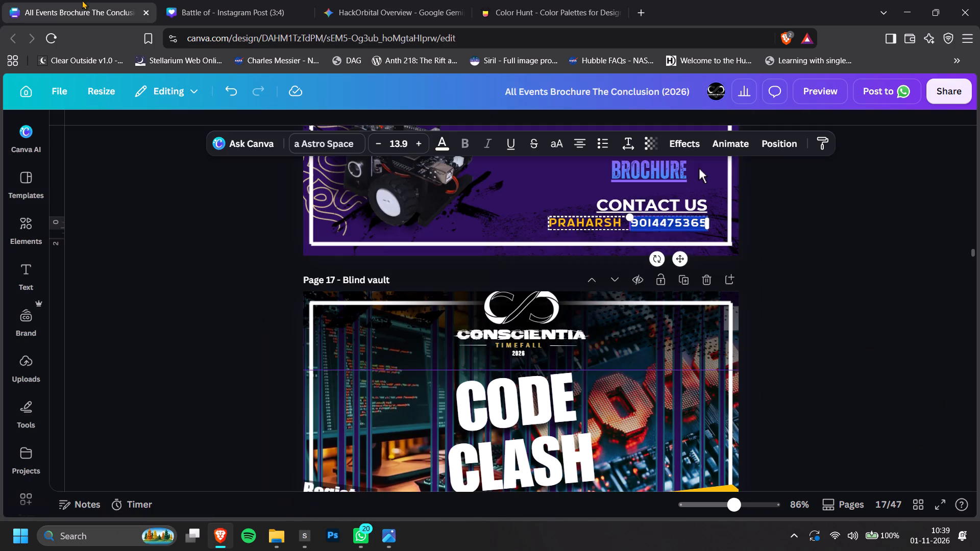
pyautogui.scroll(-3, 815, 305)
pyautogui.click(815, 305)
pyautogui.keyDown('ctrl'); pyautogui.scroll(-2, 815, 305); pyautogui.keyUp('ctrl')
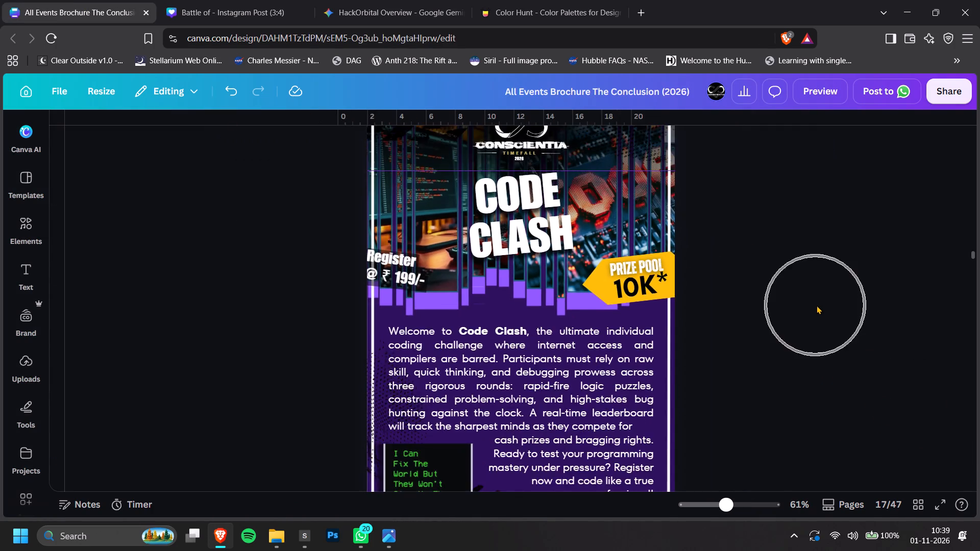
pyautogui.scroll(-1, 608, 405)
pyautogui.click(625, 334)
pyautogui.doubleClick(623, 344)
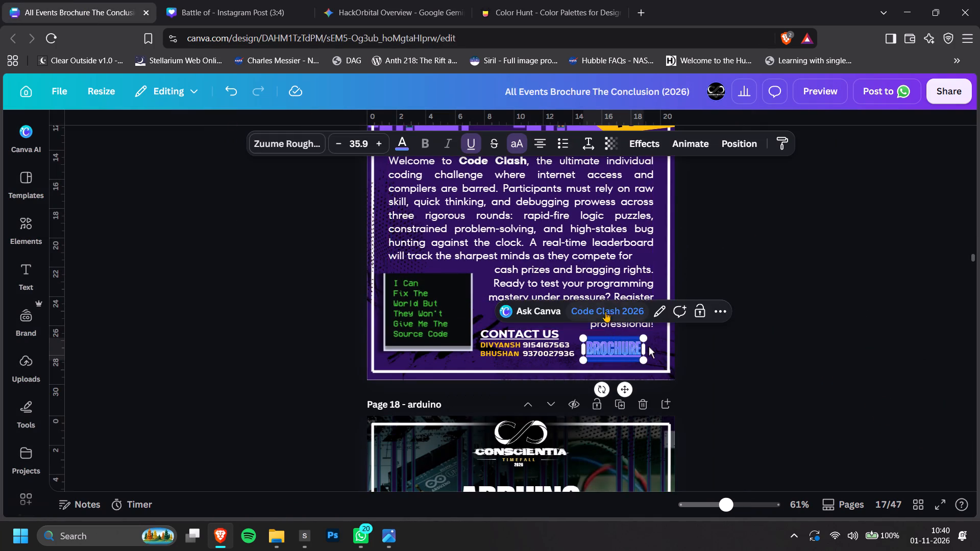
pyautogui.click(605, 312)
pyautogui.click(796, 287)
pyautogui.click(303, 15)
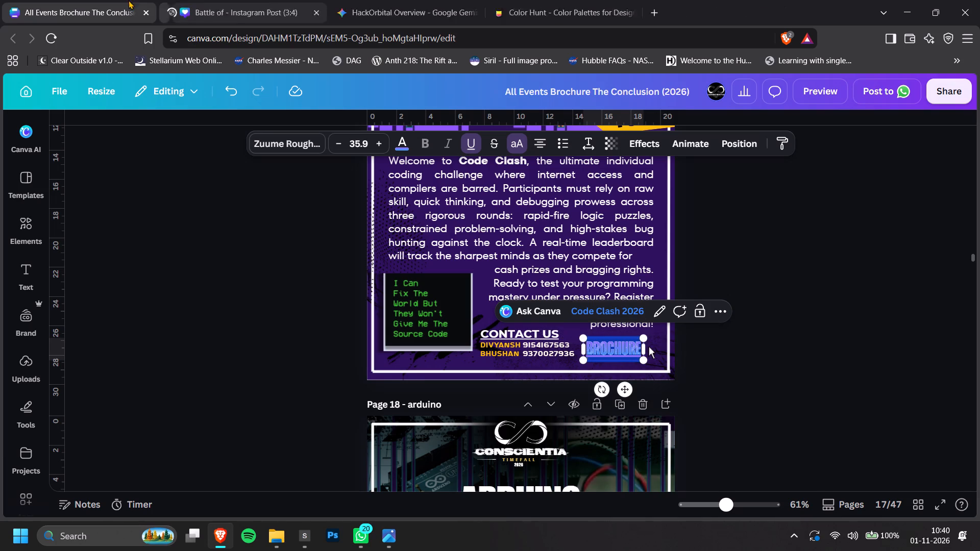
pyautogui.click(633, 312)
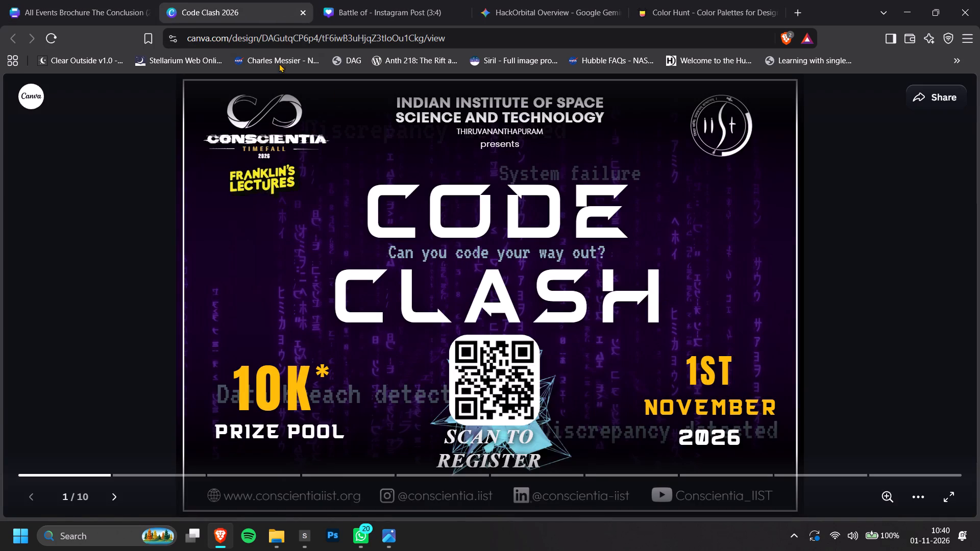
pyautogui.click(304, 16)
pyautogui.click(0, 0)
# Duplicate the Maze Solver poster page in the Battle of design.
pyautogui.click(190, 0)
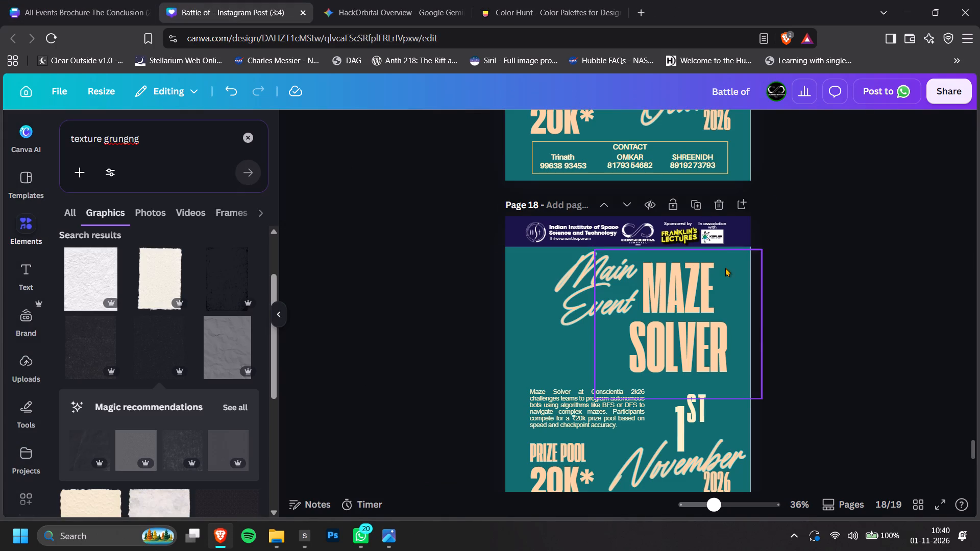
pyautogui.click(696, 197)
# Change the title on the duplicated Maze Solver poster to Code Clash.
pyautogui.scroll(8, 761, 294)
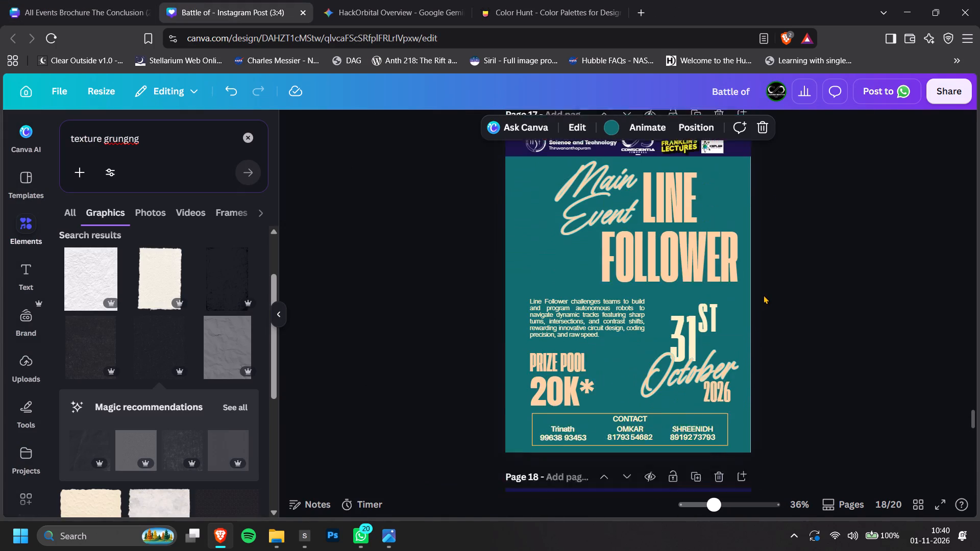
pyautogui.scroll(-9, 765, 295)
pyautogui.doubleClick(674, 228)
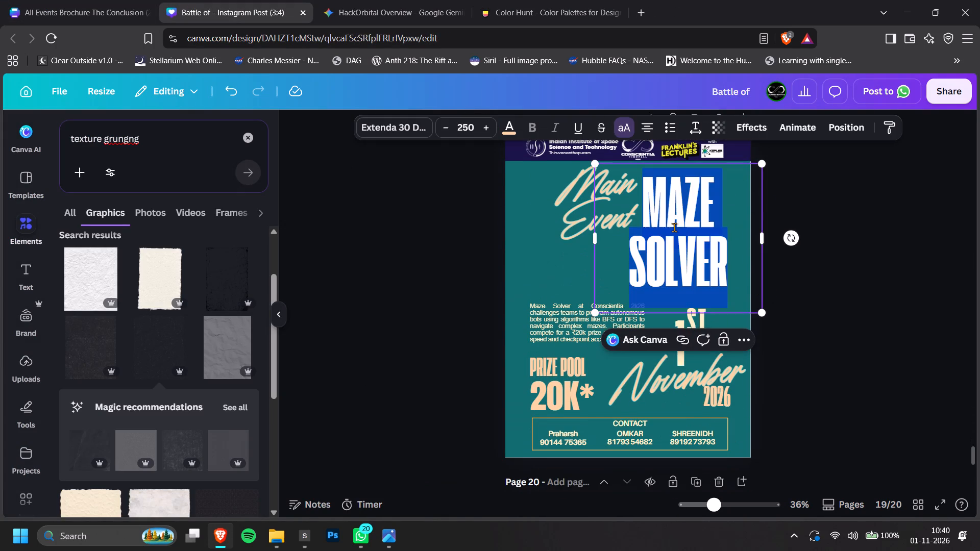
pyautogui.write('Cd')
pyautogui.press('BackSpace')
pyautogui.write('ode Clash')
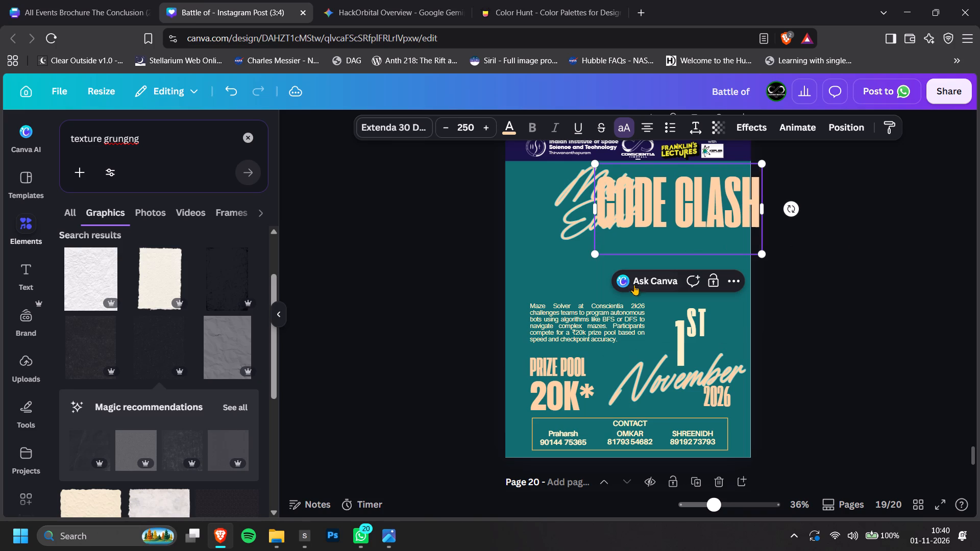
pyautogui.click(926, 201)
# Centre the Code Clash title across the top of the poster and place the Main Event lettering below the title's right end.
pyautogui.moveTo(694, 197); pyautogui.dragTo(636, 199)
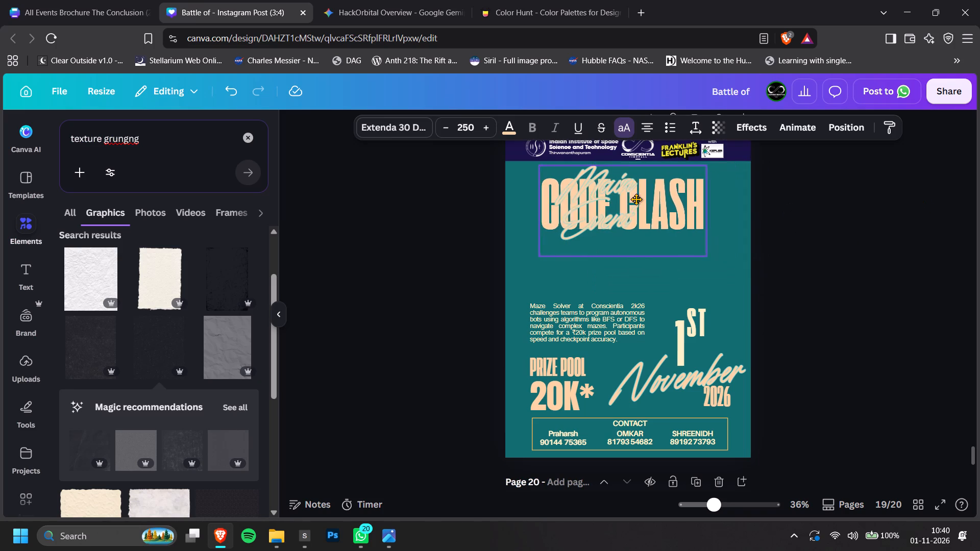
pyautogui.moveTo(636, 199); pyautogui.dragTo(644, 203)
pyautogui.click(575, 240)
pyautogui.moveTo(575, 234); pyautogui.dragTo(665, 297)
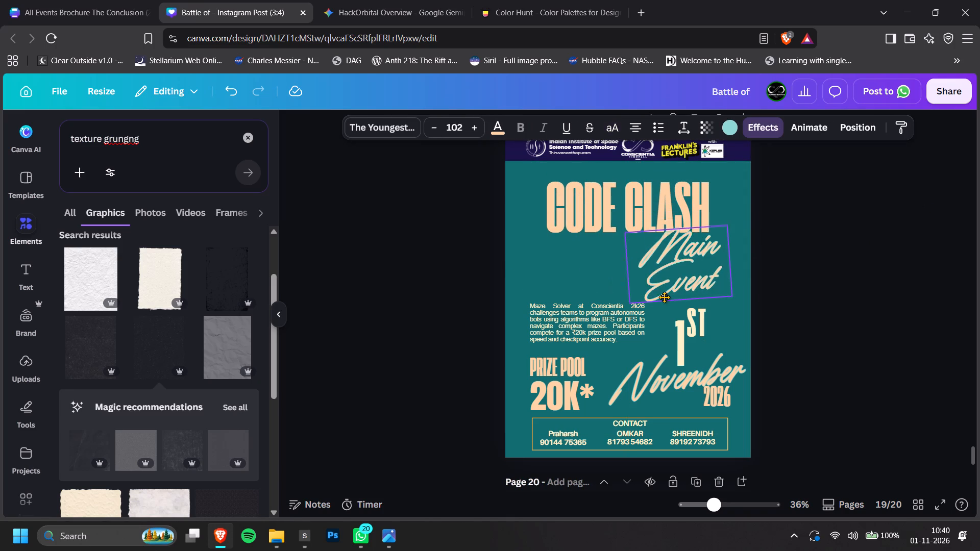
pyautogui.moveTo(665, 297); pyautogui.dragTo(677, 294)
pyautogui.click(837, 235)
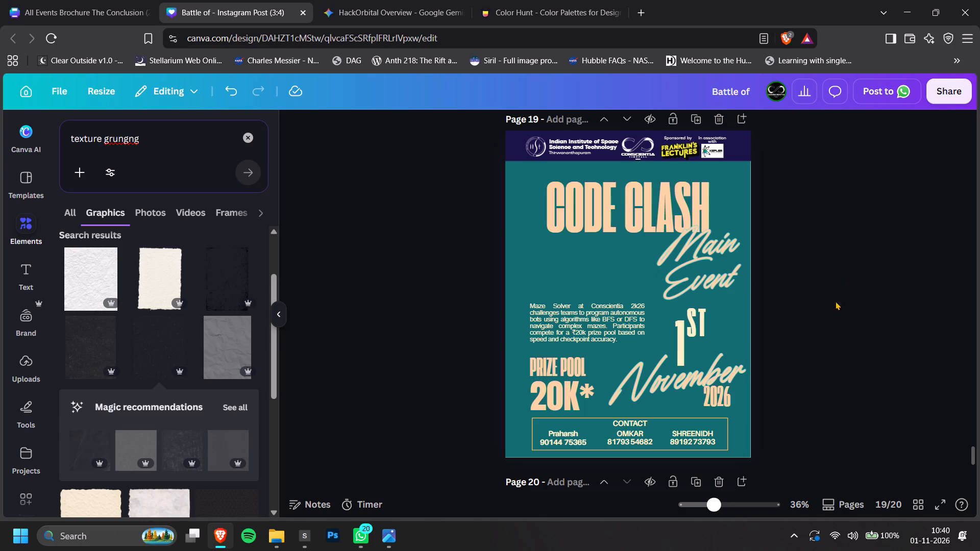
# Select the description paragraph on the Code Clash poster.
pyautogui.click(538, 318)
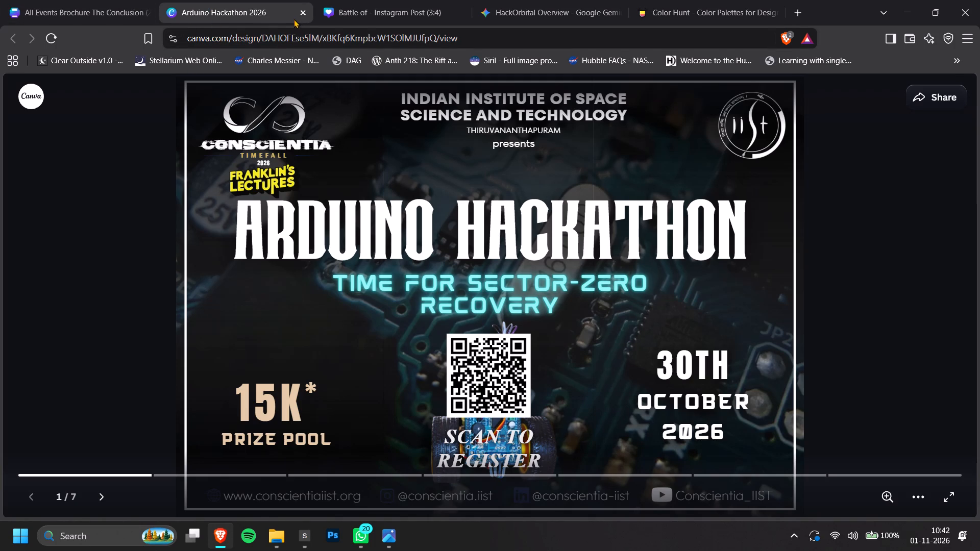
# Close the Arduino Hackathon brochure and replace the description on the Arduino Hackathon poster with the copied Gemini summary.
pyautogui.doubleClick(297, 16)
pyautogui.click(302, 14)
pyautogui.click(242, 0)
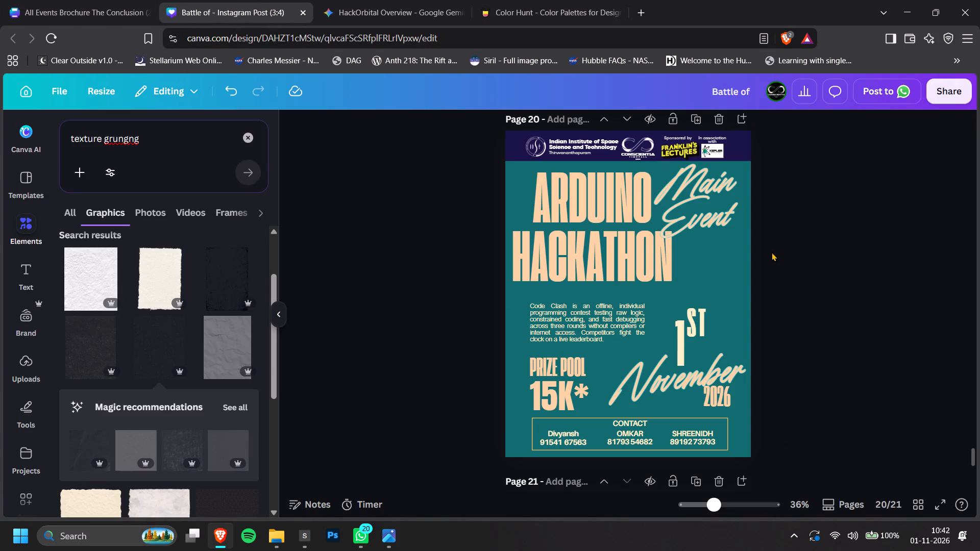
pyautogui.tripleClick(555, 327)
pyautogui.hotkey('ctrl', 'v')
pyautogui.keyDown('ctrl'); pyautogui.click(863, 332); pyautogui.keyUp('ctrl')
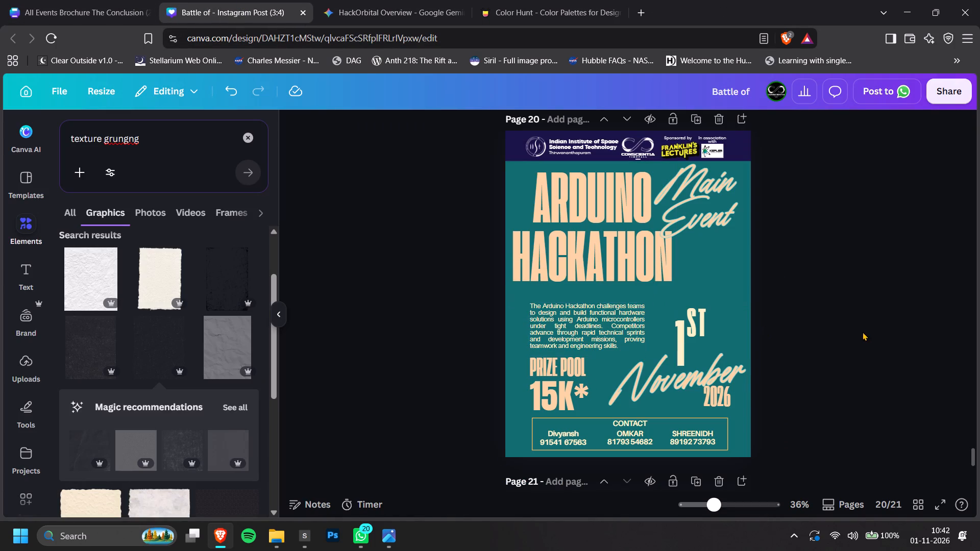
pyautogui.click(624, 332)
pyautogui.click(873, 330)
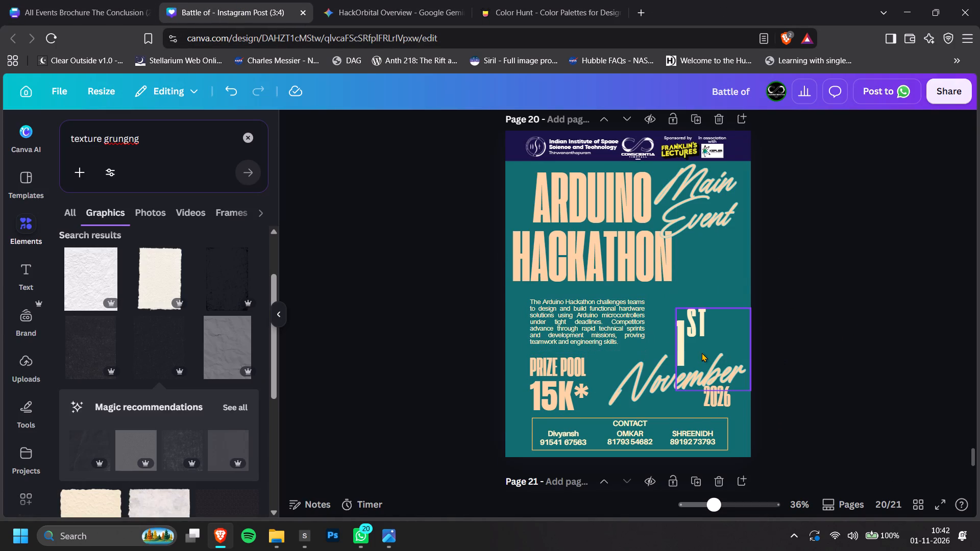
# Change the day on the Arduino Hackathon poster to 30TH, with TH as superscript.
pyautogui.doubleClick(702, 336)
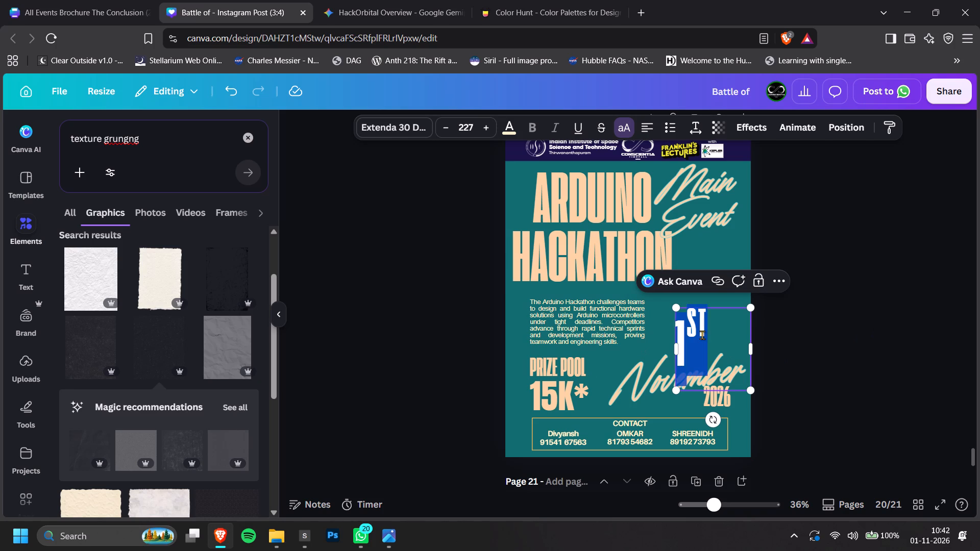
pyautogui.click(730, 322)
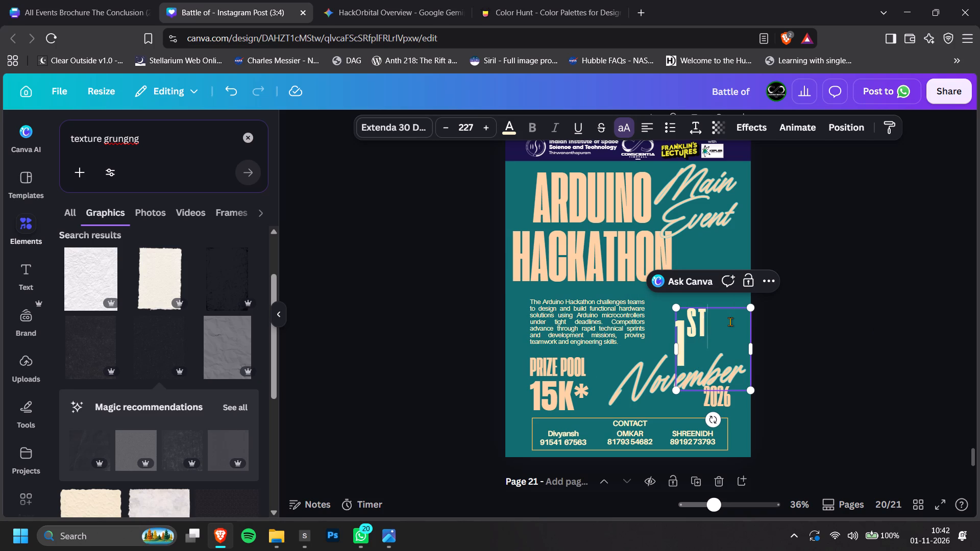
pyautogui.press('BackSpace')
pyautogui.press('BackSpace')
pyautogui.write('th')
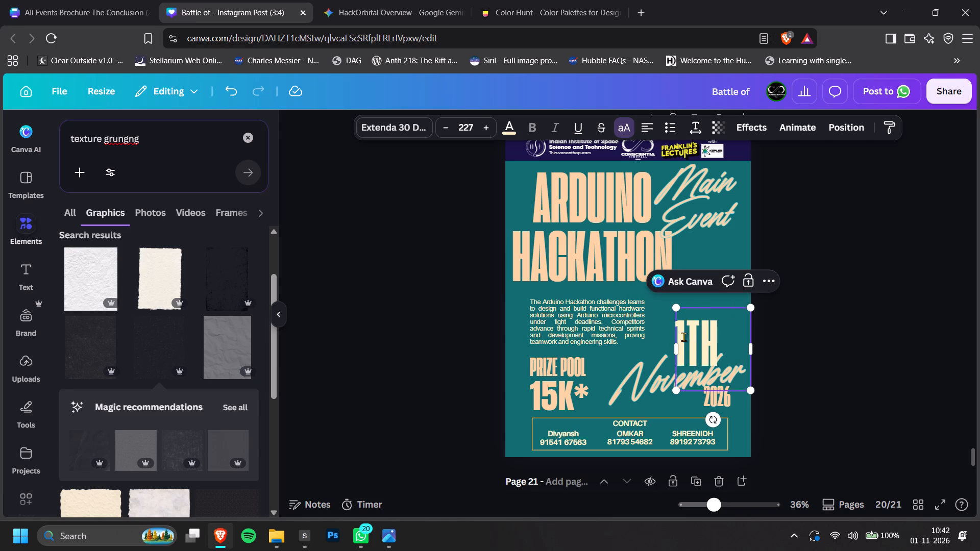
pyautogui.click(684, 337)
pyautogui.press('BackSpace')
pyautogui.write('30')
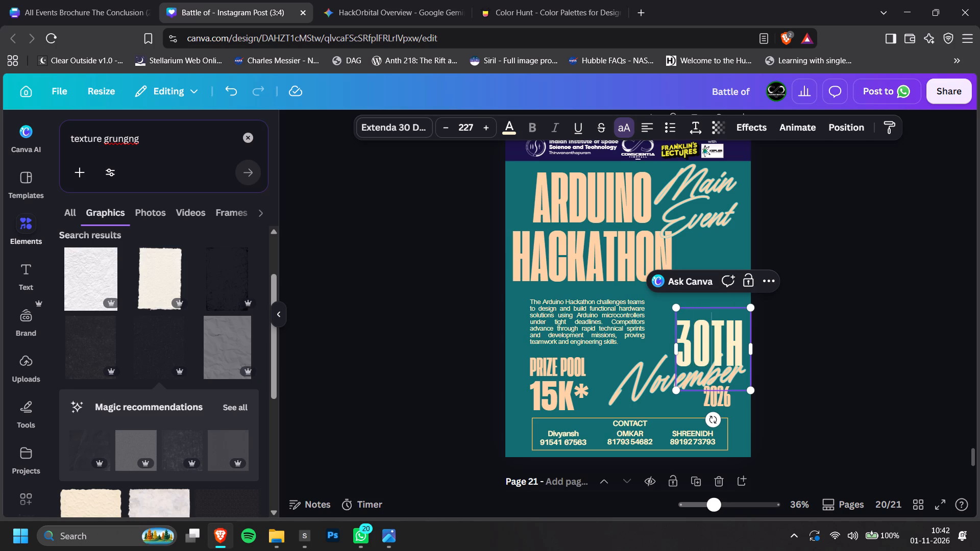
pyautogui.moveTo(708, 335); pyautogui.dragTo(741, 333)
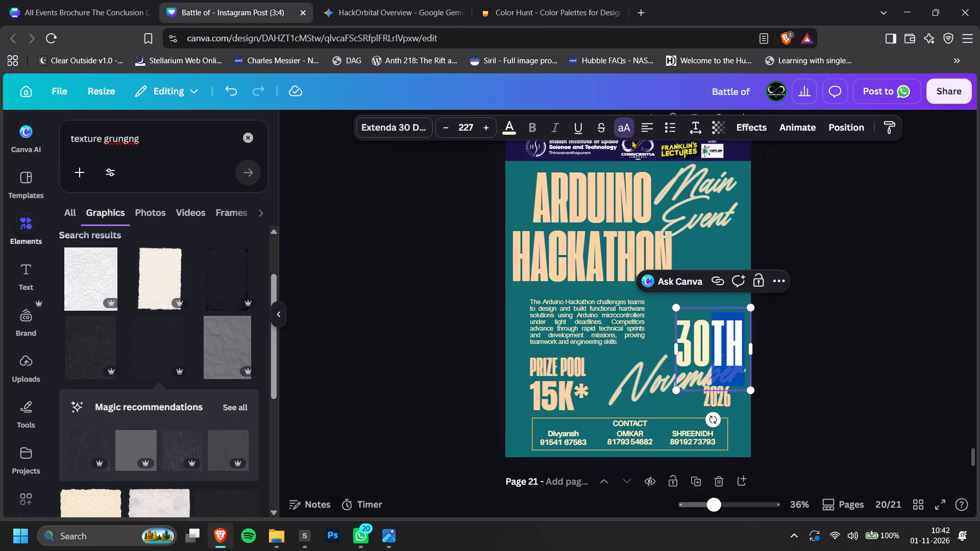
pyautogui.click(691, 123)
pyautogui.click(710, 317)
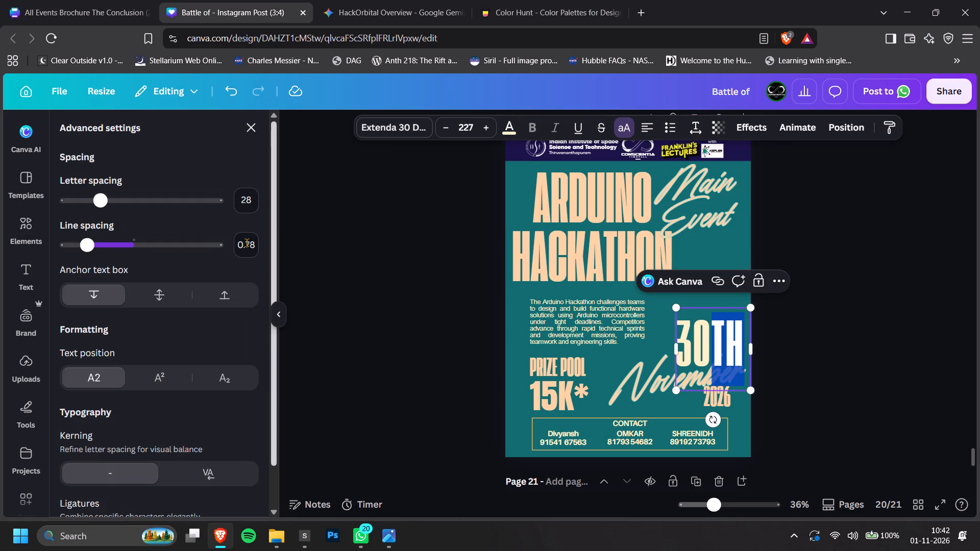
pyautogui.click(176, 385)
pyautogui.doubleClick(887, 291)
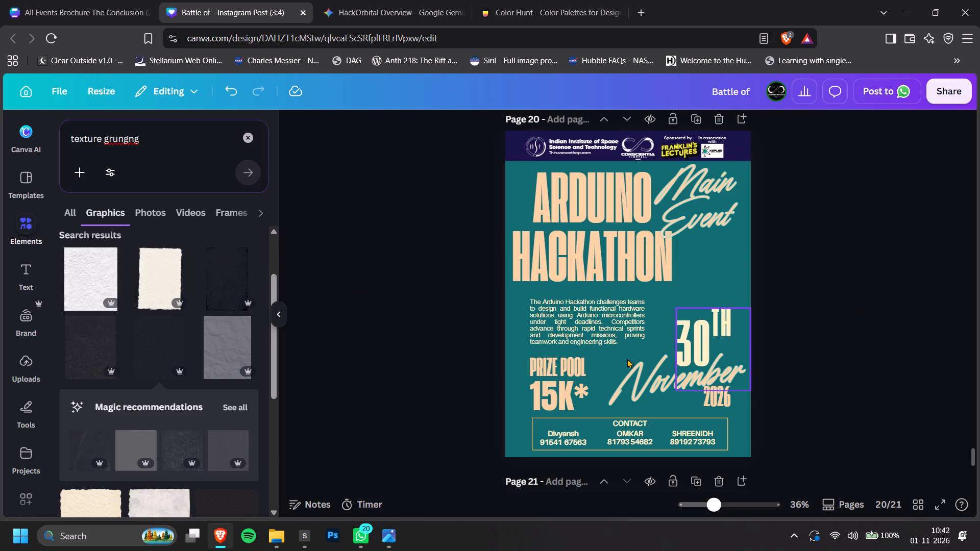
# Change the month on the Arduino Hackathon poster to October.
pyautogui.doubleClick(672, 390)
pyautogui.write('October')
pyautogui.click(792, 333)
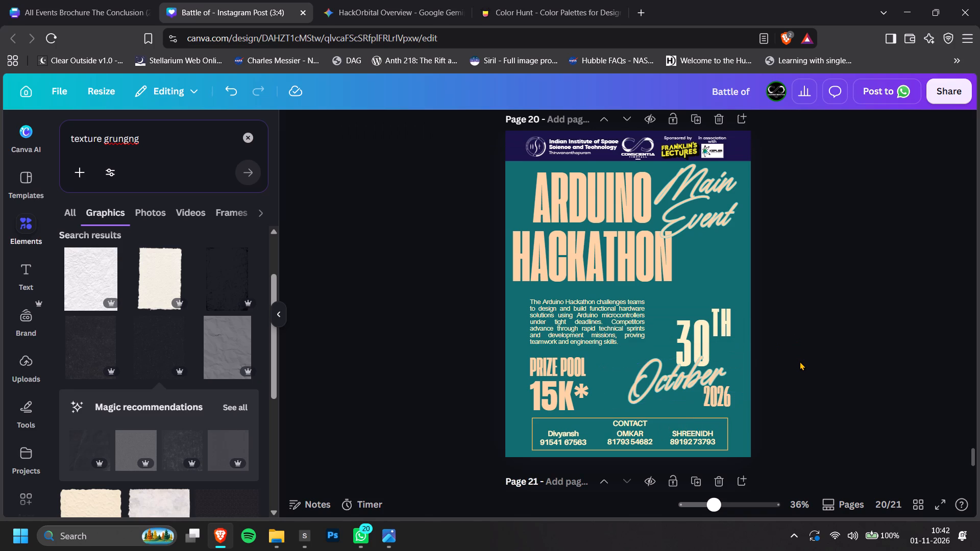
# Replace the first contact's name on the Arduino Hackathon poster with the first contact name from the brochure's Arduino Hackathon page.
pyautogui.scroll(9, 800, 361)
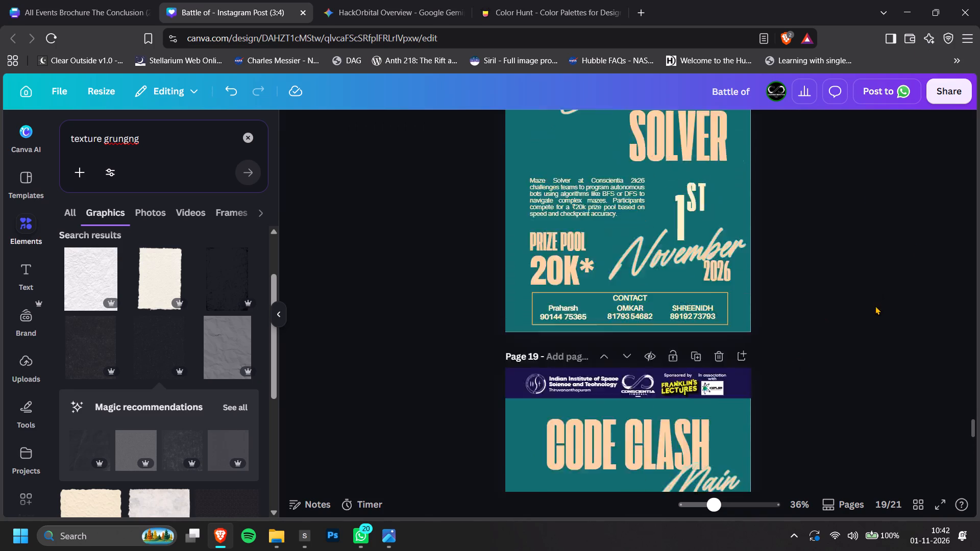
pyautogui.scroll(-11, 875, 306)
pyautogui.scroll(1, 874, 313)
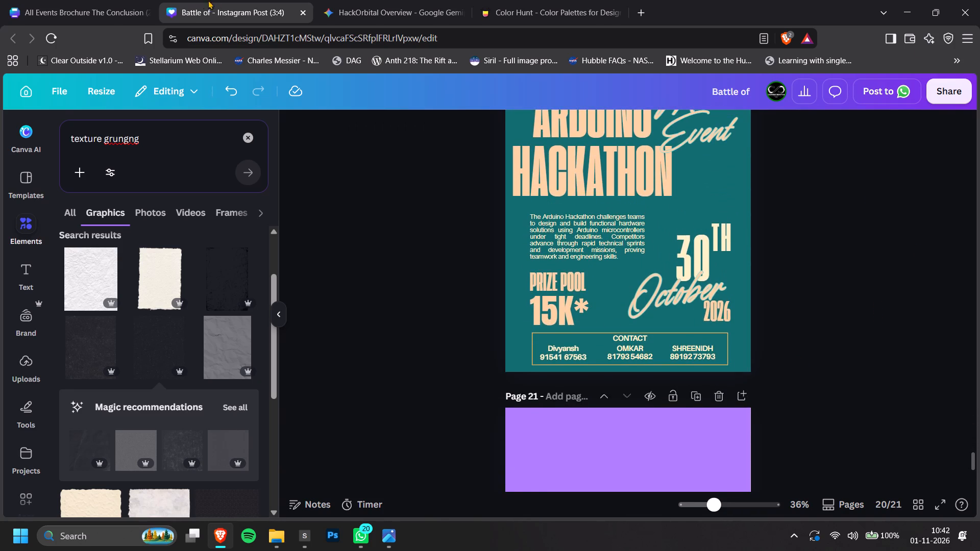
pyautogui.click(90, 0)
pyautogui.click(898, 321)
pyautogui.scroll(2, 834, 317)
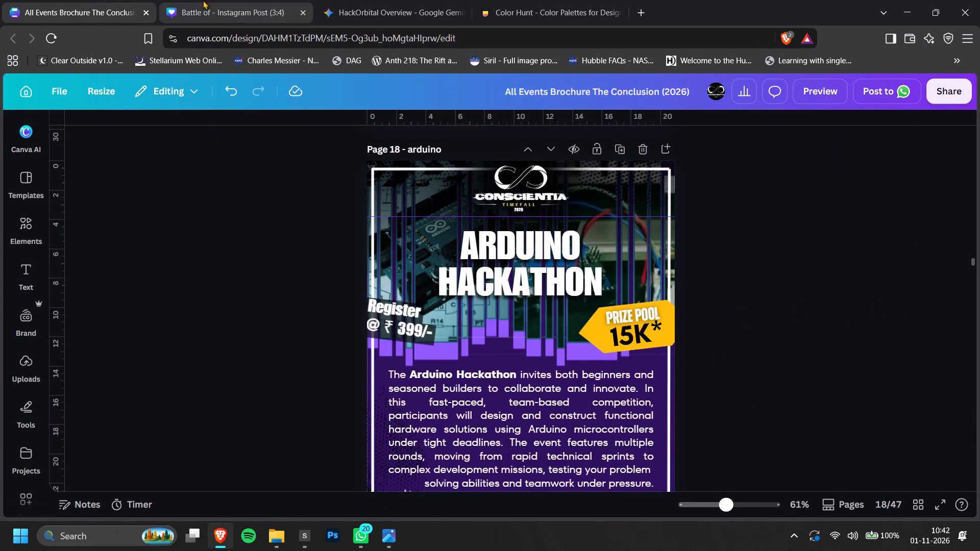
pyautogui.click(203, 0)
pyautogui.click(86, 0)
pyautogui.scroll(-2, 670, 252)
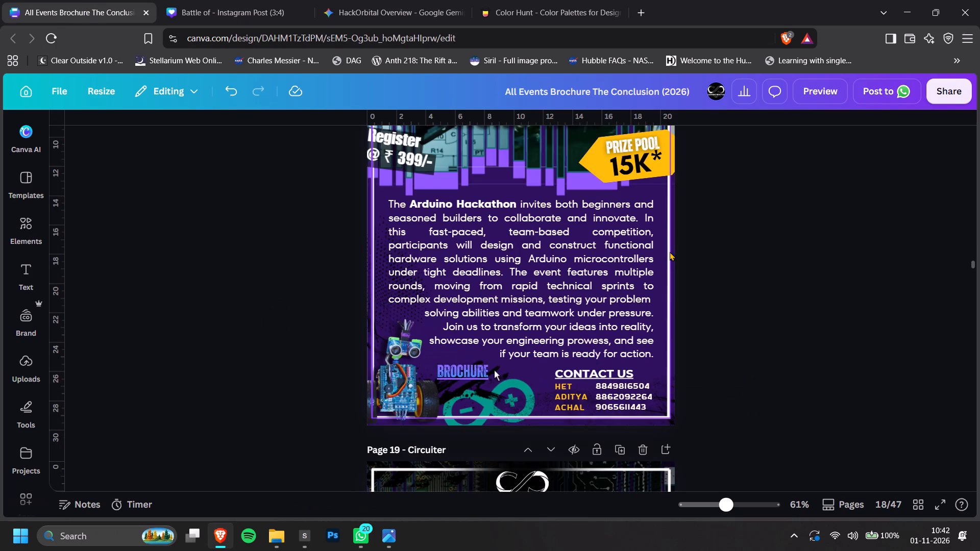
pyautogui.doubleClick(571, 385)
pyautogui.hotkey('ctrl', 'c')
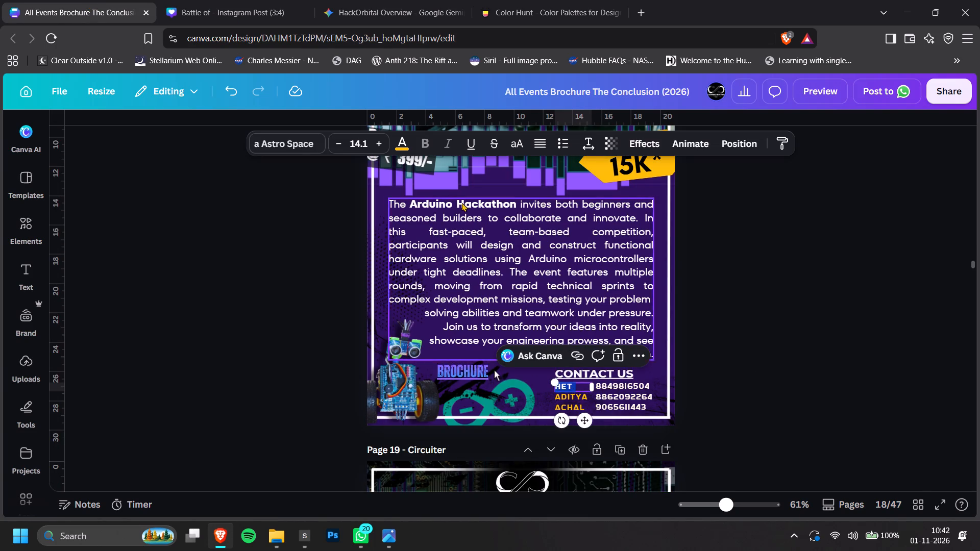
pyautogui.click(240, 0)
pyautogui.tripleClick(562, 346)
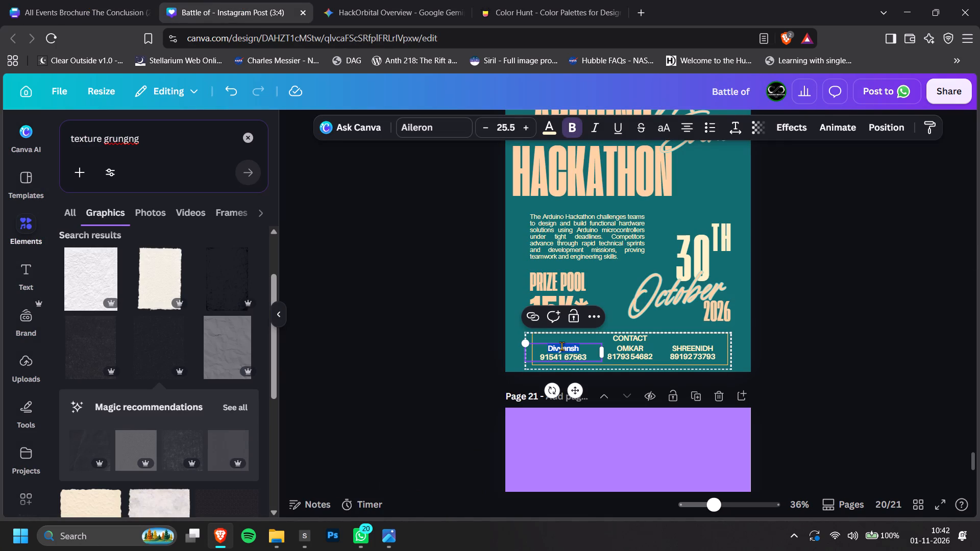
pyautogui.hotkey('ctrl', 'v')
pyautogui.press('Return')
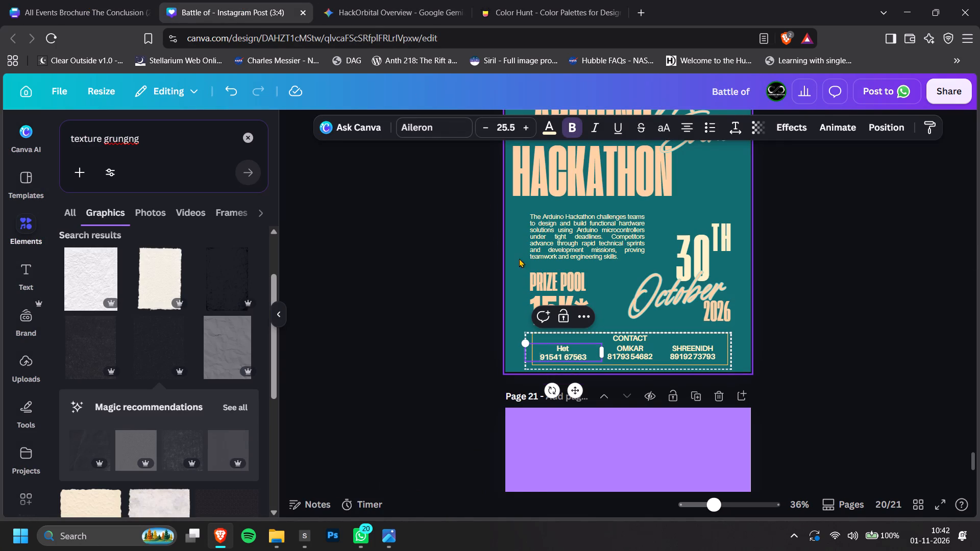
# Replace the first contact's phone number with that contact's number from the brochure's Arduino Hackathon page and adjust its spacing.
pyautogui.click(133, 0)
pyautogui.tripleClick(629, 388)
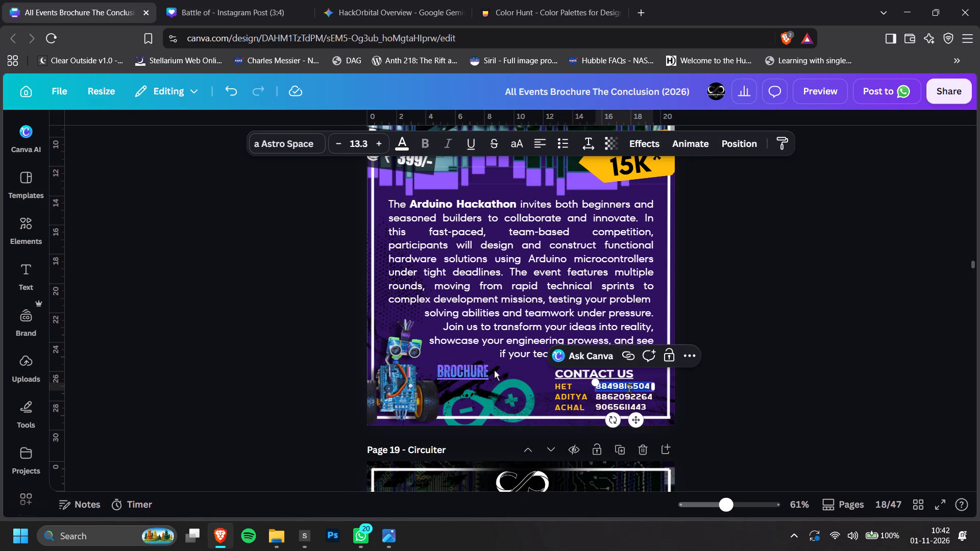
pyautogui.hotkey('ctrl', 'c')
pyautogui.click(290, 0)
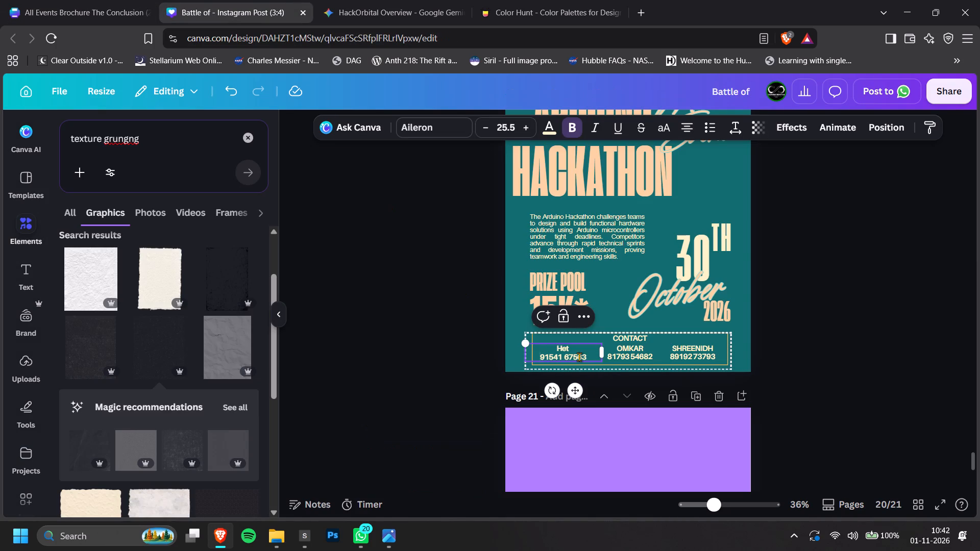
pyautogui.tripleClick(579, 357)
pyautogui.hotkey('ctrl', 'v')
pyautogui.click(563, 353)
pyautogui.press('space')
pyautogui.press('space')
pyautogui.click(864, 375)
pyautogui.scroll(1, 864, 375)
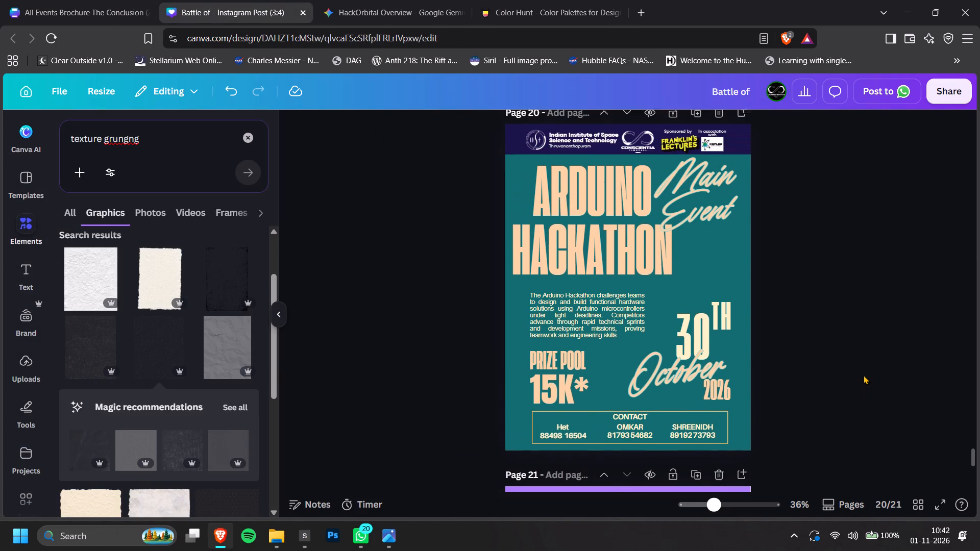
# Copy the Circuiter title text from its page in the All Events Brochure.
pyautogui.scroll(-3, 864, 375)
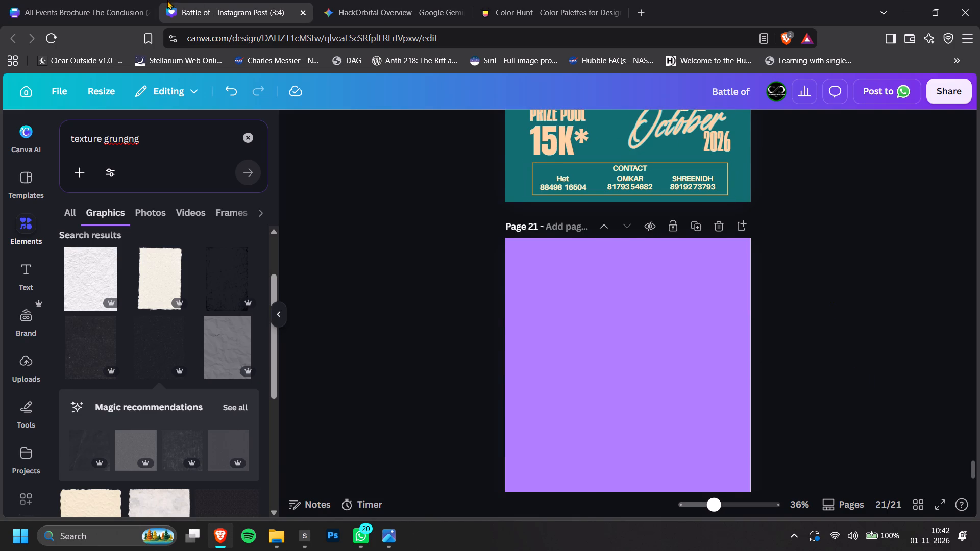
pyautogui.click(131, 0)
pyautogui.scroll(-5, 854, 350)
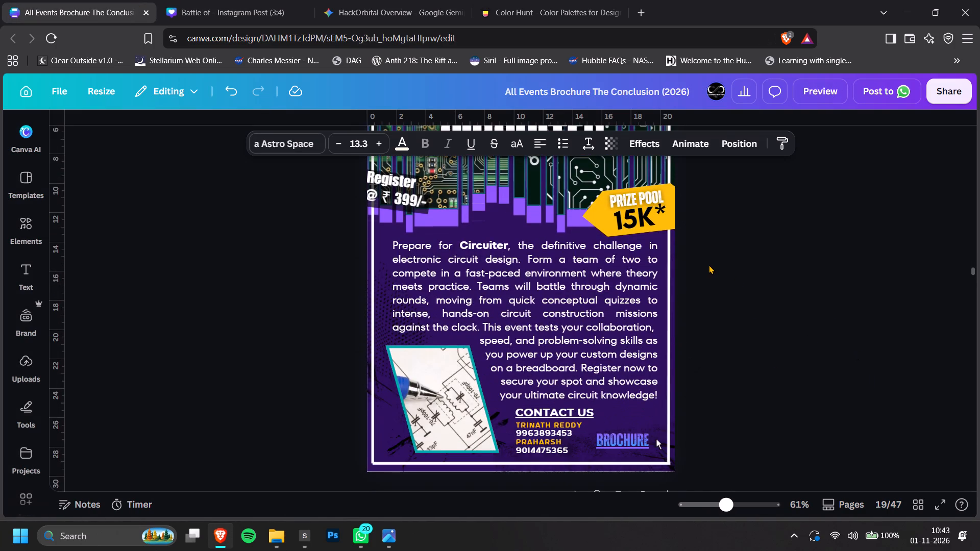
pyautogui.scroll(1, 707, 265)
pyautogui.tripleClick(531, 228)
pyautogui.hotkey('ctrl', 'c')
pyautogui.click(936, 283)
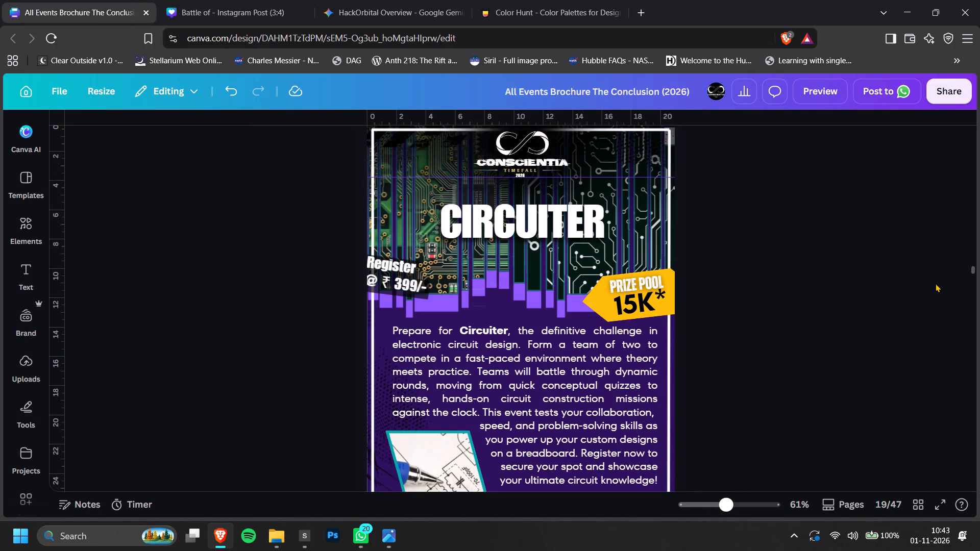
# Open the linked brochure from the Circuiter page to check the event's prize pool and date, and close it.
pyautogui.scroll(-2, 932, 304)
pyautogui.click(621, 364)
pyautogui.click(621, 359)
pyautogui.click(606, 322)
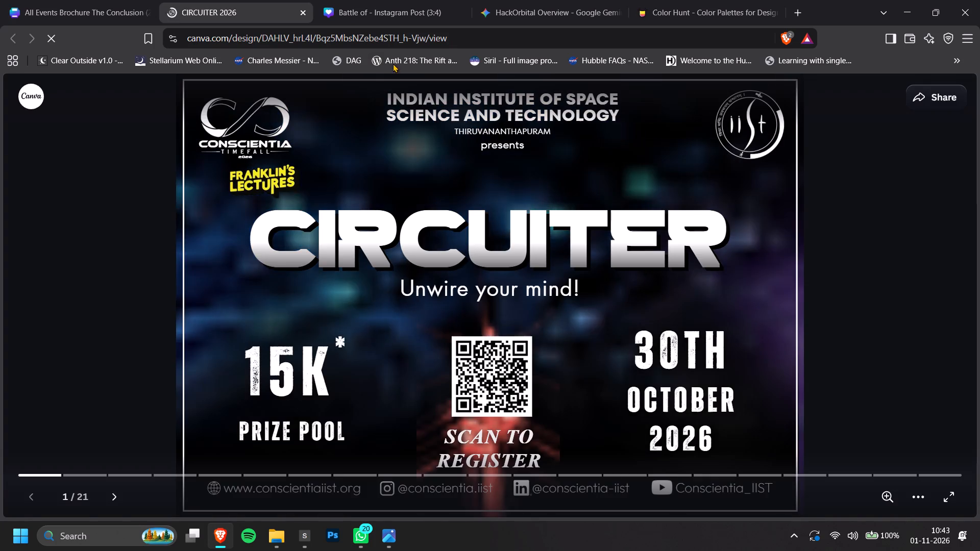
pyautogui.click(313, 22)
pyautogui.click(307, 19)
pyautogui.click(304, 15)
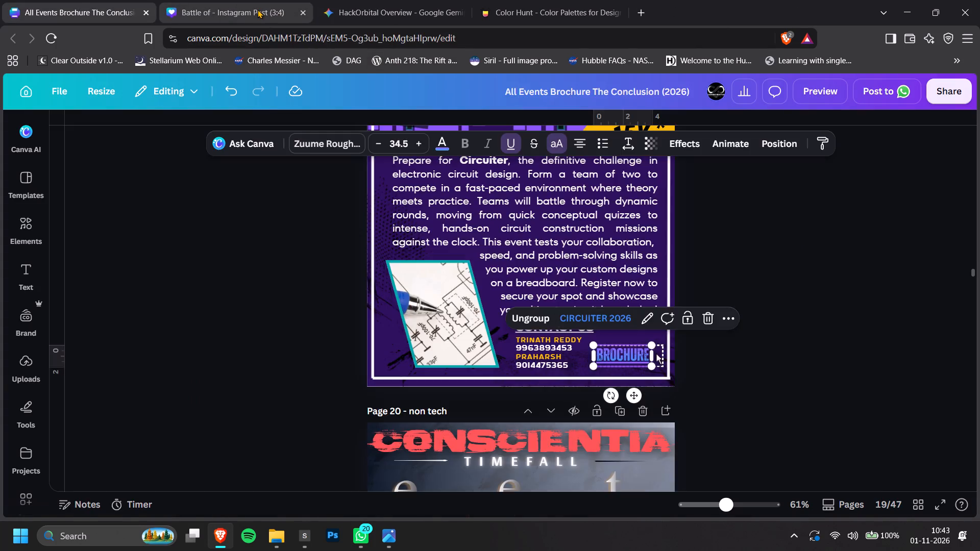
# Duplicate the Arduino Hackathon poster page in the Battle of design.
pyautogui.click(258, 9)
pyautogui.scroll(4, 807, 194)
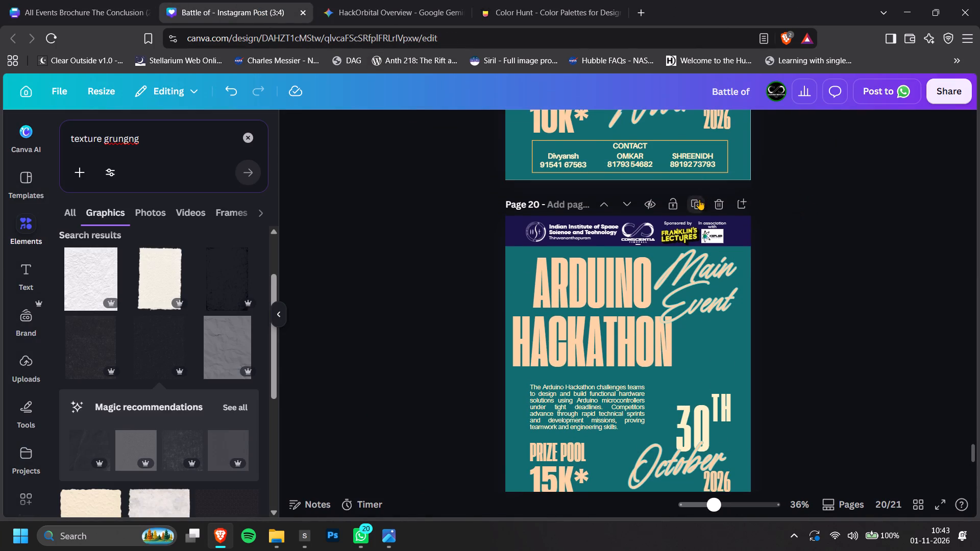
pyautogui.click(699, 199)
# Replace the title on the duplicated Arduino Hackathon poster with the copied Circuiter title.
pyautogui.scroll(-1, 823, 285)
pyautogui.scroll(-1, 739, 368)
pyautogui.doubleClick(557, 242)
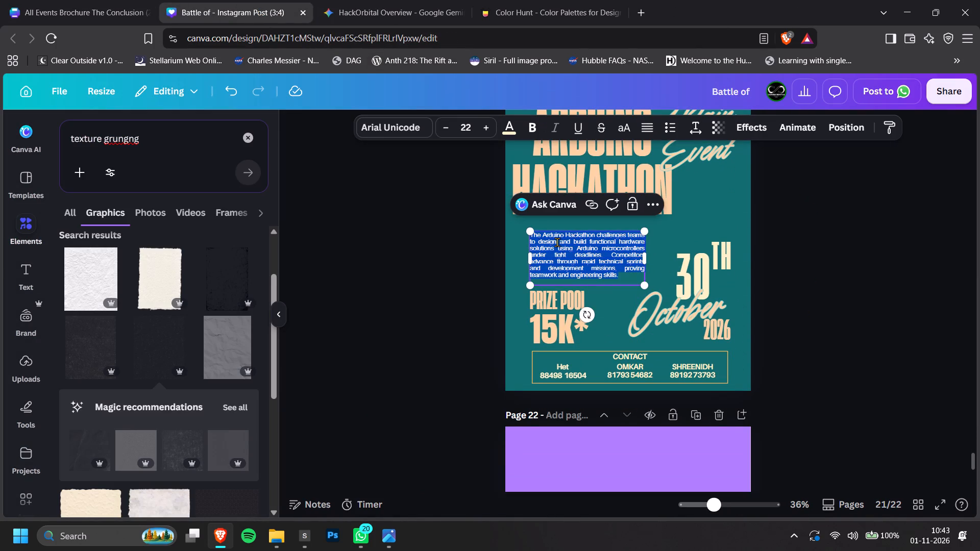
pyautogui.click(836, 245)
pyautogui.click(20, 0)
pyautogui.click(173, 0)
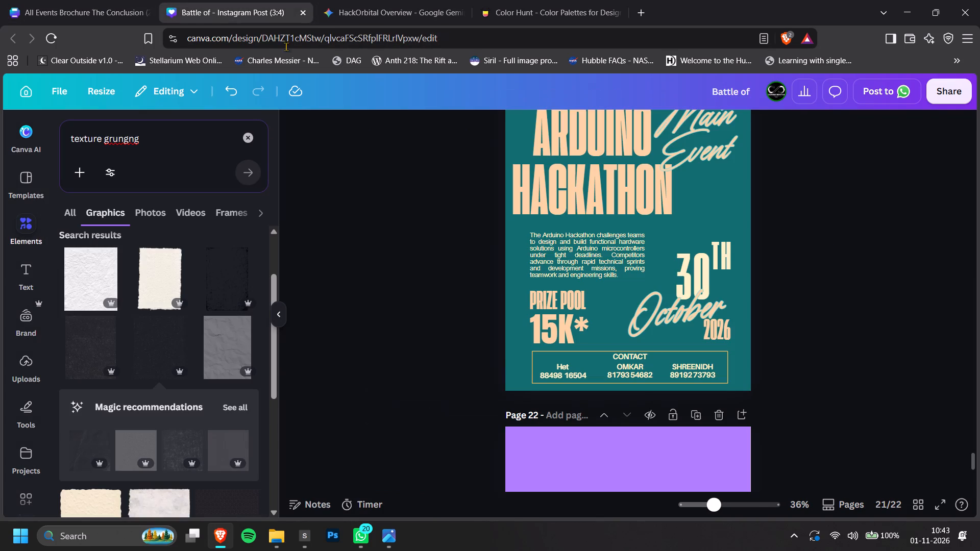
pyautogui.doubleClick(580, 204)
pyautogui.hotkey('ctrl', 'v')
pyautogui.click(905, 365)
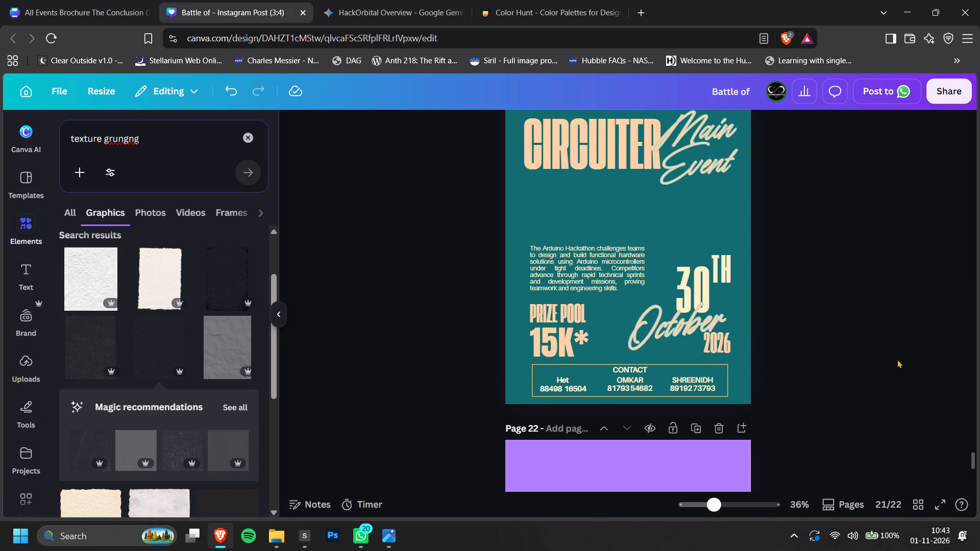
# Enlarge the Circuiter title to about size 269, shift it to the poster's right side, and place Main Event beneath it.
pyautogui.scroll(1, 897, 359)
pyautogui.moveTo(604, 233); pyautogui.dragTo(602, 238)
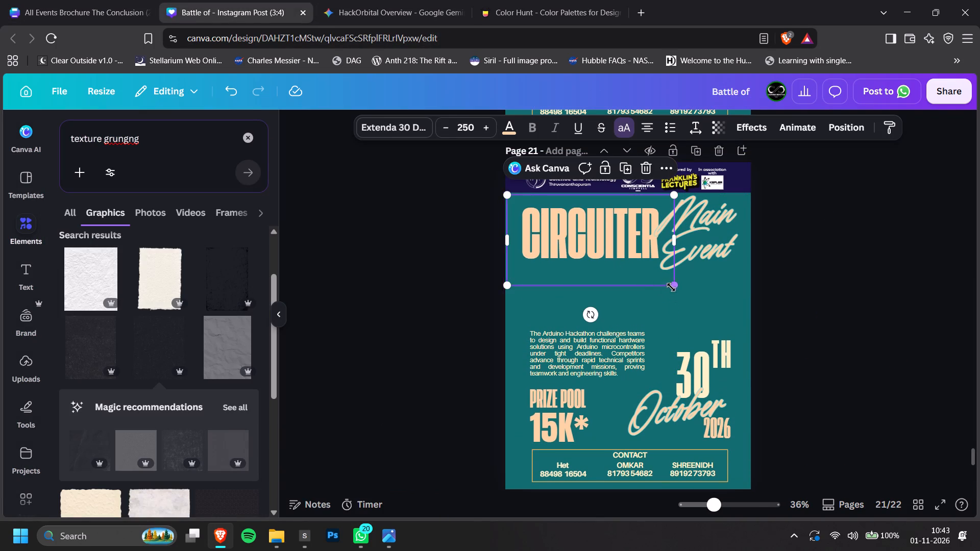
pyautogui.moveTo(673, 287); pyautogui.dragTo(685, 296)
pyautogui.moveTo(702, 254); pyautogui.dragTo(694, 317)
pyautogui.moveTo(556, 235); pyautogui.dragTo(624, 236)
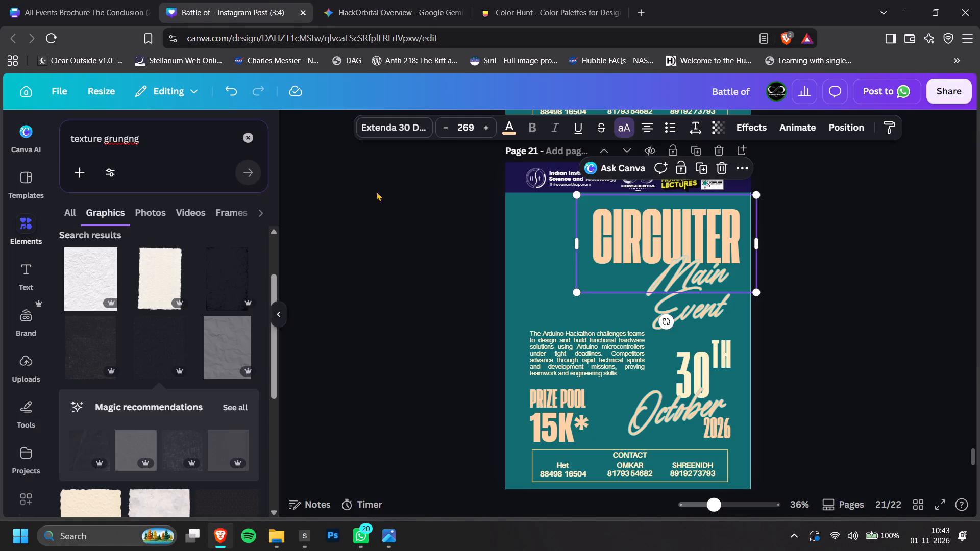
# Replace the description on the Circuiter poster with the copied Gemini summary of the Circuiter event.
pyautogui.doubleClick(563, 364)
pyautogui.hotkey('ctrl', 'v')
pyautogui.click(875, 368)
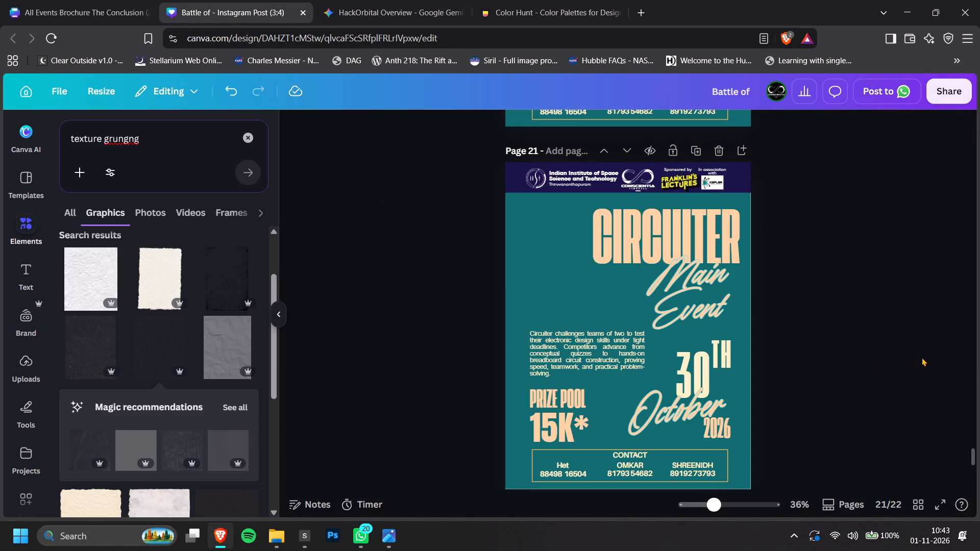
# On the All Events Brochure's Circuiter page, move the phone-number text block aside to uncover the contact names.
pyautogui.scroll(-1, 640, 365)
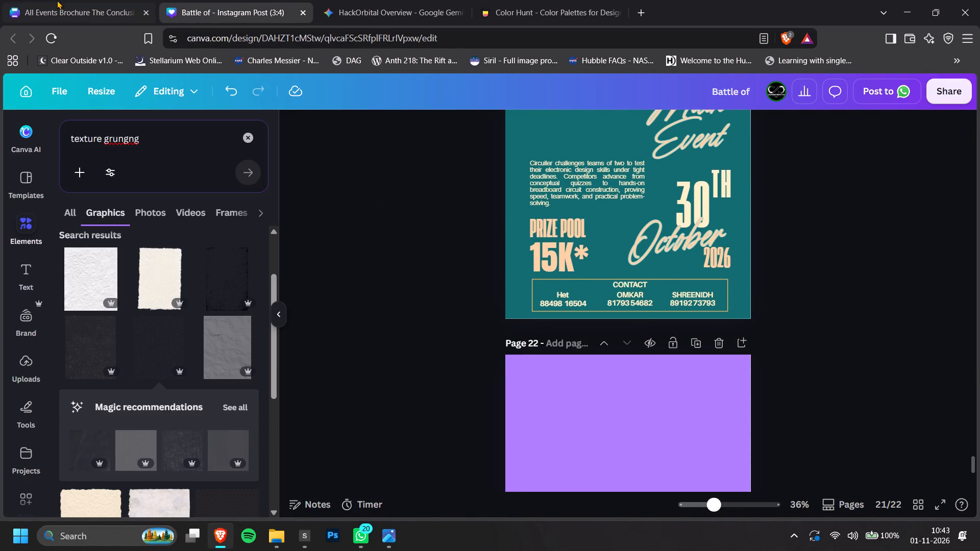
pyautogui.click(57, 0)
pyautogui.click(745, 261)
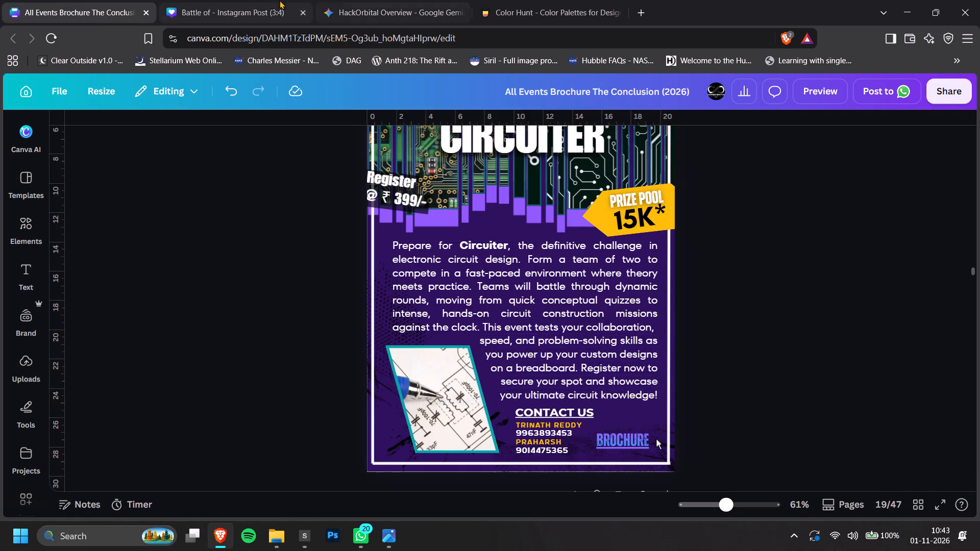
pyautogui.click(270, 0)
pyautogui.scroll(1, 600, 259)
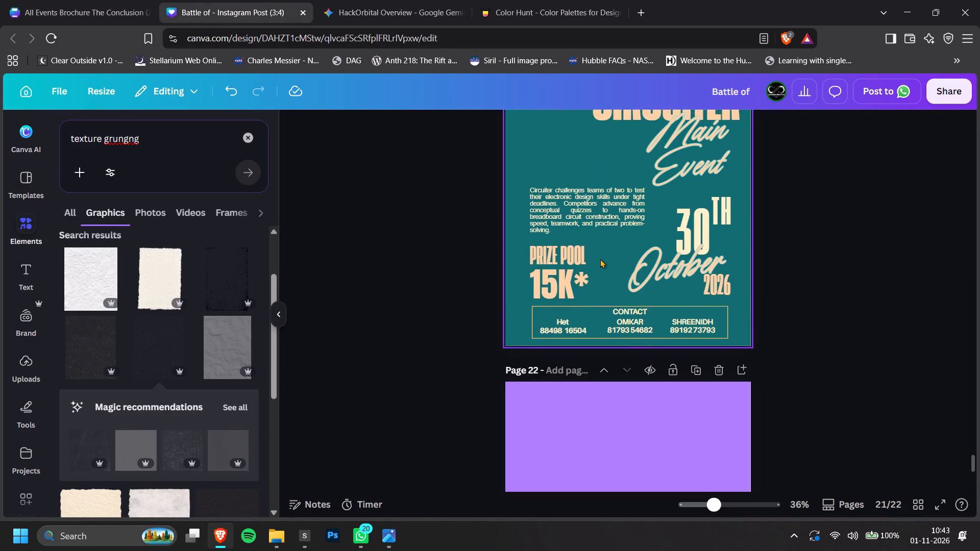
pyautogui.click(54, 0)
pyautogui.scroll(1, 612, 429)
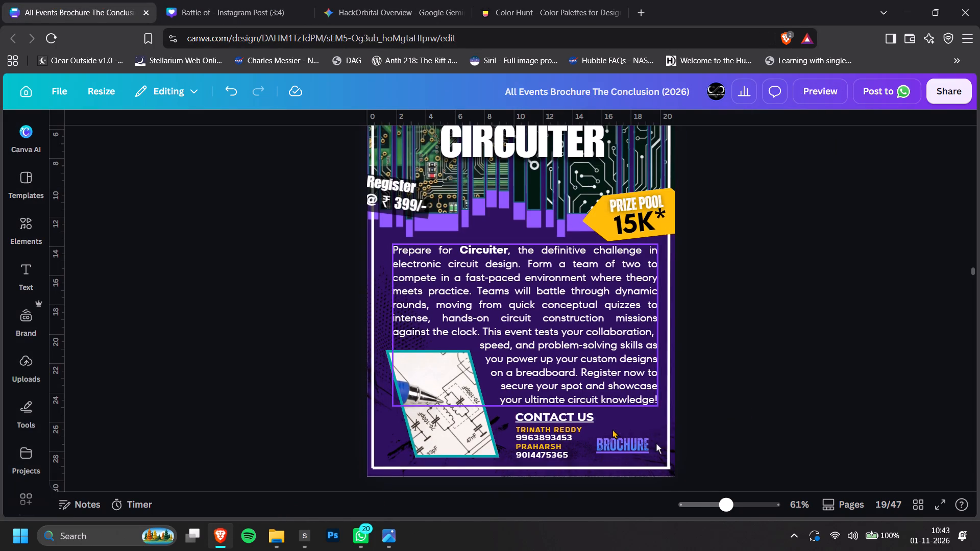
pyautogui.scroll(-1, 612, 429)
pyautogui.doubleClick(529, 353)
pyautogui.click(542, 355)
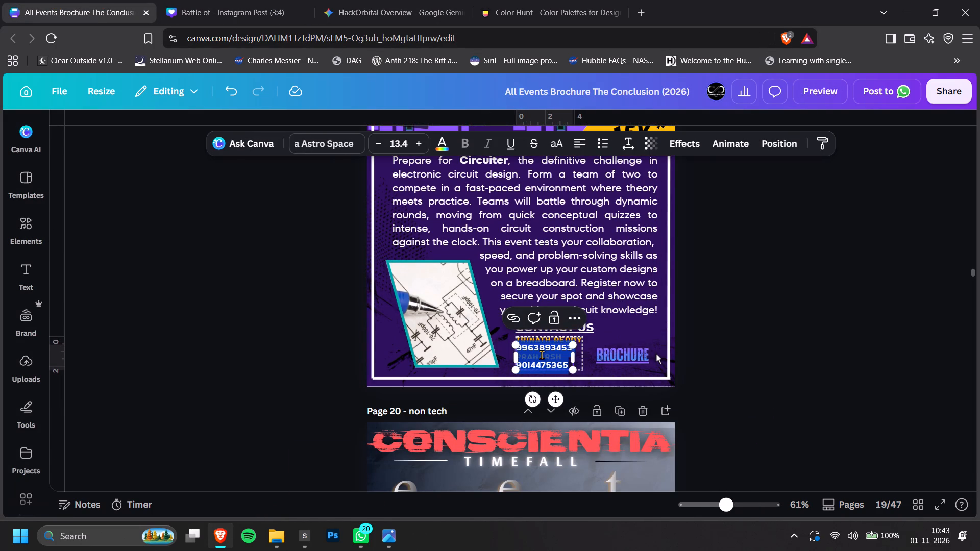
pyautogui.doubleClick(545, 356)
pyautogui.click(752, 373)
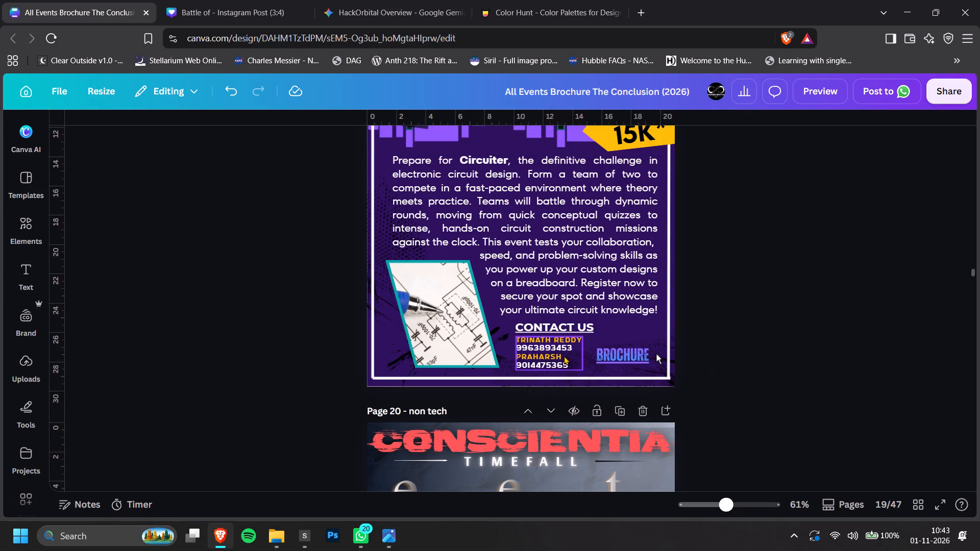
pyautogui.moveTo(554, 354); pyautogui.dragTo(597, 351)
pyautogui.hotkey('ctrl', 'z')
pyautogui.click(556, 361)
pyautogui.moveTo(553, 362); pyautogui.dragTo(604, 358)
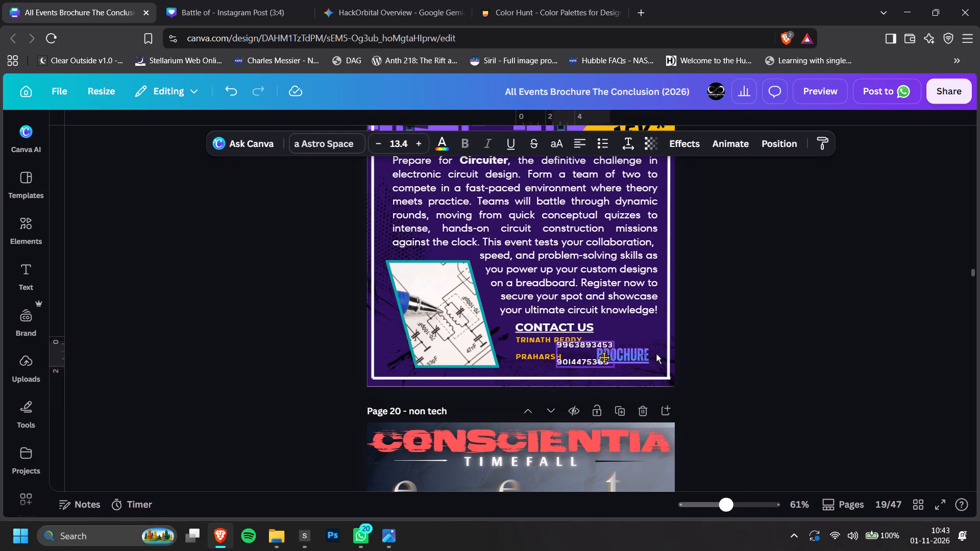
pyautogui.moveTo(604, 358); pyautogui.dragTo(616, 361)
# Replace the first contact's name on the Circuiter poster with the second contact's name from the brochure's Circuiter page.
pyautogui.doubleClick(529, 357)
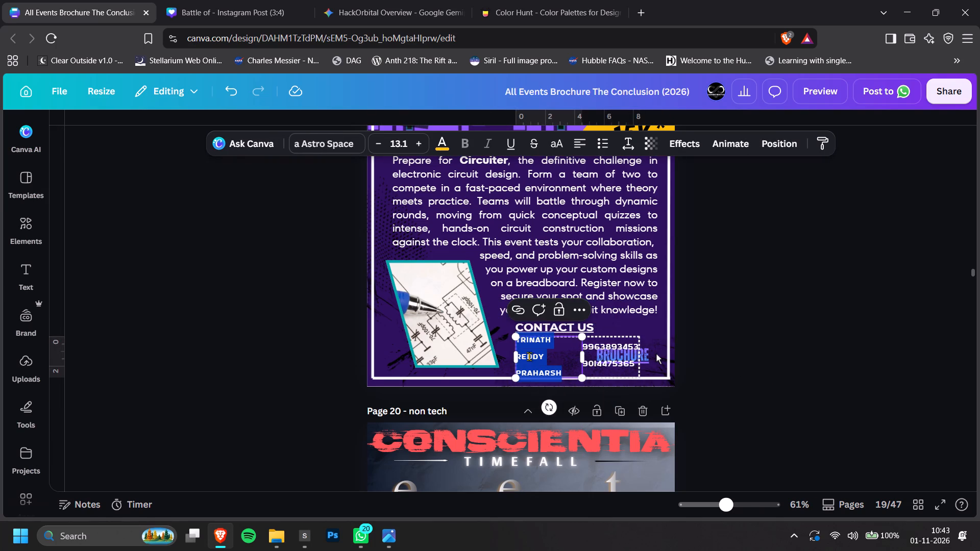
pyautogui.click(542, 360)
pyautogui.doubleClick(541, 370)
pyautogui.hotkey('ctrl', 'c')
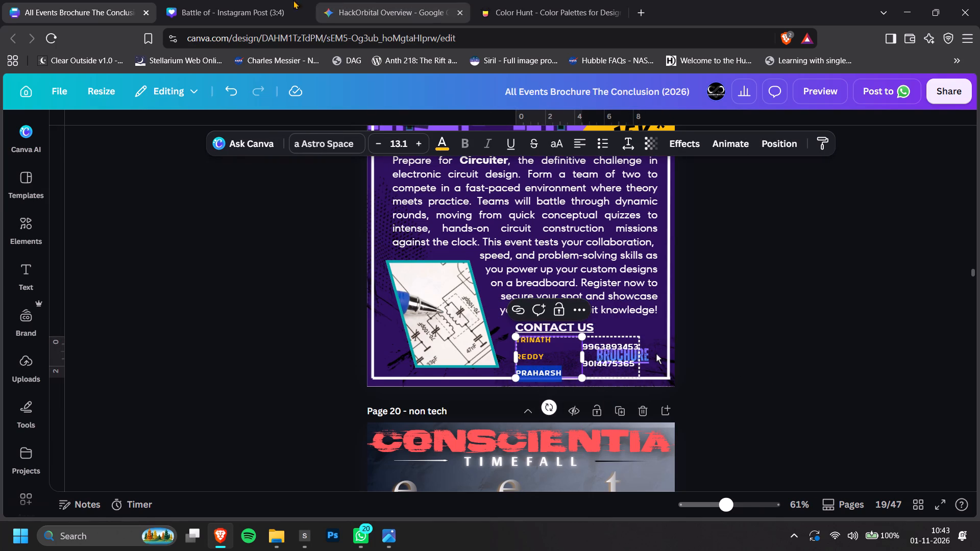
pyautogui.click(238, 0)
pyautogui.doubleClick(570, 386)
pyautogui.doubleClick(563, 380)
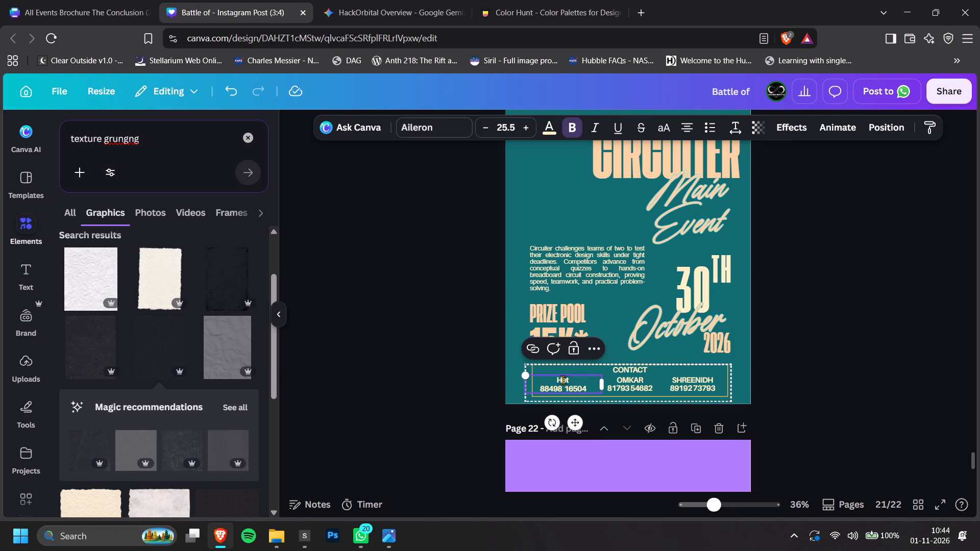
pyautogui.hotkey('ctrl', 'v')
# Replace the first contact's phone number on the Circuiter poster with the second brochure contact's number, spaced after five digits.
pyautogui.click(34, 0)
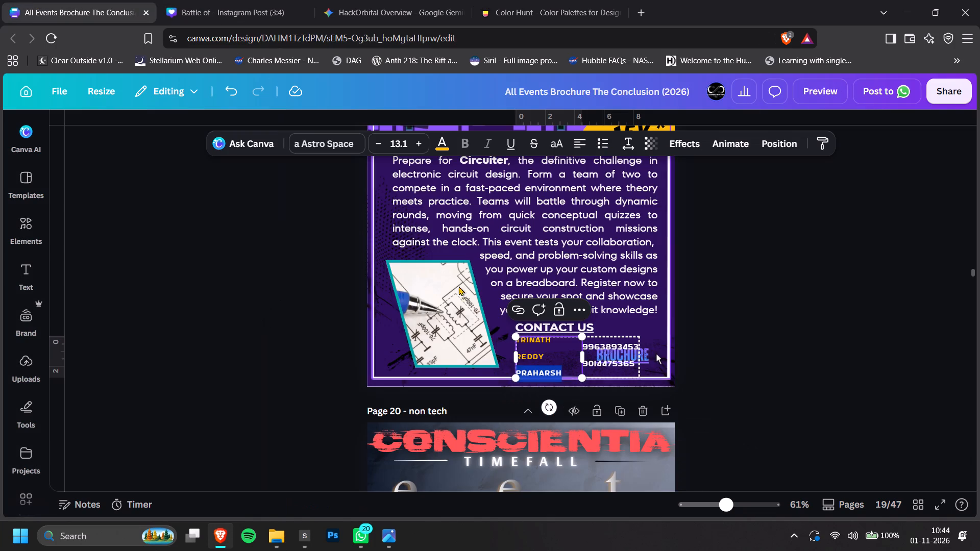
pyautogui.tripleClick(612, 366)
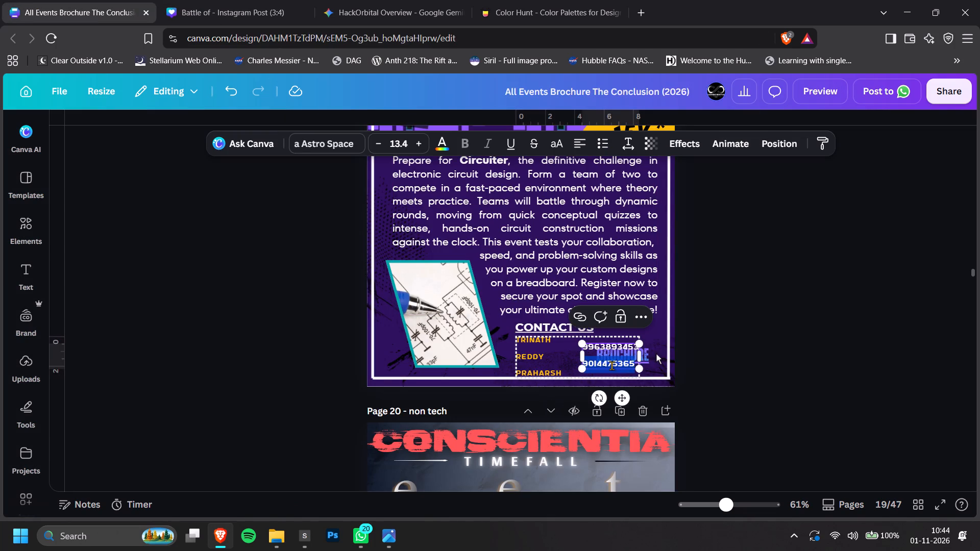
pyautogui.hotkey('ctrl', 'c')
pyautogui.click(210, 0)
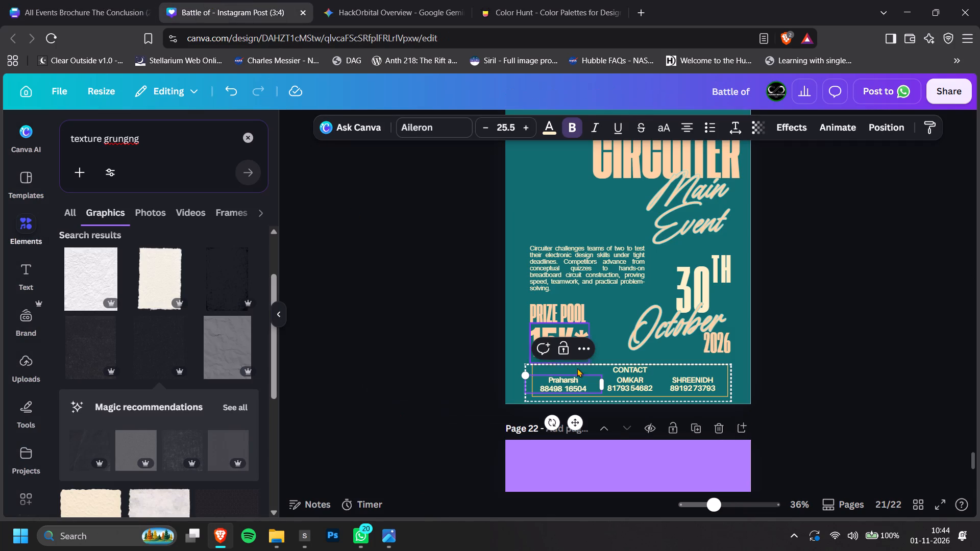
pyautogui.click(587, 396)
pyautogui.click(584, 395)
pyautogui.doubleClick(581, 390)
pyautogui.tripleClick(577, 389)
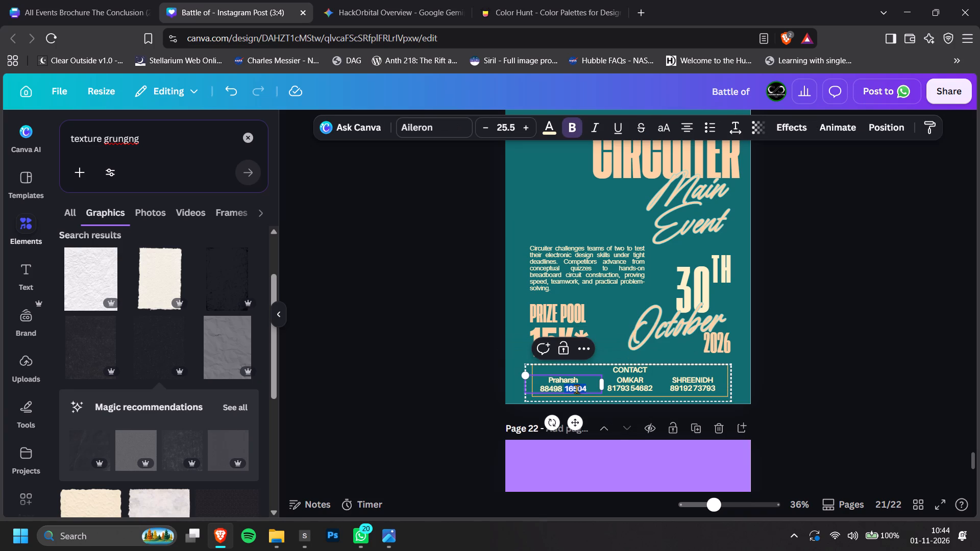
pyautogui.hotkey('ctrl', 'v')
pyautogui.click(563, 389)
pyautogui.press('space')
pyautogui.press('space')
pyautogui.click(847, 399)
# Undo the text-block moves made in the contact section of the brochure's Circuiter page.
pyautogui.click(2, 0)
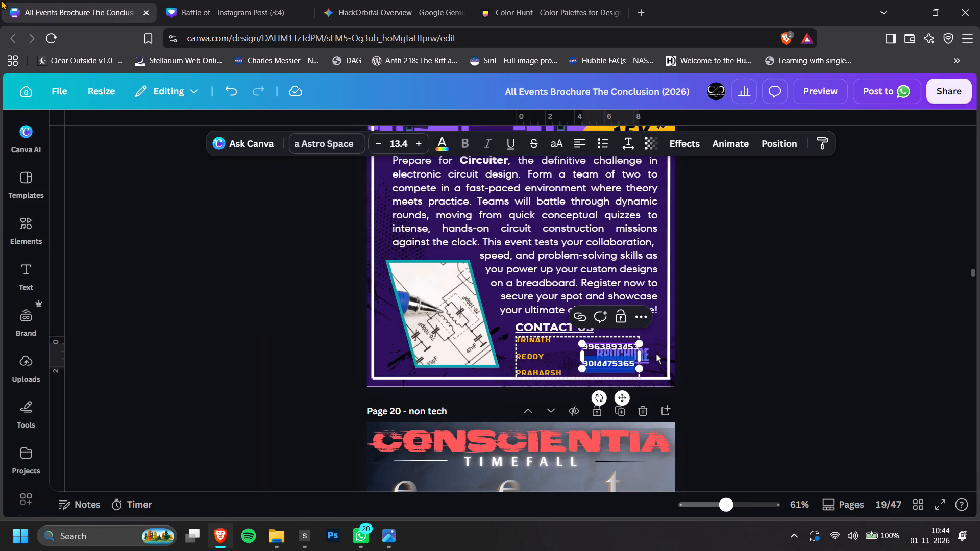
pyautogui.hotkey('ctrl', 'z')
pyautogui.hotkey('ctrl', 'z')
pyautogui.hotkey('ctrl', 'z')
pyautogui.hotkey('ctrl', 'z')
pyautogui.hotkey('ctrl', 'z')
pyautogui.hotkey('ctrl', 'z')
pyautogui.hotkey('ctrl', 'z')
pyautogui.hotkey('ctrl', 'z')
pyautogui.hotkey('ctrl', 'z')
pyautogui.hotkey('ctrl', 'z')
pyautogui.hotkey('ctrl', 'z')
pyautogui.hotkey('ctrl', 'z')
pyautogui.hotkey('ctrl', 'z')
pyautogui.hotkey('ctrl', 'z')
# Look through the brochure's event pages after Circuiter, from Thrill-Topia through Integration Bee, for events against the poster design.
pyautogui.keyDown('ctrl'); pyautogui.scroll(-1, 761, 341); pyautogui.keyUp('ctrl')
pyautogui.click(756, 339)
pyautogui.scroll(-8, 756, 338)
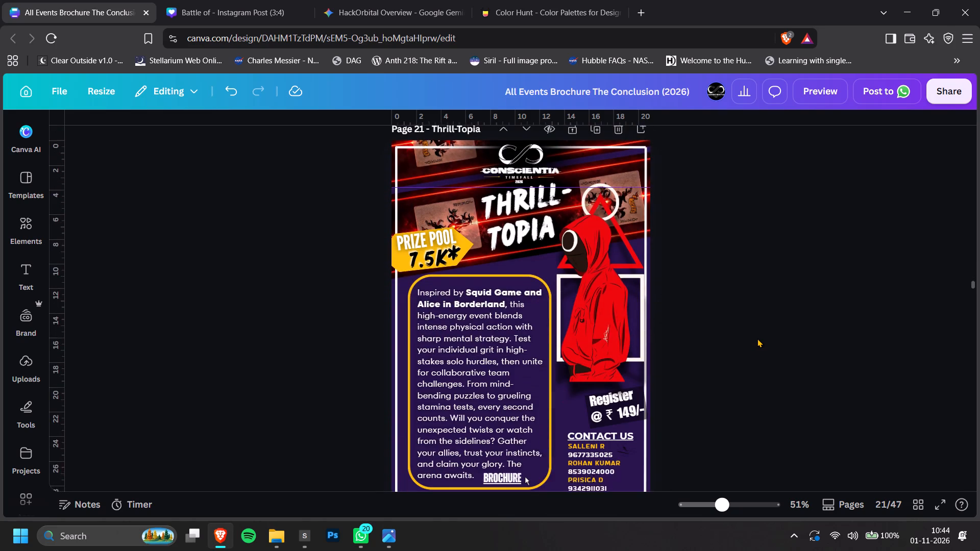
pyautogui.click(757, 338)
pyautogui.click(164, 0)
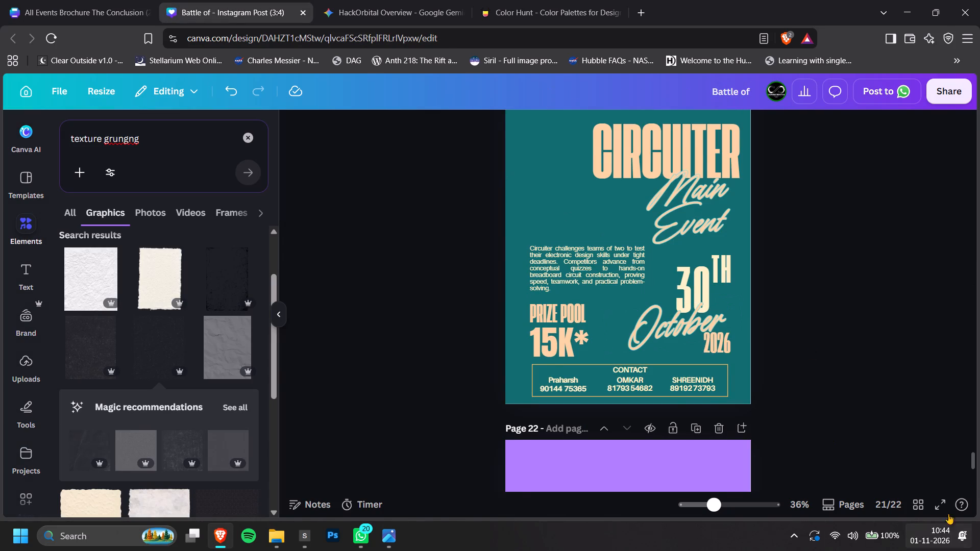
pyautogui.keyDown('ctrl'); pyautogui.scroll(-1, 902, 111); pyautogui.keyUp('ctrl')
pyautogui.click(120, 0)
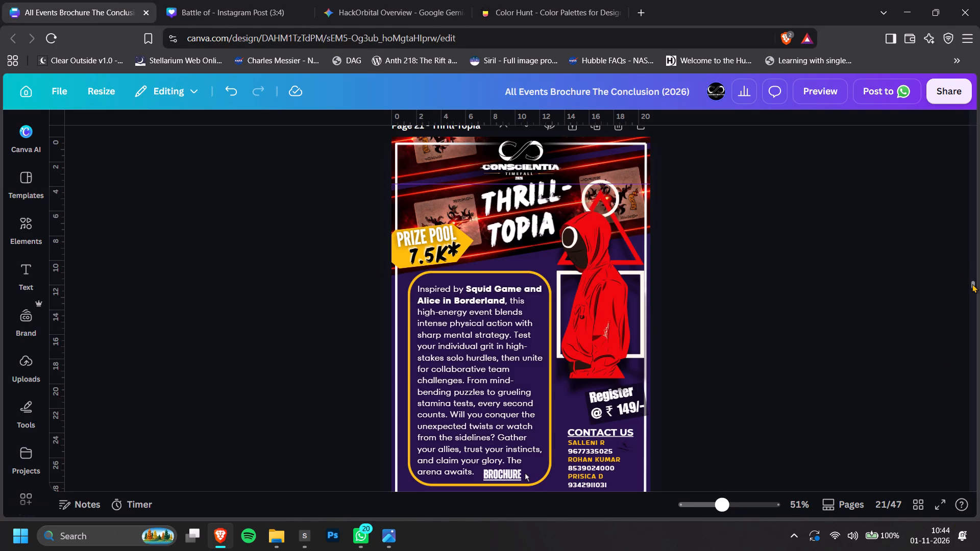
pyautogui.scroll(-3, 648, 196)
pyautogui.scroll(-5, 793, 283)
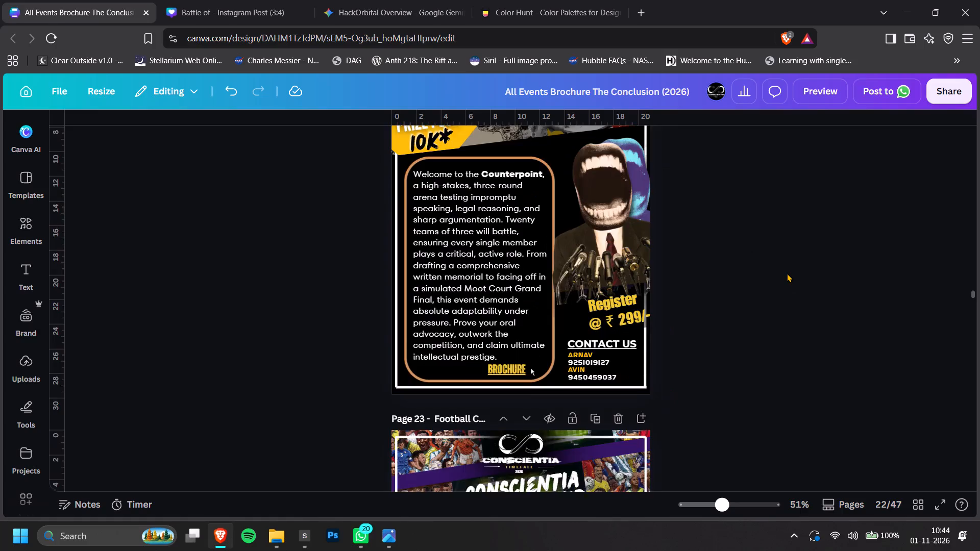
pyautogui.scroll(-6, 787, 273)
pyautogui.scroll(-9, 861, 201)
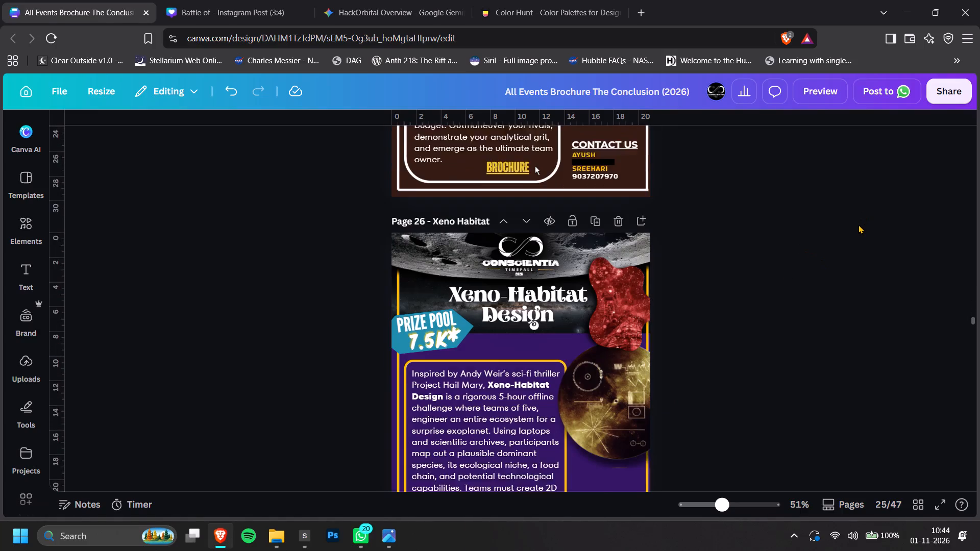
pyautogui.scroll(4, 838, 361)
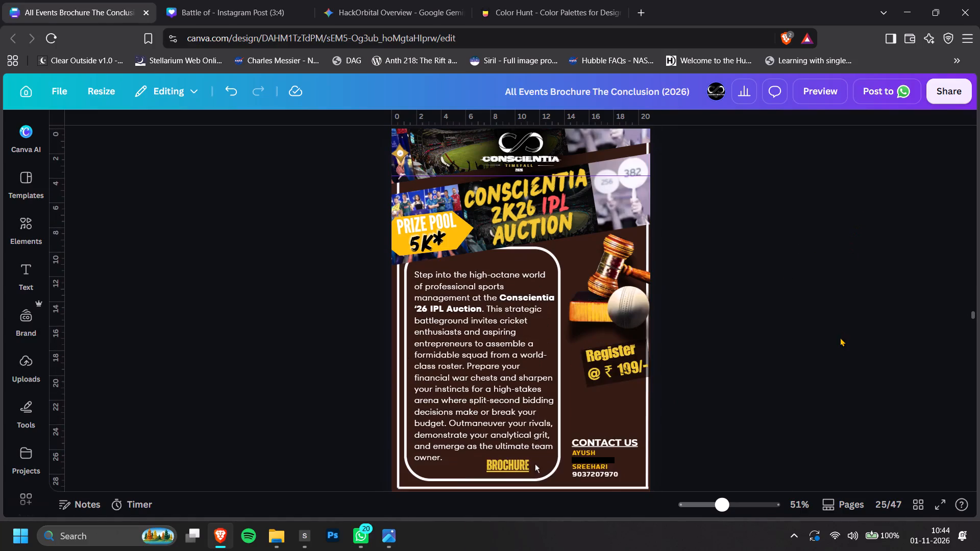
pyautogui.scroll(-13, 831, 332)
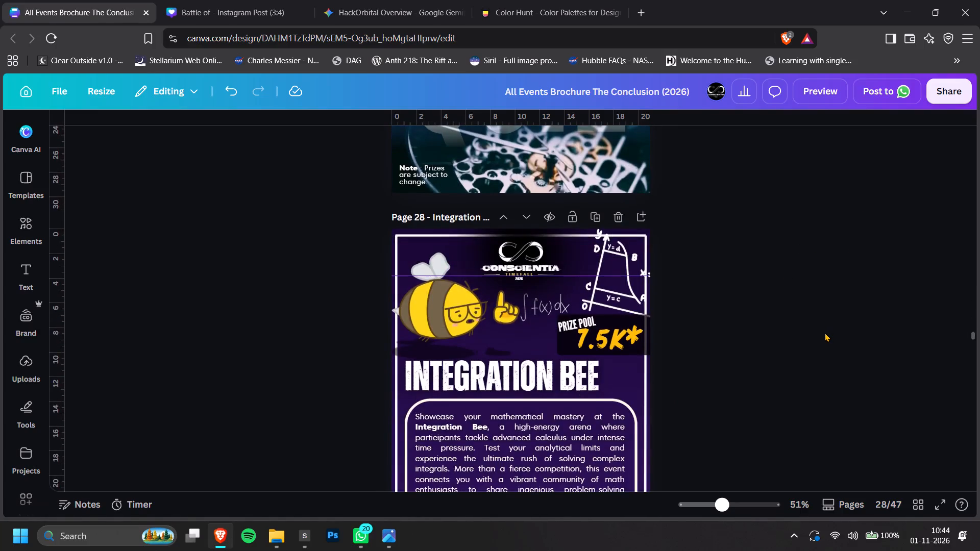
pyautogui.scroll(-2, 825, 333)
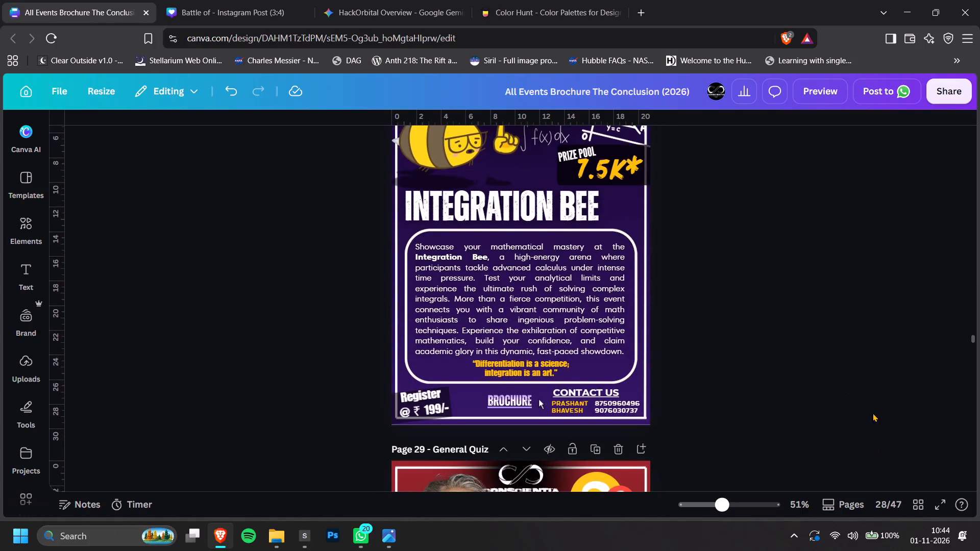
# Examine the events index pages near the start of the brochure, including the Non Tech, Quiz and Online lists.
pyautogui.moveTo(974, 337); pyautogui.dragTo(979, 40)
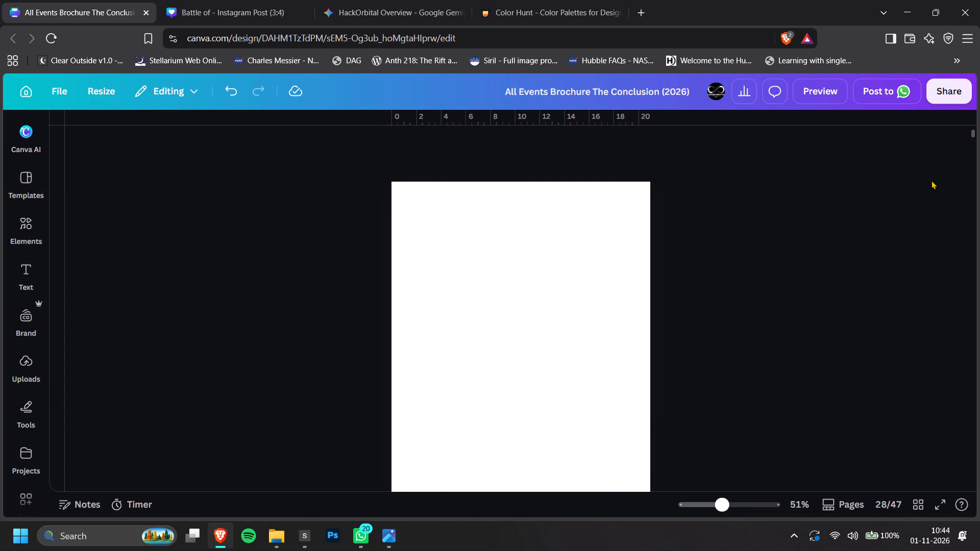
pyautogui.scroll(-11, 843, 313)
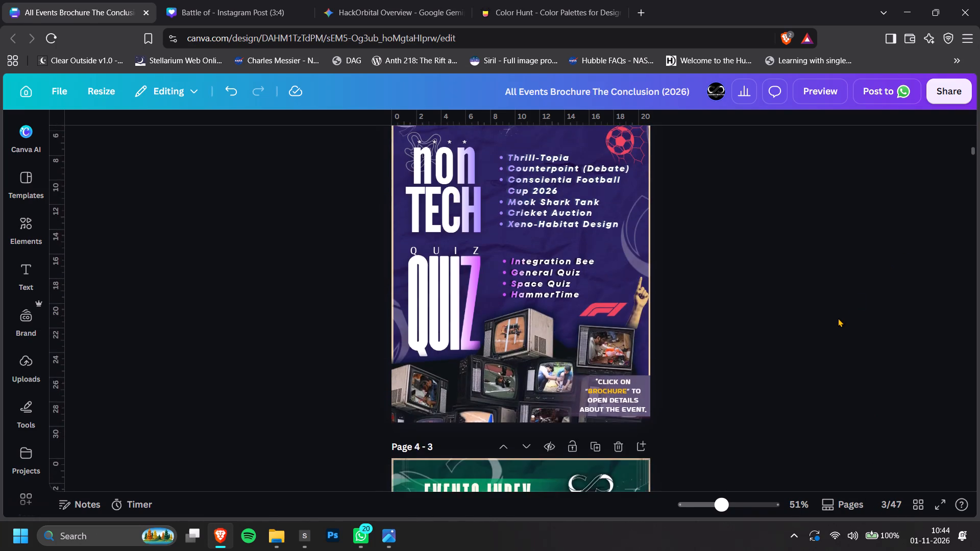
pyautogui.scroll(-6, 838, 318)
pyautogui.scroll(7, 836, 286)
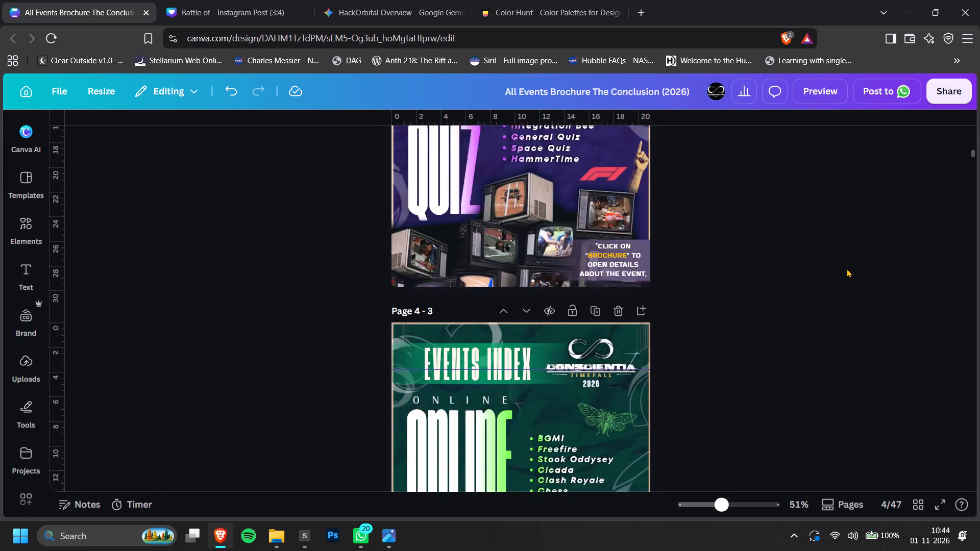
pyautogui.scroll(1, 847, 268)
pyautogui.scroll(-2, 860, 265)
pyautogui.scroll(-1, 807, 277)
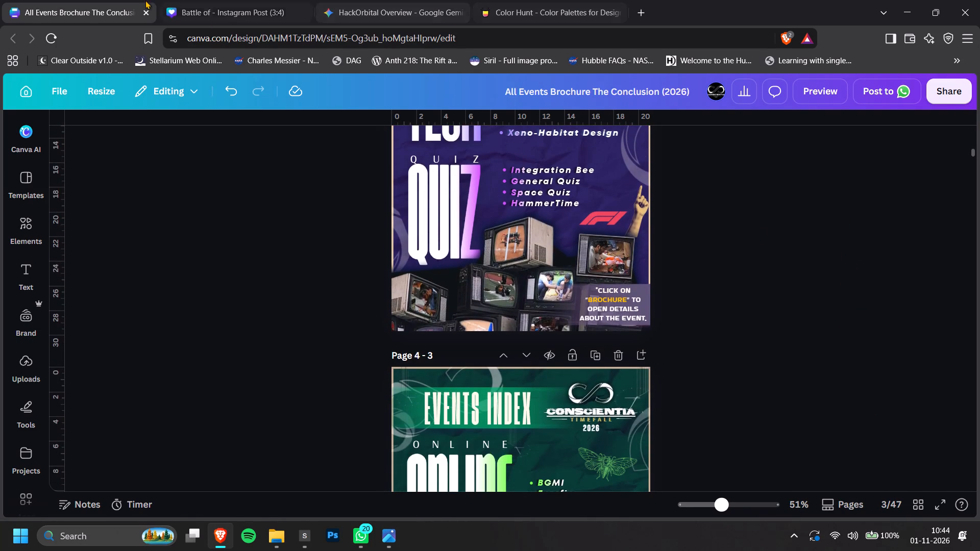
# Review the finished event posters across all pages of the Battle of design against the brochure's event list.
pyautogui.click(145, 0)
pyautogui.click(163, 0)
pyautogui.keyDown('ctrl'); pyautogui.scroll(-4, 806, 271); pyautogui.keyUp('ctrl')
pyautogui.scroll(-4, 805, 289)
pyautogui.scroll(9, 803, 305)
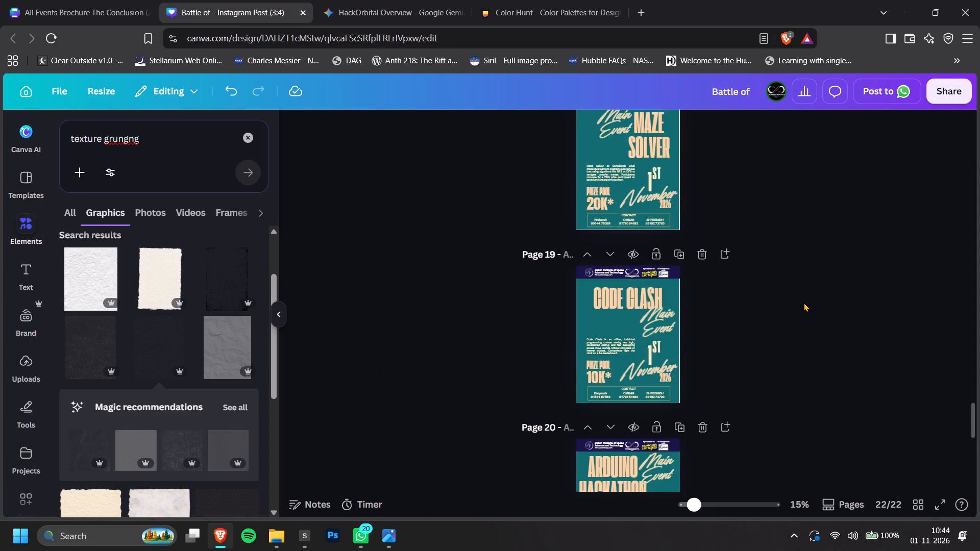
pyautogui.scroll(20, 804, 303)
pyautogui.scroll(9, 804, 303)
pyautogui.scroll(5, 836, 413)
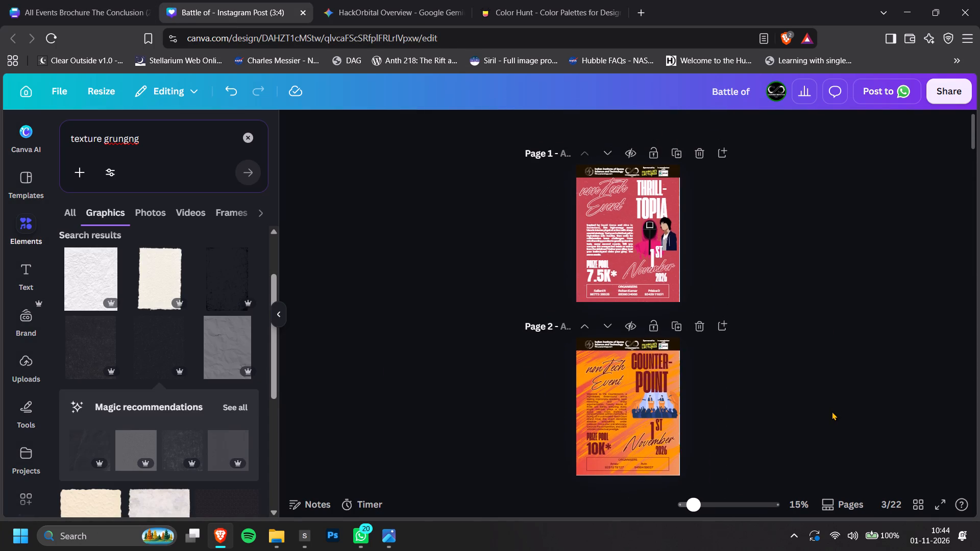
pyautogui.scroll(3, 832, 411)
pyautogui.scroll(-3, 832, 411)
pyautogui.scroll(-13, 802, 382)
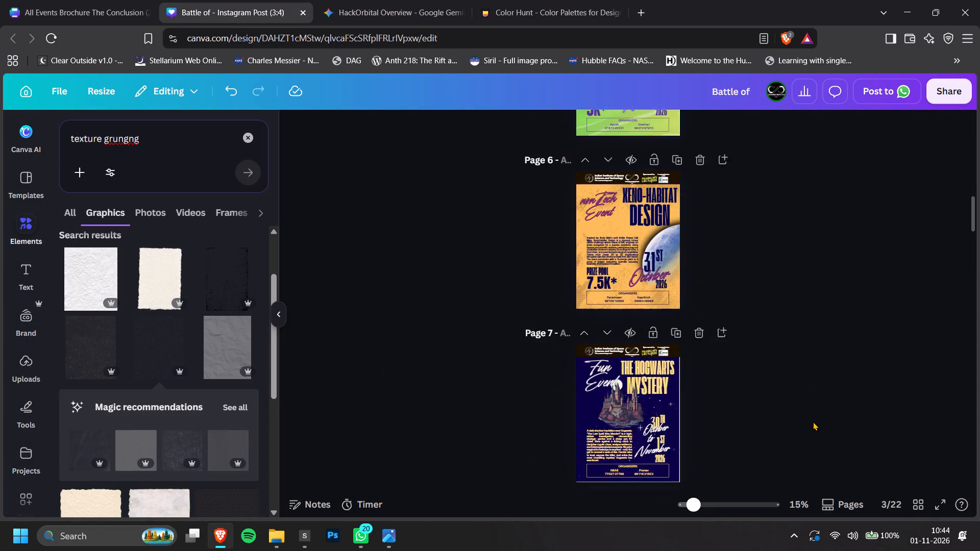
pyautogui.scroll(-20, 813, 421)
pyautogui.scroll(-11, 813, 421)
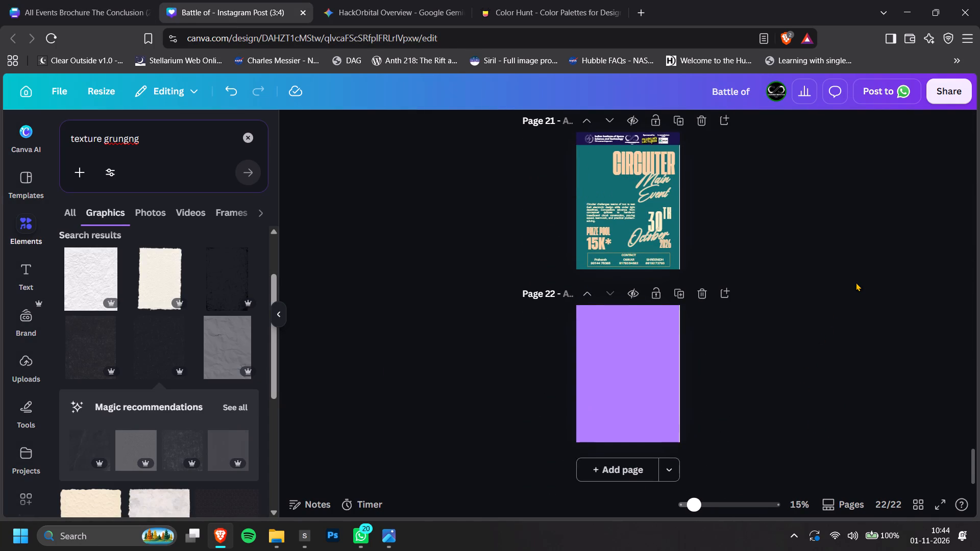
pyautogui.keyDown('ctrl'); pyautogui.scroll(4, 856, 282); pyautogui.keyUp('ctrl')
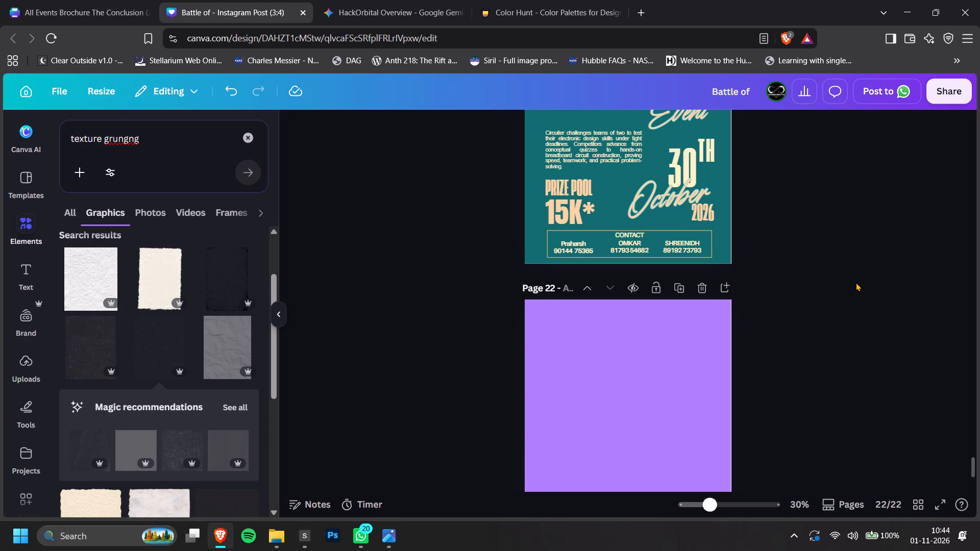
pyautogui.keyDown('ctrl'); pyautogui.scroll(-2, 899, 344); pyautogui.keyUp('ctrl')
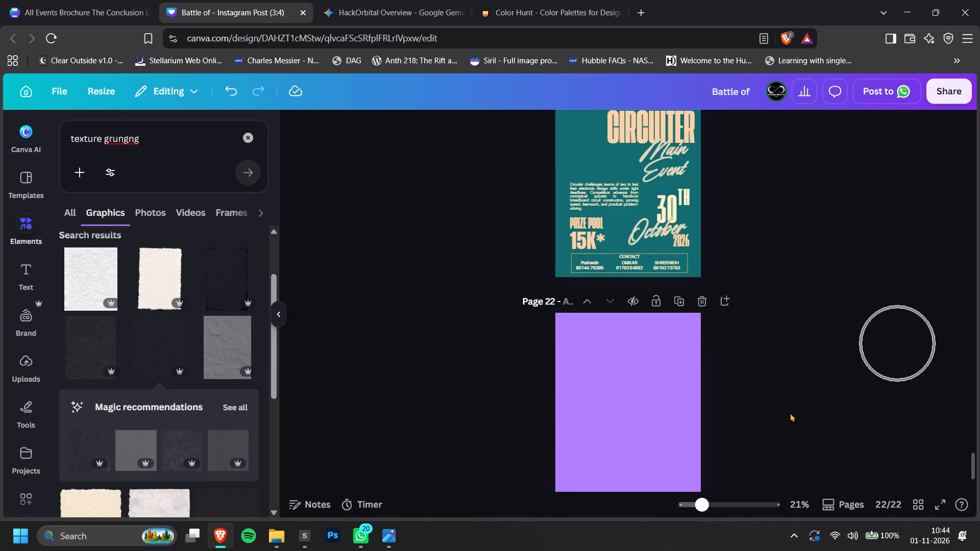
pyautogui.scroll(12, 787, 388)
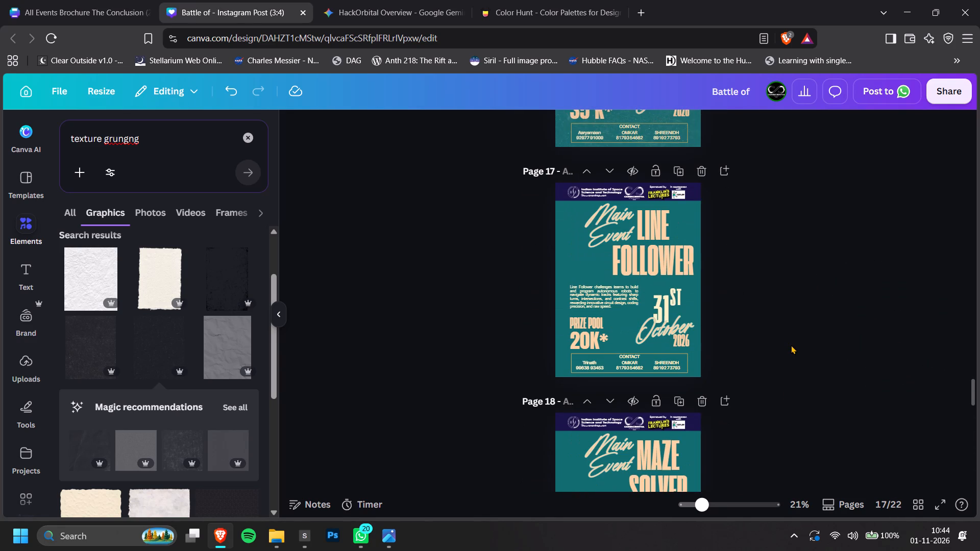
# Review the last poster pages of the Battle of design, from Robo Soccer through Circuiter and the blank final page.
pyautogui.scroll(5, 787, 350)
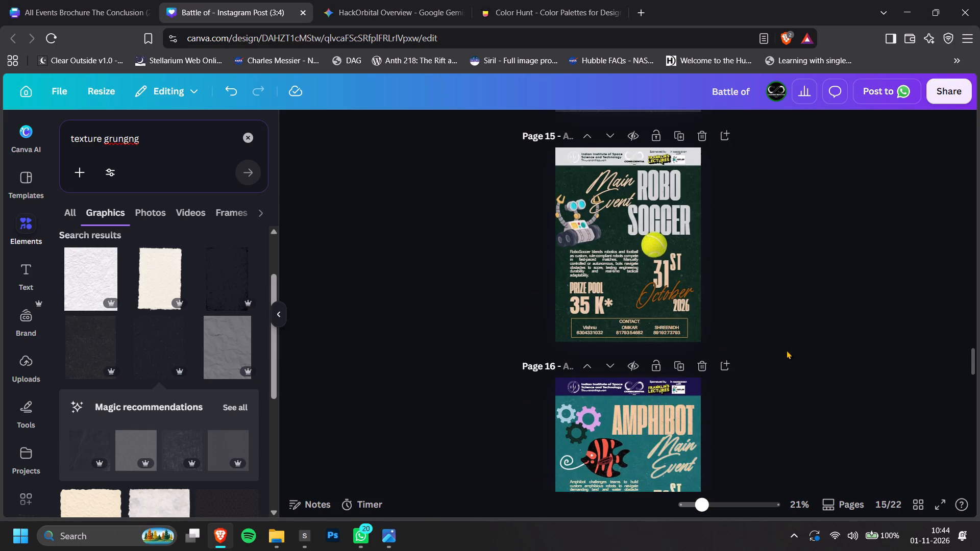
pyautogui.scroll(-12, 787, 350)
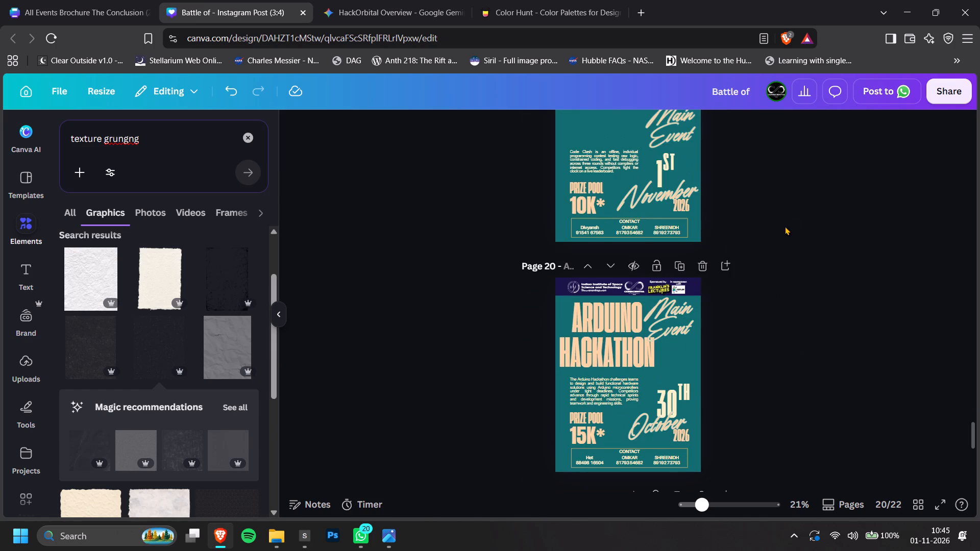
pyautogui.scroll(-5, 792, 222)
pyautogui.scroll(-3, 807, 264)
pyautogui.keyDown('ctrl'); pyautogui.scroll(2, 801, 321); pyautogui.keyUp('ctrl')
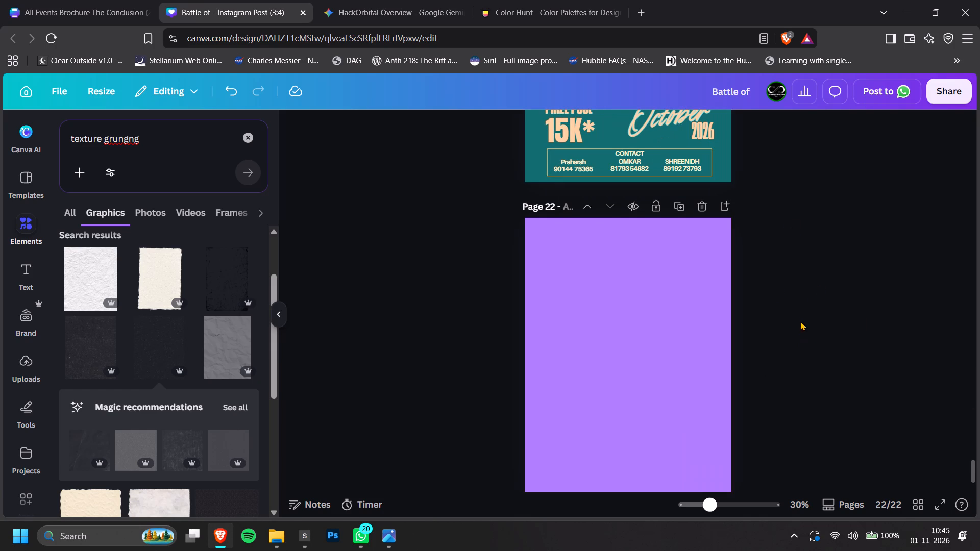
pyautogui.keyDown('ctrl'); pyautogui.scroll(1, 802, 319); pyautogui.keyUp('ctrl')
pyautogui.scroll(-1, 804, 305)
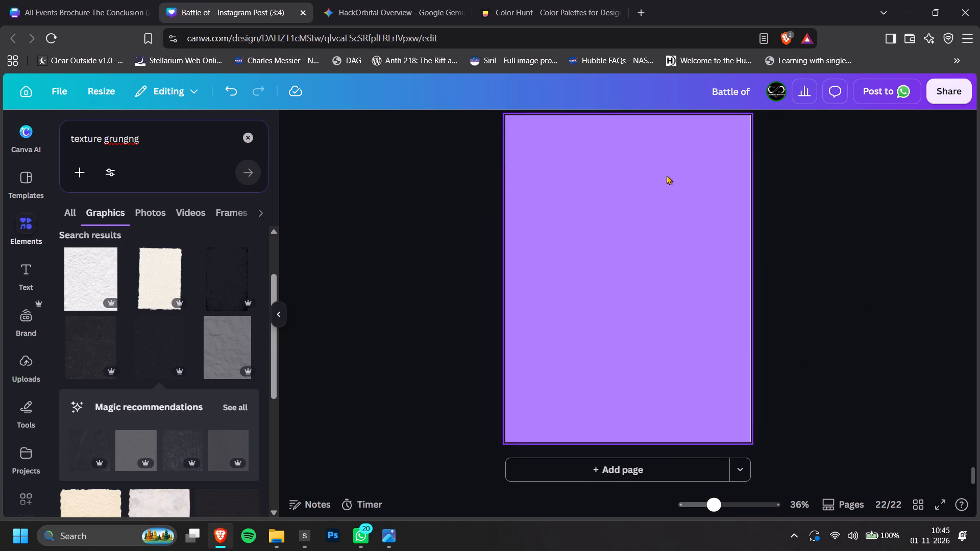
pyautogui.keyDown('ctrl'); pyautogui.scroll(-1, 706, 235); pyautogui.keyUp('ctrl')
pyautogui.scroll(3, 716, 252)
pyautogui.scroll(1, 792, 249)
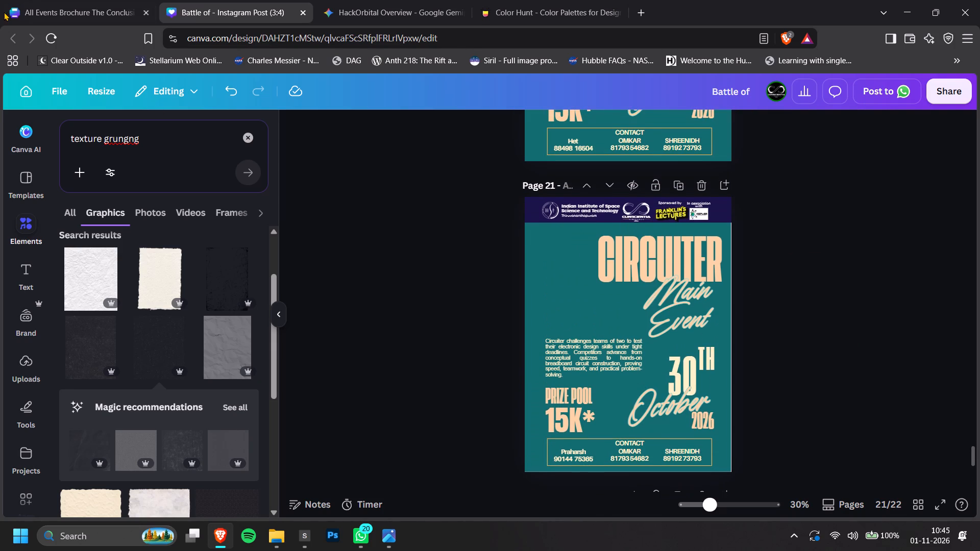
# In the events brochure, follow the Quiz list's link to the Integration Bee page and copy the event title.
pyautogui.click(31, 0)
pyautogui.scroll(1, 698, 215)
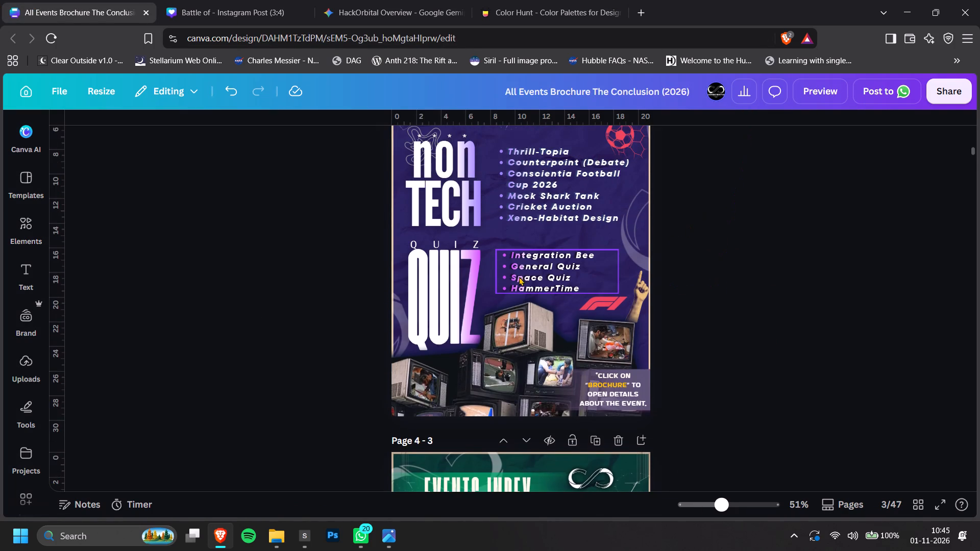
pyautogui.click(498, 274)
pyautogui.click(543, 258)
pyautogui.click(554, 228)
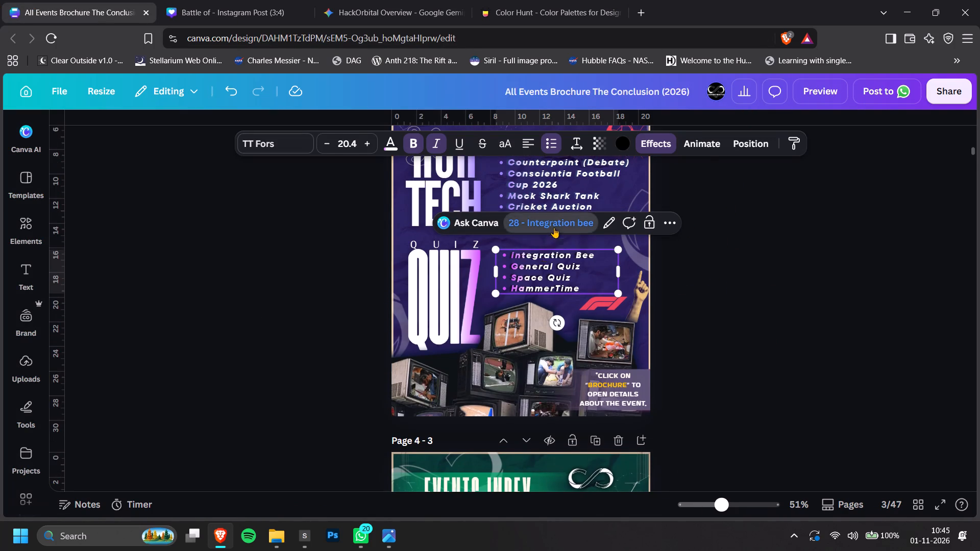
pyautogui.click(776, 289)
pyautogui.keyDown('ctrl'); pyautogui.scroll(1, 773, 289); pyautogui.keyUp('ctrl')
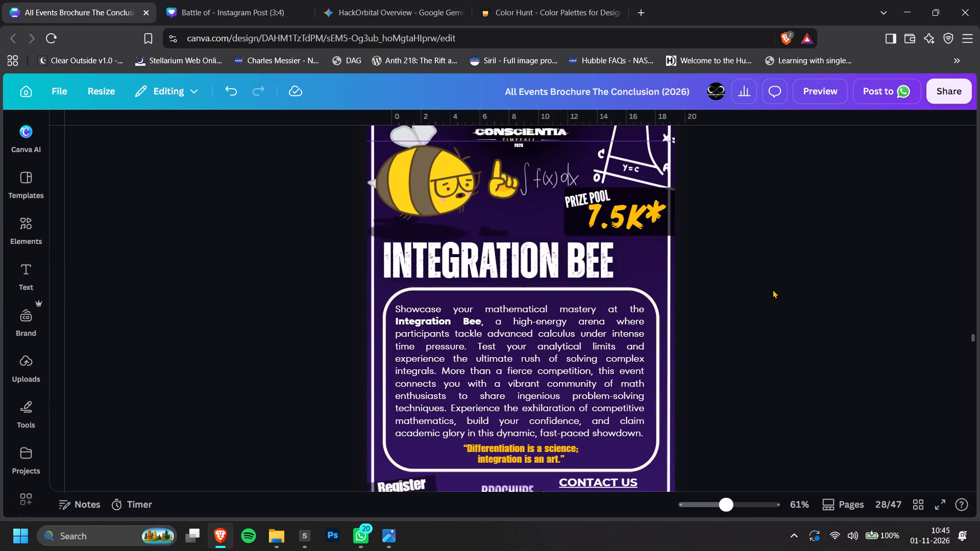
pyautogui.click(491, 254)
pyautogui.doubleClick(600, 258)
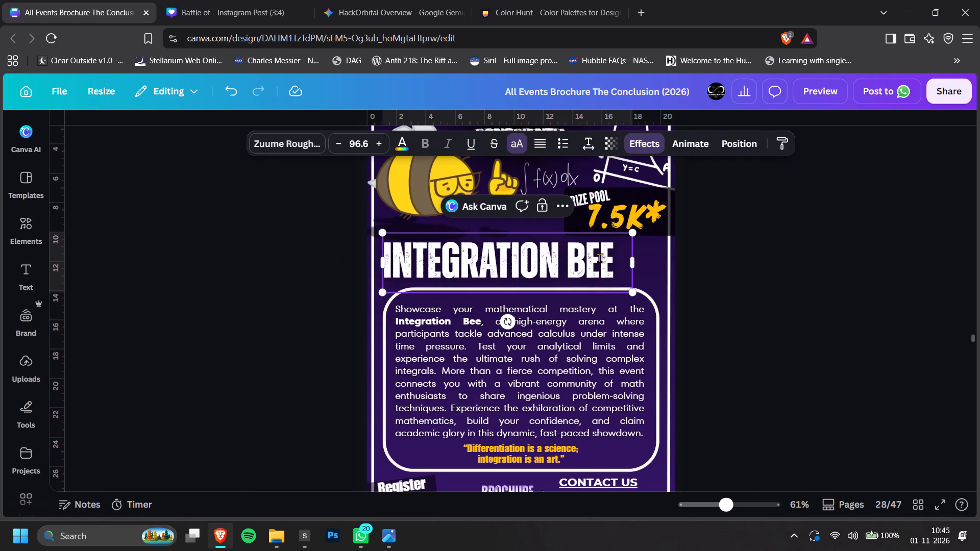
pyautogui.hotkey('ctrl', 'a')
pyautogui.hotkey('ctrl', 'c')
pyautogui.keyDown('ctrl'); pyautogui.click(748, 235); pyautogui.keyUp('ctrl')
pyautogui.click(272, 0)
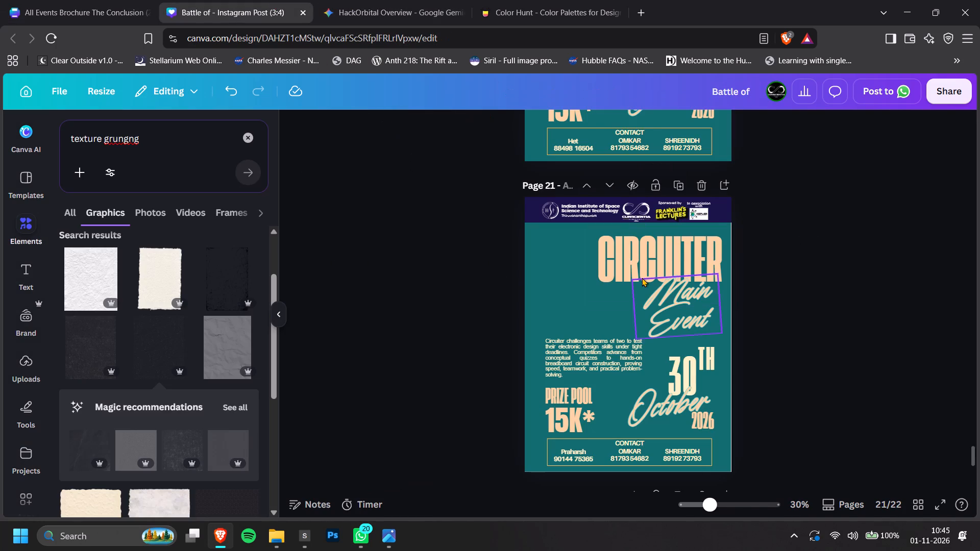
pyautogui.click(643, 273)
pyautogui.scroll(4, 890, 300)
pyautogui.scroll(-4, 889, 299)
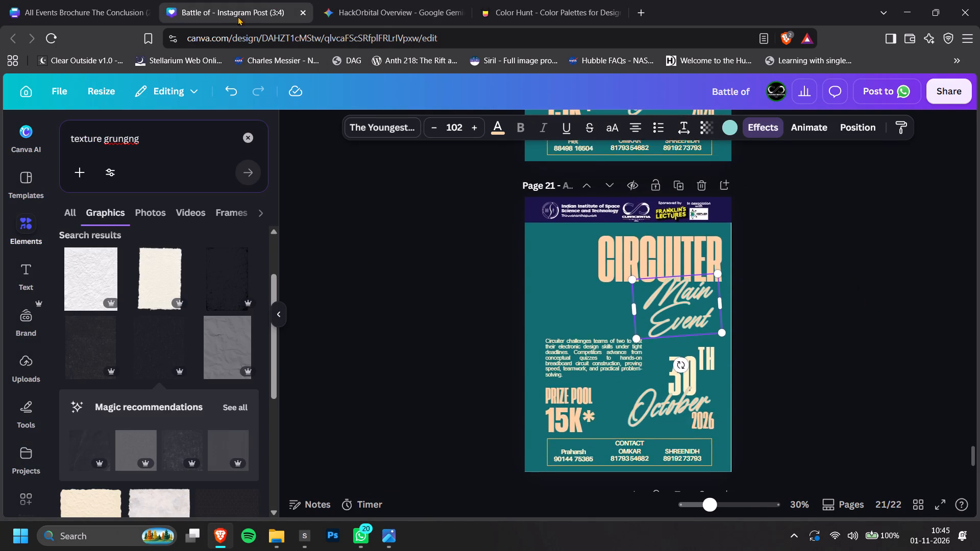
# From the events brochure's Integration Bee page, open the linked event brochure and check its details, including date and prize pool.
pyautogui.click(7, 0)
pyautogui.scroll(-1, 649, 315)
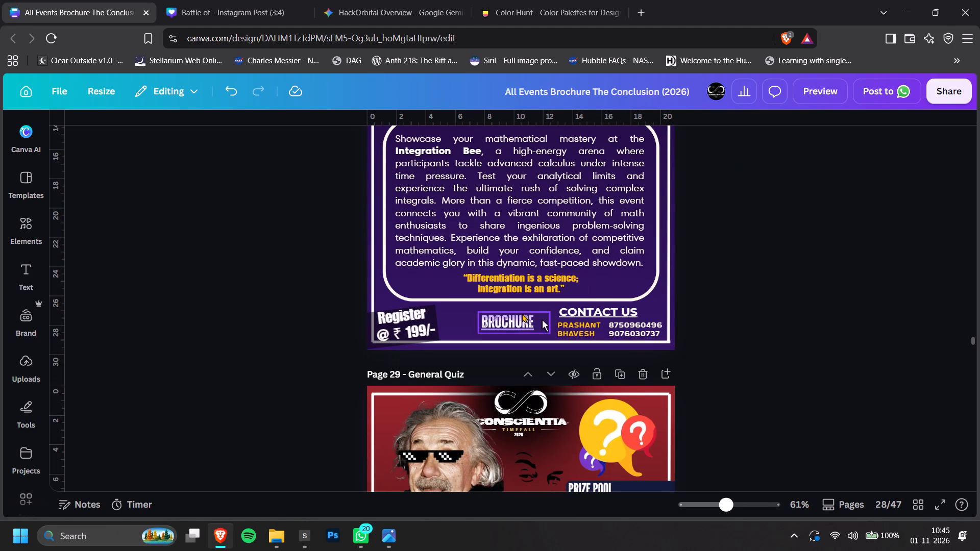
pyautogui.click(522, 313)
pyautogui.click(508, 318)
pyautogui.click(498, 297)
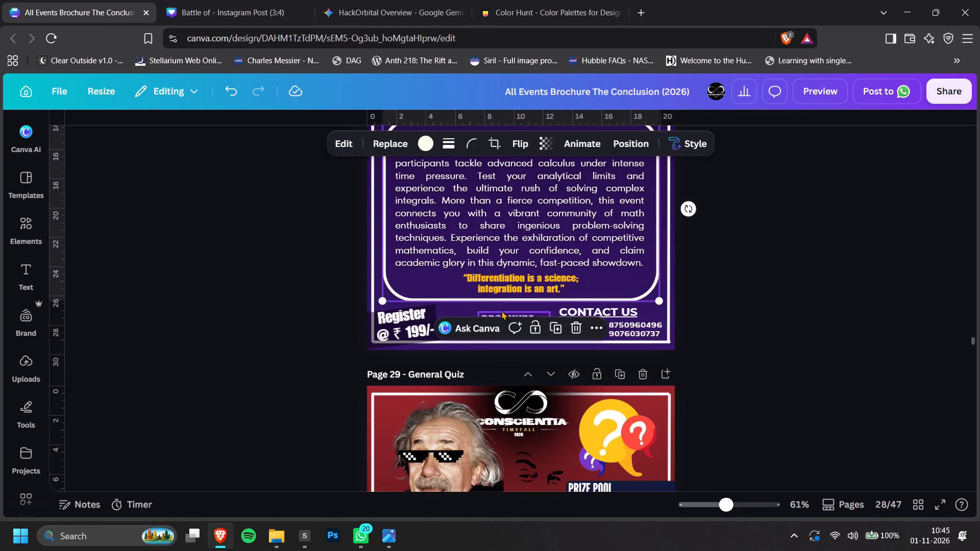
pyautogui.click(502, 311)
pyautogui.click(502, 316)
pyautogui.click(492, 284)
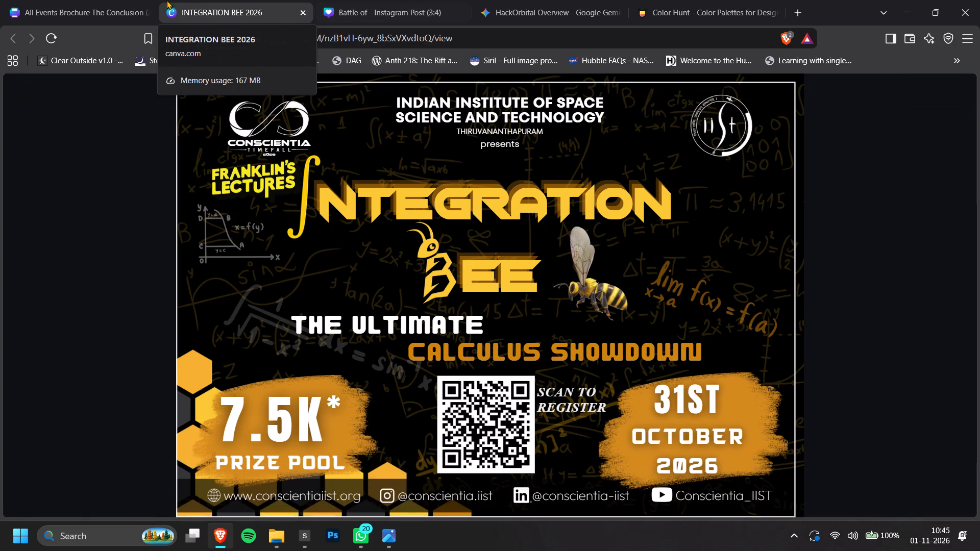
pyautogui.click(303, 16)
# In the Battle of design, duplicate the Line Follower poster on page 17.
pyautogui.click(229, 0)
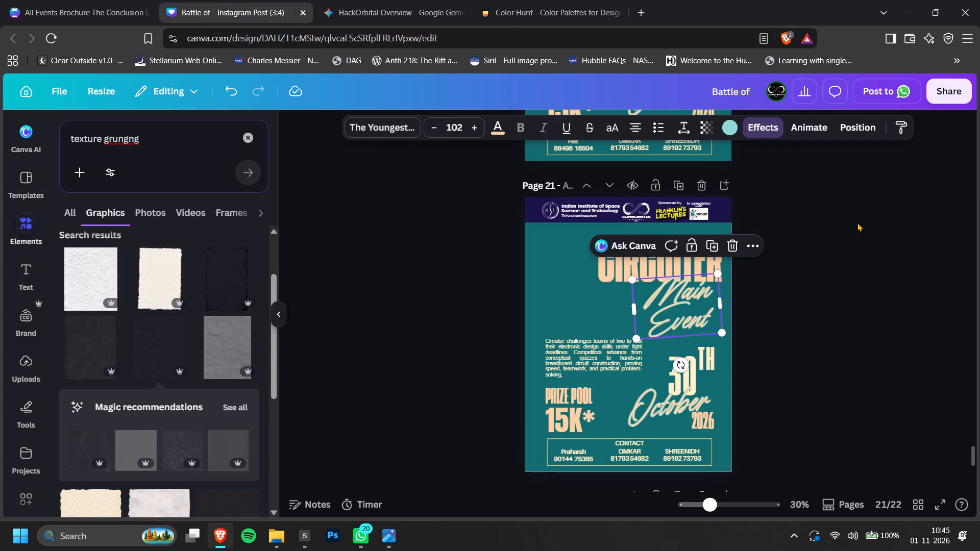
pyautogui.scroll(6, 857, 222)
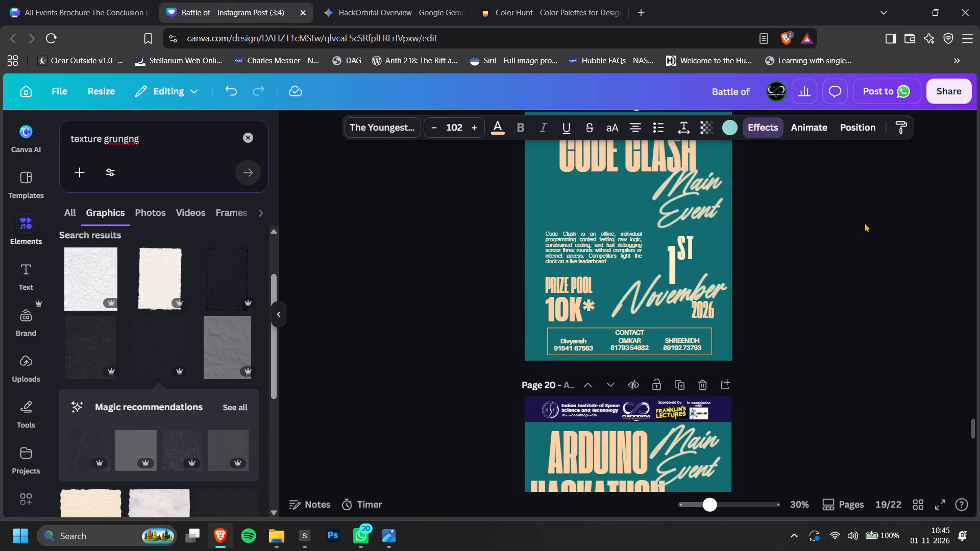
pyautogui.scroll(4, 859, 226)
pyautogui.scroll(4, 816, 247)
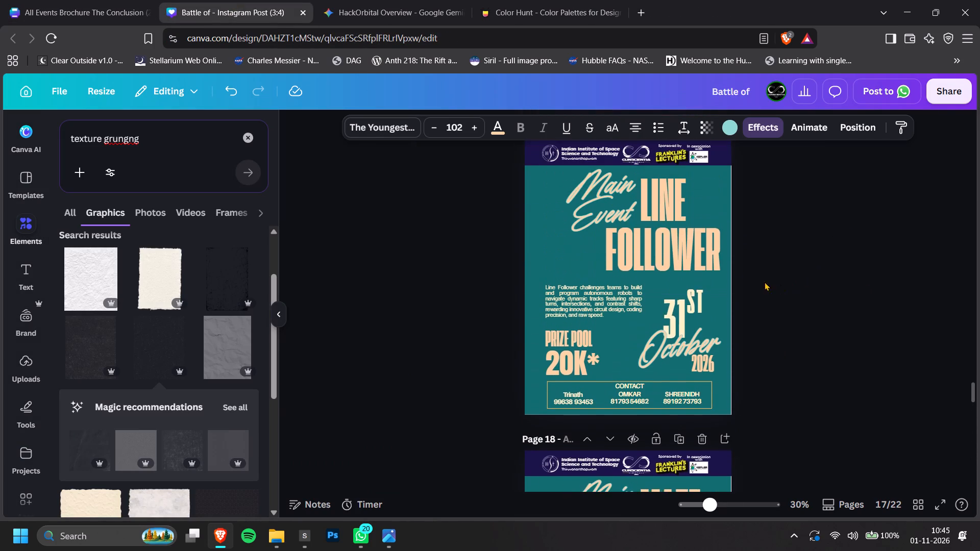
pyautogui.scroll(1, 696, 202)
pyautogui.click(676, 300)
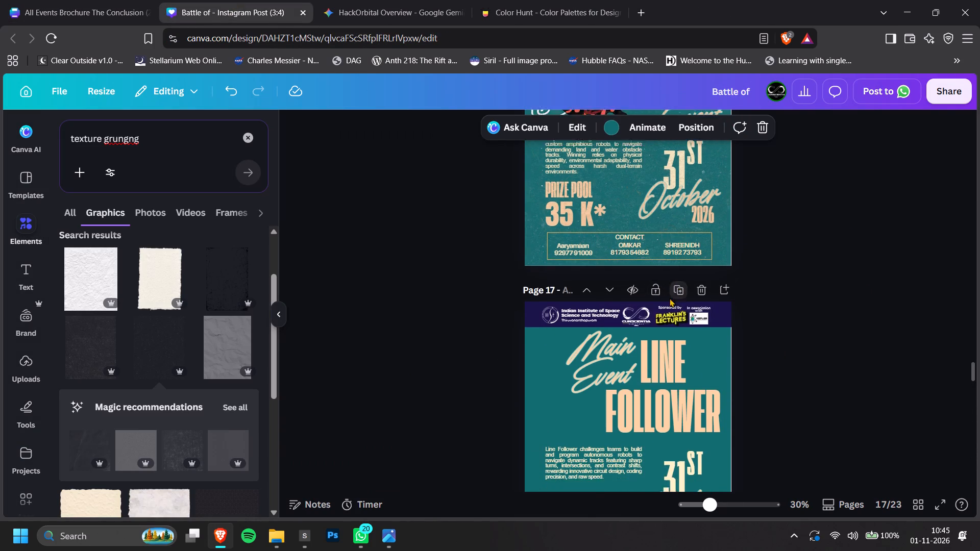
# Move the duplicated Line Follower page down the page order to page 22, directly after the Circuiter poster.
pyautogui.scroll(1, 617, 297)
pyautogui.click(617, 297)
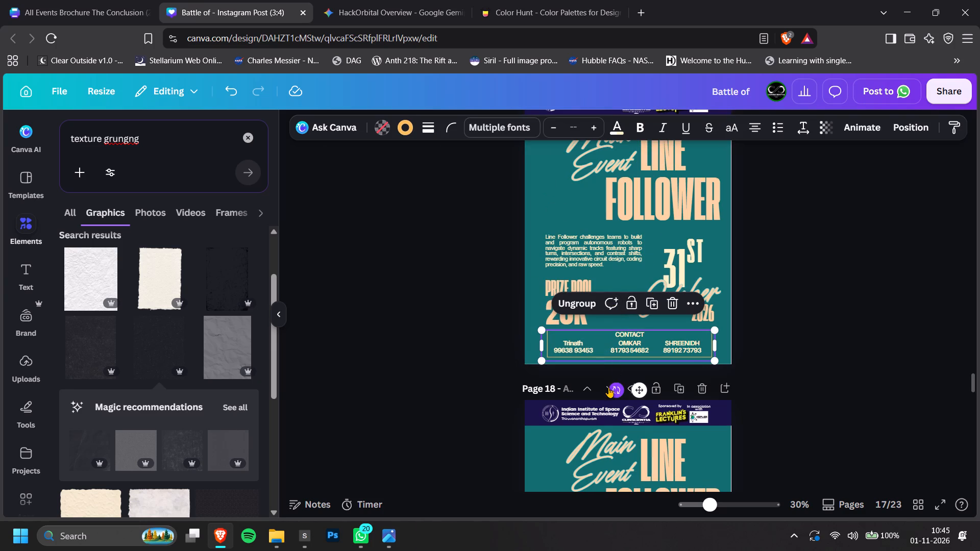
pyautogui.click(608, 390)
pyautogui.click(610, 395)
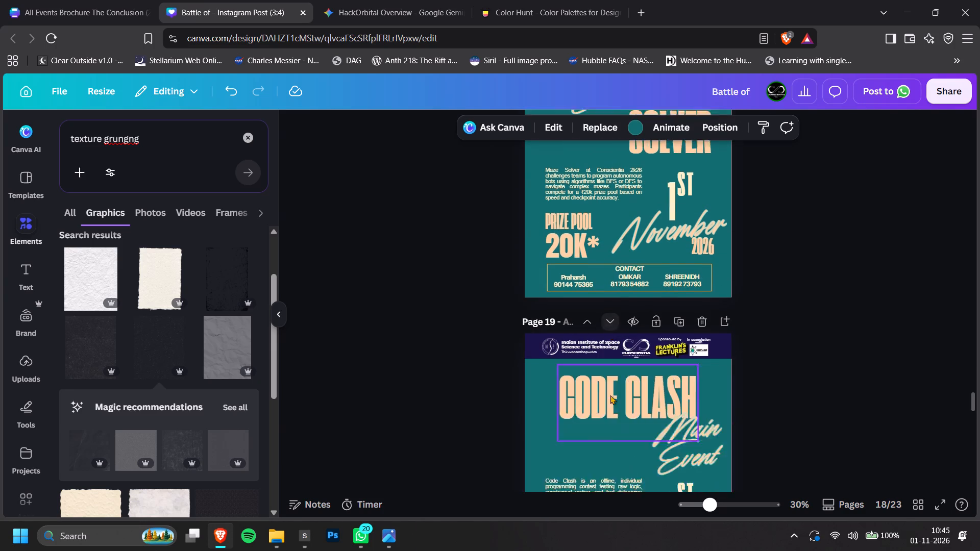
pyautogui.click(609, 393)
pyautogui.scroll(-4, 772, 380)
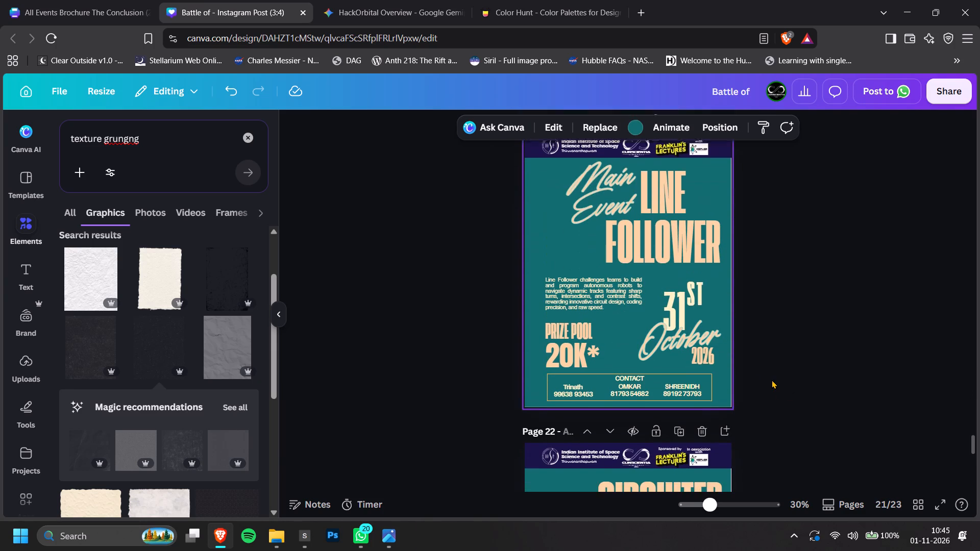
pyautogui.scroll(1, 772, 380)
pyautogui.scroll(1, 636, 159)
pyautogui.click(608, 304)
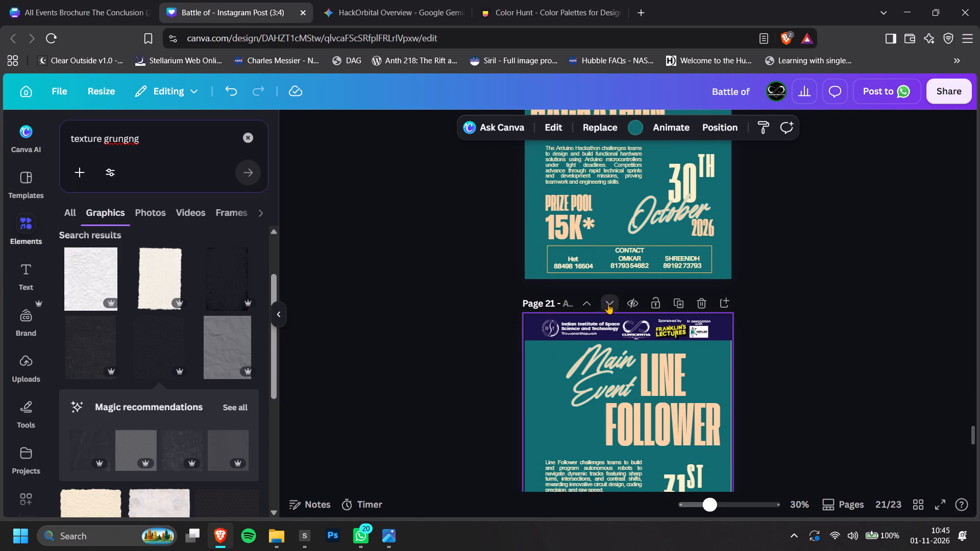
# Replace the duplicate's Line Follower title with the copied "Integration Bee" and widen its text box so it fits on one line.
pyautogui.scroll(-2, 872, 327)
pyautogui.doubleClick(679, 221)
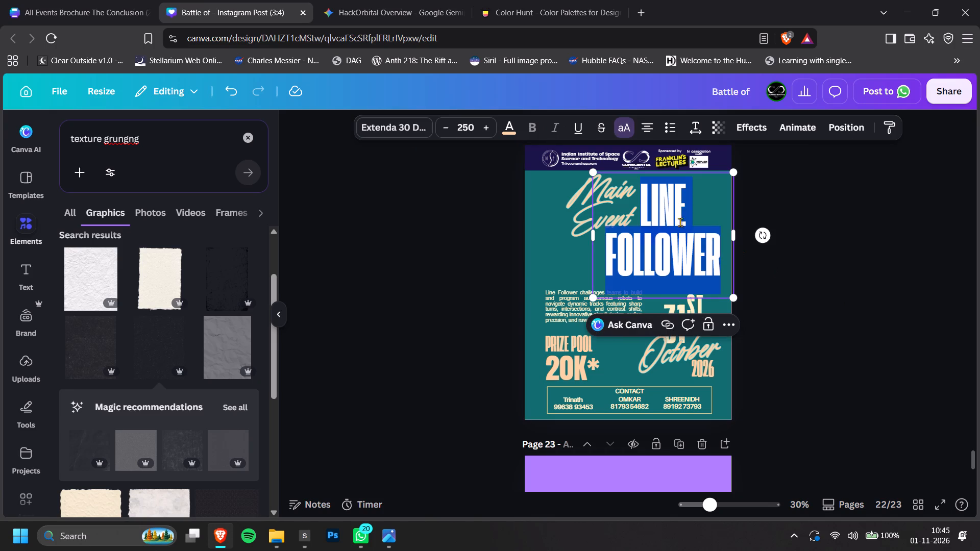
pyautogui.hotkey('ctrl', 'v')
pyautogui.click(835, 240)
pyautogui.click(666, 215)
pyautogui.moveTo(593, 241); pyautogui.dragTo(569, 242)
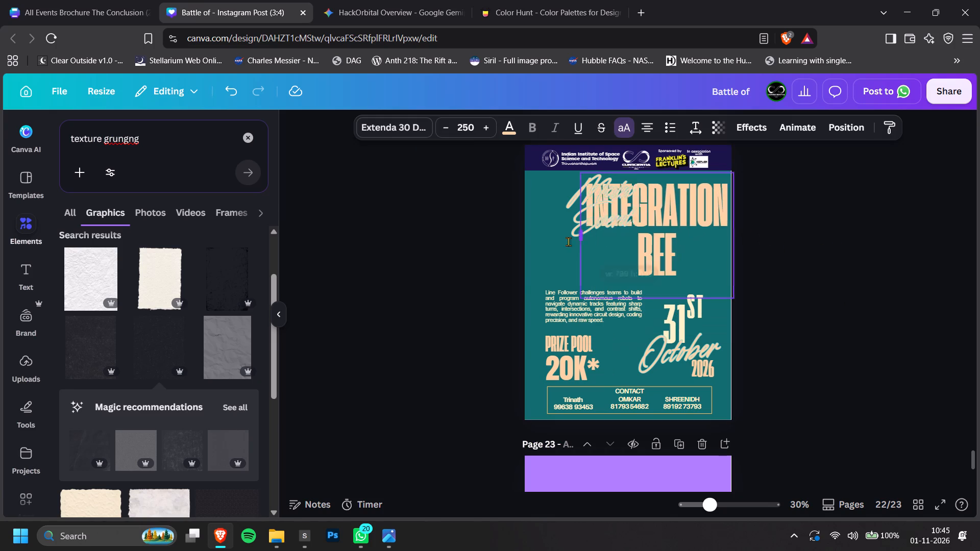
pyautogui.moveTo(569, 242); pyautogui.dragTo(527, 252)
pyautogui.click(593, 254)
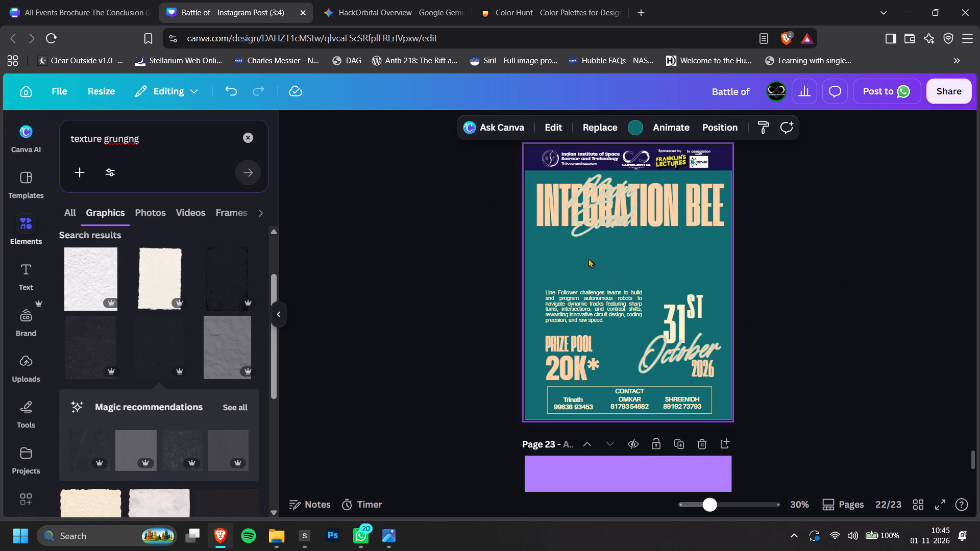
# Move the "Main Event" script text below the right end of the Integration Bee title, above the date.
pyautogui.moveTo(583, 241); pyautogui.dragTo(611, 278)
pyautogui.moveTo(585, 232); pyautogui.dragTo(599, 248)
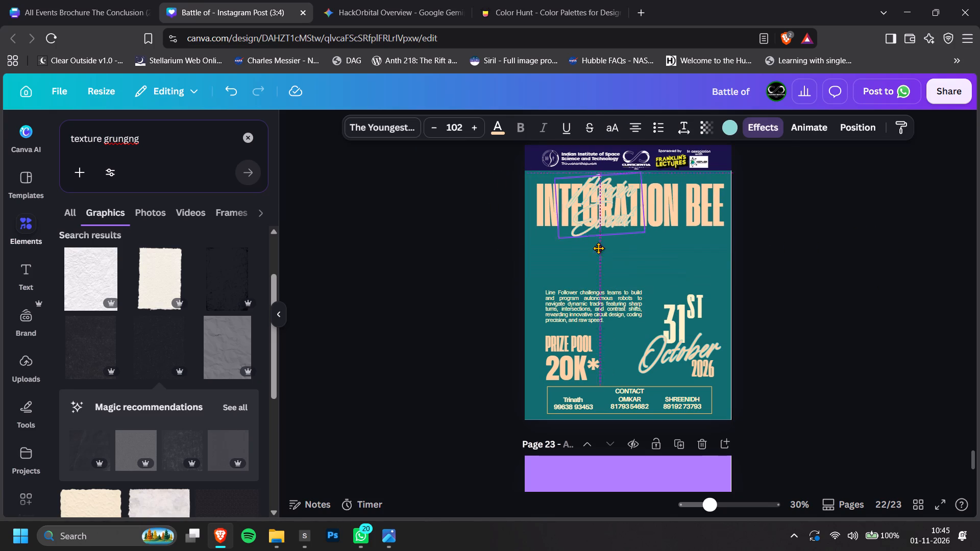
pyautogui.moveTo(599, 248); pyautogui.dragTo(667, 284)
# Change "Main" to "Quiz" in the script label so it reads "Quiz Event" on the Integration Bee poster.
pyautogui.click(699, 238)
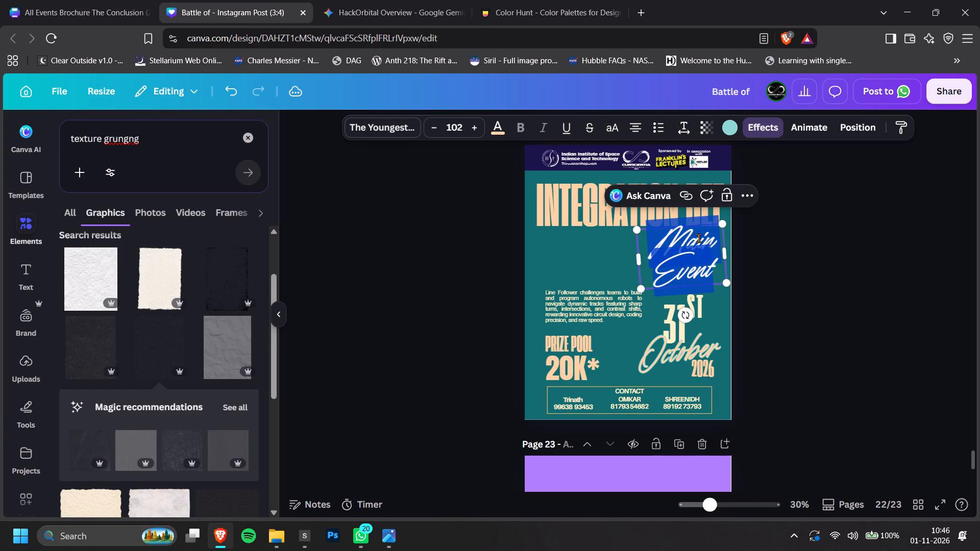
pyautogui.click(711, 240)
pyautogui.click(718, 241)
pyautogui.press('BackSpace')
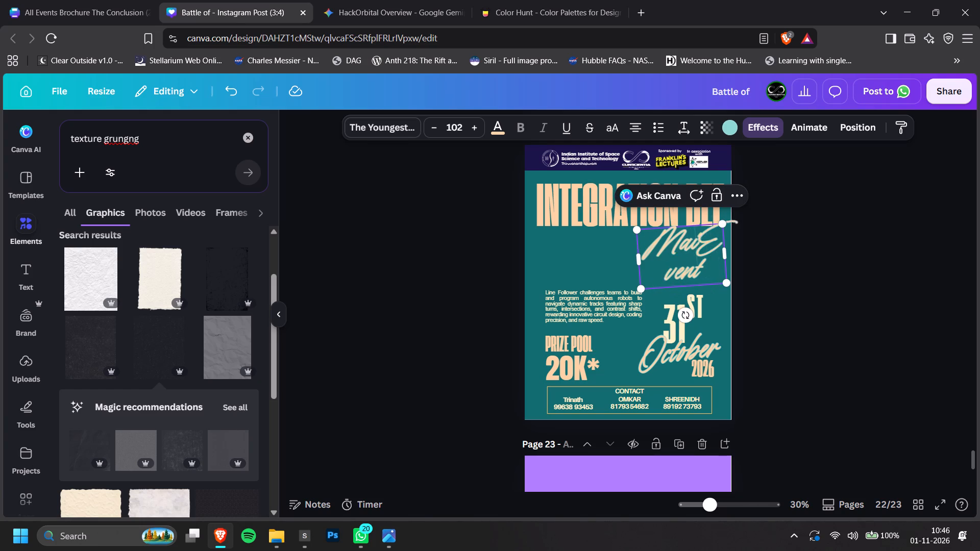
pyautogui.press('BackSpace')
pyautogui.press('BackSpace')
pyautogui.press('BackSpace')
pyautogui.press('BackSpace')
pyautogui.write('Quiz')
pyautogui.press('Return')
pyautogui.click(782, 246)
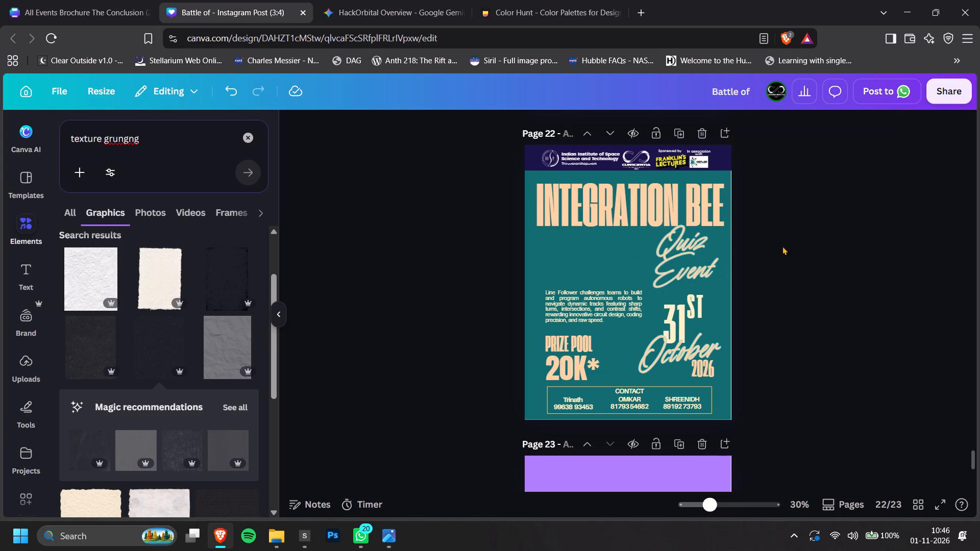
# Change the script label on the Circuiter poster to read Tech Event, keeping it on two lines.
pyautogui.scroll(3, 797, 231)
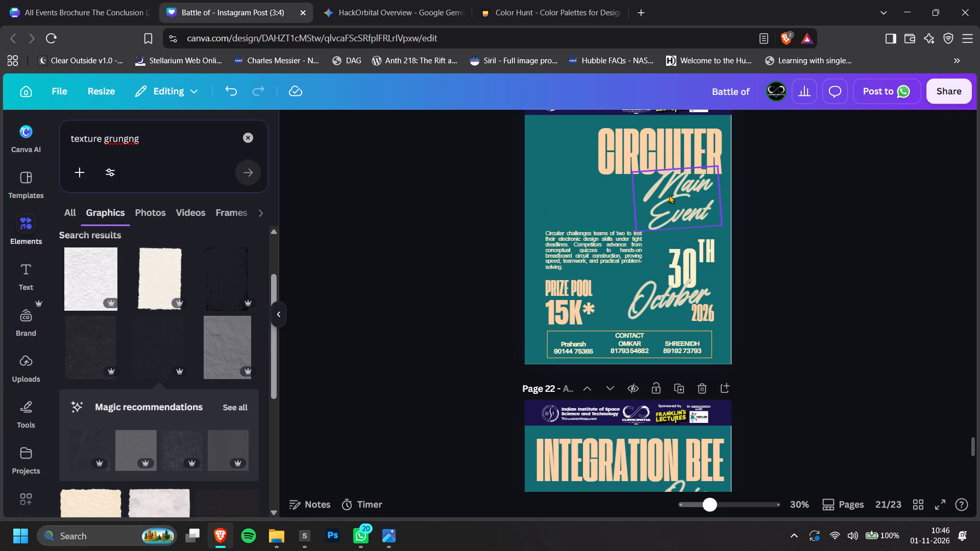
pyautogui.doubleClick(669, 194)
pyautogui.doubleClick(682, 184)
pyautogui.doubleClick(684, 178)
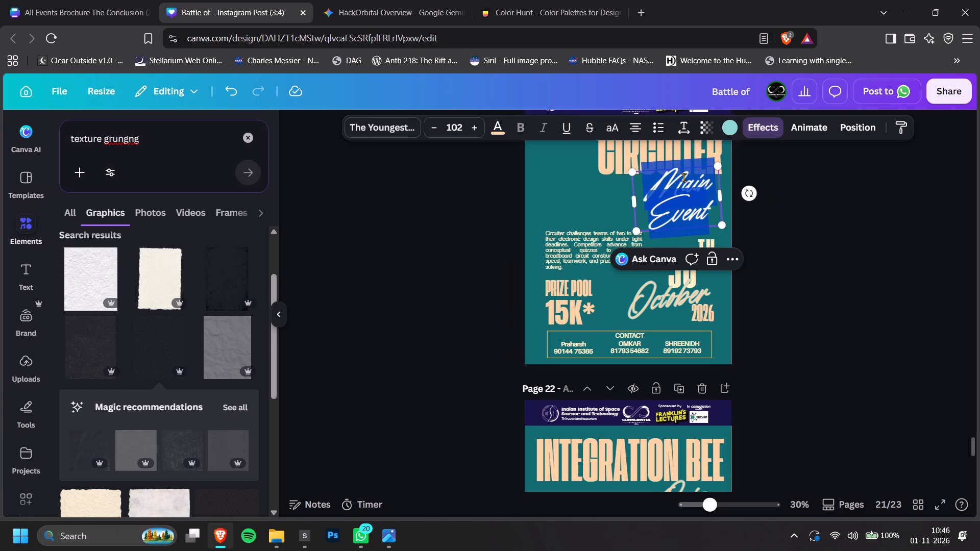
pyautogui.click(690, 176)
pyautogui.click(698, 179)
pyautogui.doubleClick(707, 170)
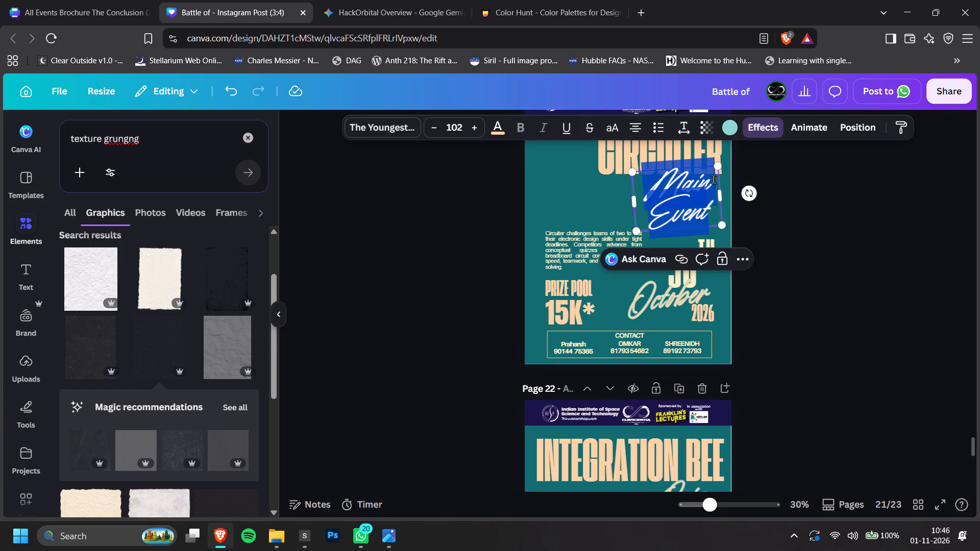
pyautogui.click(714, 180)
pyautogui.moveTo(715, 185); pyautogui.dragTo(648, 185)
pyautogui.write('Tec')
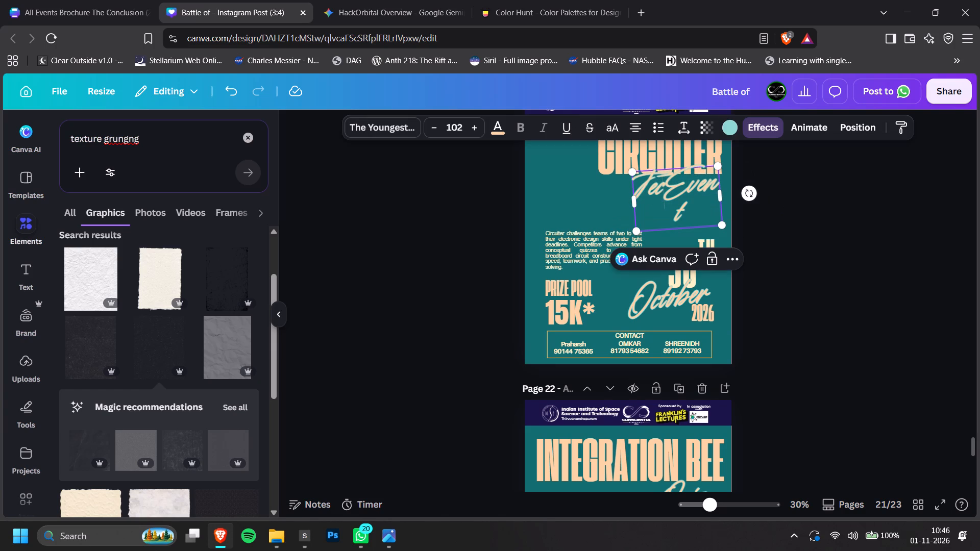
pyautogui.press('h')
pyautogui.press('Return')
# Replace the Arduino Hackathon poster's Main Event label with a copy of Circuiter's Tech Event label, placed beside the word Arduino.
pyautogui.scroll(1, 739, 219)
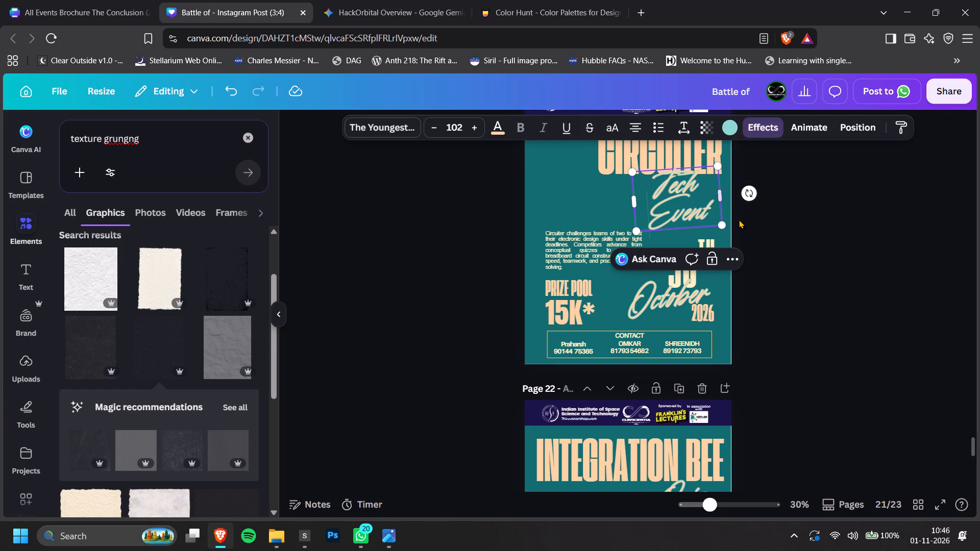
pyautogui.scroll(4, 739, 219)
pyautogui.doubleClick(683, 252)
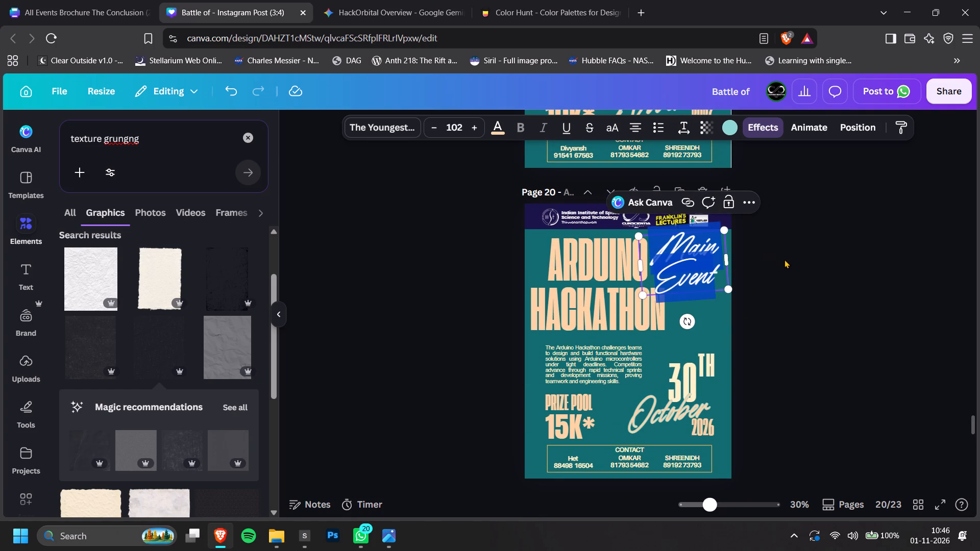
pyautogui.click(791, 264)
pyautogui.click(583, 248)
pyautogui.click(720, 251)
pyautogui.press('BackSpace')
pyautogui.scroll(-3, 781, 264)
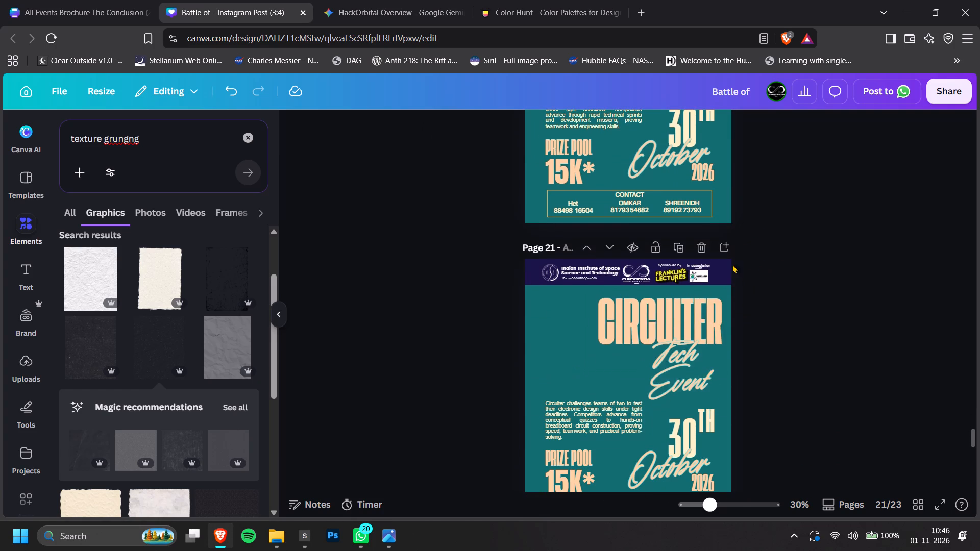
pyautogui.click(680, 392)
pyautogui.hotkey('ctrl', 'c')
pyautogui.scroll(3, 873, 314)
pyautogui.click(842, 309)
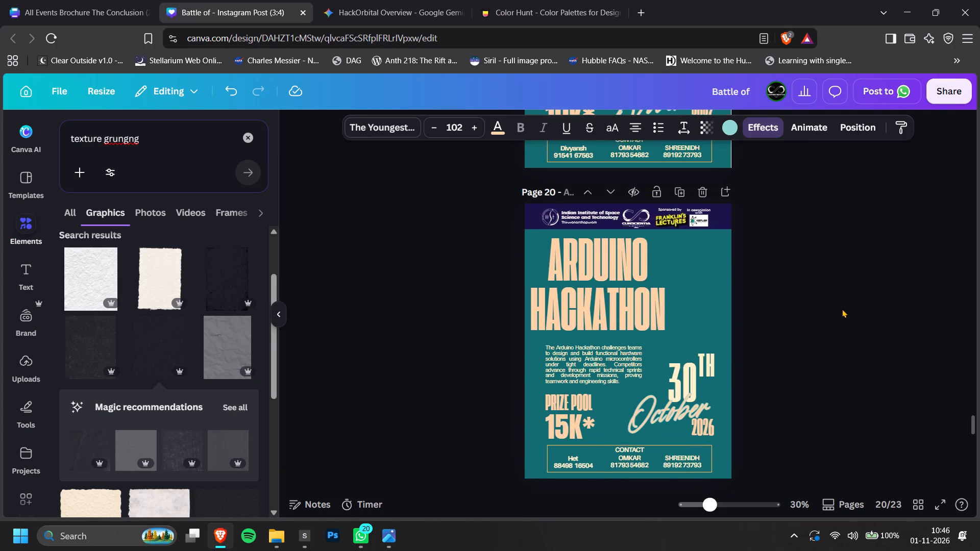
pyautogui.hotkey('ctrl', 'v')
pyautogui.moveTo(690, 331); pyautogui.dragTo(700, 282)
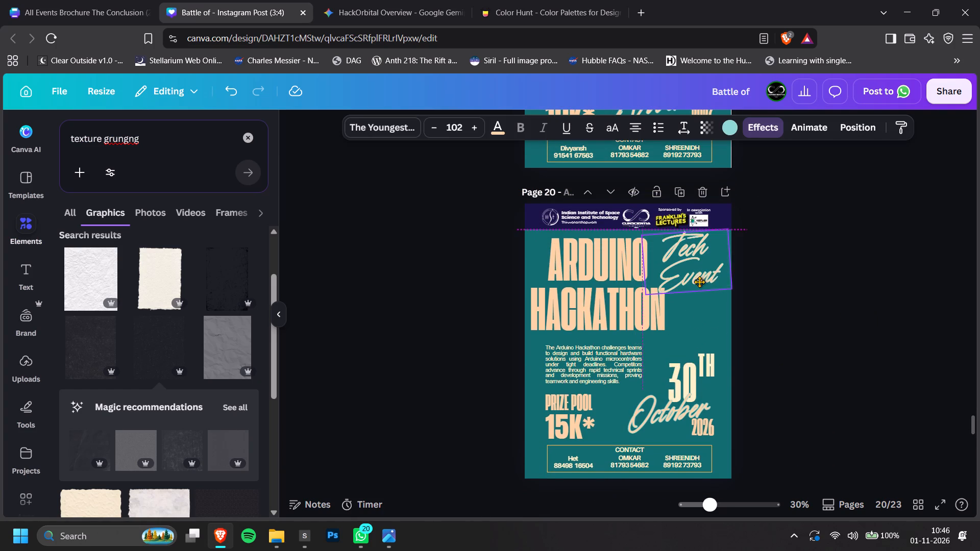
pyautogui.moveTo(700, 282); pyautogui.dragTo(700, 285)
# Replace the Main Event label on the Code Clash poster with the copied Tech Event label.
pyautogui.scroll(2, 712, 284)
pyautogui.click(703, 329)
pyautogui.press('BackSpace')
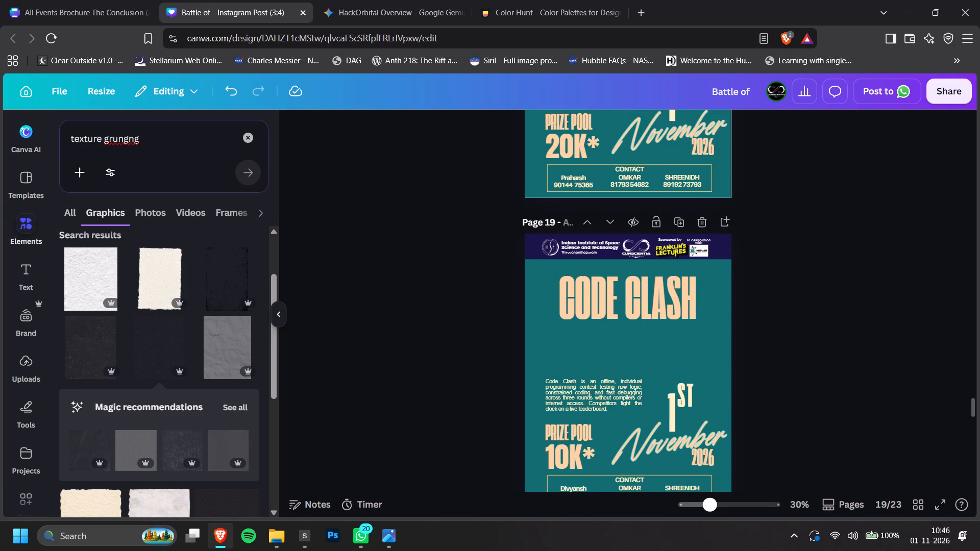
pyautogui.hotkey('ctrl', 'v')
# Replace the Main Event label on the Maze Solver poster with the copied Tech Event label, placed beside the word Maze.
pyautogui.scroll(3, 790, 300)
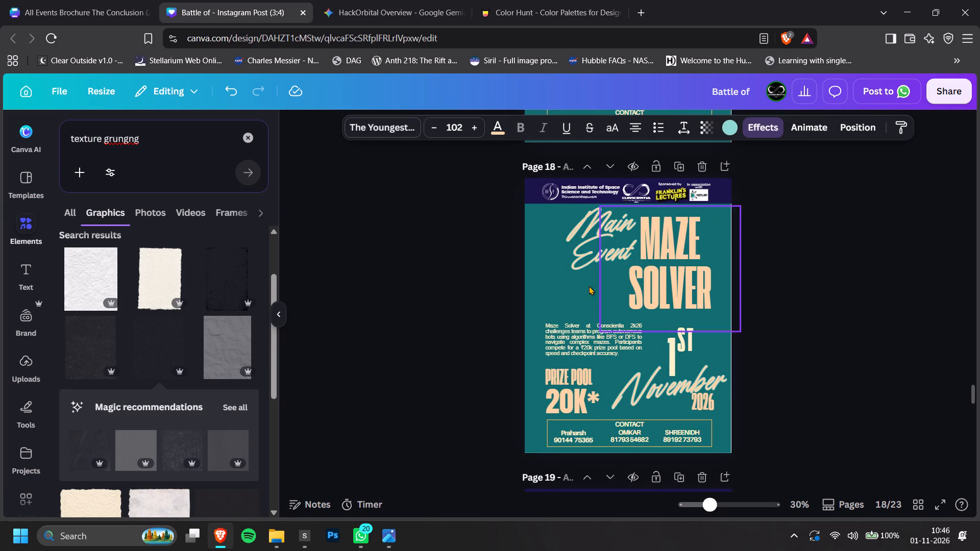
pyautogui.click(592, 259)
pyautogui.press('BackSpace')
pyautogui.hotkey('ctrl', 'v')
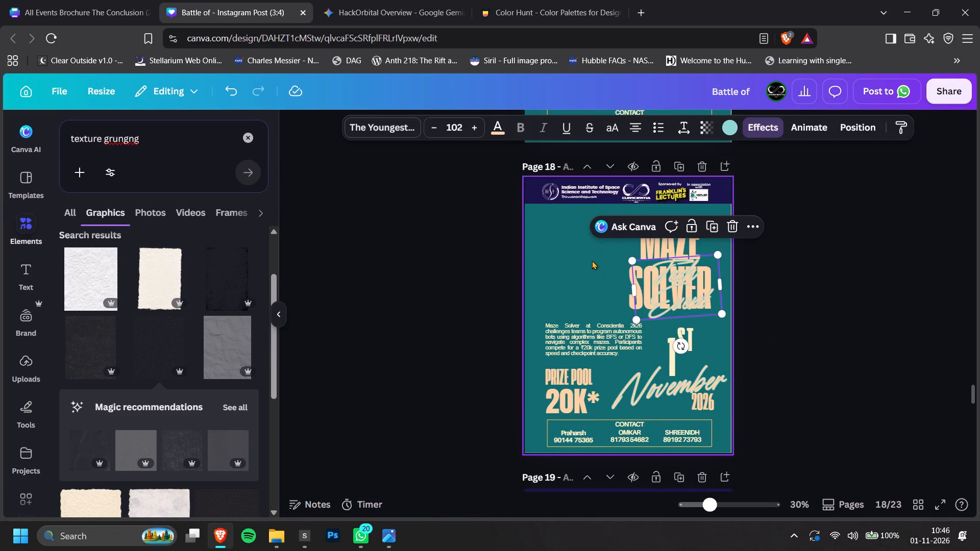
pyautogui.moveTo(658, 290); pyautogui.dragTo(581, 248)
# Replace the Main Event label on the Line Follower poster with the copied Tech Event label, placed beside the word Line.
pyautogui.scroll(4, 922, 305)
pyautogui.click(576, 260)
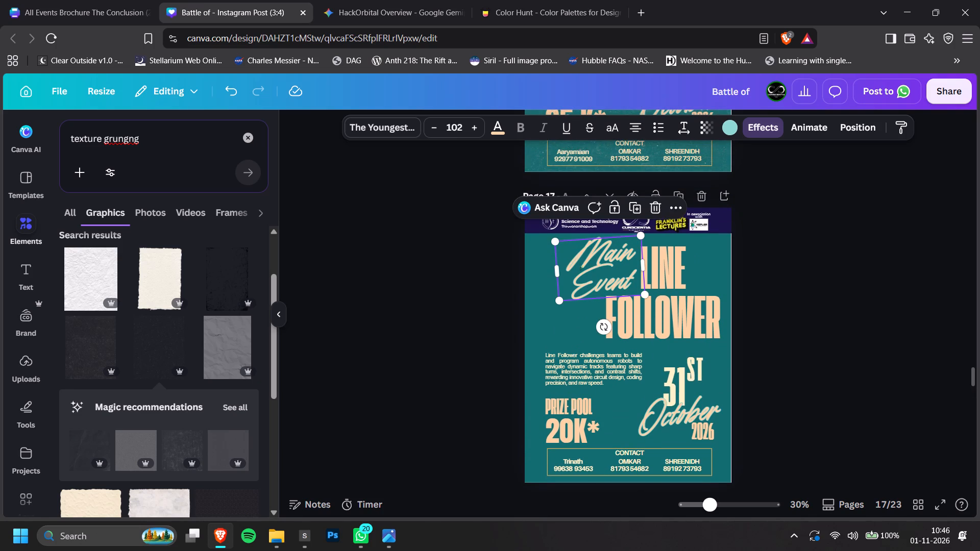
pyautogui.press('BackSpace')
pyautogui.hotkey('ctrl', 'v')
pyautogui.moveTo(651, 325); pyautogui.dragTo(571, 278)
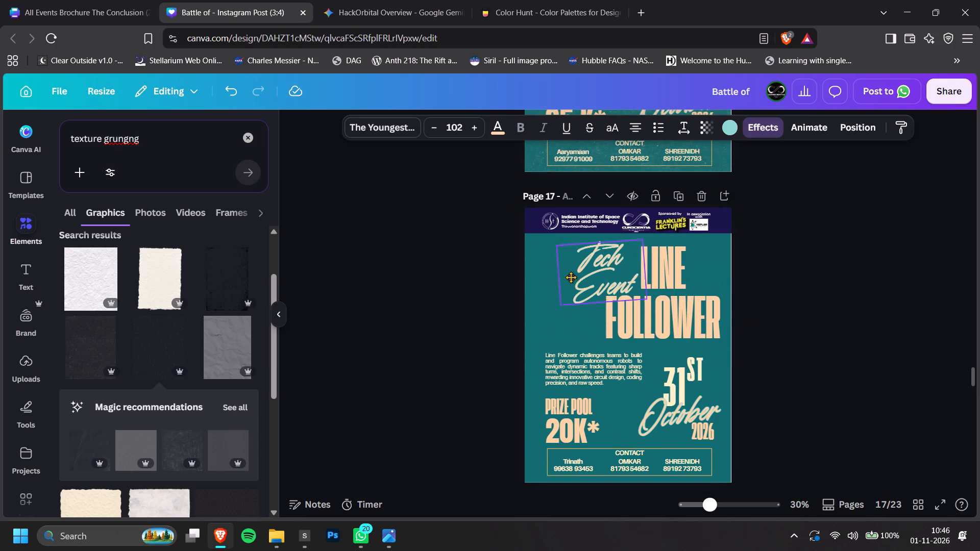
pyautogui.moveTo(571, 278); pyautogui.dragTo(574, 279)
# Replace the Amphibot poster's Main Event label with the copied Tech Event label and send it backward beneath the texture overlay.
pyautogui.scroll(2, 706, 288)
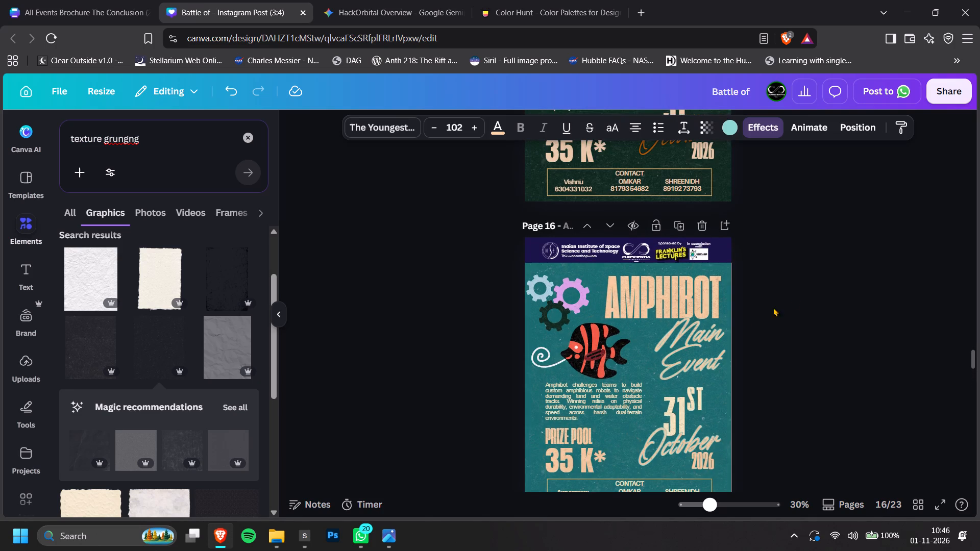
pyautogui.click(688, 336)
pyautogui.hotkey('alt', '1')
pyautogui.scroll(-7, 183, 390)
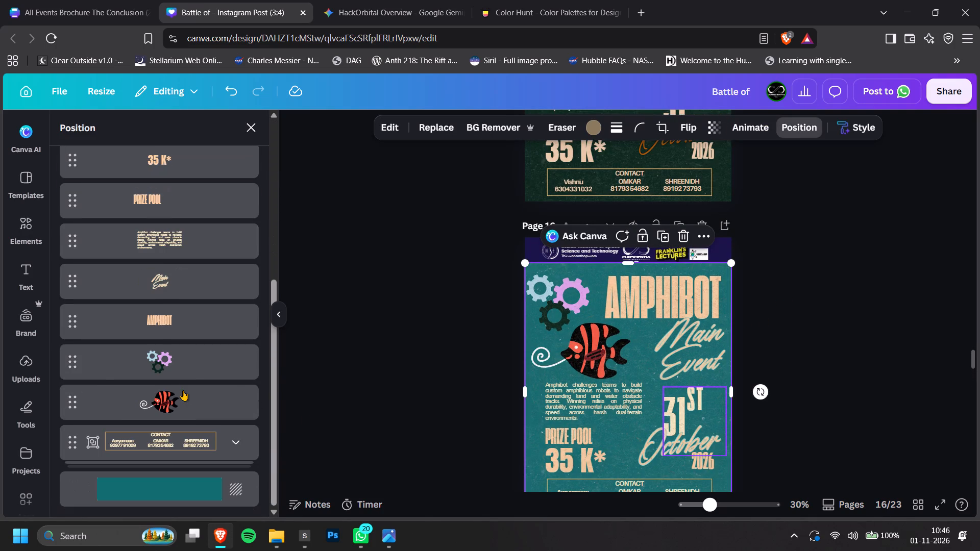
pyautogui.scroll(4, 188, 303)
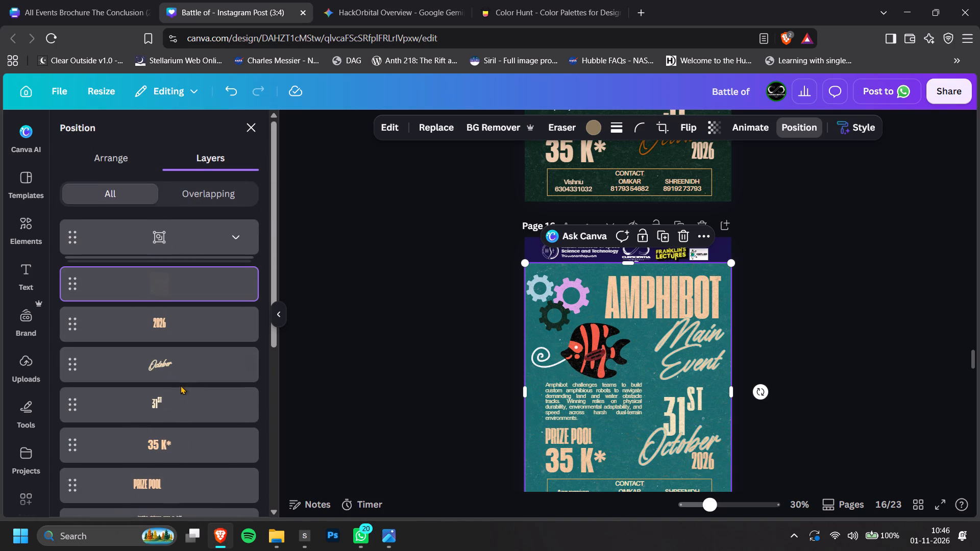
pyautogui.scroll(-5, 183, 366)
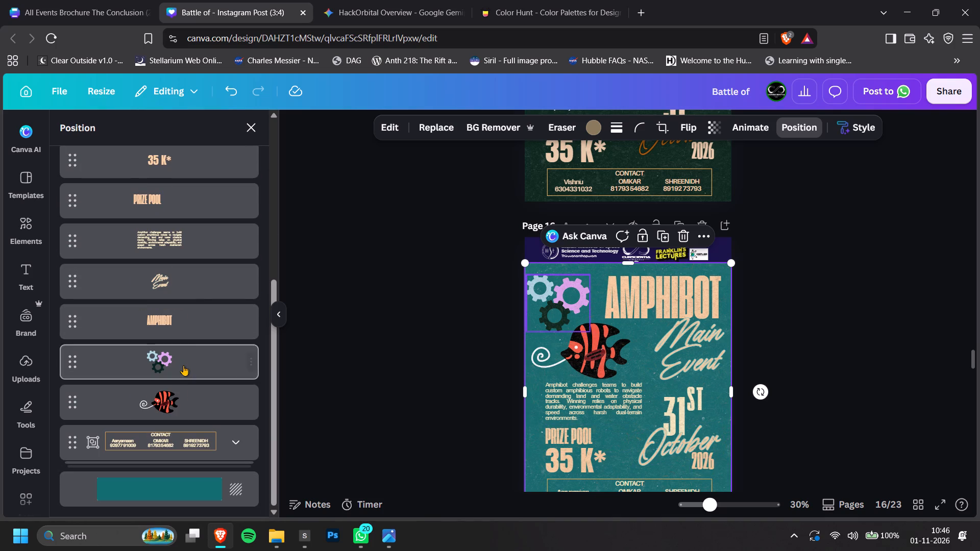
pyautogui.click(198, 279)
pyautogui.press('BackSpace')
pyautogui.hotkey('ctrl', 'v')
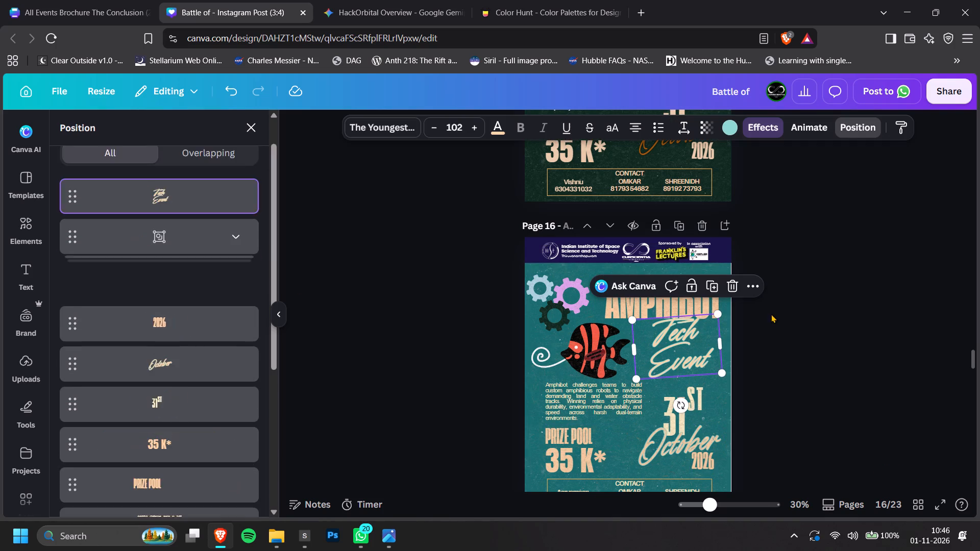
pyautogui.hotkey('ctrl', '[')
pyautogui.hotkey('ctrl', '[')
pyautogui.hotkey('ctrl', '[')
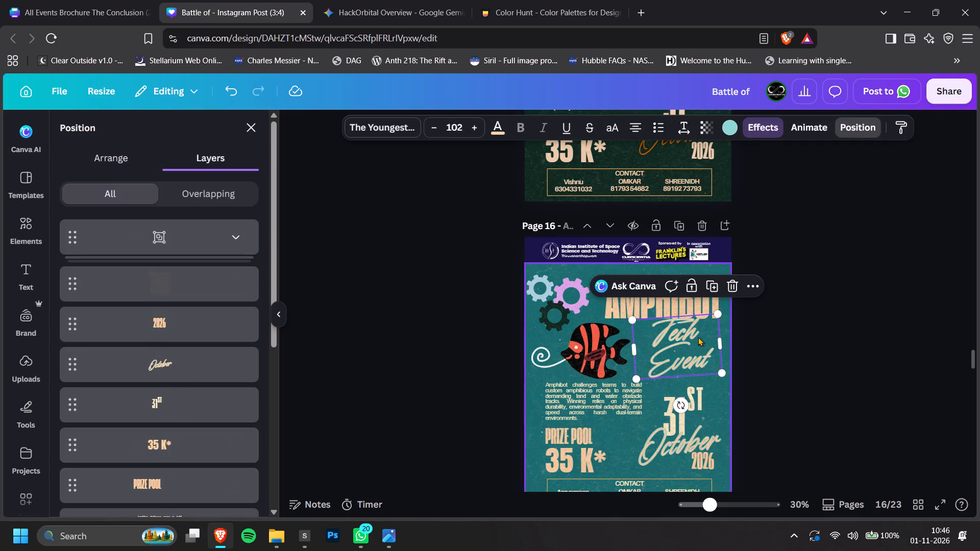
pyautogui.keyDown('ctrl'); pyautogui.scroll(5, 688, 351); pyautogui.keyUp('ctrl')
pyautogui.click(886, 316)
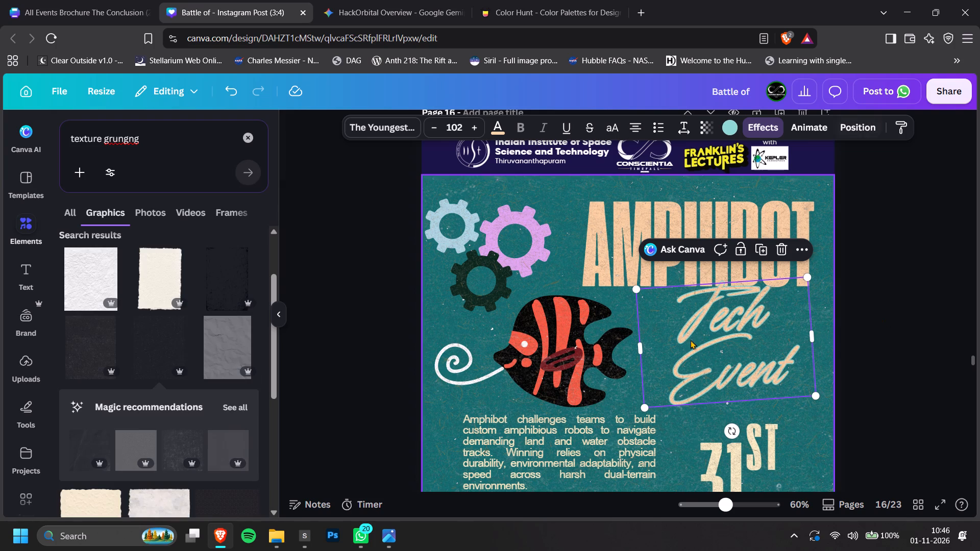
pyautogui.doubleClick(925, 327)
pyautogui.scroll(-8, 962, 364)
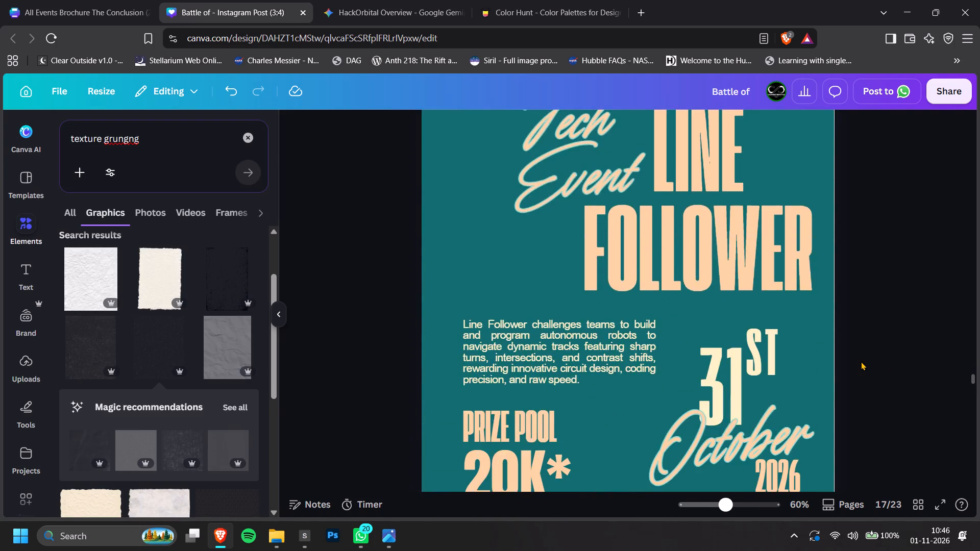
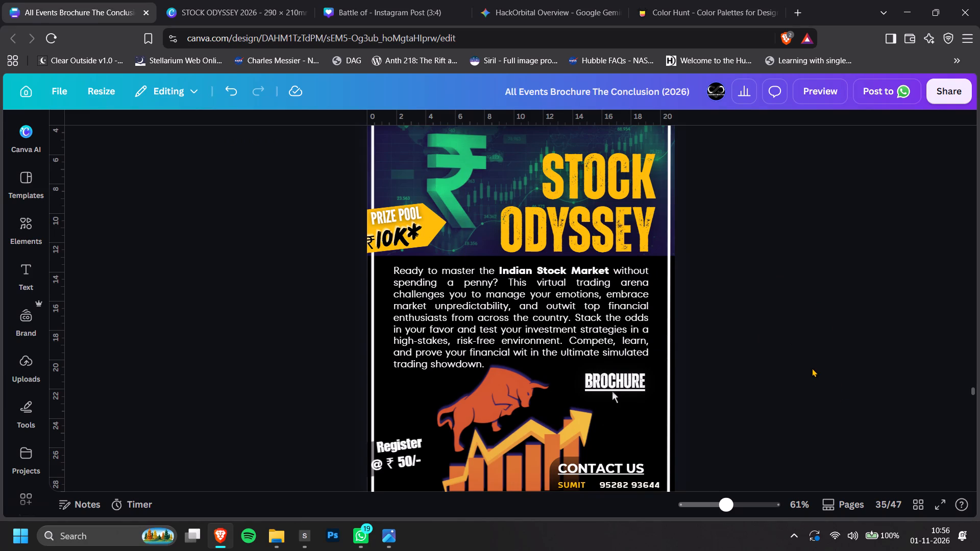
# Copy the Stock Odyssey description paragraph from page 35 of the All Events Brochure.
pyautogui.scroll(-1, 812, 369)
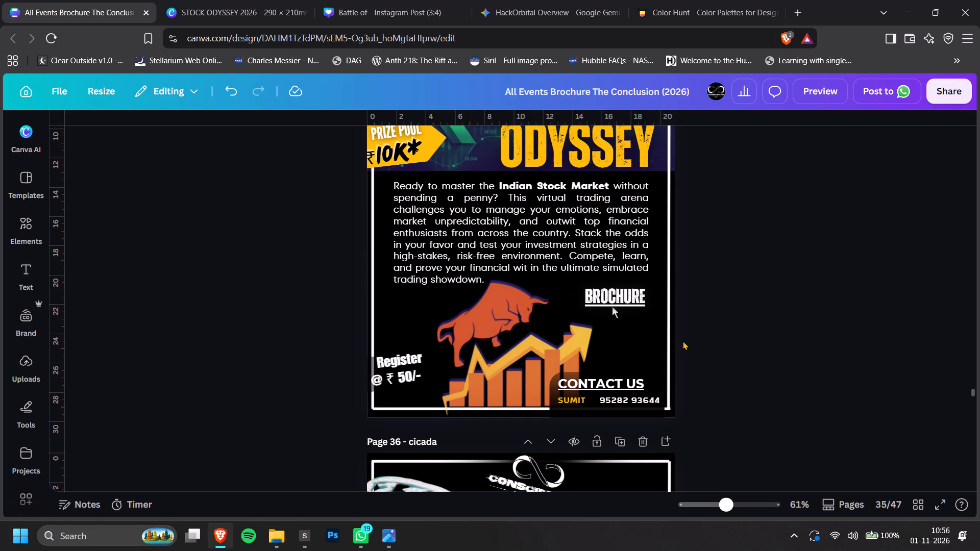
pyautogui.tripleClick(498, 220)
pyautogui.hotkey('ctrl', 'c')
pyautogui.click(788, 283)
pyautogui.scroll(1, 789, 282)
# Close the separate STOCK ODYSSEY 2026 design and return to the Battle of design.
pyautogui.click(256, 0)
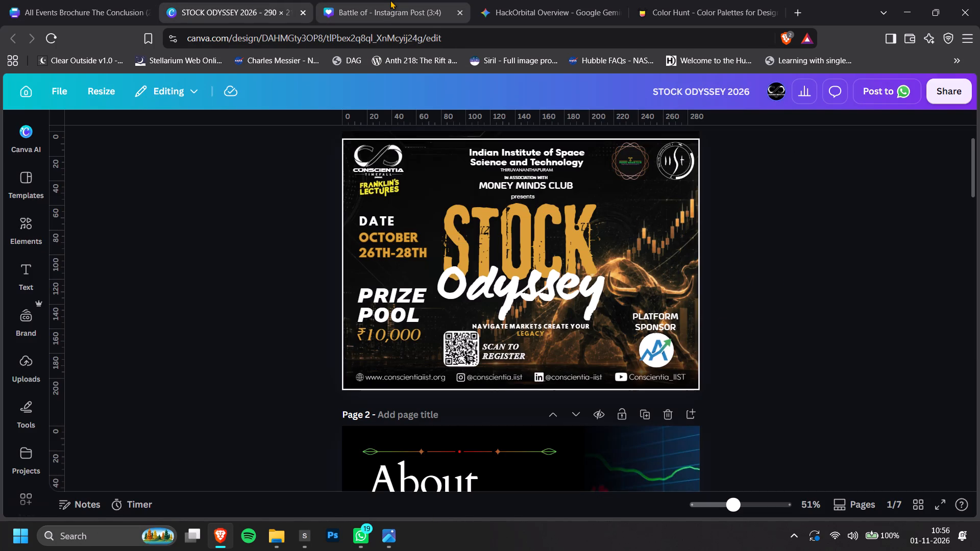
pyautogui.click(304, 13)
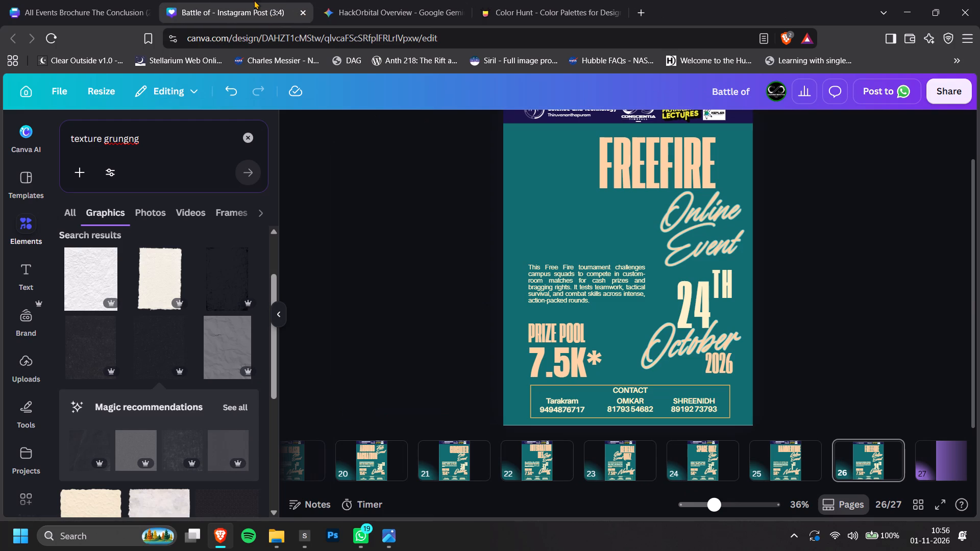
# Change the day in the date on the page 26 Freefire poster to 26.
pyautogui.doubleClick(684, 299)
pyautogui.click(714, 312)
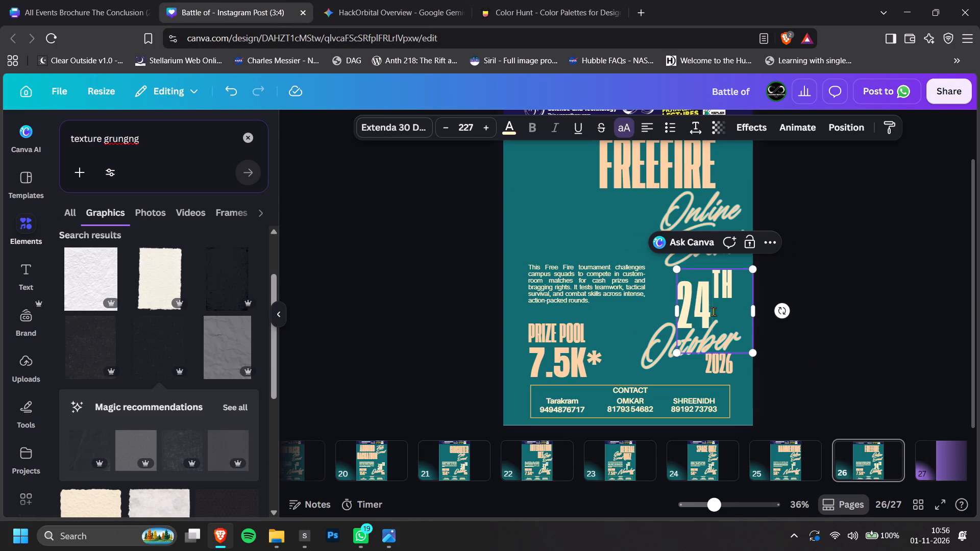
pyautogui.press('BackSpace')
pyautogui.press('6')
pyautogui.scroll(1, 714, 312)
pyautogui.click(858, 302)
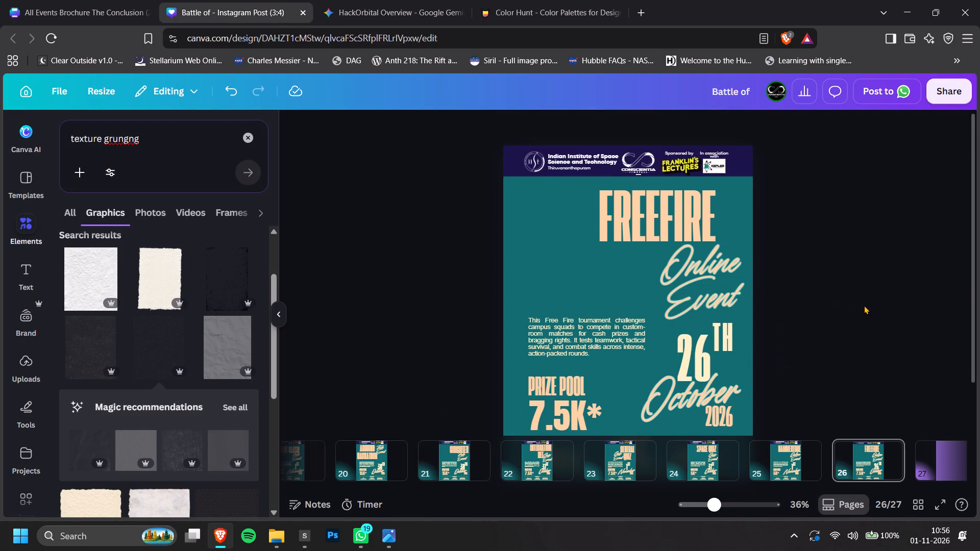
# Undo the date edit on page 26 and duplicate the Freefire poster as page 27.
pyautogui.scroll(4, 851, 323)
pyautogui.click(805, 469)
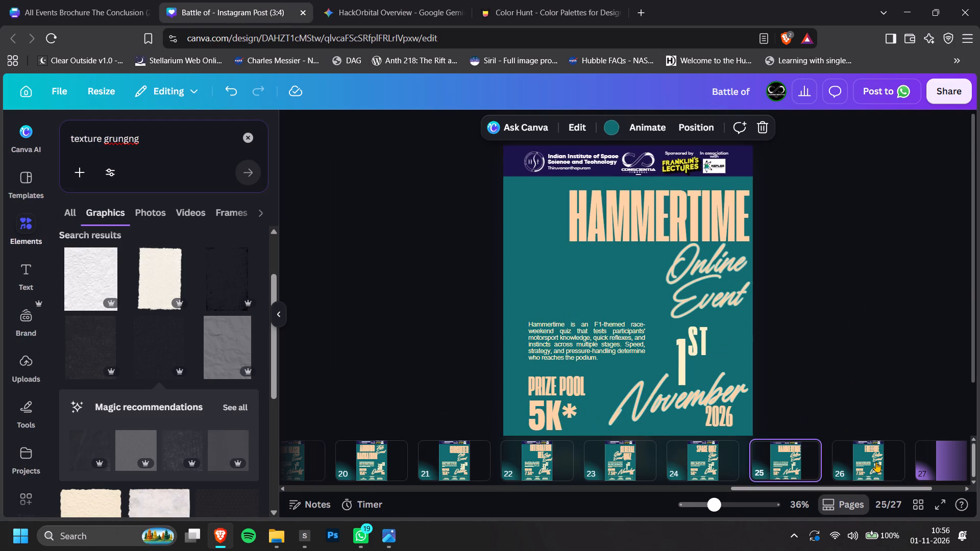
pyautogui.click(876, 462)
pyautogui.hotkey('ctrl', 'z')
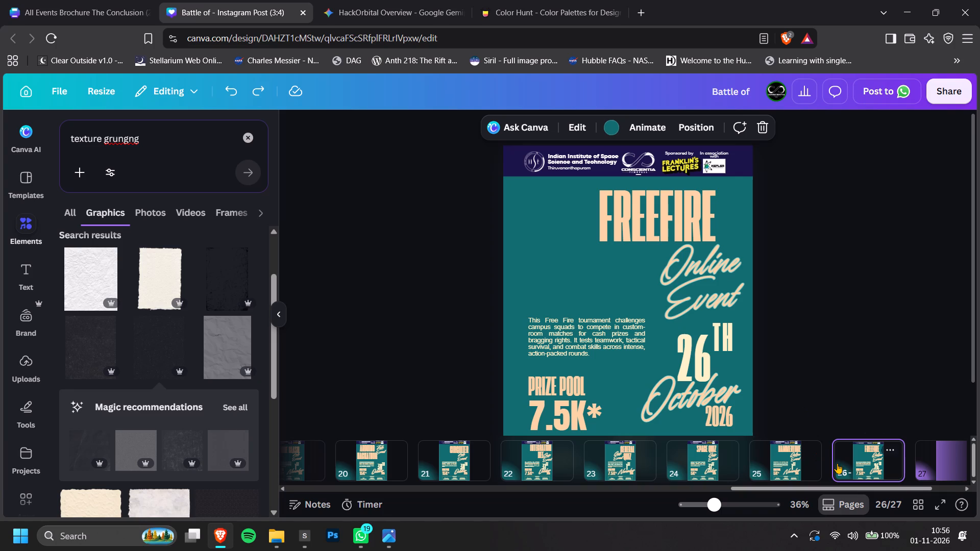
pyautogui.hotkey('ctrl', 'z')
pyautogui.keyDown('alt'); pyautogui.moveTo(847, 464); pyautogui.dragTo(879, 466); pyautogui.keyUp('alt')
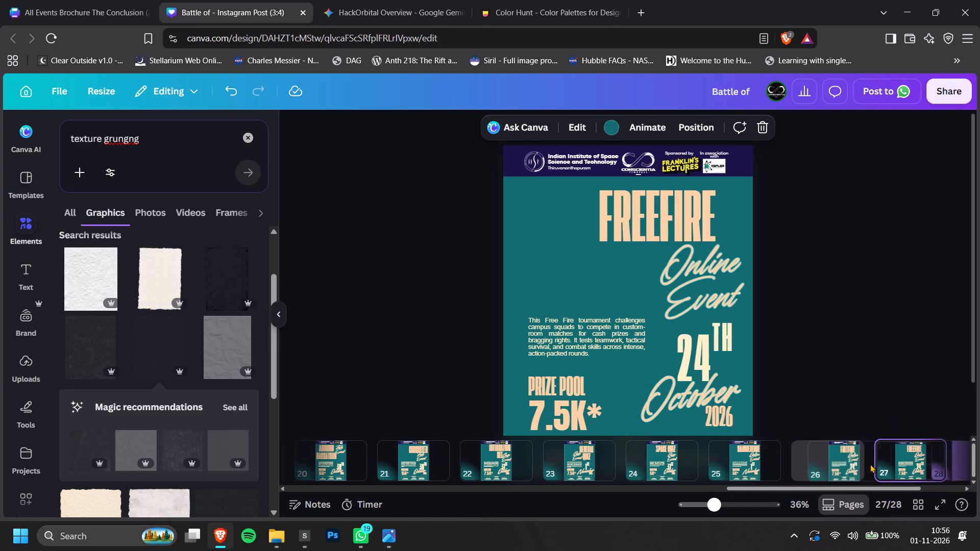
# Change the day in the October date on the duplicated page 27 poster to 26.
pyautogui.click(721, 361)
pyautogui.doubleClick(710, 353)
pyautogui.click(715, 364)
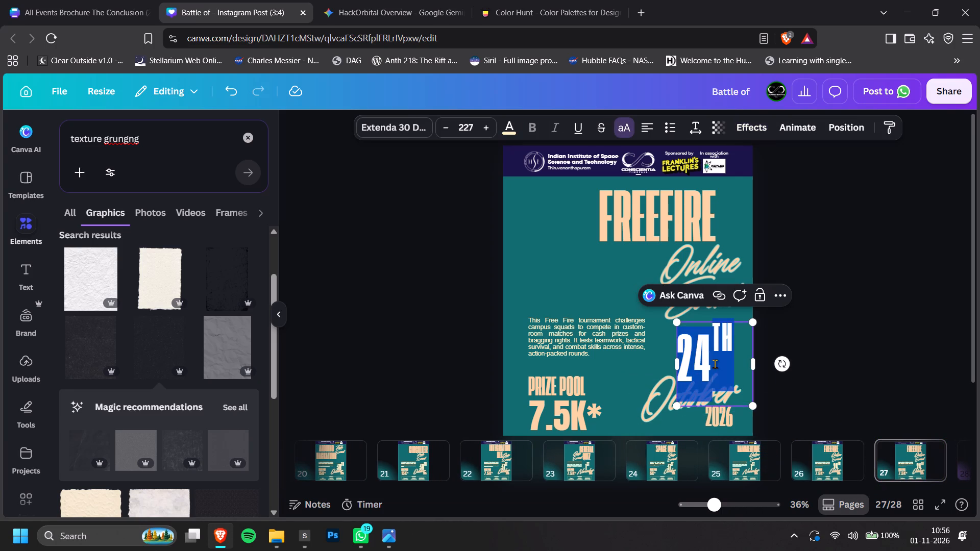
pyautogui.press('BackSpace')
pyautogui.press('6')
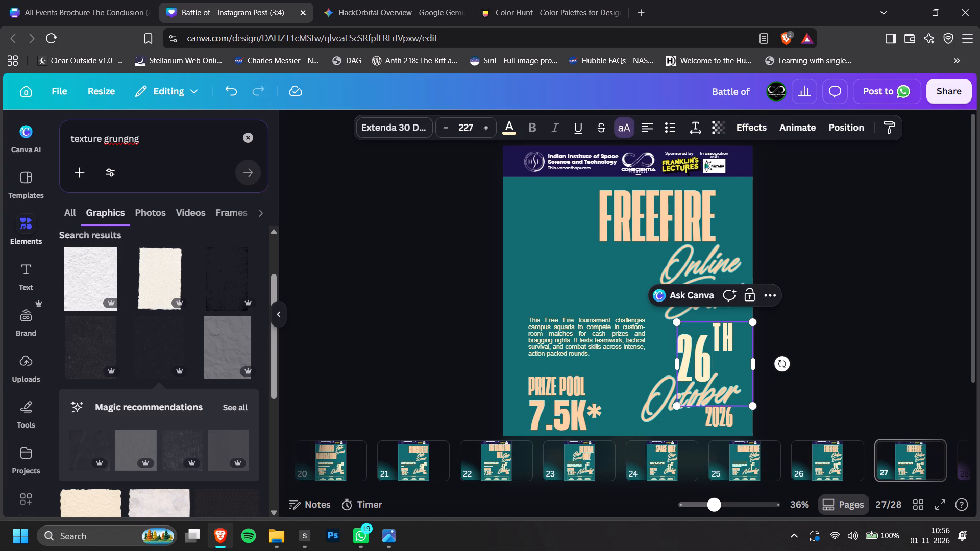
pyautogui.click(824, 312)
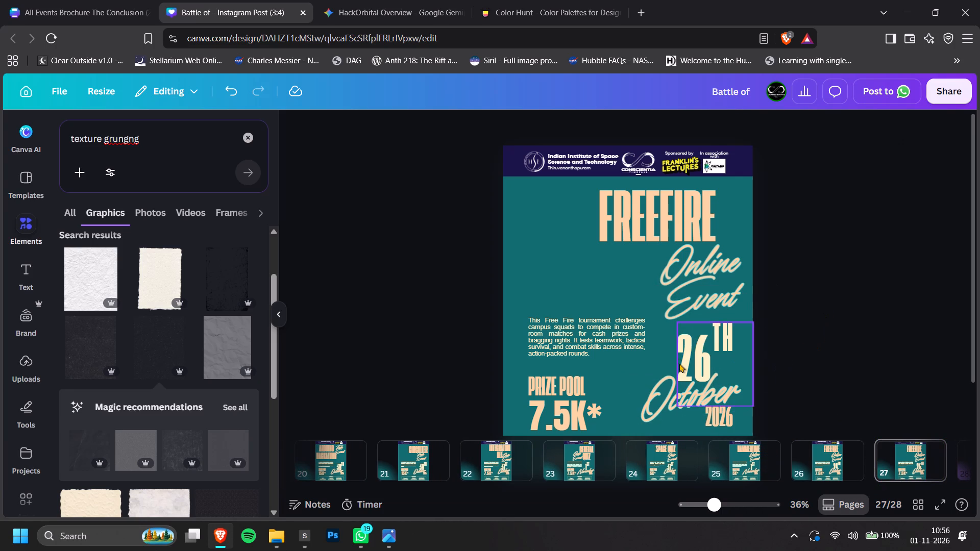
# Duplicate the 26TH date text on page 27, place the copy above the description, and change its day to 28.
pyautogui.keyDown('alt'); pyautogui.moveTo(679, 363); pyautogui.dragTo(682, 381); pyautogui.keyUp('alt')
pyautogui.moveTo(707, 355); pyautogui.dragTo(590, 267)
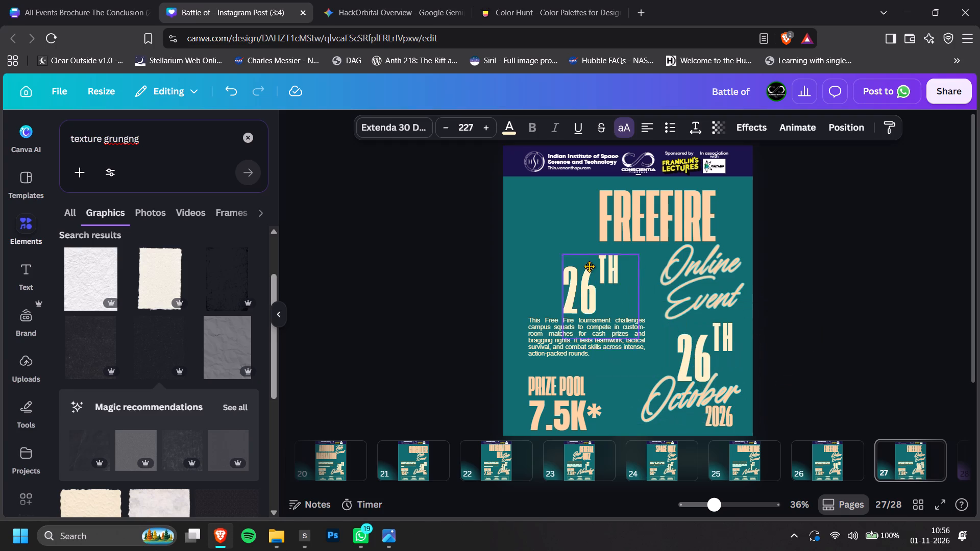
pyautogui.moveTo(590, 267); pyautogui.dragTo(586, 255)
pyautogui.click(594, 275)
pyautogui.click(597, 283)
pyautogui.press('BackSpace')
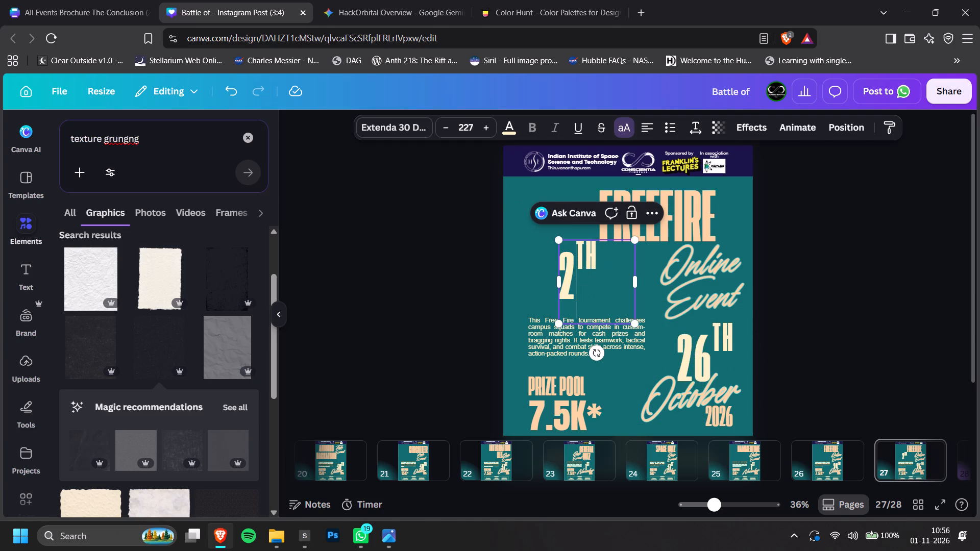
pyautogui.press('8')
pyautogui.click(831, 298)
pyautogui.click(623, 280)
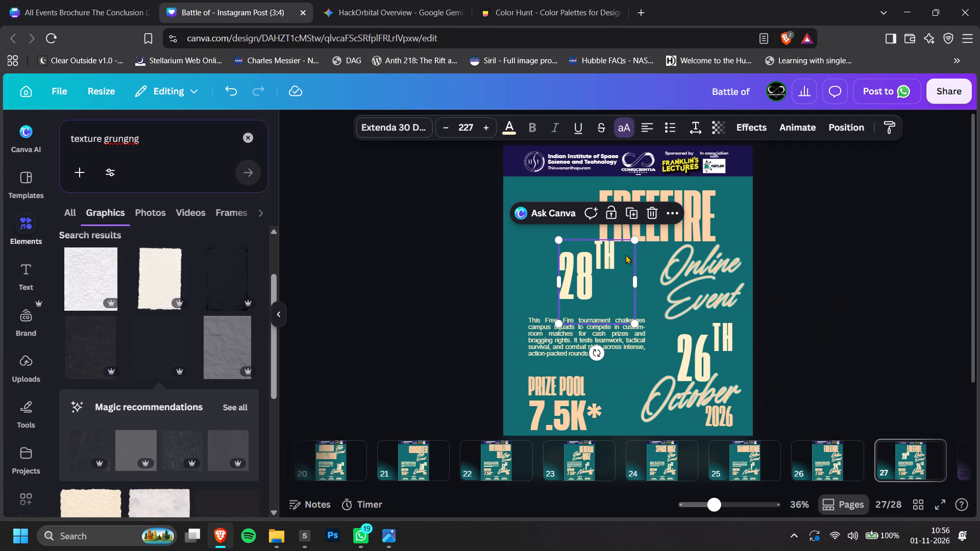
# Shrink the 28TH date text on page 27 to size 90.8 and place it beside the 26, below its TH.
pyautogui.moveTo(635, 239); pyautogui.dragTo(601, 299)
pyautogui.moveTo(580, 311); pyautogui.dragTo(733, 373)
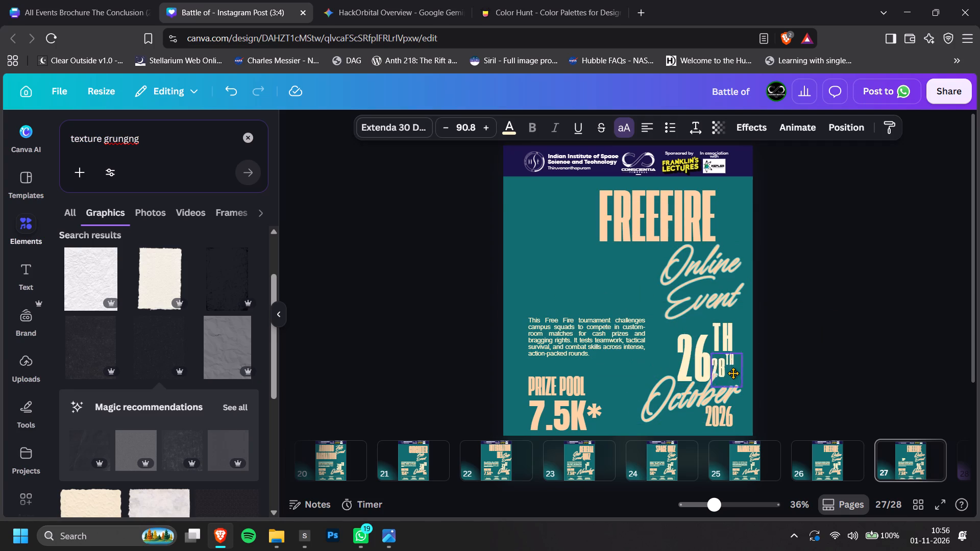
pyautogui.moveTo(733, 373); pyautogui.dragTo(747, 374)
pyautogui.click(835, 352)
# Add the word "to" in the light peach colour and place it between the 26 and 28TH dates on page 27.
pyautogui.keyDown('ctrl'); pyautogui.scroll(6, 829, 382); pyautogui.keyUp('ctrl')
pyautogui.press('t')
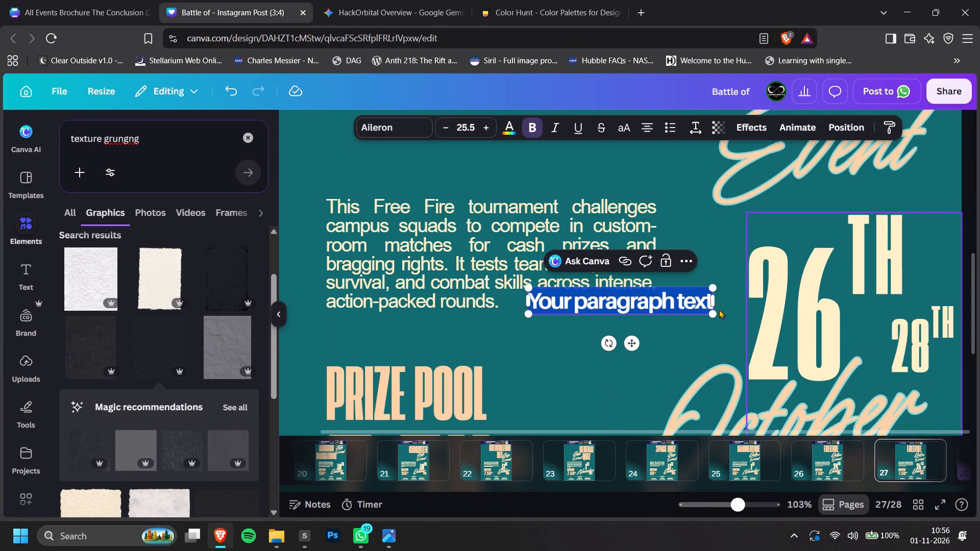
pyautogui.write('to')
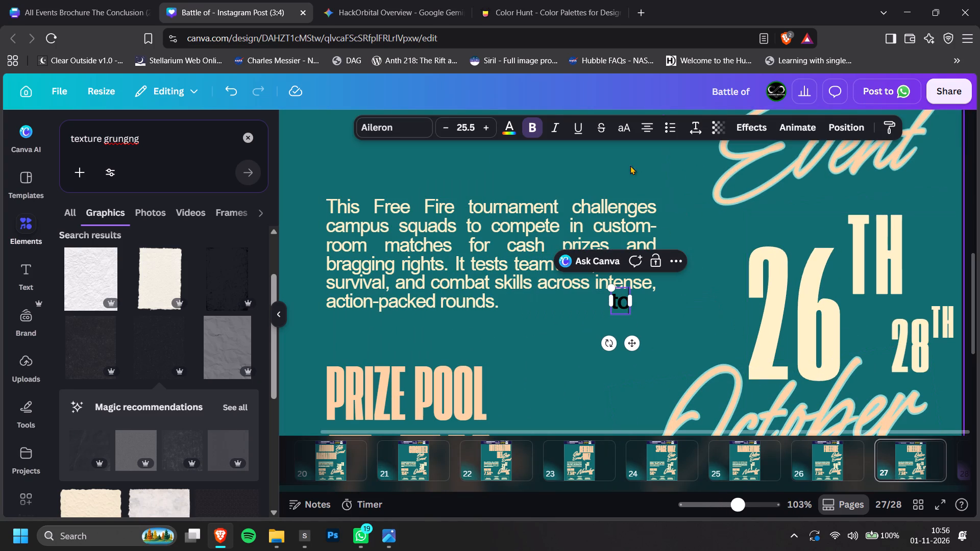
pyautogui.click(596, 256)
pyautogui.click(646, 322)
pyautogui.click(616, 304)
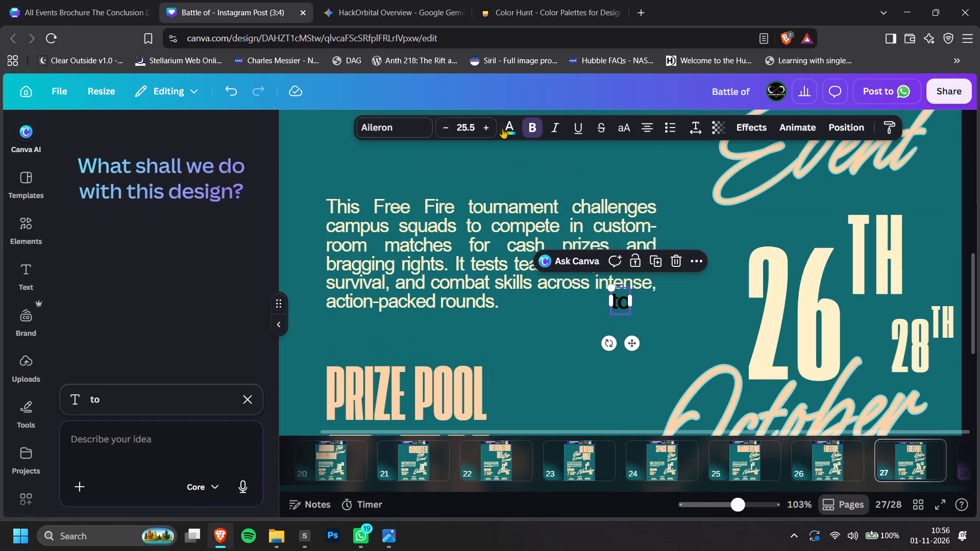
pyautogui.click(502, 128)
pyautogui.click(190, 246)
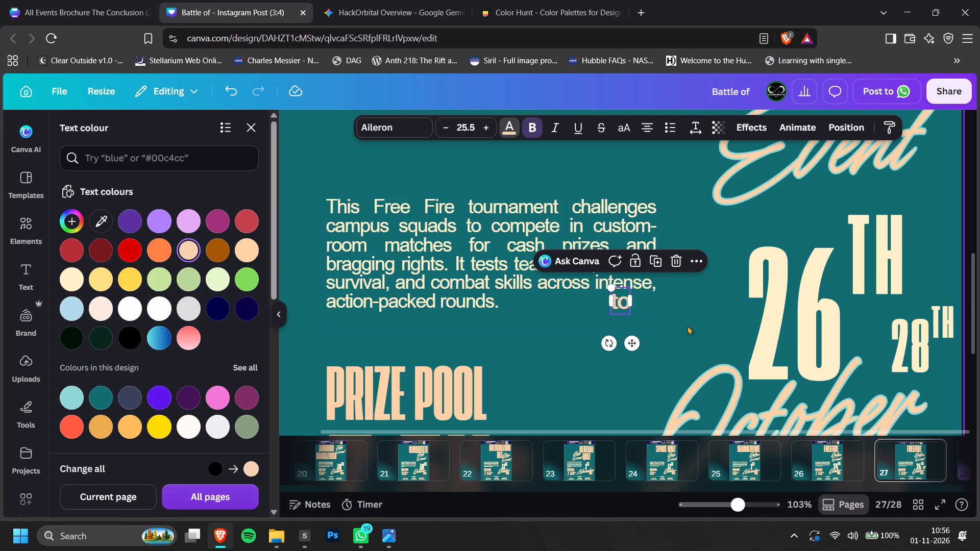
pyautogui.moveTo(634, 340); pyautogui.dragTo(881, 374)
pyautogui.keyDown('ctrl'); pyautogui.scroll(-5, 884, 355); pyautogui.keyUp('ctrl')
pyautogui.click(882, 355)
pyautogui.keyDown('ctrl'); pyautogui.click(882, 355); pyautogui.keyUp('ctrl')
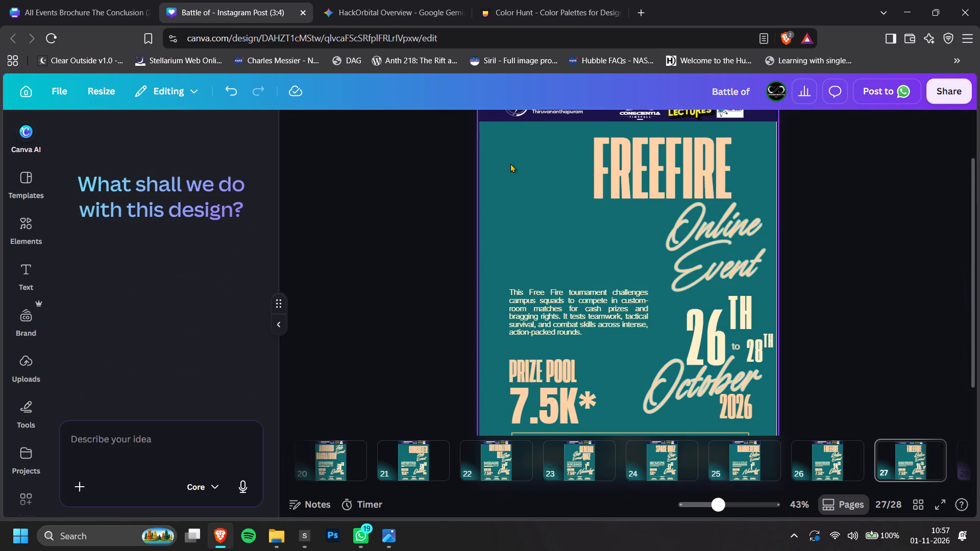
# Copy the Stock Odyssey title from the All Events Brochure.
pyautogui.keyDown('ctrl'); pyautogui.scroll(-1, 616, 177); pyautogui.keyUp('ctrl')
pyautogui.click(124, 0)
pyautogui.doubleClick(562, 232)
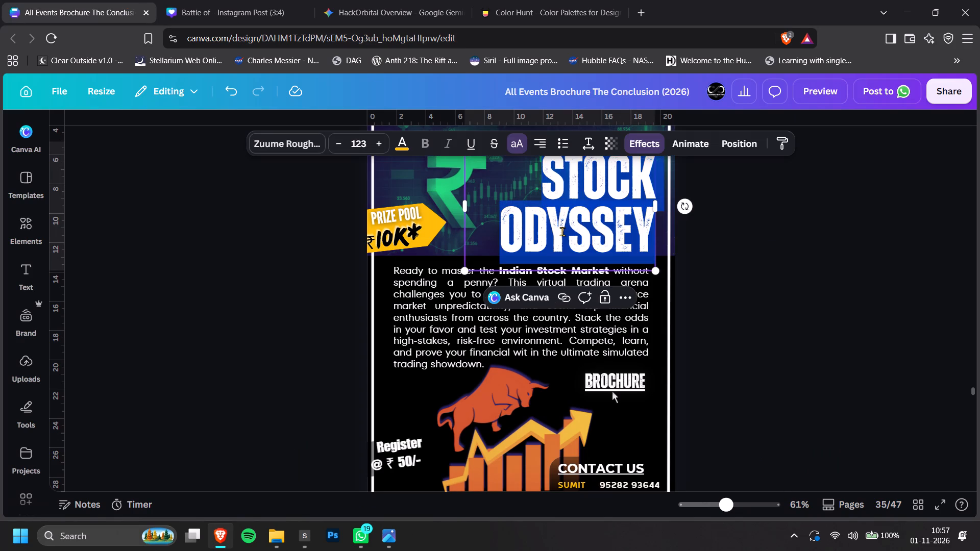
pyautogui.hotkey('ctrl', 'c')
# Open the STOCK ODYSSEY 2026 design linked from the brochure page's BROCHURE label.
pyautogui.click(585, 385)
pyautogui.click(598, 386)
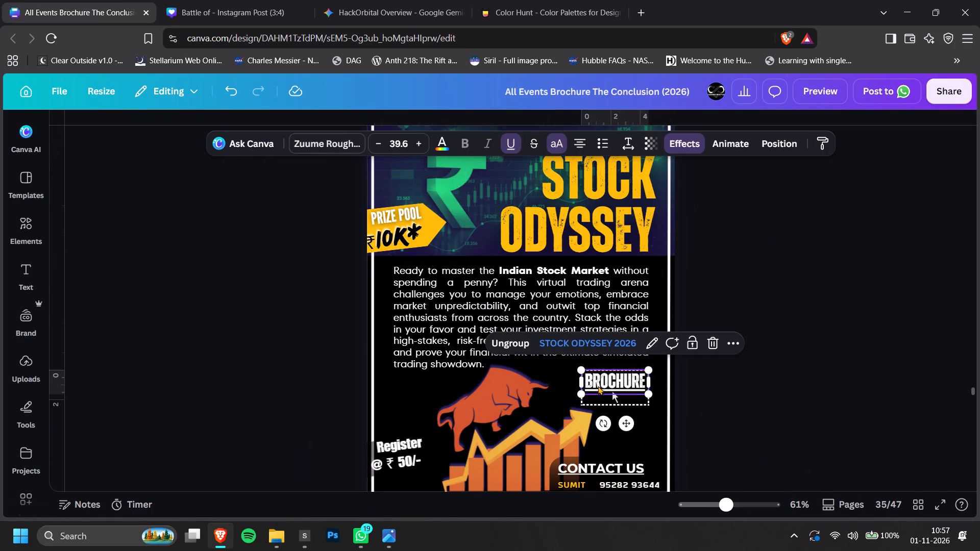
pyautogui.click(601, 347)
# Replace the Freefire title on the page 27 poster with the copied Stock Odyssey title.
pyautogui.click(409, 0)
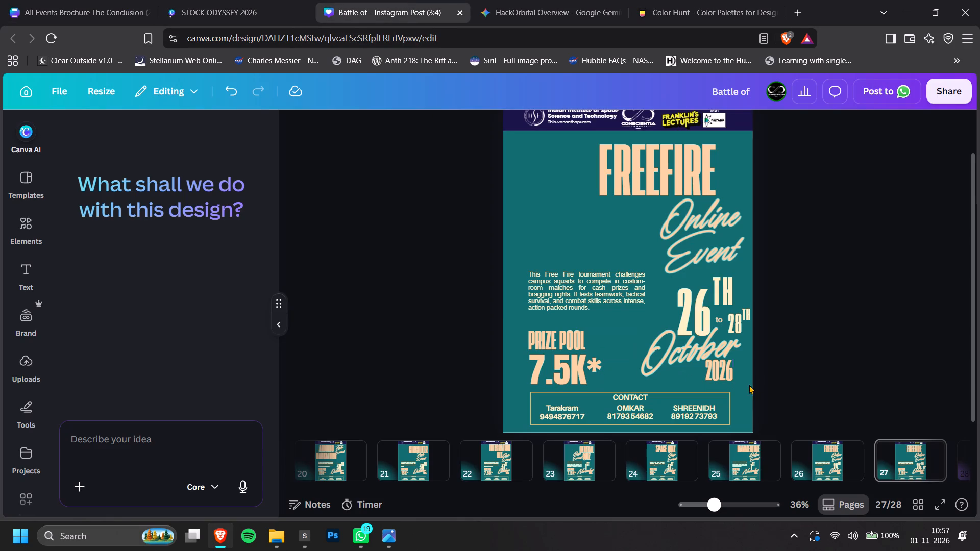
pyautogui.click(500, 290)
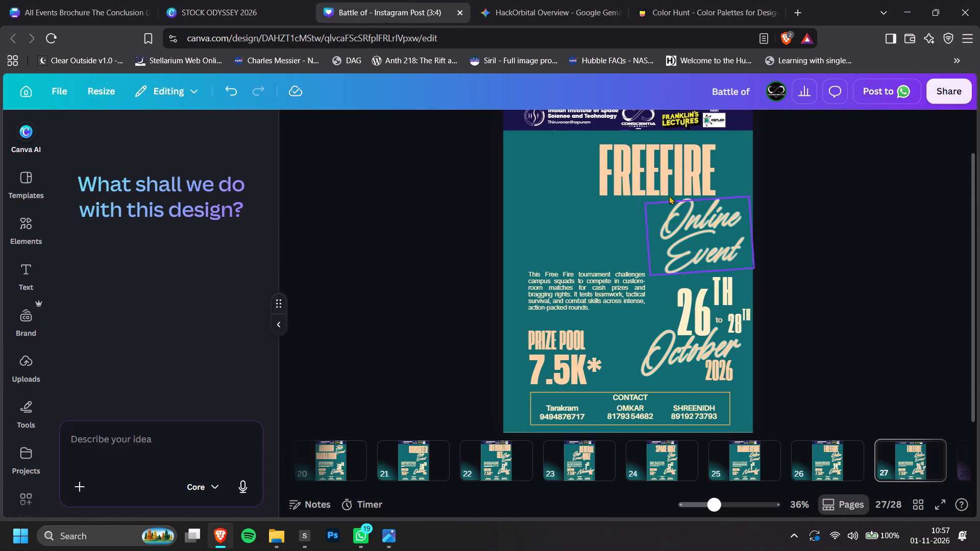
pyautogui.doubleClick(665, 150)
pyautogui.hotkey('ctrl', 'v')
pyautogui.click(884, 278)
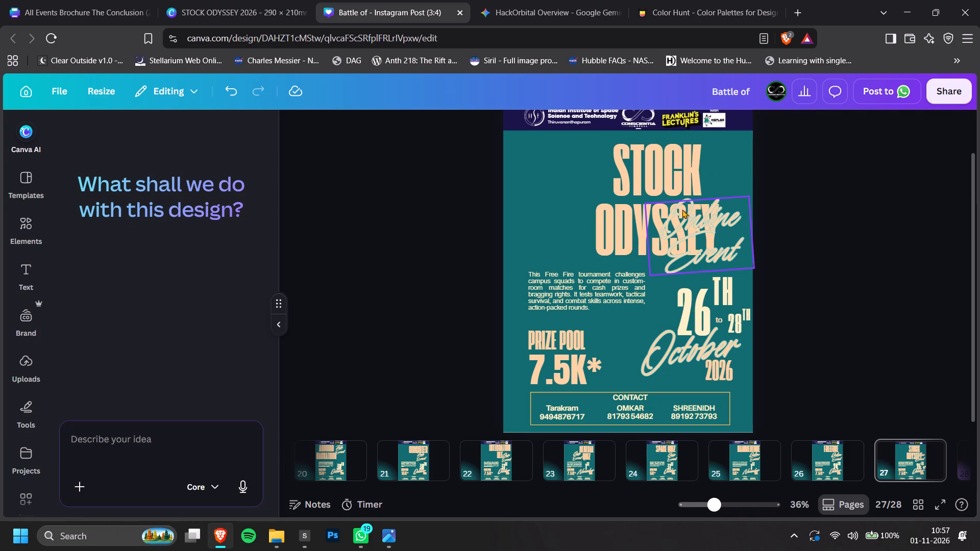
# Move the Online Event label to the left of the word STOCK and shift the Stock Odyssey title slightly right.
pyautogui.moveTo(712, 238); pyautogui.dragTo(582, 178)
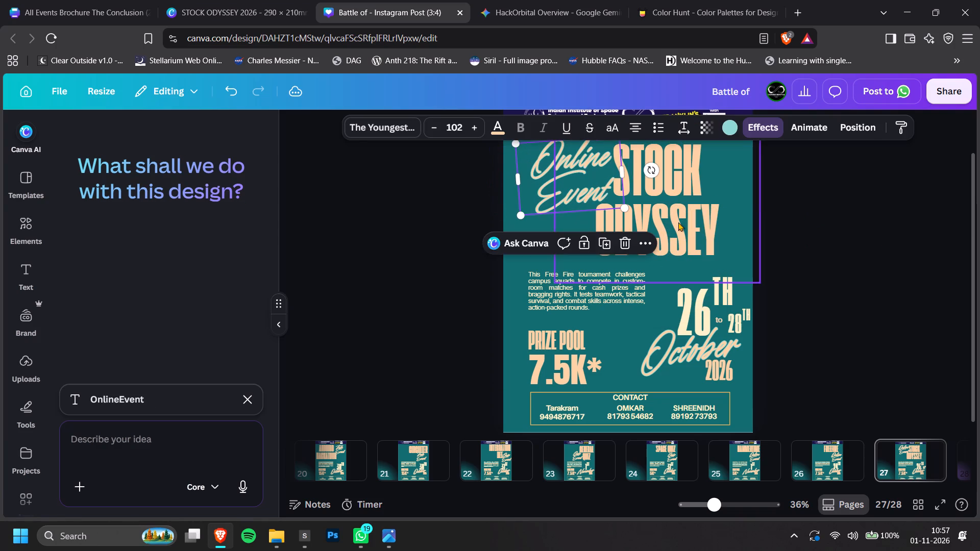
pyautogui.moveTo(678, 222); pyautogui.dragTo(698, 223)
pyautogui.click(558, 166)
pyautogui.moveTo(553, 177); pyautogui.dragTo(571, 174)
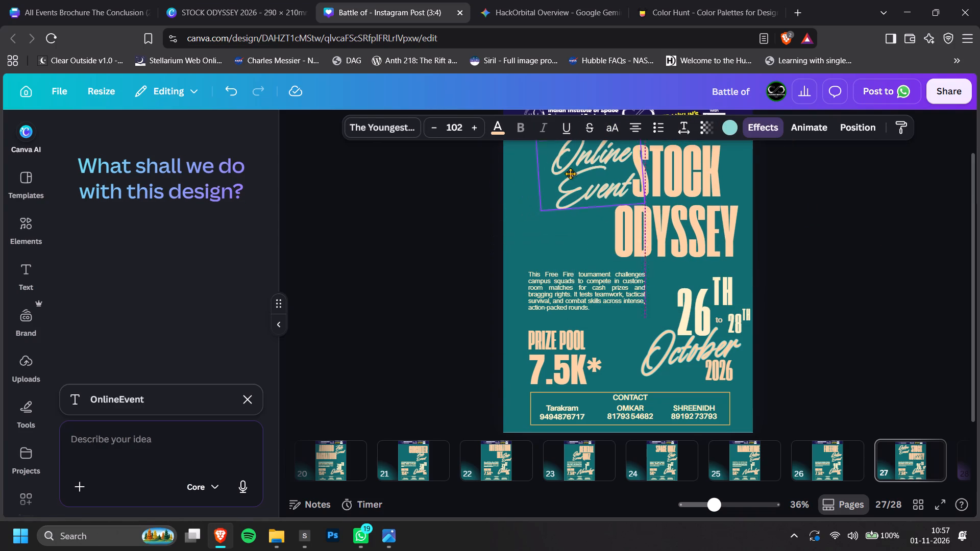
pyautogui.moveTo(571, 174); pyautogui.dragTo(570, 174)
pyautogui.click(838, 219)
# Check the event date and prize on the STOCK ODYSSEY 2026 cover page and close that design.
pyautogui.click(238, 0)
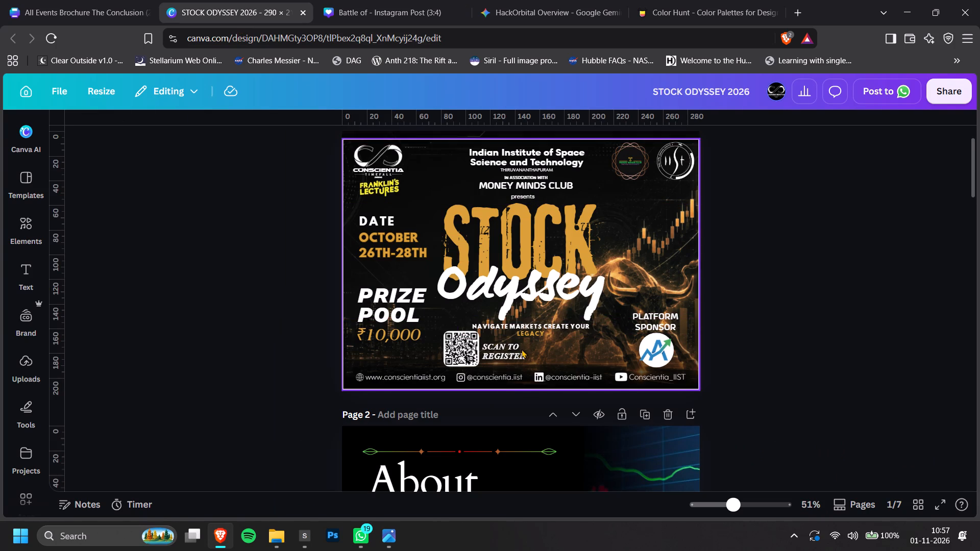
pyautogui.click(305, 12)
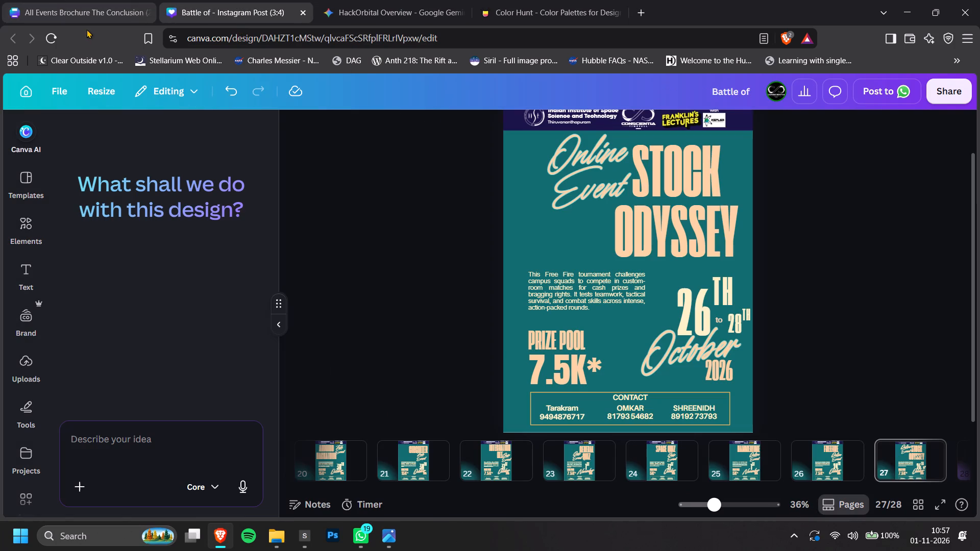
# Set the prize amount on page 27 to 10k* and align it just below the Prize Pool heading.
pyautogui.moveTo(579, 359); pyautogui.dragTo(580, 351)
pyautogui.click(580, 351)
pyautogui.click(576, 368)
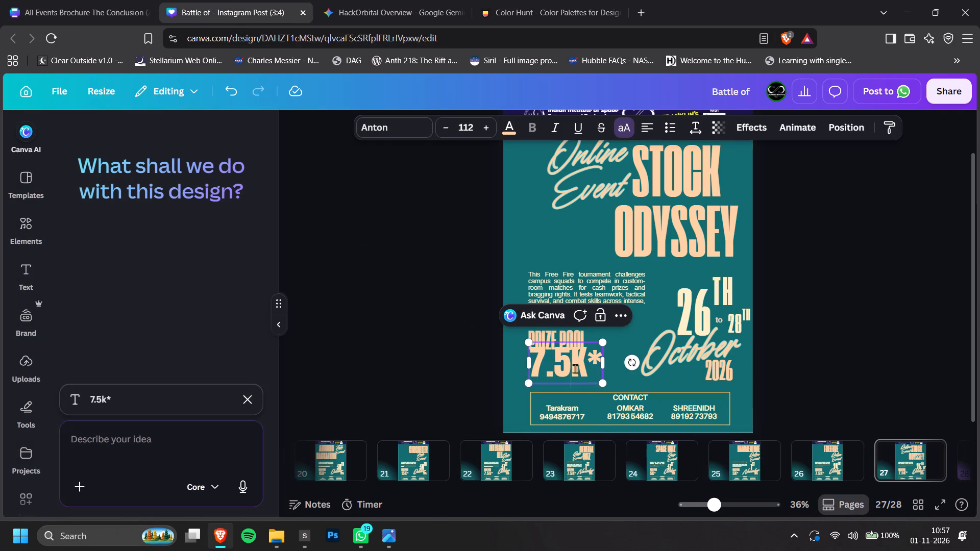
pyautogui.hotkey('ctrl', 'a')
pyautogui.write('10k')
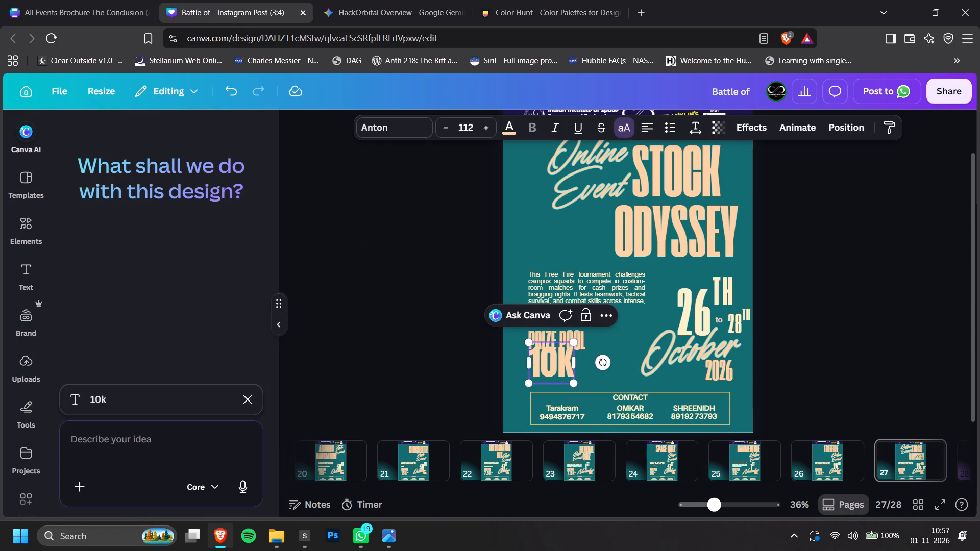
pyautogui.press('*')
pyautogui.click(883, 287)
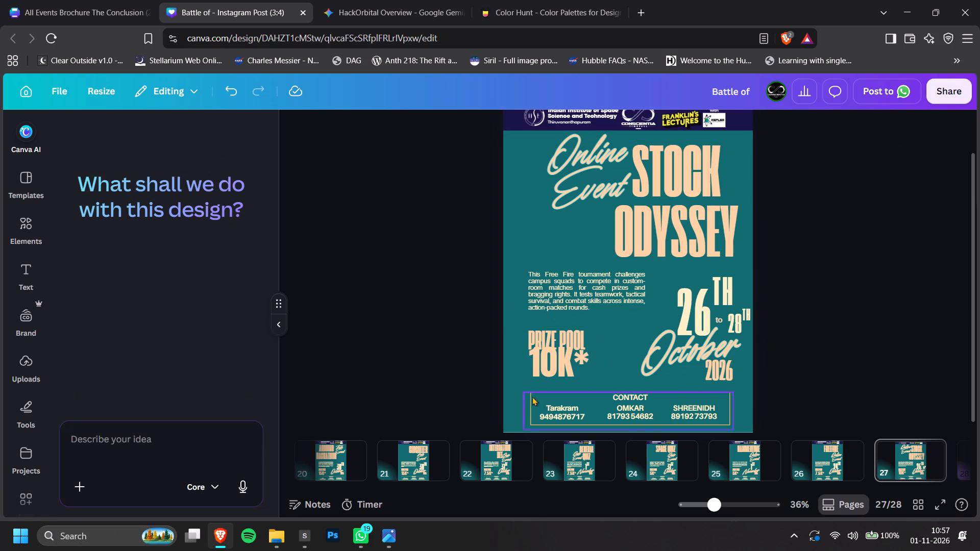
pyautogui.moveTo(545, 367); pyautogui.dragTo(544, 373)
pyautogui.click(908, 331)
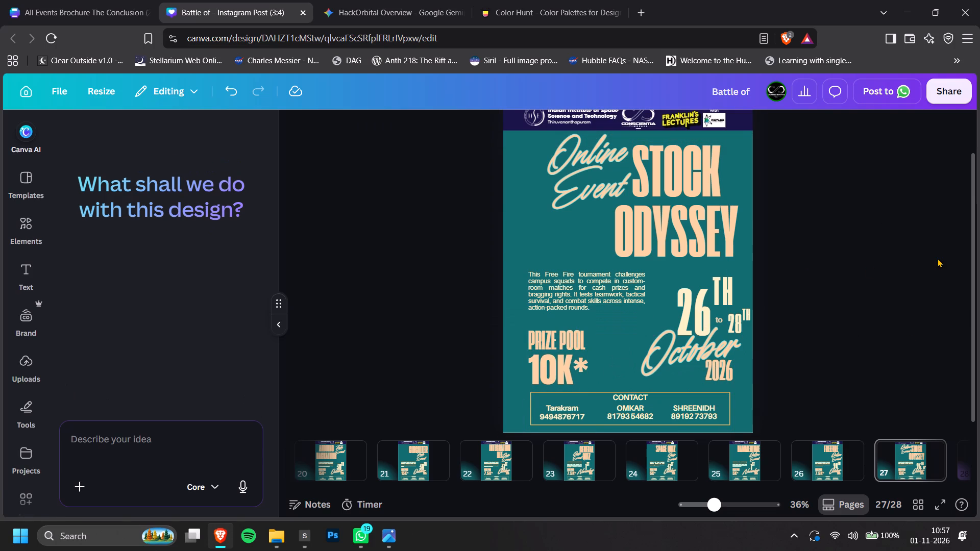
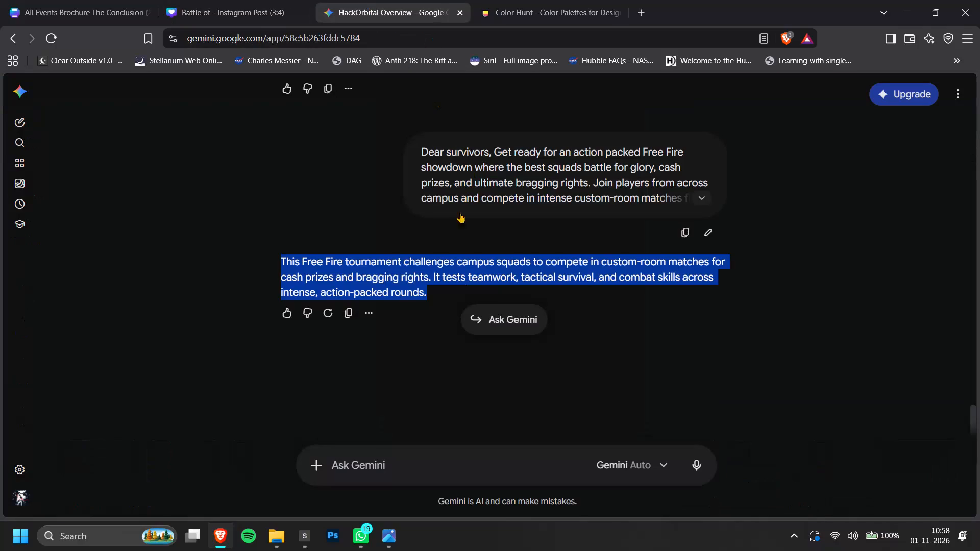
# Copy the Stock Odyssey description paragraph from the All Events Brochure and paste it into the Gemini chat prompt.
pyautogui.click(86, 0)
pyautogui.tripleClick(511, 281)
pyautogui.hotkey('ctrl', 'c')
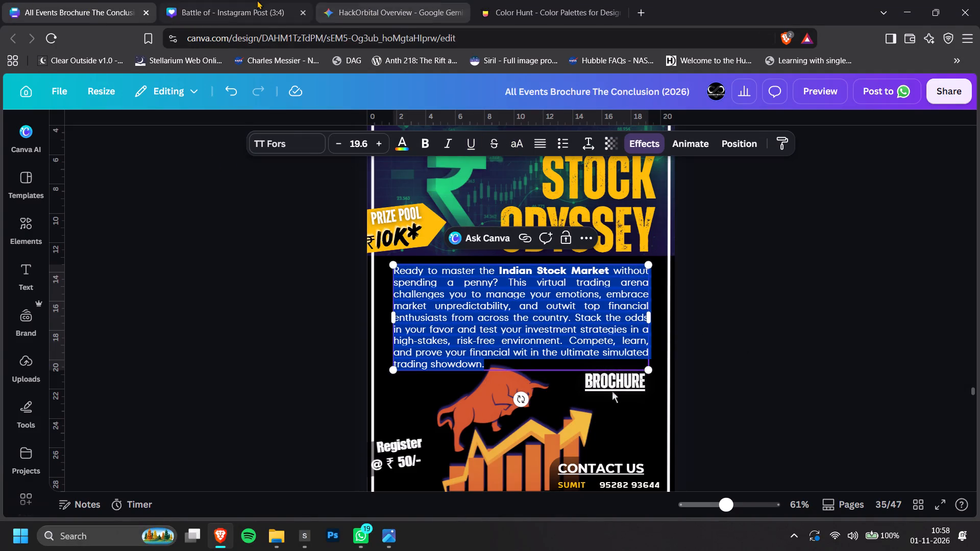
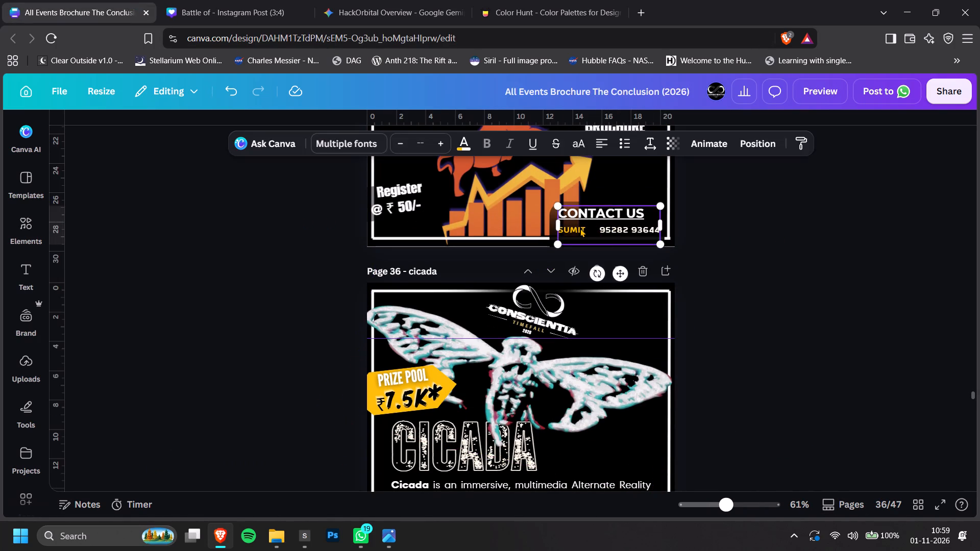
# Replace the first contact's name and phone number on page 27 with those of the Stock Odyssey contact in the All Events Brochure.
pyautogui.hotkey('ctrl', 'c')
pyautogui.click(266, 0)
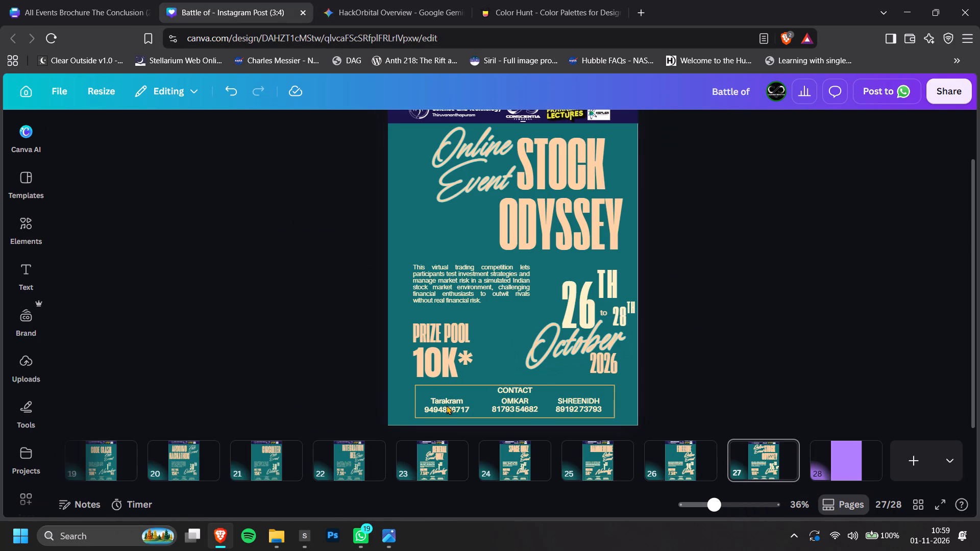
pyautogui.doubleClick(446, 404)
pyautogui.doubleClick(445, 399)
pyautogui.hotkey('ctrl', 'v')
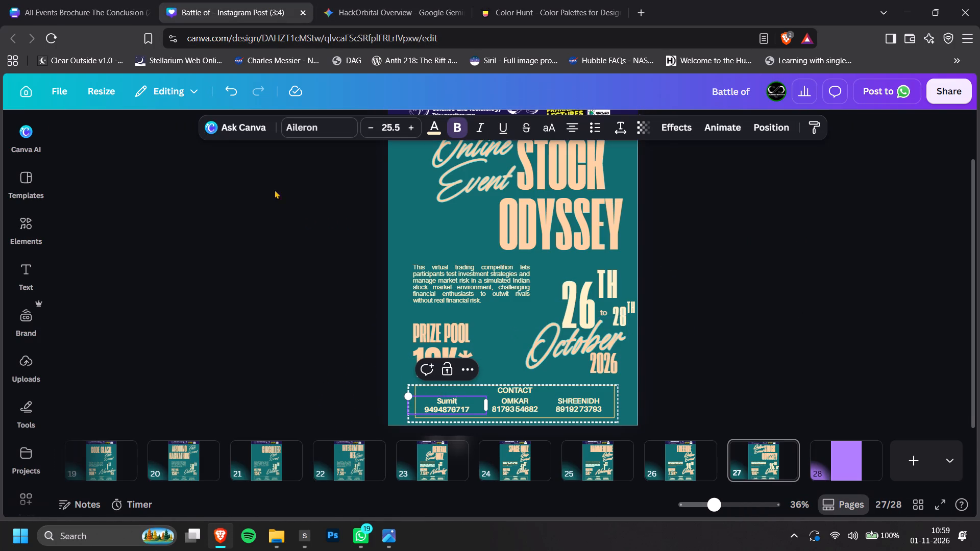
pyautogui.click(102, 0)
pyautogui.tripleClick(644, 230)
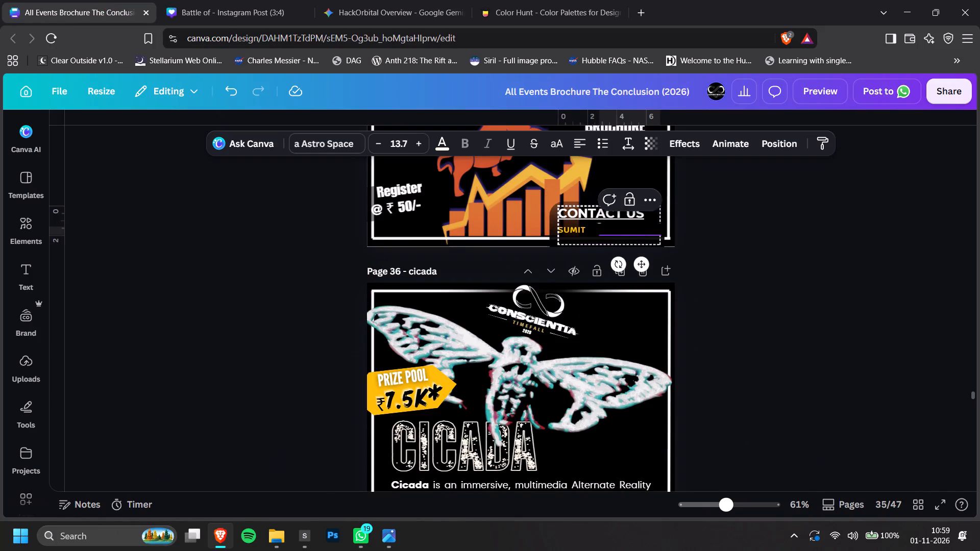
pyautogui.hotkey('ctrl', 'c')
pyautogui.click(266, 0)
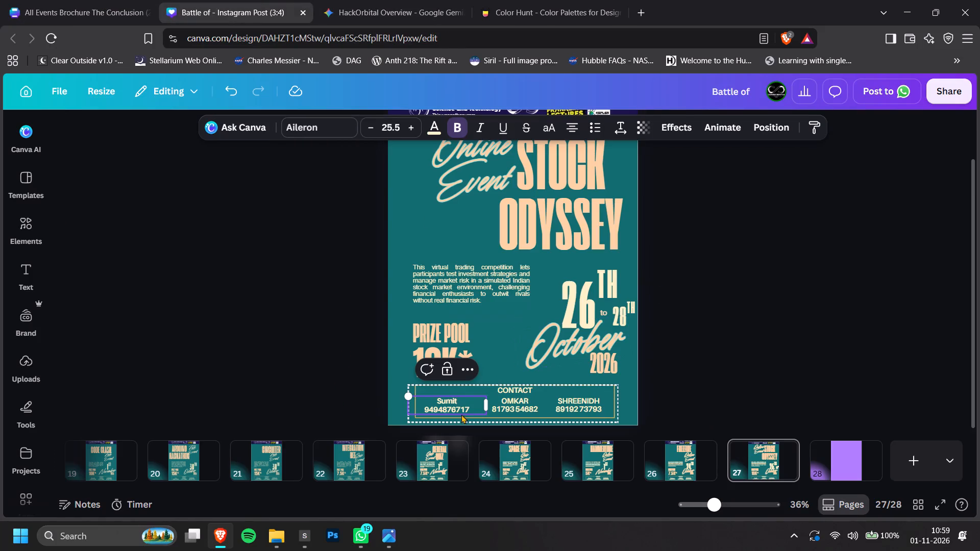
pyautogui.tripleClick(455, 406)
pyautogui.hotkey('ctrl', 'v')
pyautogui.click(861, 373)
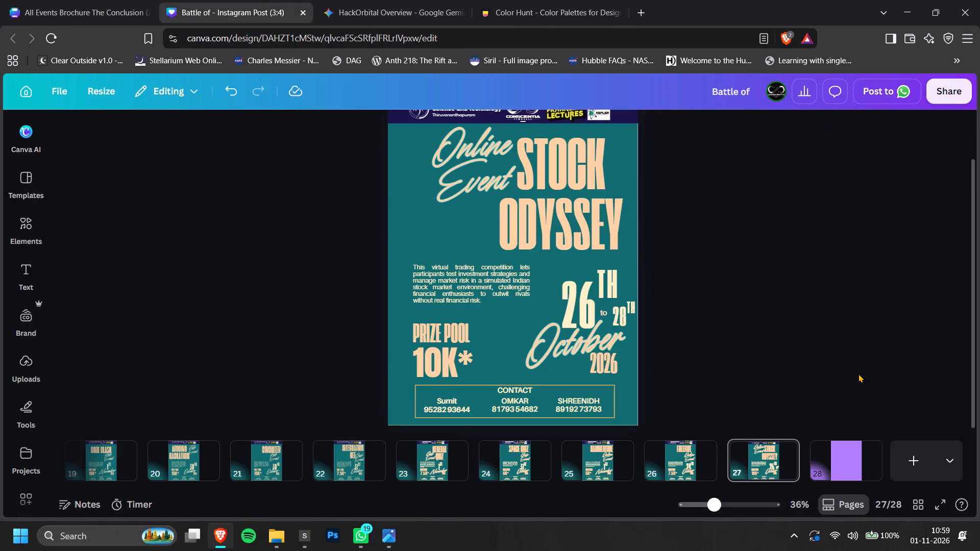
pyautogui.scroll(2, 821, 332)
pyautogui.scroll(-1, 819, 333)
# Open the linked CICADA 2026 brochure from page 36 of the All Events Brochure, check its cover for the event dates and prize, and close it.
pyautogui.click(12, 0)
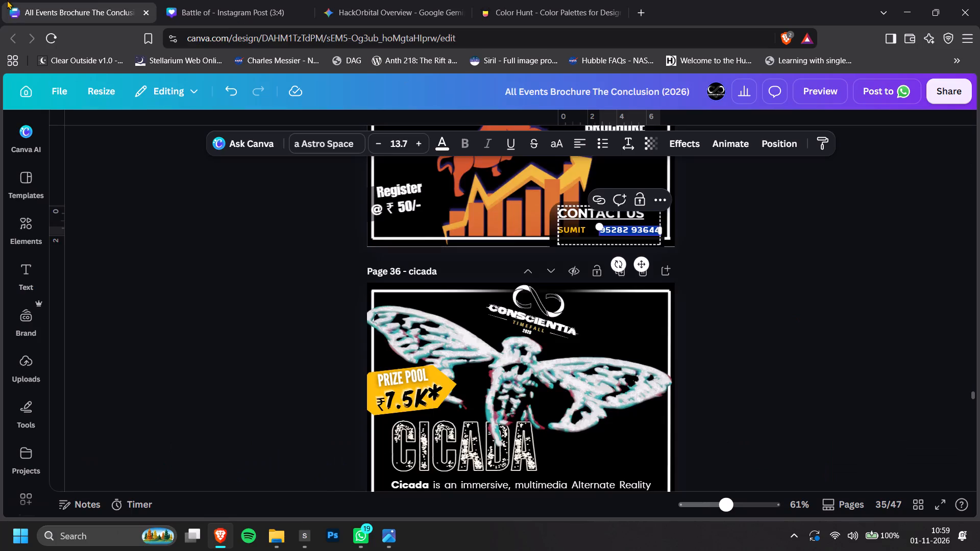
pyautogui.scroll(-4, 688, 295)
pyautogui.scroll(2, 834, 330)
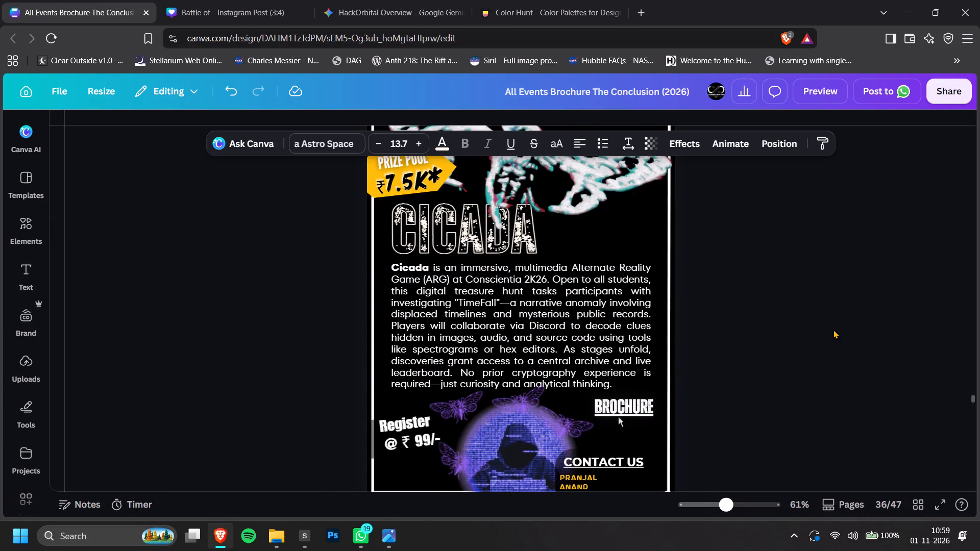
pyautogui.scroll(2, 906, 367)
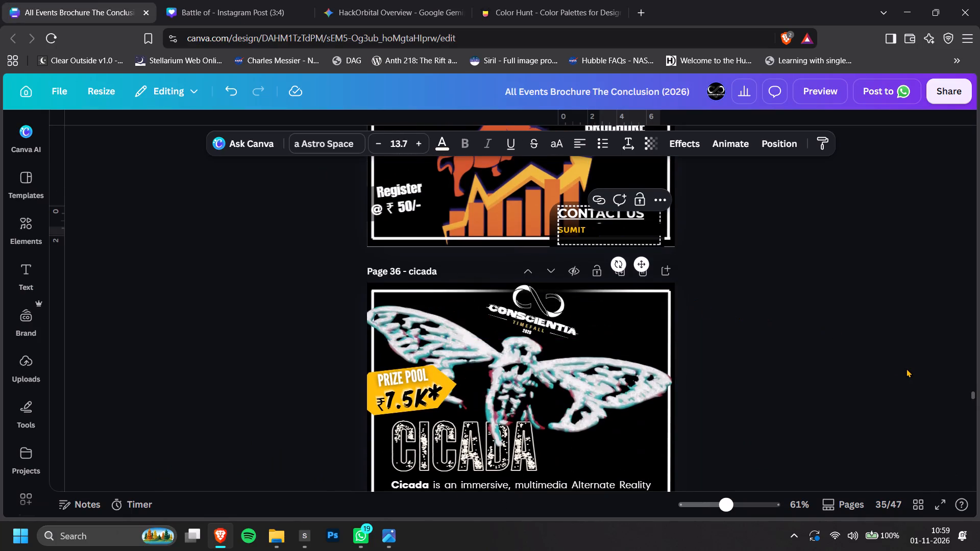
pyautogui.scroll(-3, 906, 368)
pyautogui.click(225, 0)
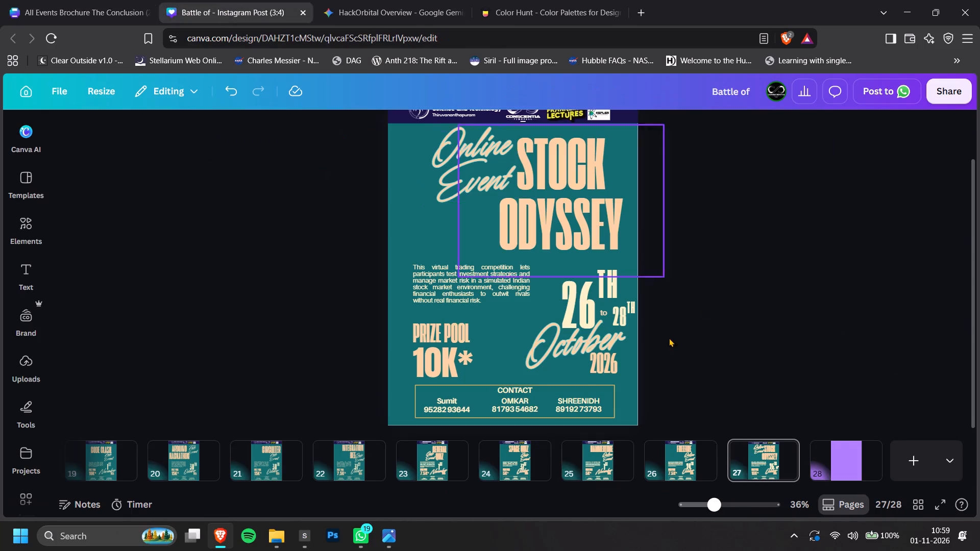
pyautogui.click(5, 0)
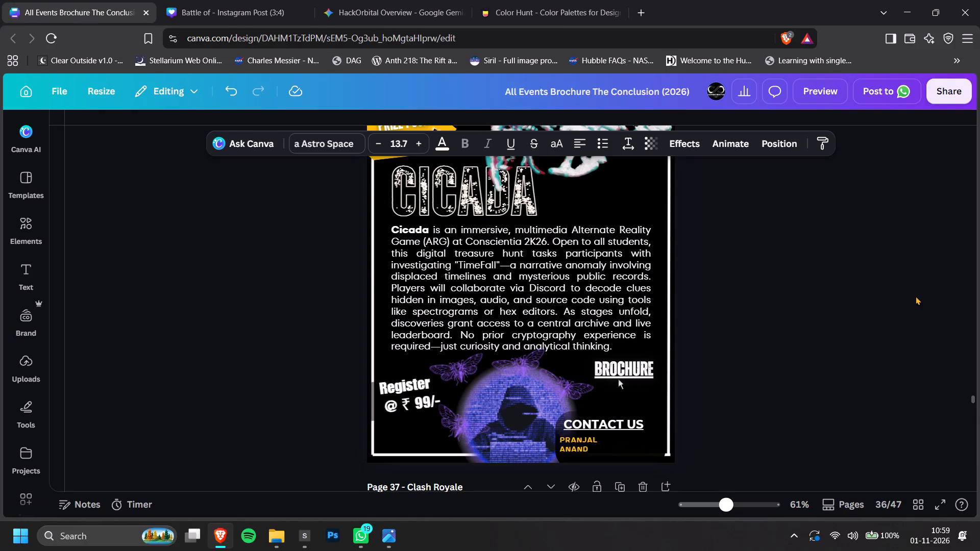
pyautogui.click(621, 361)
pyautogui.click(623, 365)
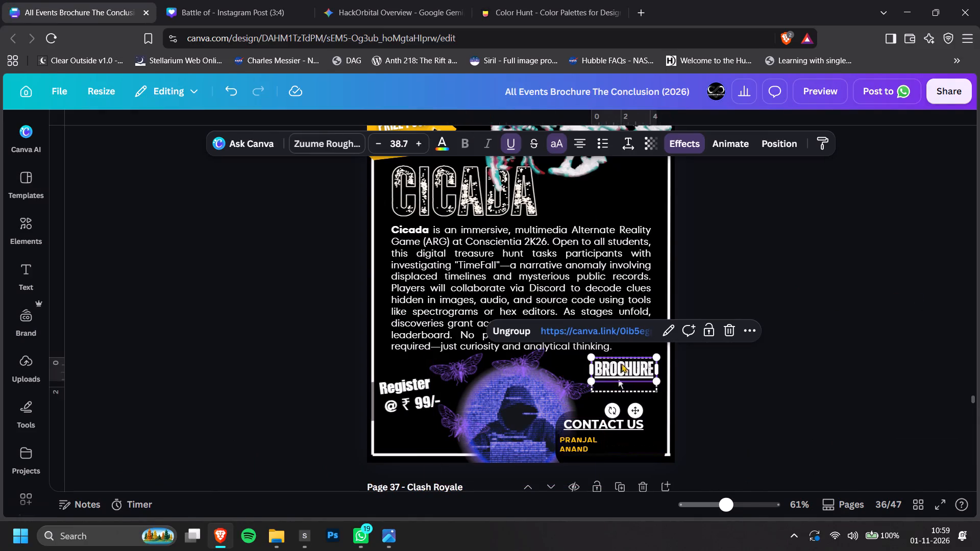
pyautogui.click(595, 331)
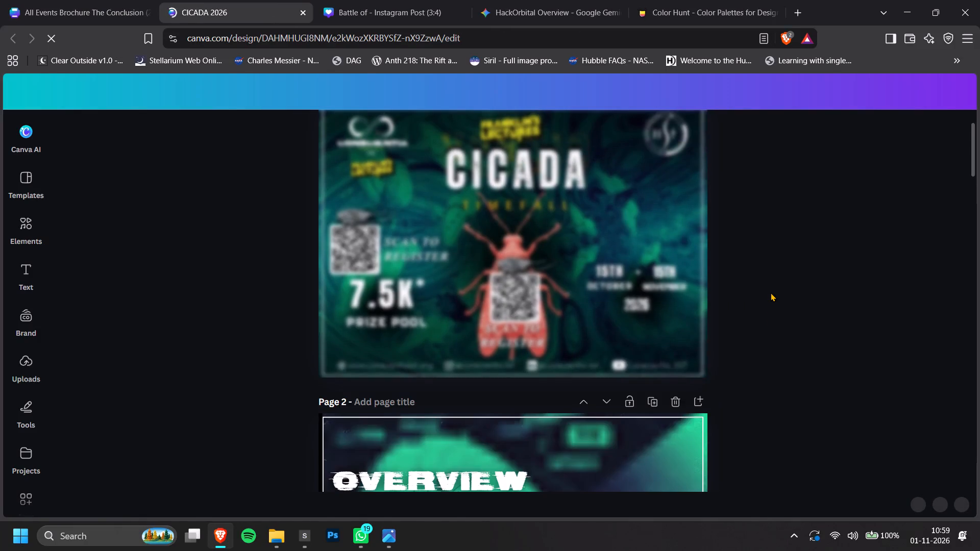
pyautogui.click(302, 13)
pyautogui.scroll(1, 17, 199)
# Duplicate the Stock Odyssey poster on page 27 of the Battle of design as a new page 28.
pyautogui.click(256, 4)
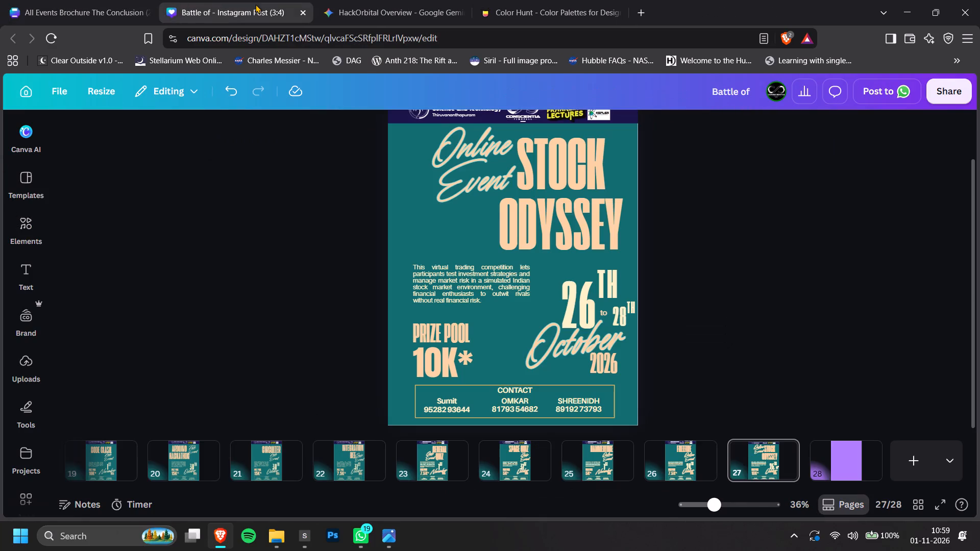
pyautogui.keyDown('ctrl'); pyautogui.scroll(6, 733, 335); pyautogui.keyUp('ctrl')
pyautogui.click(734, 281)
pyautogui.doubleClick(747, 221)
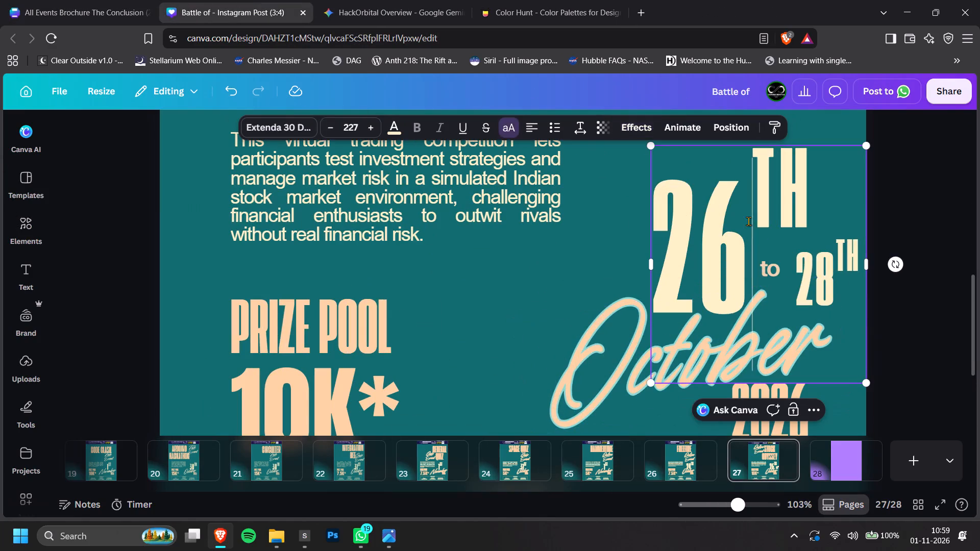
pyautogui.keyDown('ctrl'); pyautogui.scroll(-2, 755, 246); pyautogui.keyUp('ctrl')
pyautogui.click(695, 464)
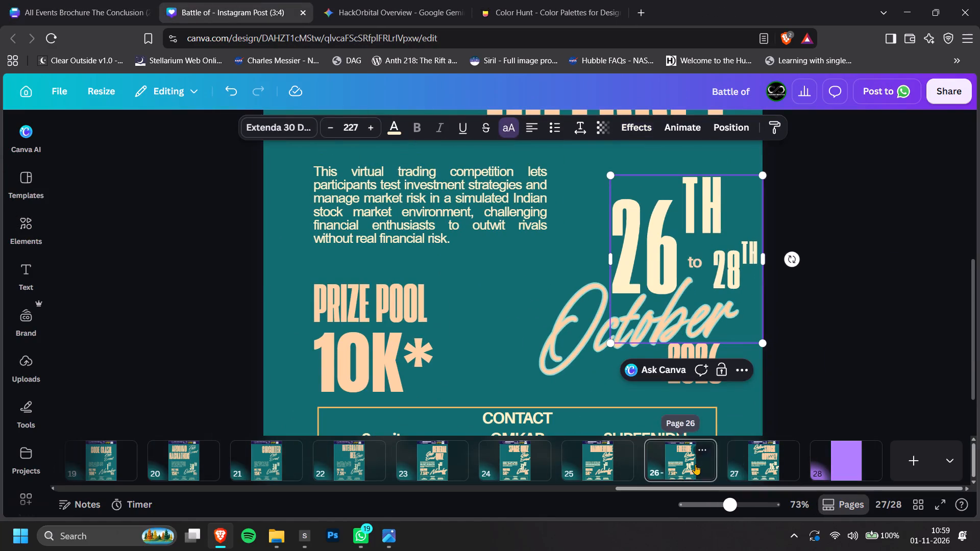
pyautogui.click(748, 461)
pyautogui.keyDown('alt'); pyautogui.moveTo(754, 462); pyautogui.dragTo(797, 466); pyautogui.keyUp('alt')
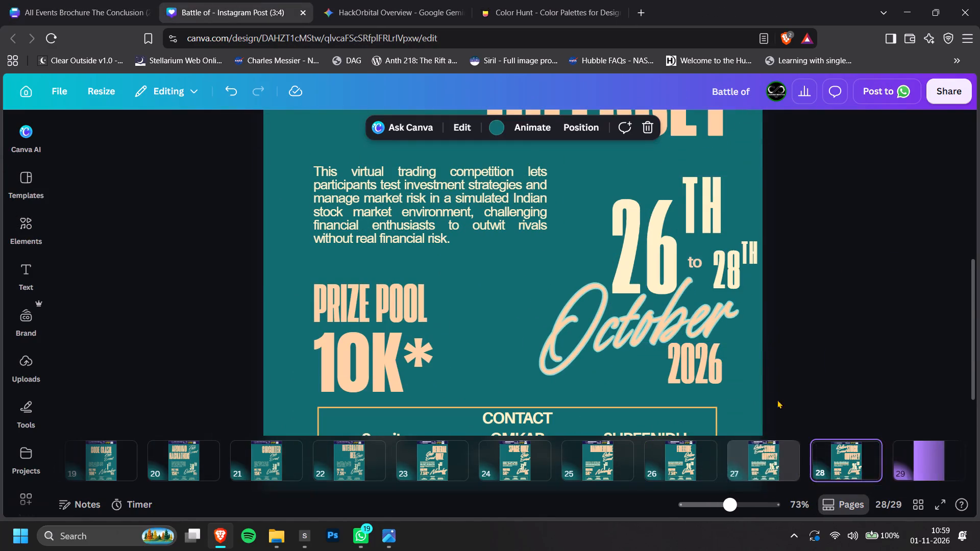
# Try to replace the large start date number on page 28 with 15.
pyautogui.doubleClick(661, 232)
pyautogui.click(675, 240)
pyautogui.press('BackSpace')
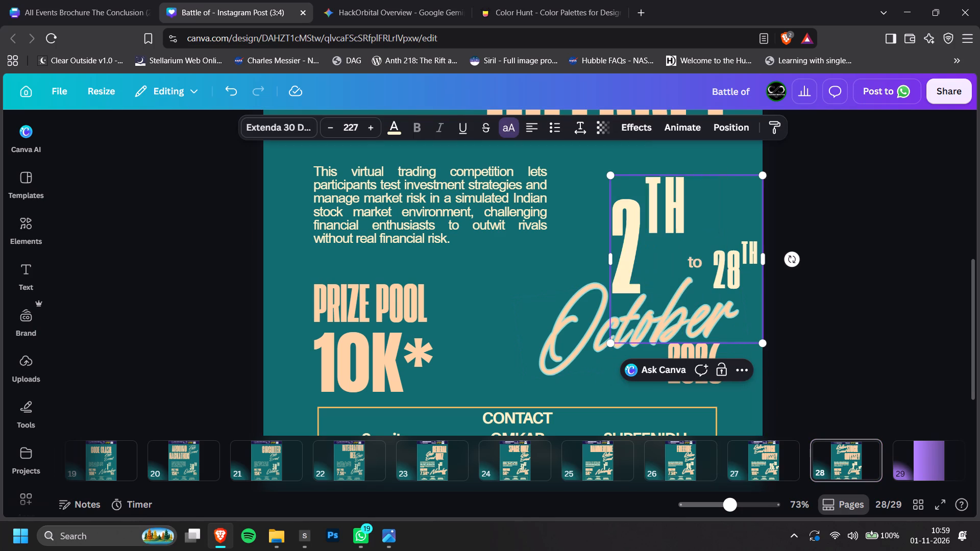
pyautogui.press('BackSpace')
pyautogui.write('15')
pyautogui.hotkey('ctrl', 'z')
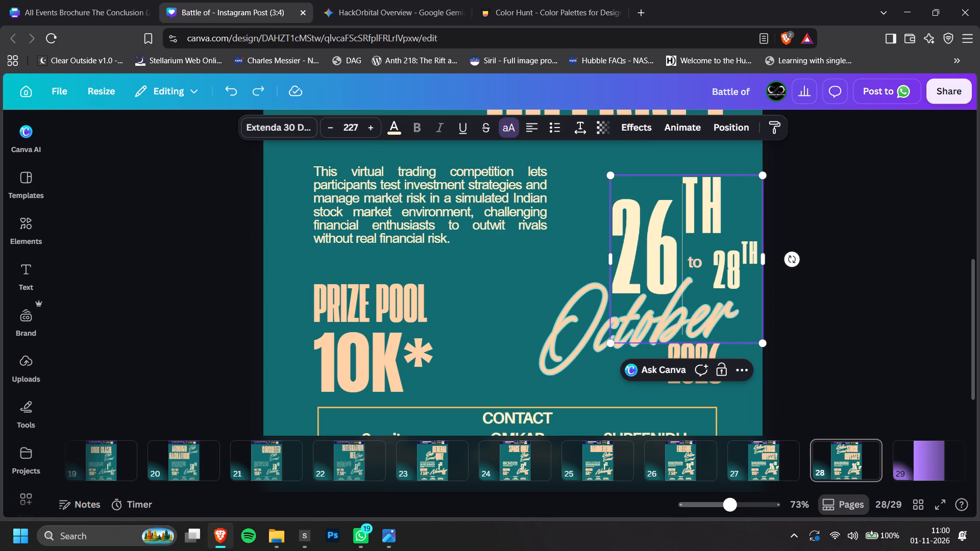
# Set the large start date number on page 28 to 15, keeping its TH suffix.
pyautogui.click(658, 249)
pyautogui.press('BackSpace')
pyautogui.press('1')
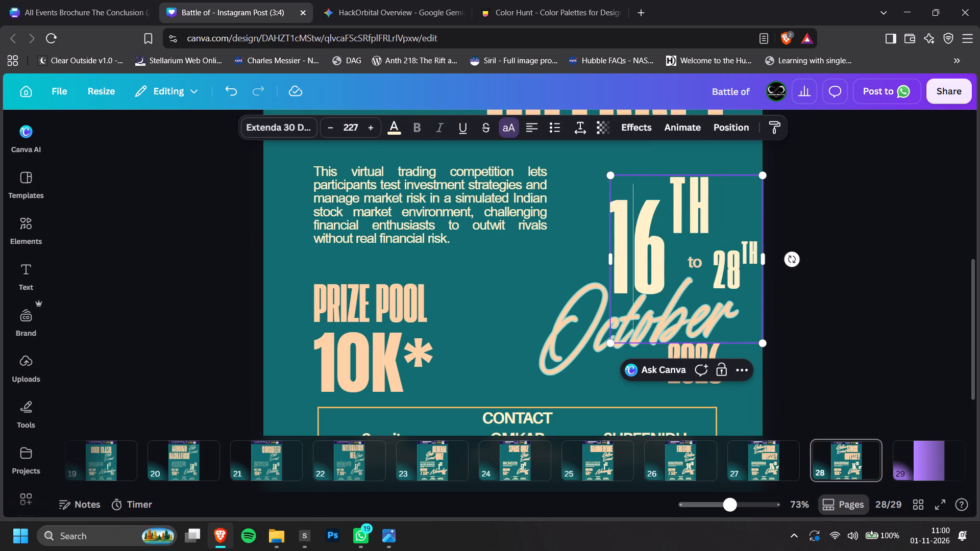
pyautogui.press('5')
# Set the small end date number after the word "to" on page 28 to 15, keeping its TH suffix.
pyautogui.click(706, 252)
pyautogui.press('BackSpace')
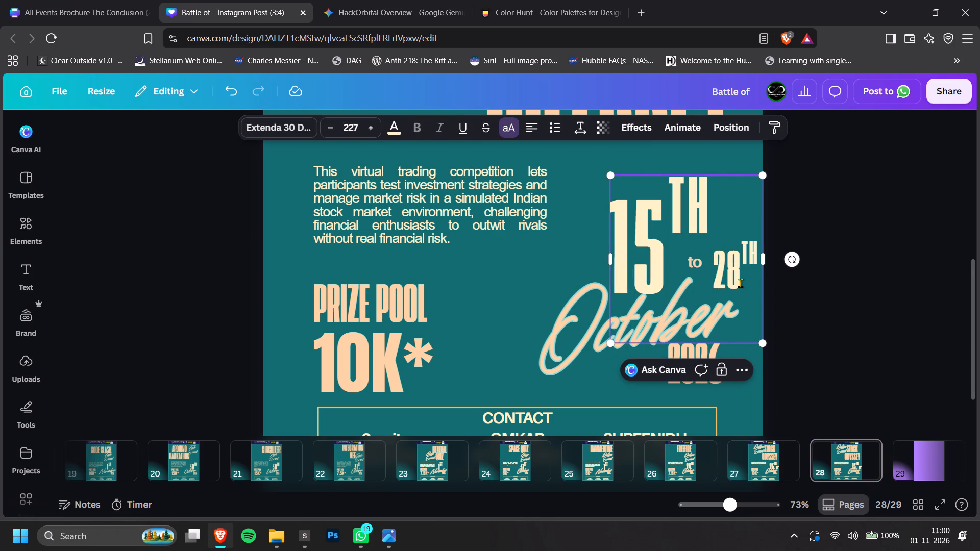
pyautogui.click(742, 283)
pyautogui.click(730, 280)
pyautogui.click(796, 282)
pyautogui.doubleClick(753, 269)
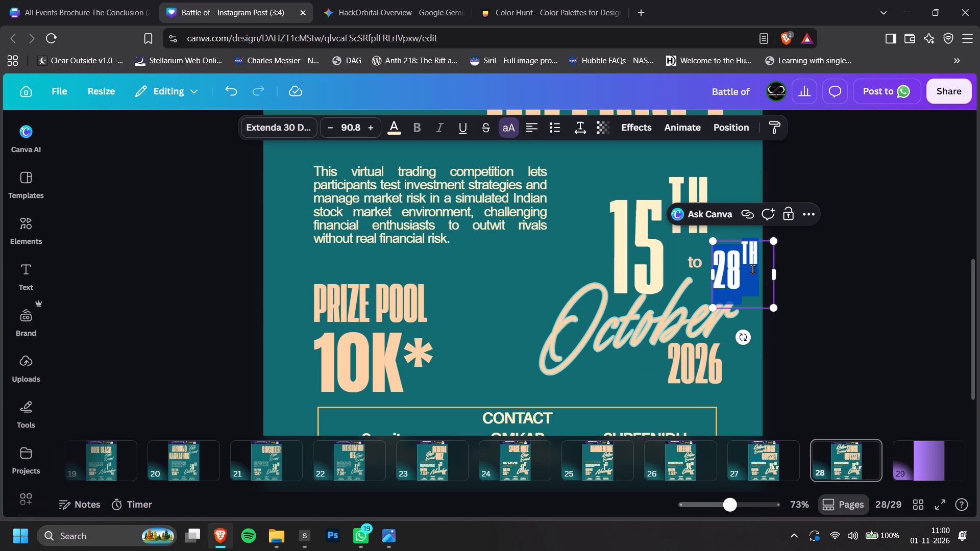
pyautogui.click(736, 270)
pyautogui.click(728, 274)
pyautogui.press('BackSpace')
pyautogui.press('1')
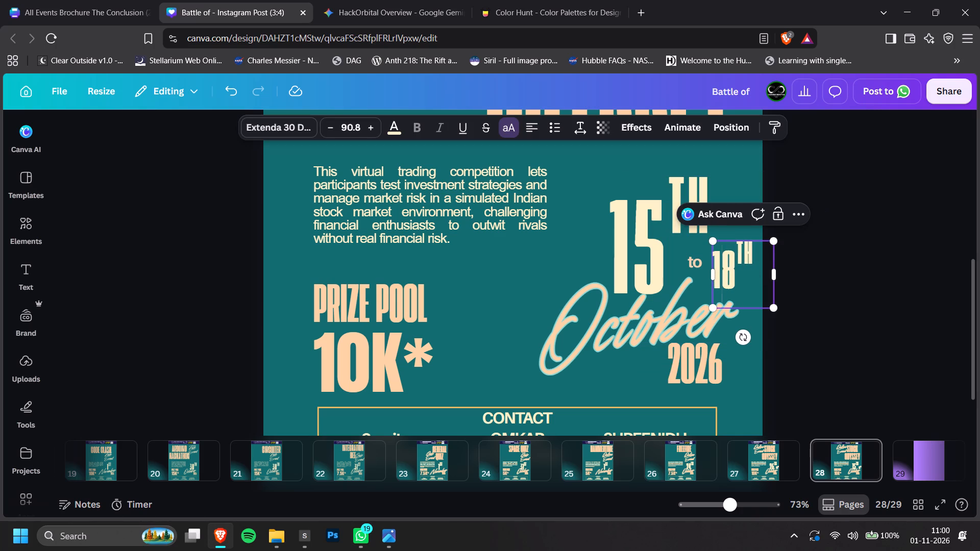
pyautogui.click(739, 269)
# Set the small end date after "to" on the page 28 poster to 15TH.
pyautogui.press('BackSpace')
pyautogui.press('5')
pyautogui.click(844, 252)
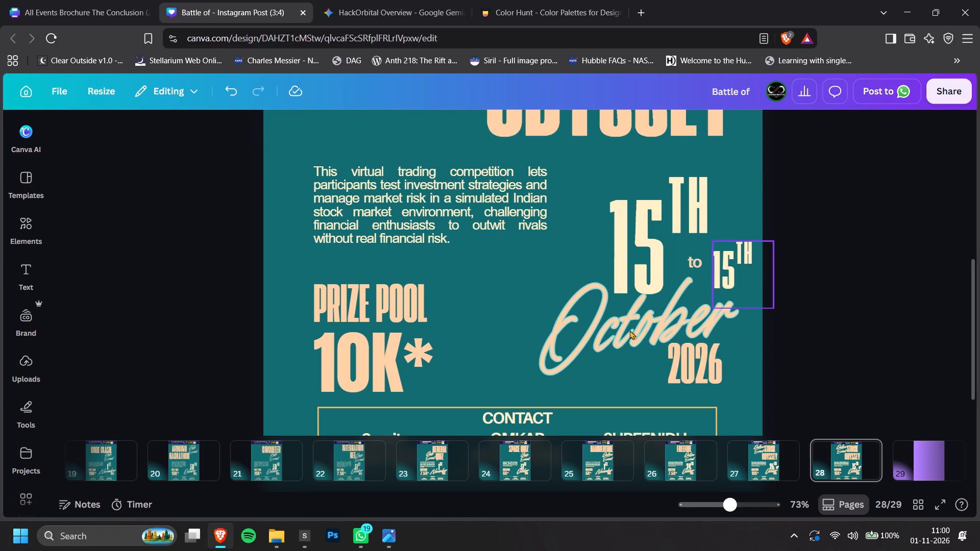
# Duplicate the October text, shrink the copy to about size 34.4, change it to "Nov" and place it beneath the small 15TH.
pyautogui.moveTo(630, 330); pyautogui.dragTo(590, 334)
pyautogui.keyDown('alt'); pyautogui.moveTo(572, 339); pyautogui.dragTo(673, 320); pyautogui.keyUp('alt')
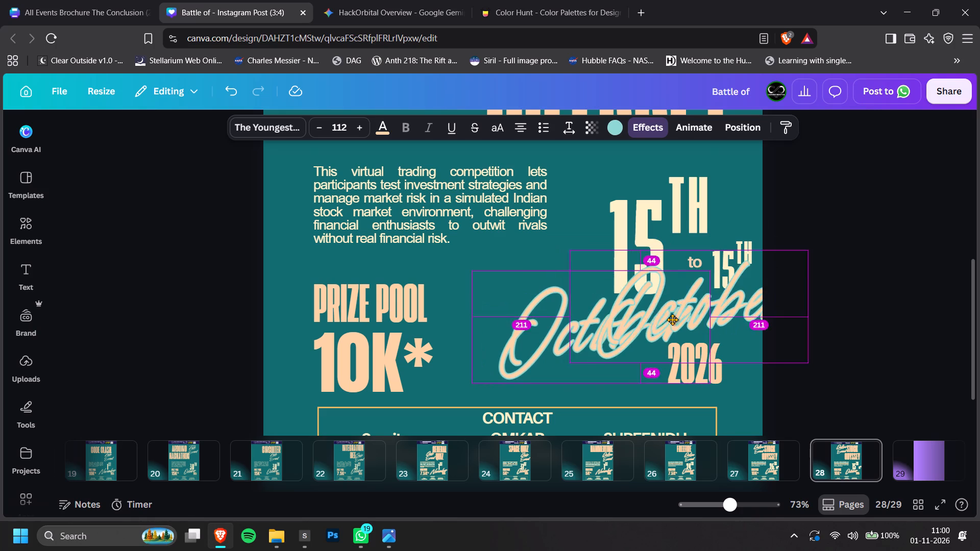
pyautogui.keyDown('alt'); pyautogui.moveTo(673, 320); pyautogui.dragTo(671, 321); pyautogui.keyUp('alt')
pyautogui.moveTo(571, 282); pyautogui.dragTo(728, 348)
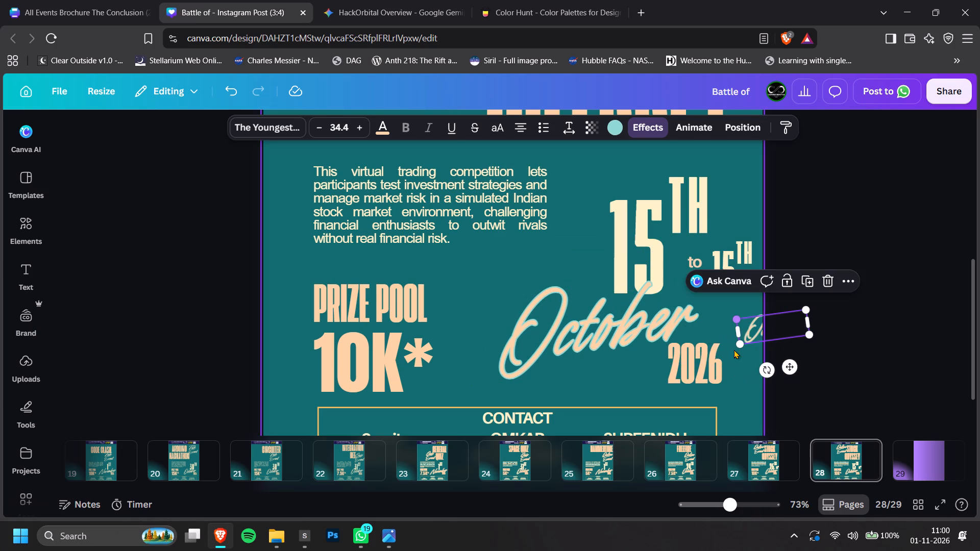
pyautogui.moveTo(765, 329); pyautogui.dragTo(726, 236)
pyautogui.click(726, 236)
pyautogui.write('Nov')
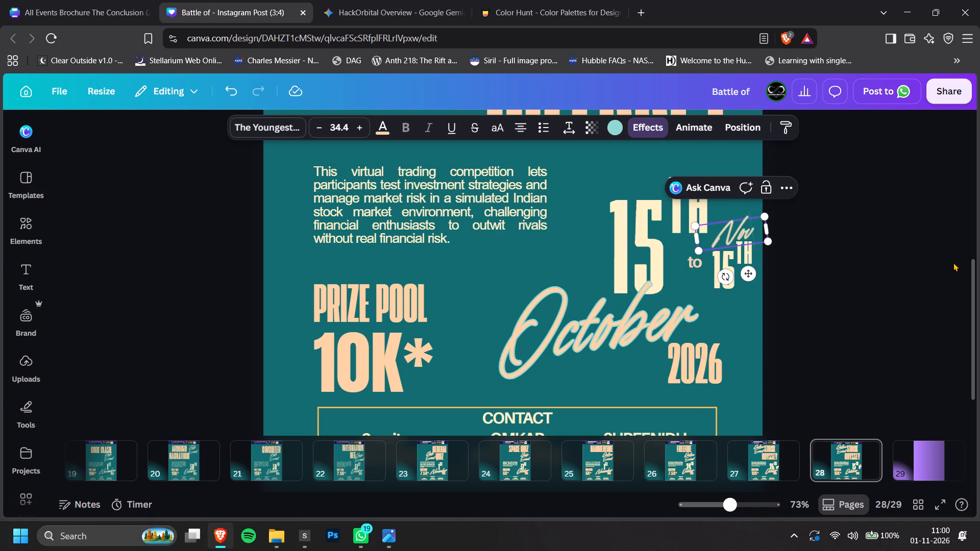
pyautogui.click(907, 262)
pyautogui.moveTo(740, 237); pyautogui.dragTo(743, 303)
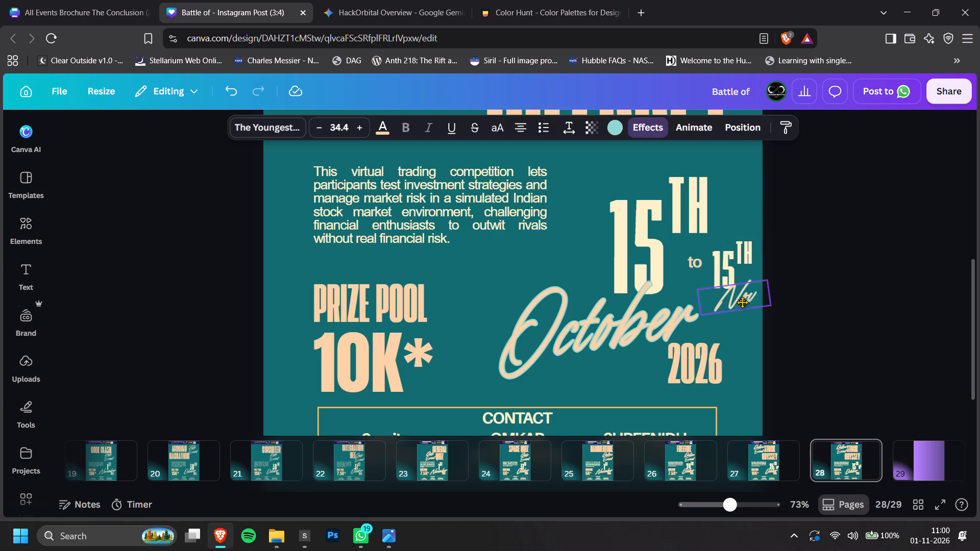
pyautogui.moveTo(743, 303); pyautogui.dragTo(746, 295)
pyautogui.click(850, 256)
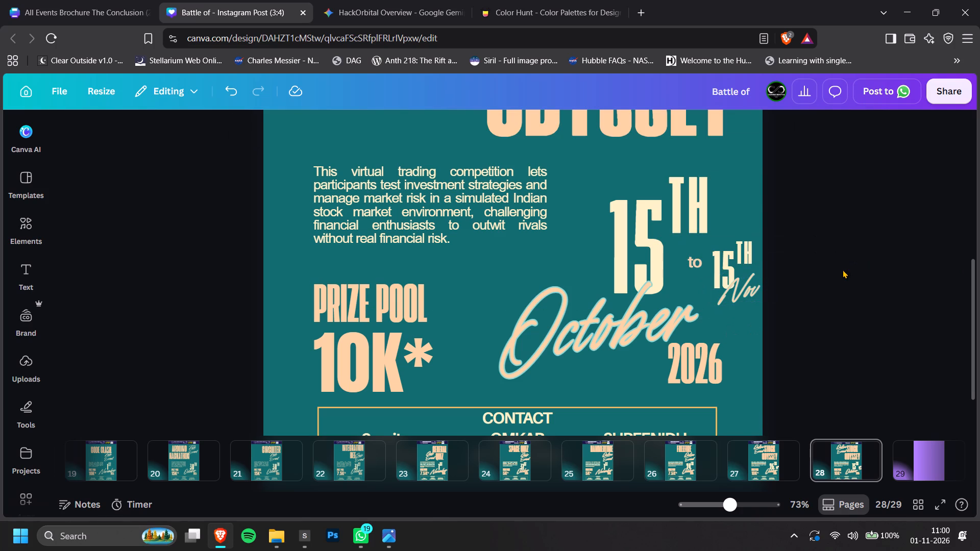
# Reposition the October script beneath the large 15TH, overlapping 2026, and adjust the small Nov and 15TH beside it.
pyautogui.moveTo(599, 354); pyautogui.dragTo(614, 338)
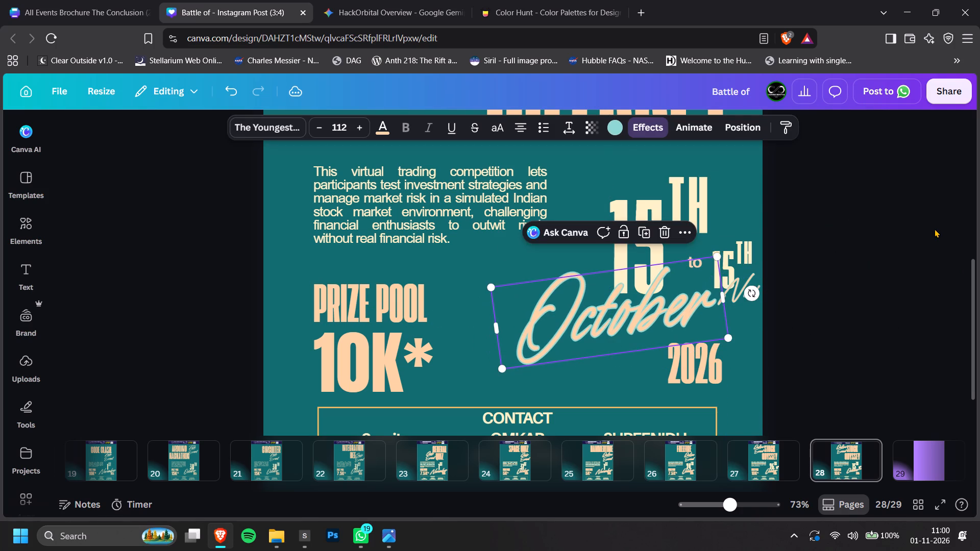
pyautogui.click(935, 229)
pyautogui.click(737, 302)
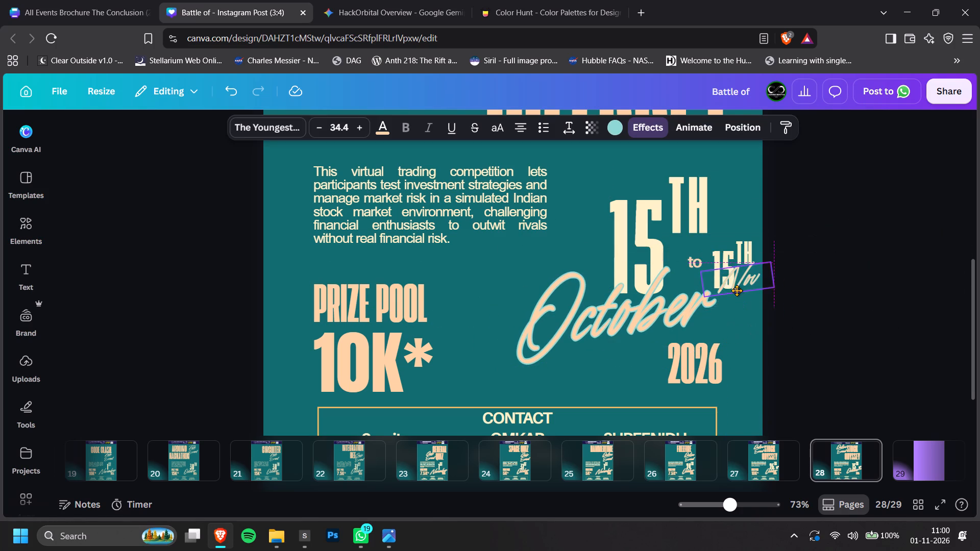
pyautogui.moveTo(631, 309); pyautogui.dragTo(657, 328)
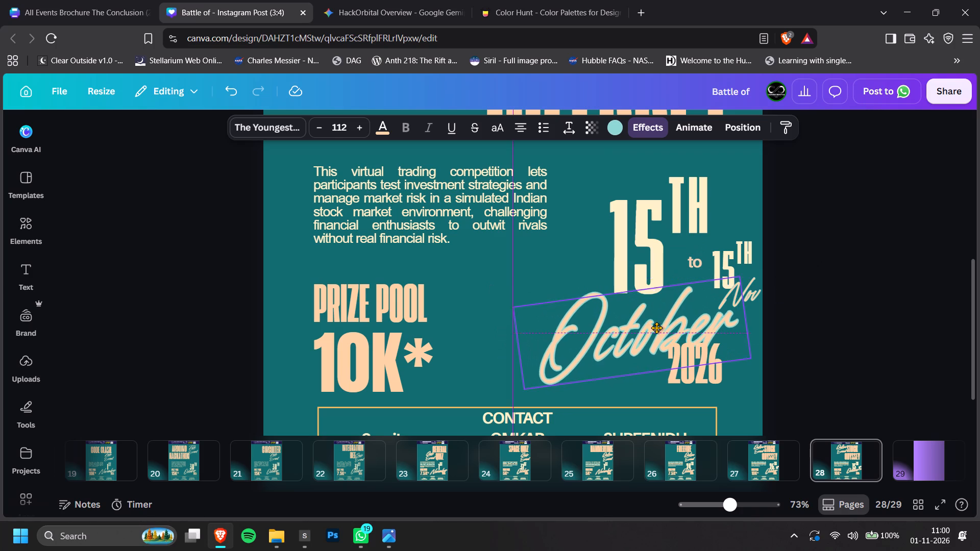
pyautogui.moveTo(657, 328); pyautogui.dragTo(659, 324)
pyautogui.click(862, 287)
pyautogui.click(730, 290)
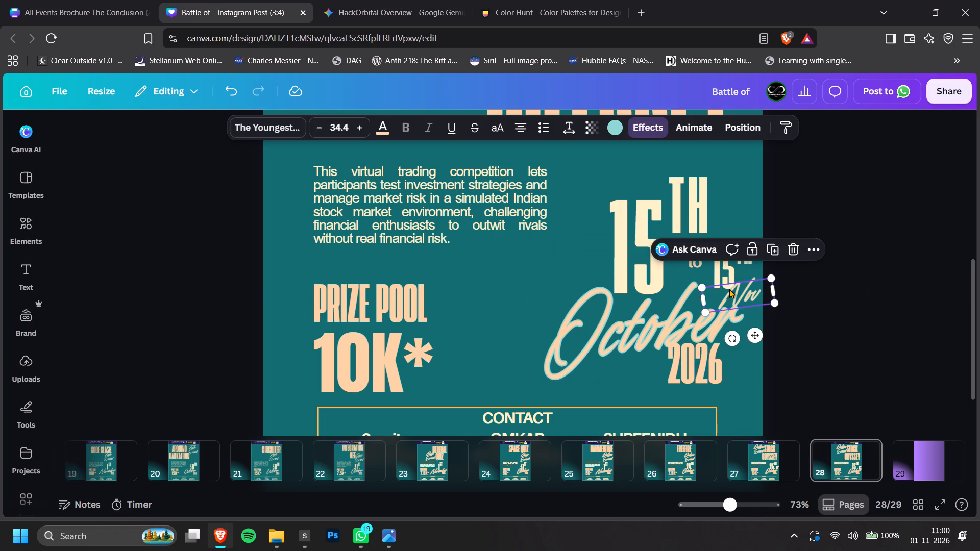
pyautogui.keyDown('shift'); pyautogui.click(746, 268); pyautogui.keyUp('shift')
pyautogui.moveTo(747, 272); pyautogui.dragTo(740, 258)
pyautogui.click(860, 240)
pyautogui.keyDown('ctrl'); pyautogui.scroll(-4, 863, 241); pyautogui.keyUp('ctrl')
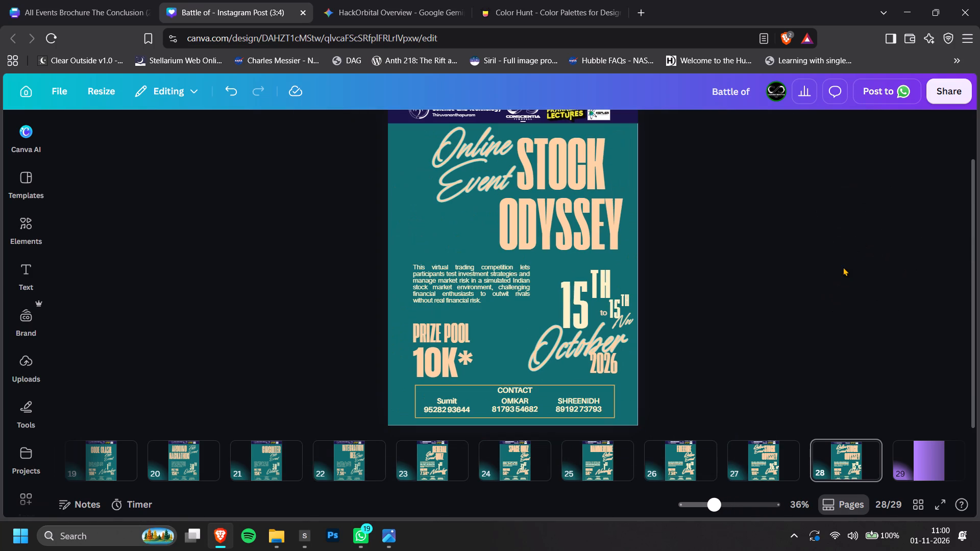
pyautogui.scroll(1, 835, 258)
pyautogui.scroll(-1, 784, 291)
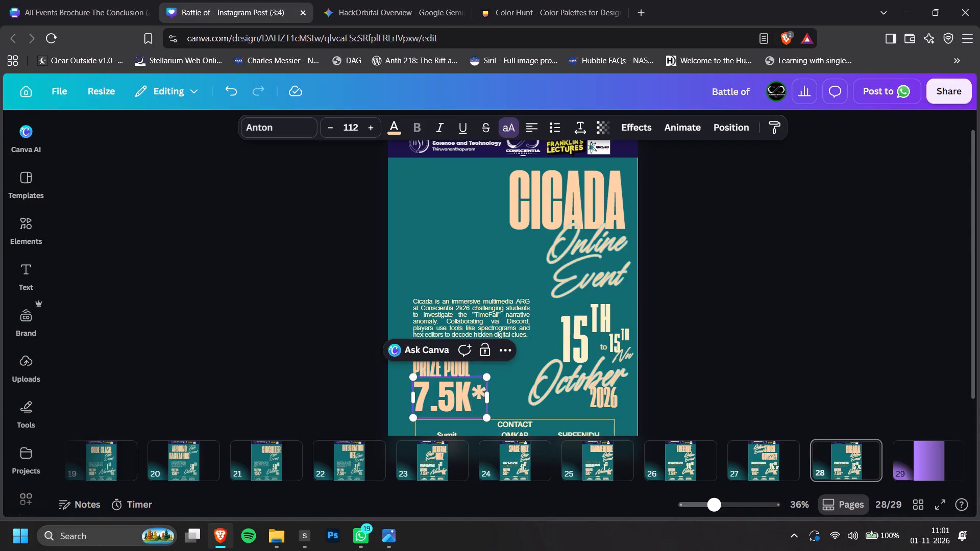
pyautogui.click(766, 360)
# Copy the first Cicada contact's name from the brochure and paste it over the first contact name on the poster.
pyautogui.scroll(-2, 776, 281)
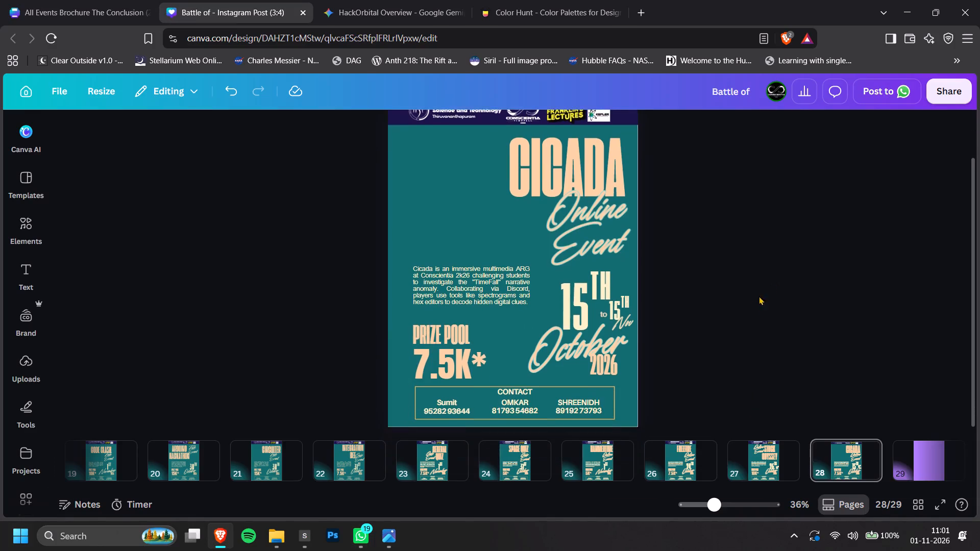
pyautogui.click(112, 0)
pyautogui.scroll(-1, 660, 356)
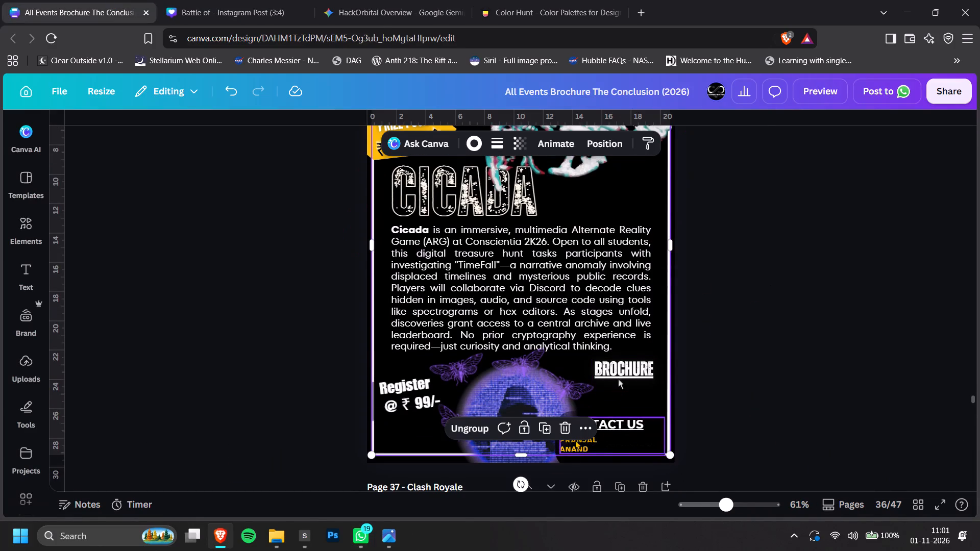
pyautogui.click(578, 436)
pyautogui.doubleClick(586, 441)
pyautogui.click(586, 435)
pyautogui.doubleClick(589, 437)
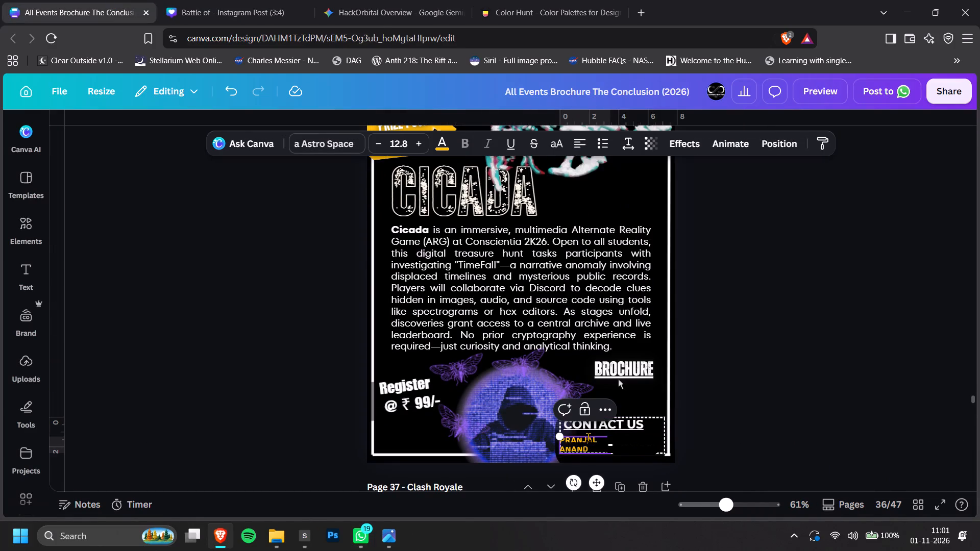
pyautogui.hotkey('ctrl', 'c')
pyautogui.click(274, 0)
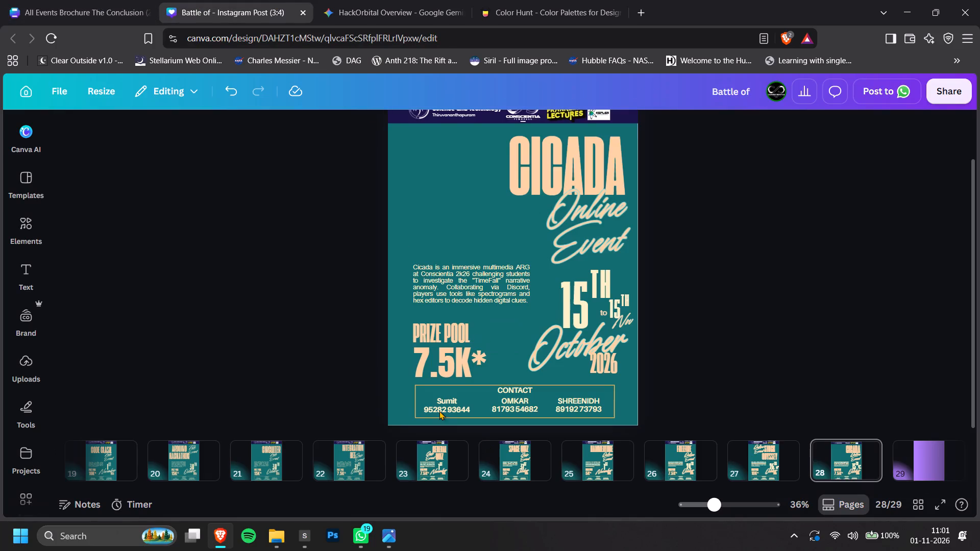
pyautogui.doubleClick(439, 410)
pyautogui.doubleClick(446, 403)
pyautogui.hotkey('ctrl', 'v')
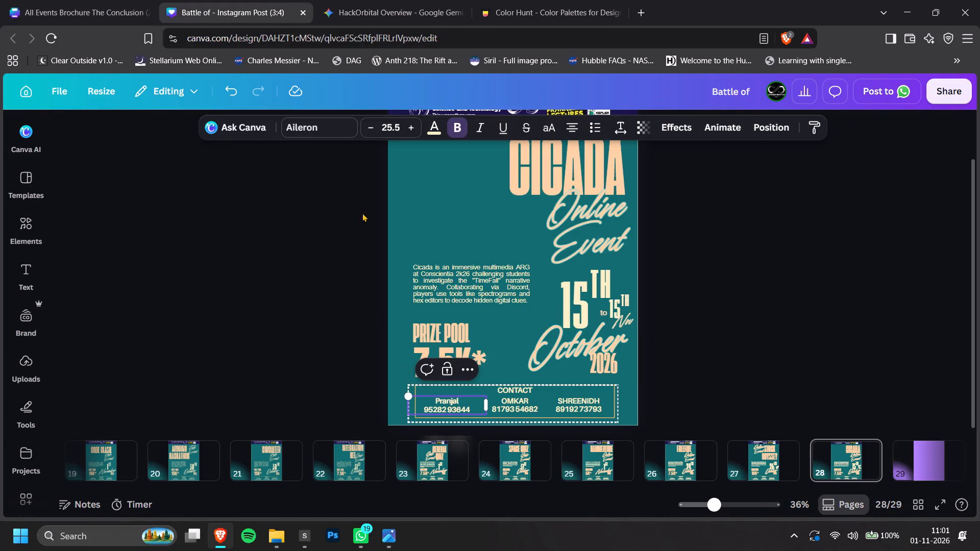
# Copy that contact's phone number from the brochure and paste it over the first contact number on the Cicada poster.
pyautogui.click(81, 0)
pyautogui.doubleClick(630, 442)
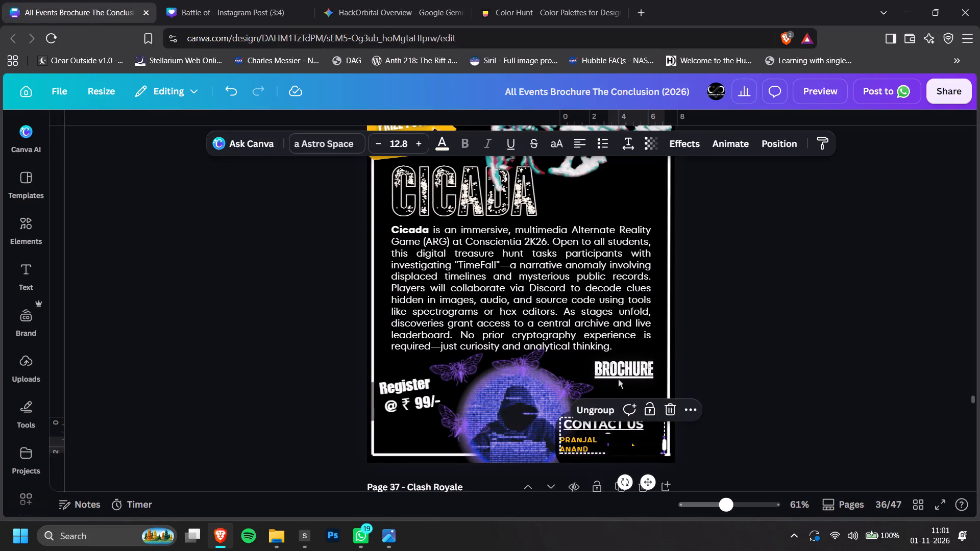
pyautogui.click(636, 435)
pyautogui.doubleClick(635, 440)
pyautogui.tripleClick(633, 439)
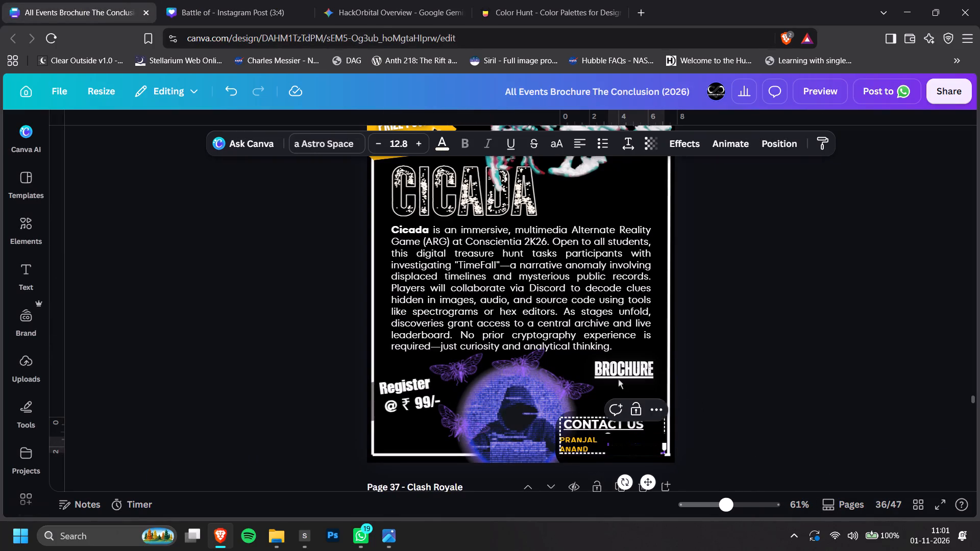
pyautogui.hotkey('ctrl', 'c')
pyautogui.click(246, 0)
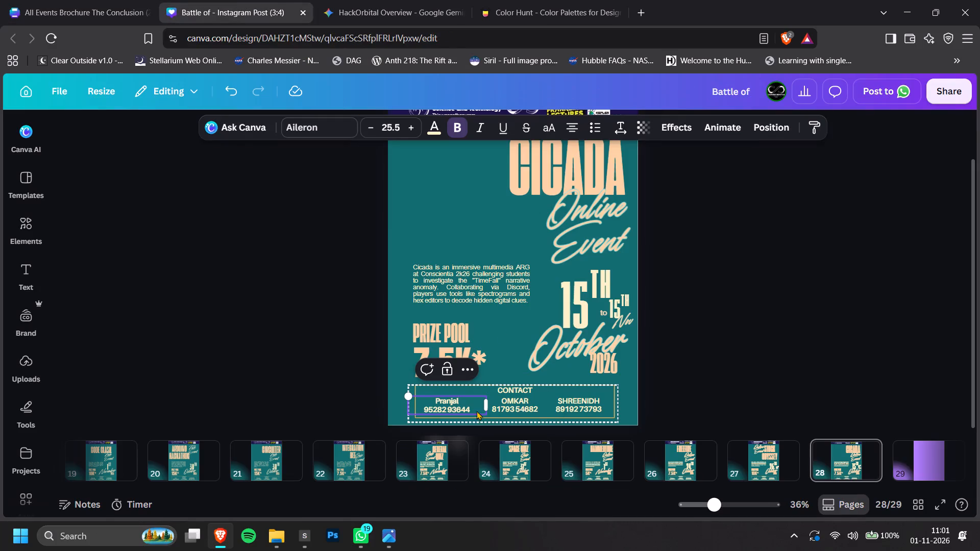
pyautogui.tripleClick(442, 409)
pyautogui.hotkey('ctrl', 'v')
pyautogui.click(736, 381)
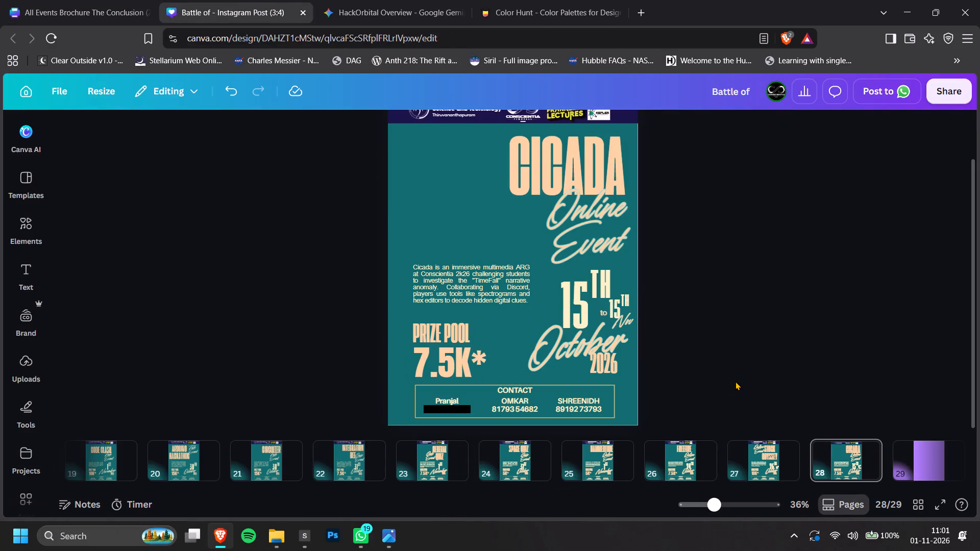
# Find the event after Cicada in the brochure and duplicate the Cicada poster page as page 29.
pyautogui.scroll(-1, 746, 385)
pyautogui.click(128, 0)
pyautogui.scroll(-10, 758, 321)
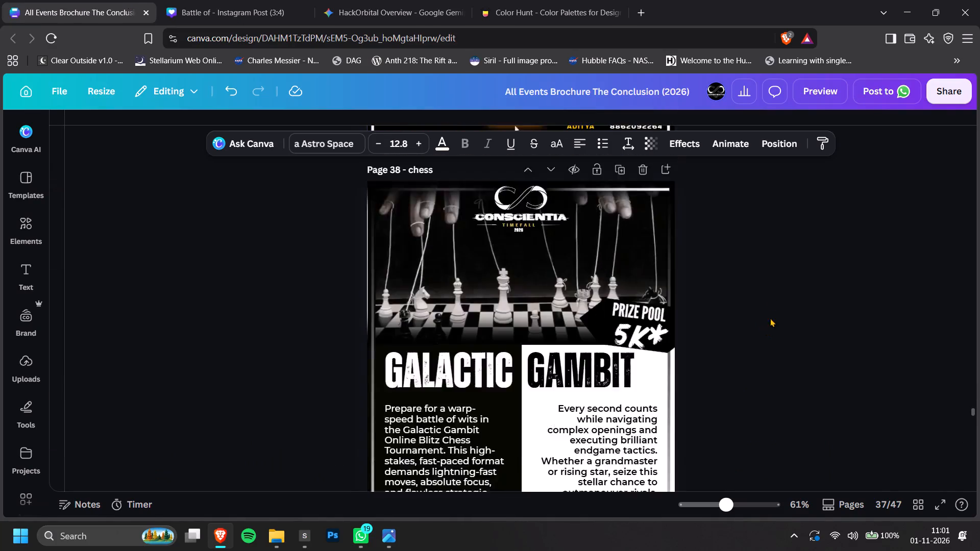
pyautogui.scroll(5, 765, 313)
pyautogui.click(266, 0)
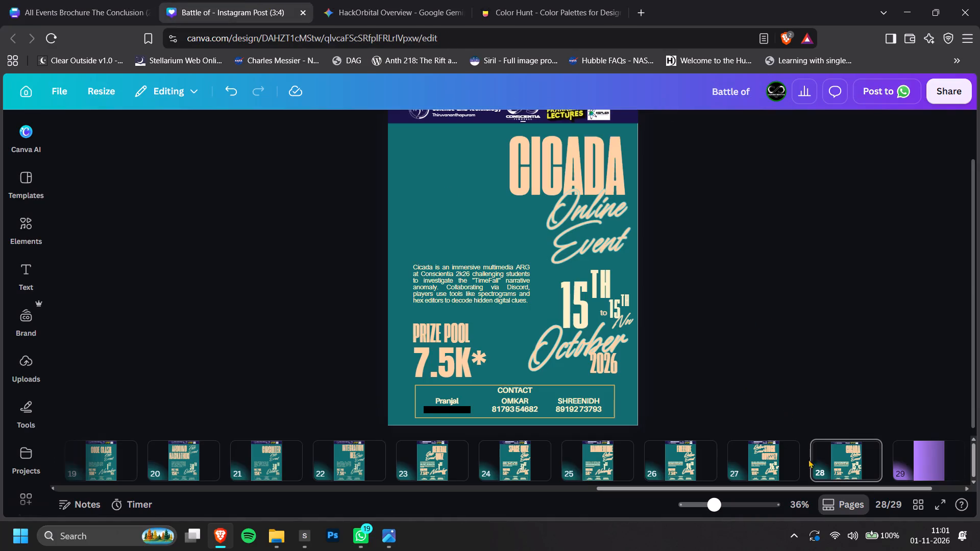
pyautogui.keyDown('alt'); pyautogui.moveTo(849, 470); pyautogui.dragTo(871, 471); pyautogui.keyUp('alt')
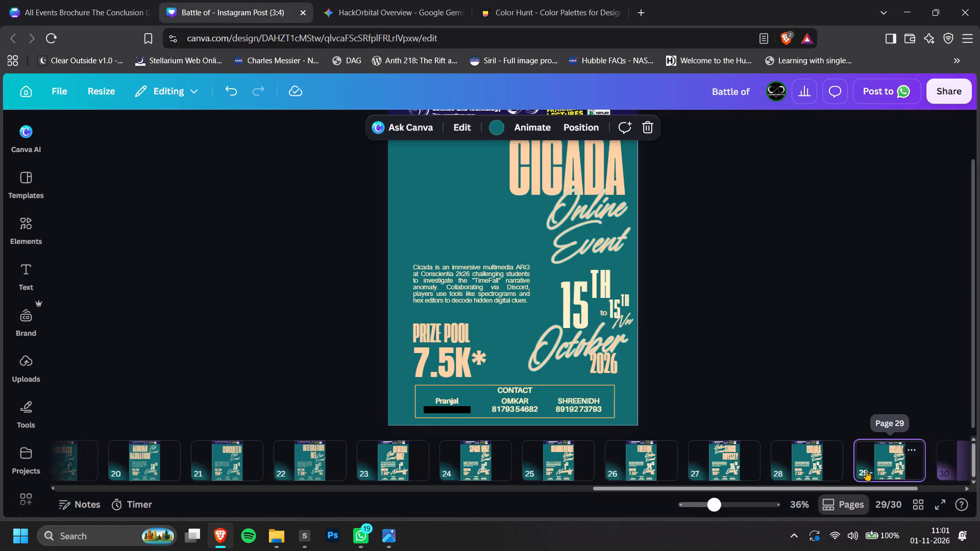
# Copy the Clash Royale title from the brochure and paste it over the CICADA title on page 29.
pyautogui.click(103, 0)
pyautogui.doubleClick(500, 206)
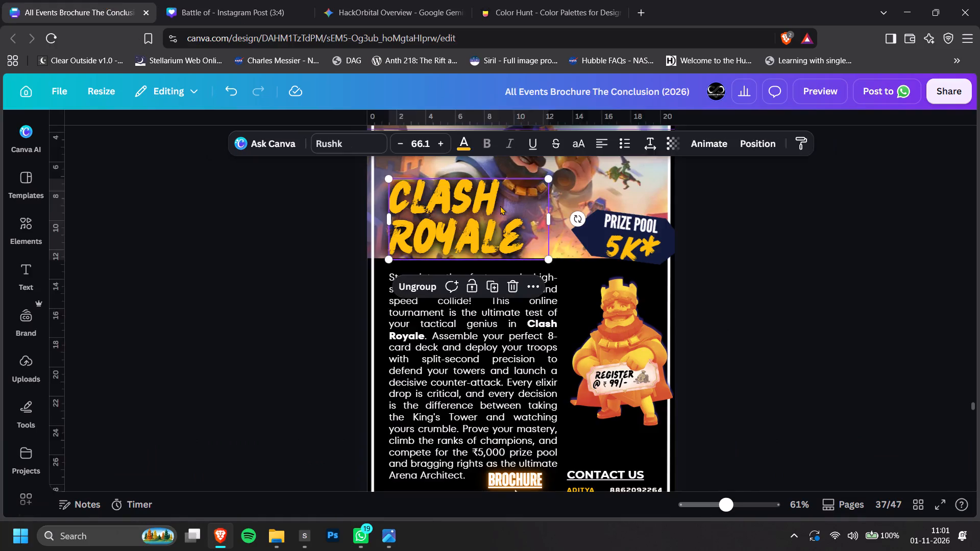
pyautogui.hotkey('ctrl', 'c')
pyautogui.click(306, 0)
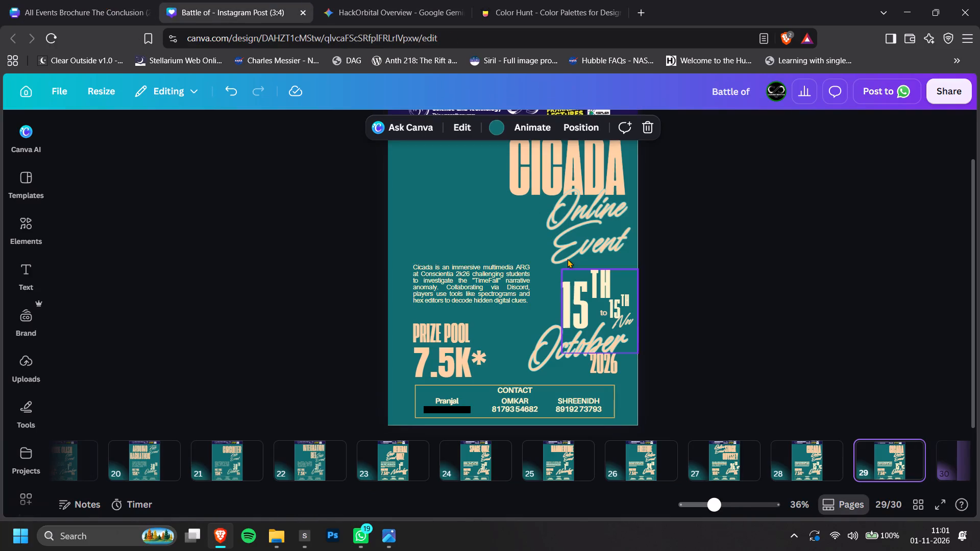
pyautogui.click(568, 259)
pyautogui.doubleClick(571, 174)
pyautogui.hotkey('ctrl', 'v')
pyautogui.click(743, 179)
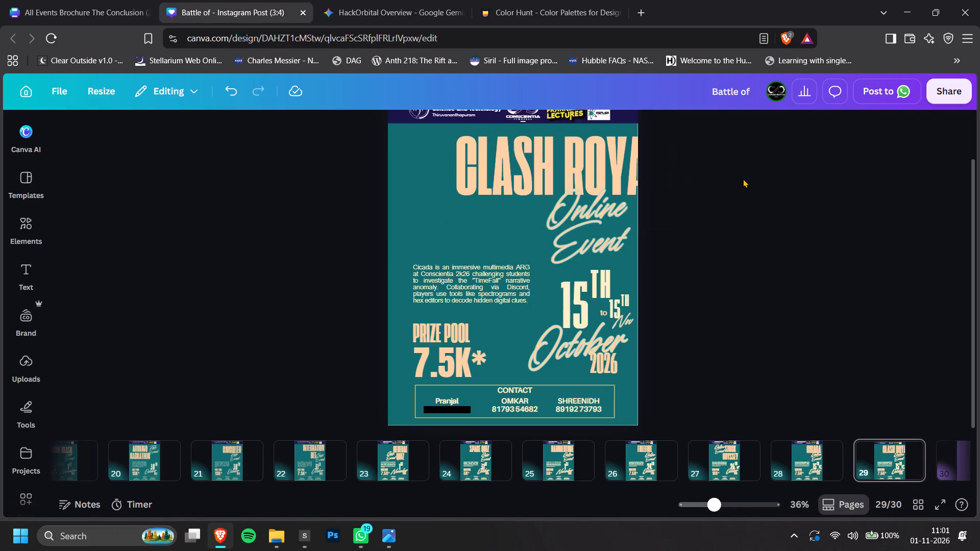
# Narrow the CLASH ROYALE title box so it wraps onto two lines and place it at the poster's upper right.
pyautogui.moveTo(625, 178); pyautogui.dragTo(573, 172)
pyautogui.scroll(1, 700, 222)
pyautogui.click(396, 168)
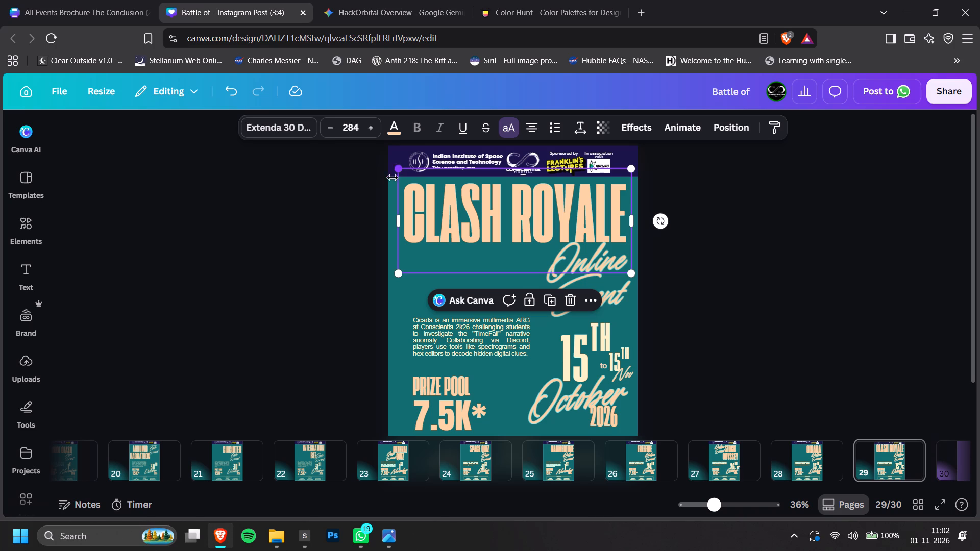
pyautogui.moveTo(394, 204); pyautogui.dragTo(421, 204)
pyautogui.moveTo(510, 230); pyautogui.dragTo(553, 231)
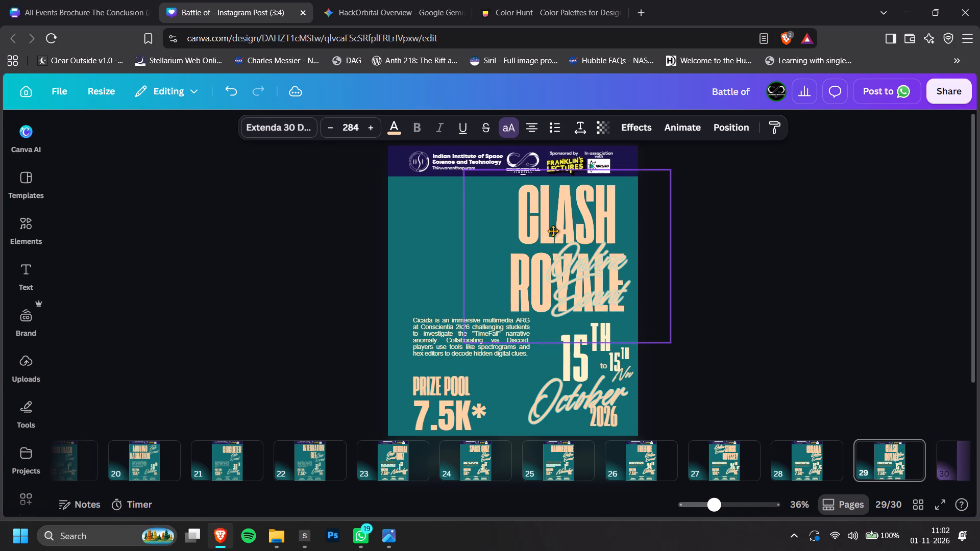
pyautogui.moveTo(553, 231); pyautogui.dragTo(557, 229)
# Move the Online Event label to the left of the word CLASH, near the top of the poster.
pyautogui.click(568, 297)
pyautogui.moveTo(567, 302); pyautogui.dragTo(461, 240)
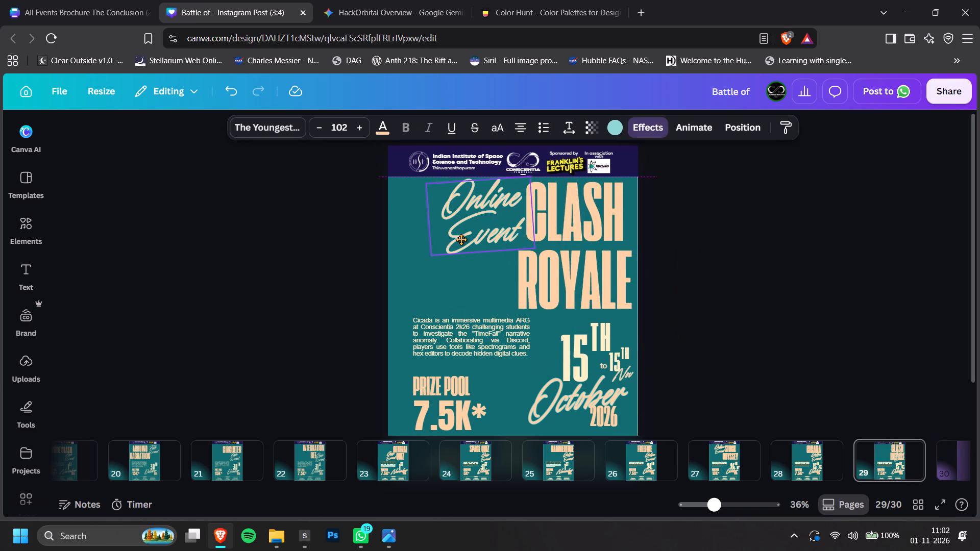
pyautogui.moveTo(461, 240); pyautogui.dragTo(457, 296)
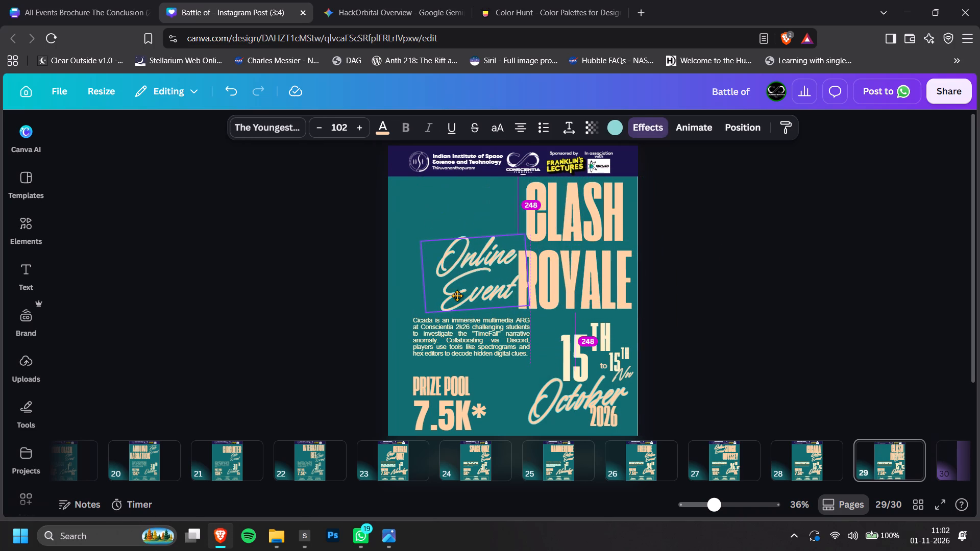
pyautogui.moveTo(457, 296); pyautogui.dragTo(461, 242)
# Copy the full Clash Royale description from the brochure.
pyautogui.click(95, 0)
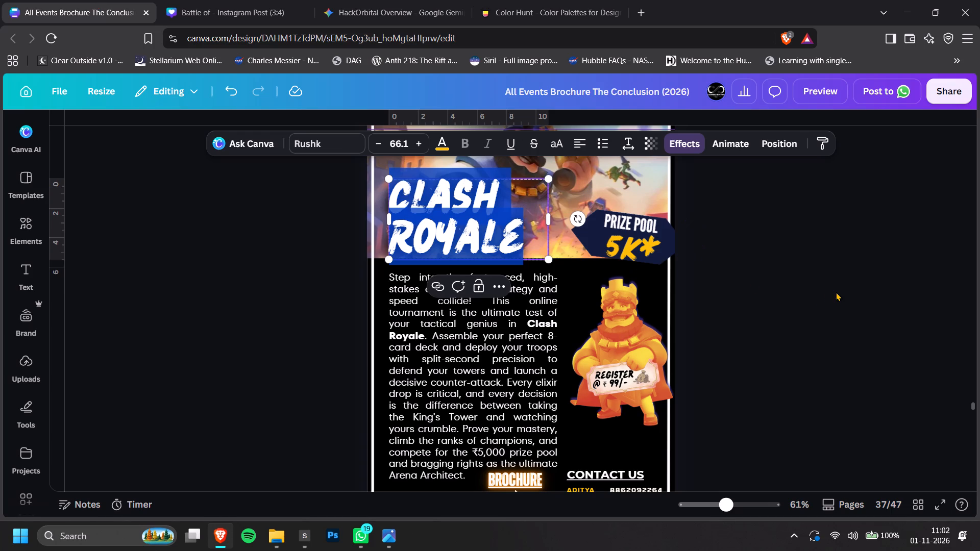
pyautogui.click(836, 292)
pyautogui.tripleClick(516, 350)
pyautogui.hotkey('ctrl', 'c')
pyautogui.click(246, 0)
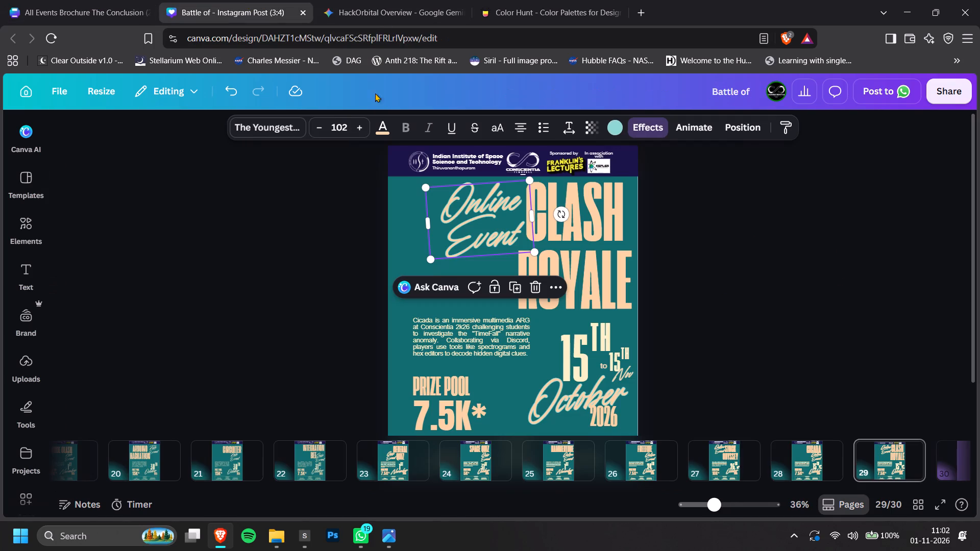
# Submit the copied Clash Royale description to the Gemini chat for a short summary.
pyautogui.click(386, 31)
pyautogui.click(389, 20)
pyautogui.click(468, 468)
pyautogui.hotkey('ctrl', 'v')
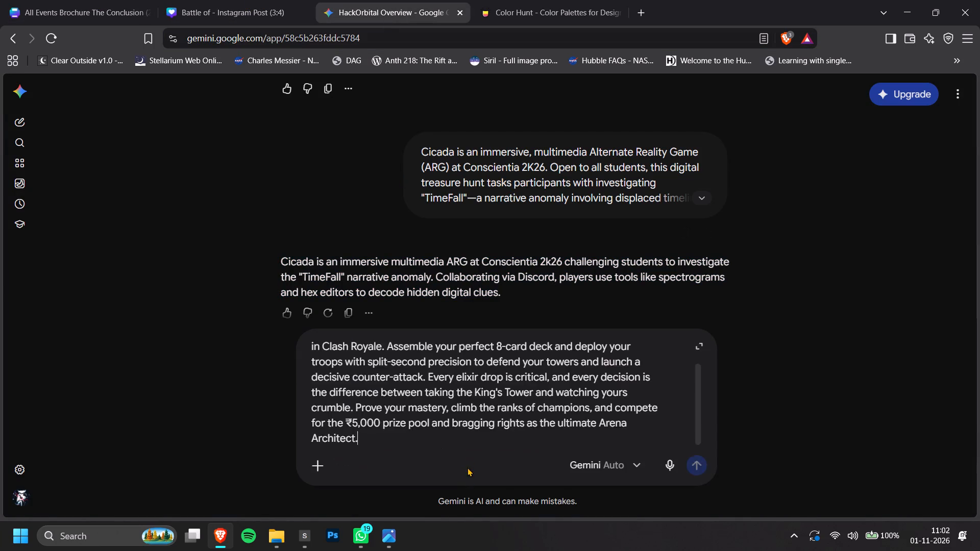
pyautogui.press('Return')
# Copy the Clash Royale contact's name from brochure page 37 and paste it over the first contact name on the page 29 poster.
pyautogui.click(121, 0)
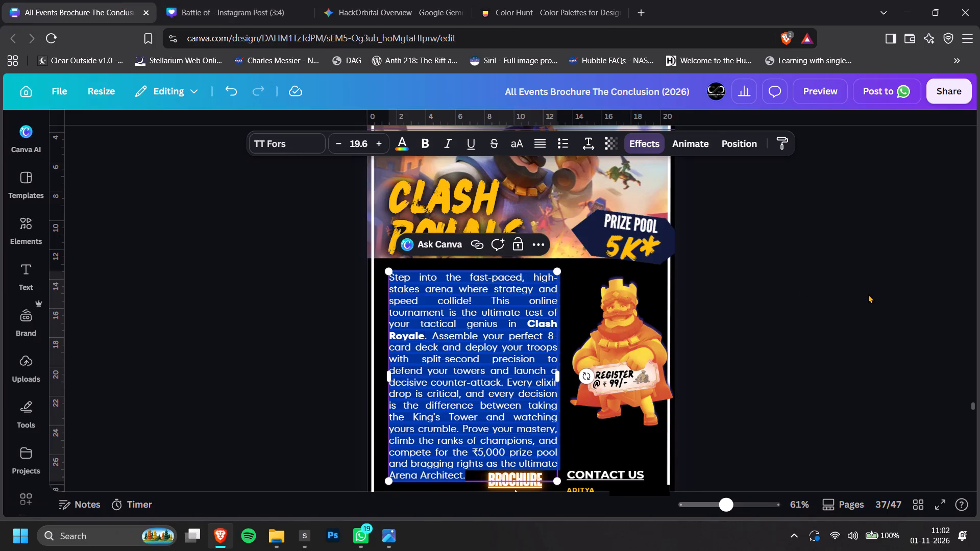
pyautogui.click(868, 294)
pyautogui.scroll(-2, 869, 294)
pyautogui.doubleClick(590, 316)
pyautogui.tripleClick(586, 320)
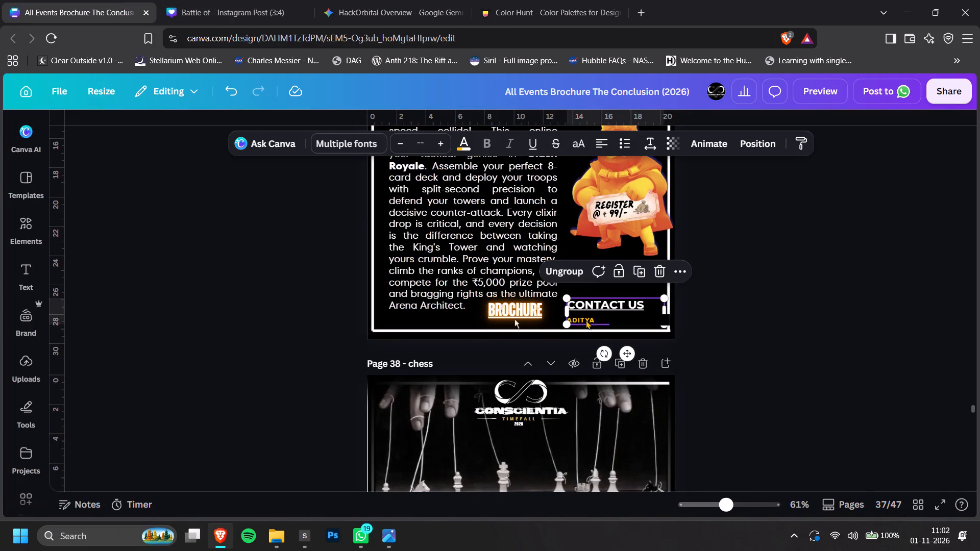
pyautogui.hotkey('ctrl', 'c')
pyautogui.click(298, 0)
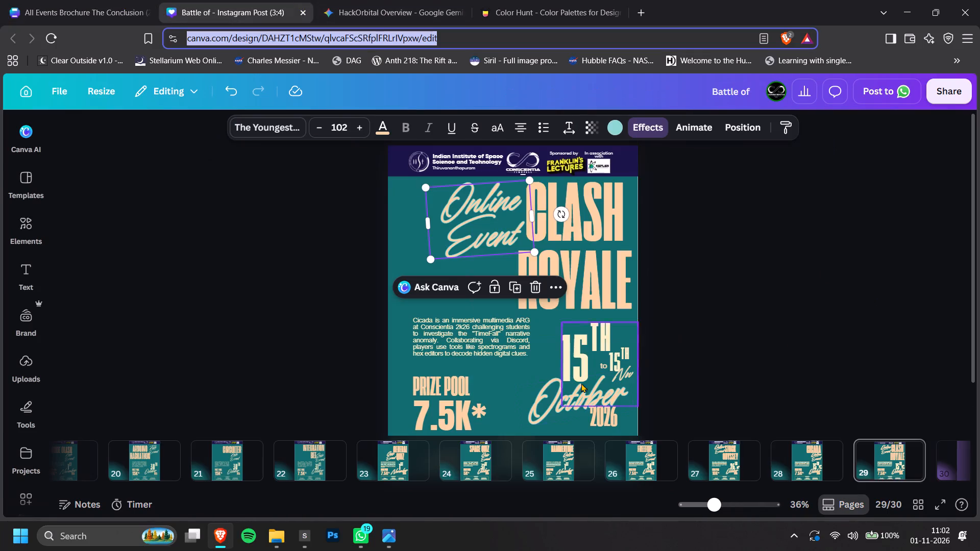
pyautogui.scroll(-1, 576, 409)
pyautogui.click(456, 390)
pyautogui.doubleClick(446, 399)
pyautogui.doubleClick(444, 402)
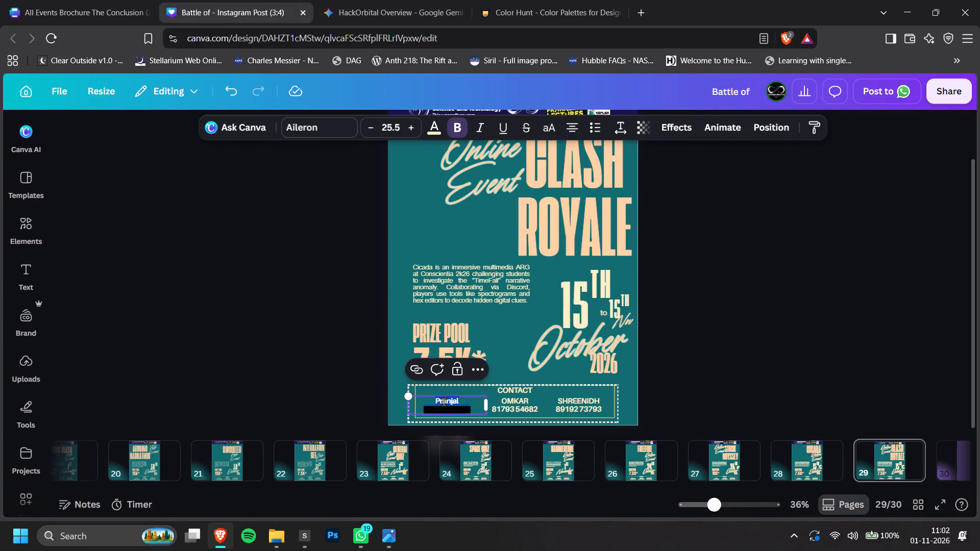
pyautogui.hotkey('ctrl', 'v')
# Copy the Clash Royale contact's phone number from the brochure and paste it over the first contact's number on the poster.
pyautogui.click(102, 0)
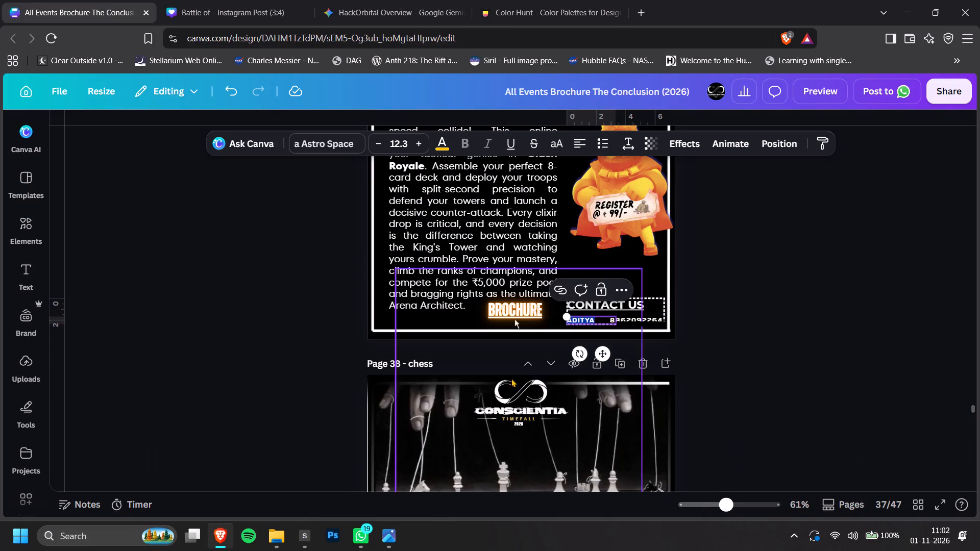
pyautogui.tripleClick(638, 317)
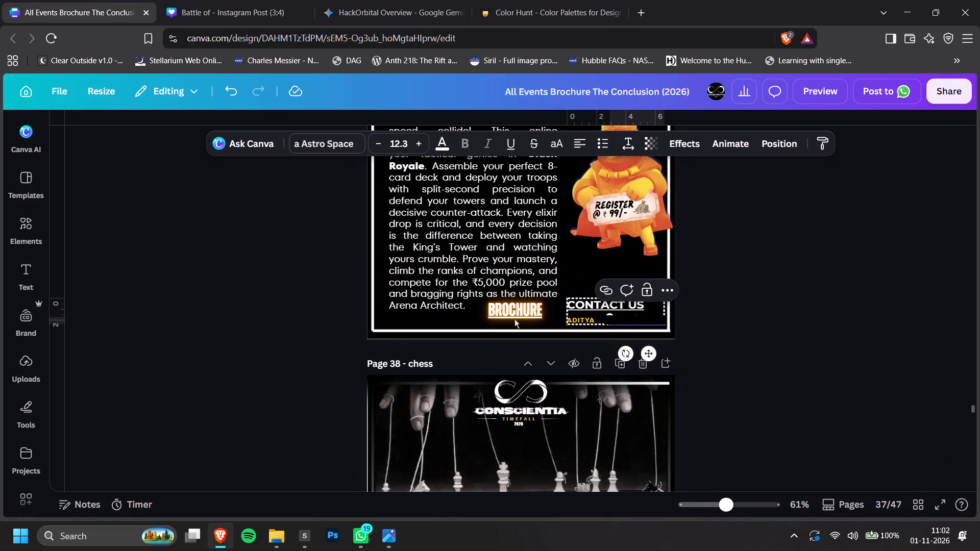
pyautogui.hotkey('ctrl', 'c')
pyautogui.click(249, 0)
pyautogui.click(463, 405)
pyautogui.tripleClick(461, 410)
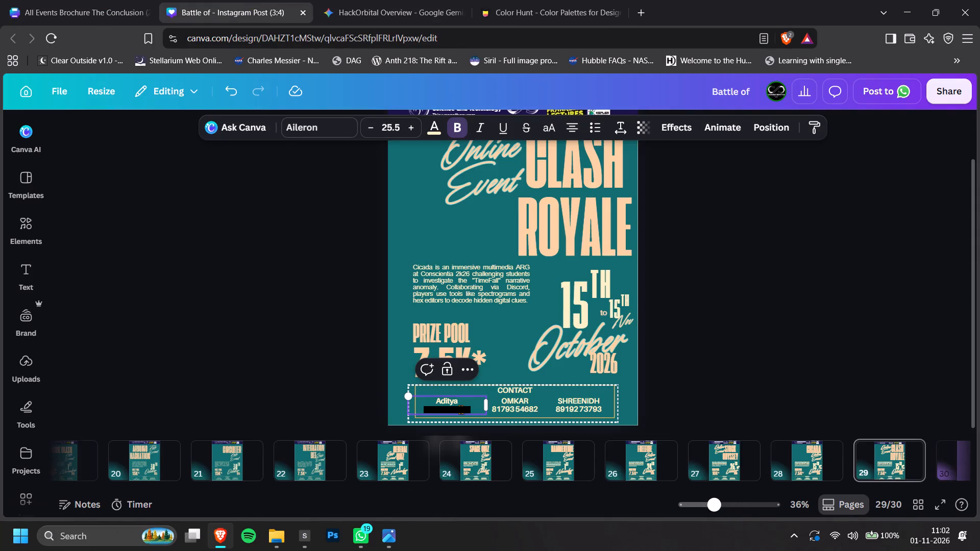
pyautogui.hotkey('ctrl', 'v')
pyautogui.click(775, 401)
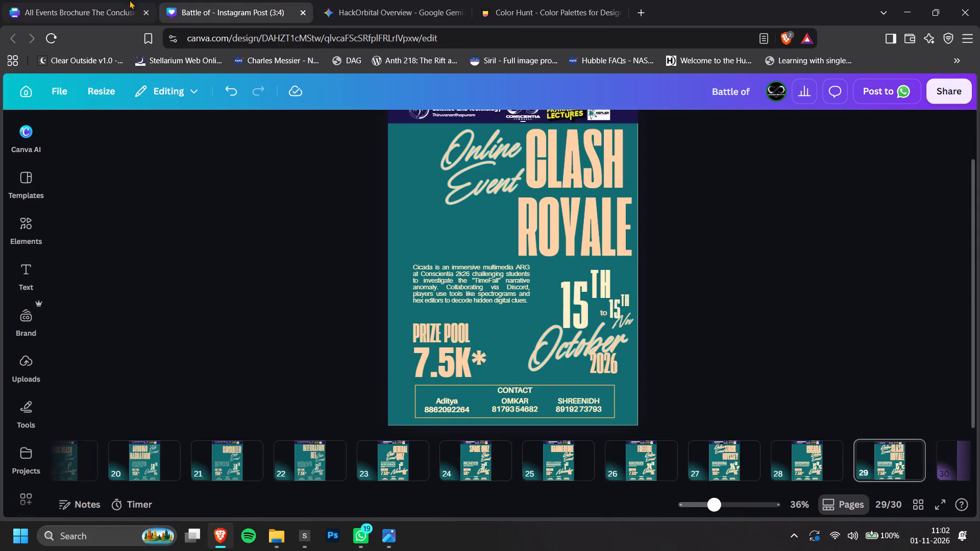
# Check the Clash Royale prize in the brochure and set the poster's prize pool amount to 5K*.
pyautogui.click(120, 0)
pyautogui.scroll(1, 812, 362)
pyautogui.click(812, 362)
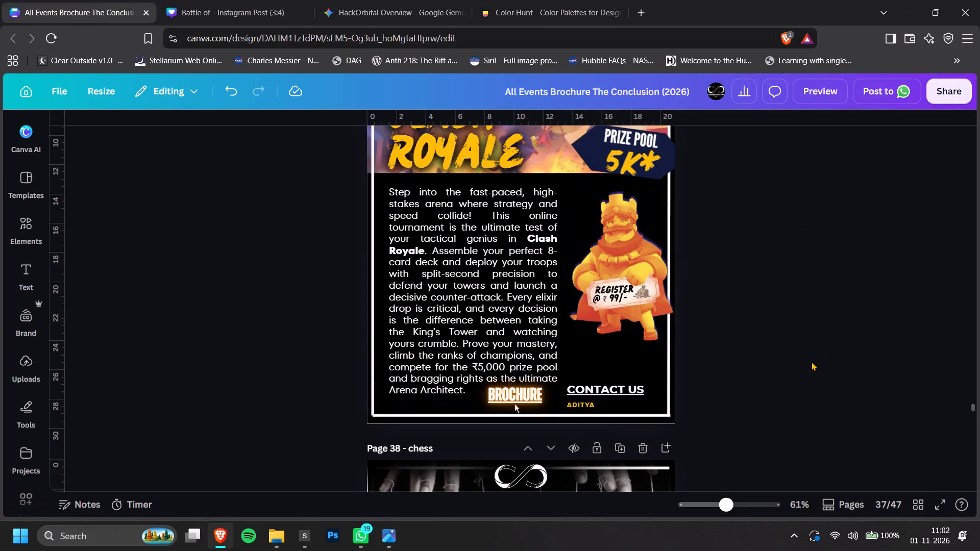
pyautogui.scroll(2, 812, 362)
pyautogui.click(274, 0)
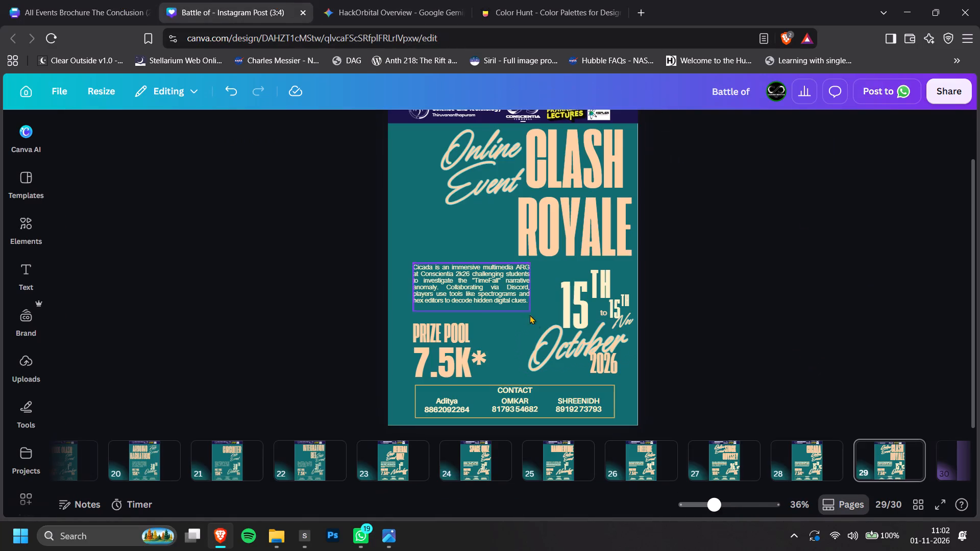
pyautogui.doubleClick(460, 359)
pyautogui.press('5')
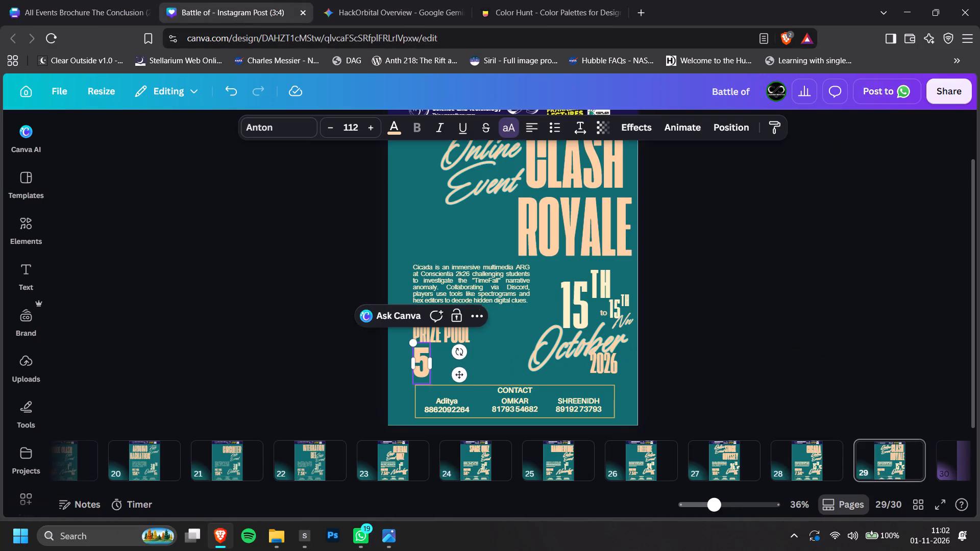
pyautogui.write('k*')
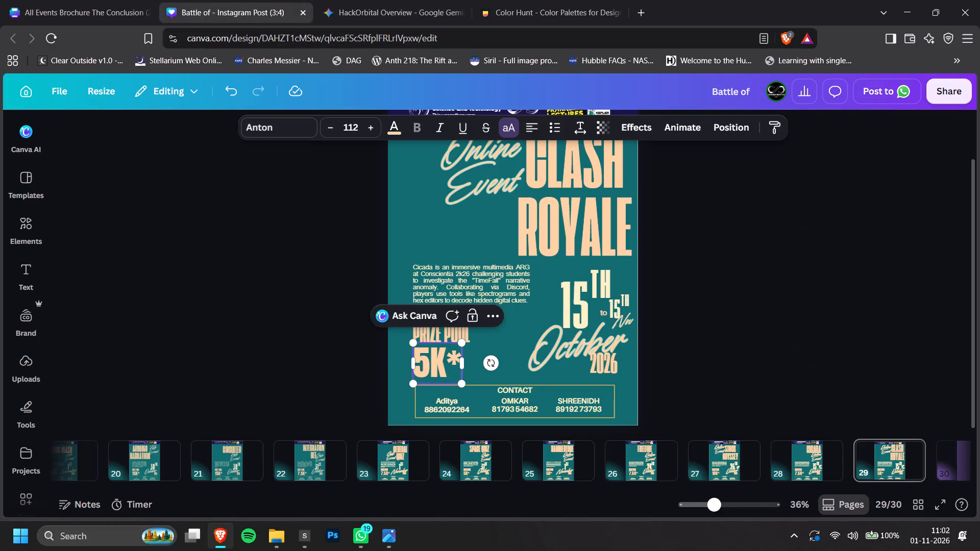
pyautogui.click(818, 207)
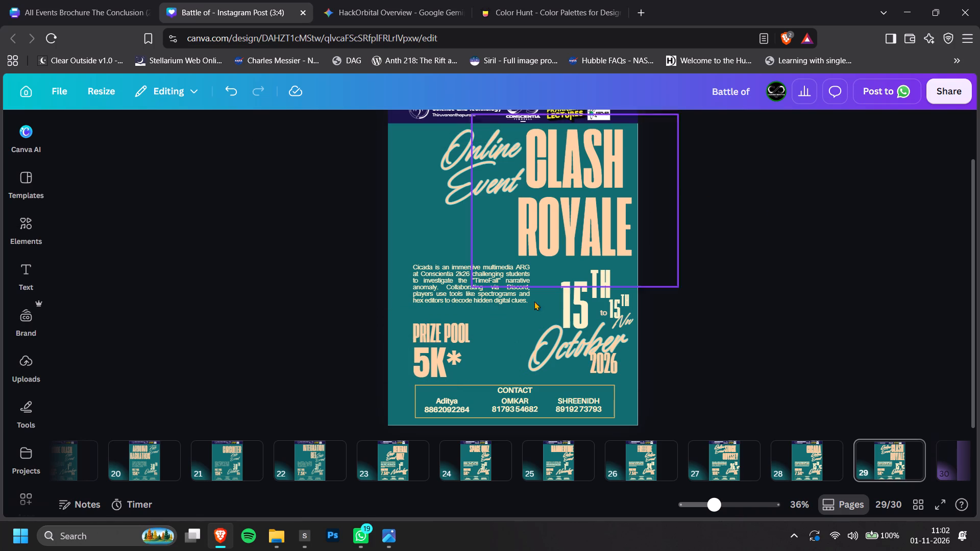
# Move the PRIZE POOL heading and the 5K* amount together slightly upward, away from the contact box.
pyautogui.moveTo(419, 352); pyautogui.dragTo(421, 344)
pyautogui.hotkey('ctrl', 'z')
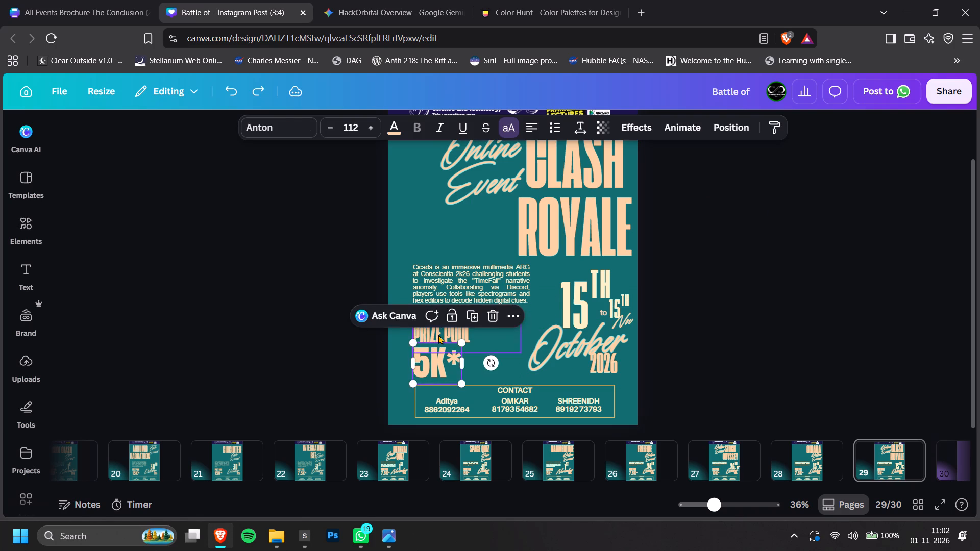
pyautogui.click(438, 335)
pyautogui.keyDown('shift'); pyautogui.click(432, 366); pyautogui.keyUp('shift')
pyautogui.moveTo(424, 374); pyautogui.dragTo(424, 369)
pyautogui.click(863, 346)
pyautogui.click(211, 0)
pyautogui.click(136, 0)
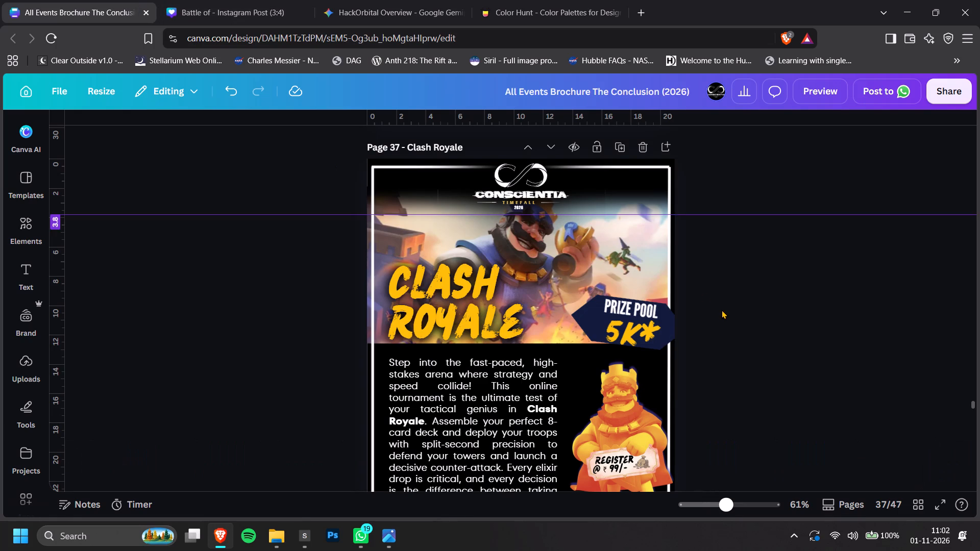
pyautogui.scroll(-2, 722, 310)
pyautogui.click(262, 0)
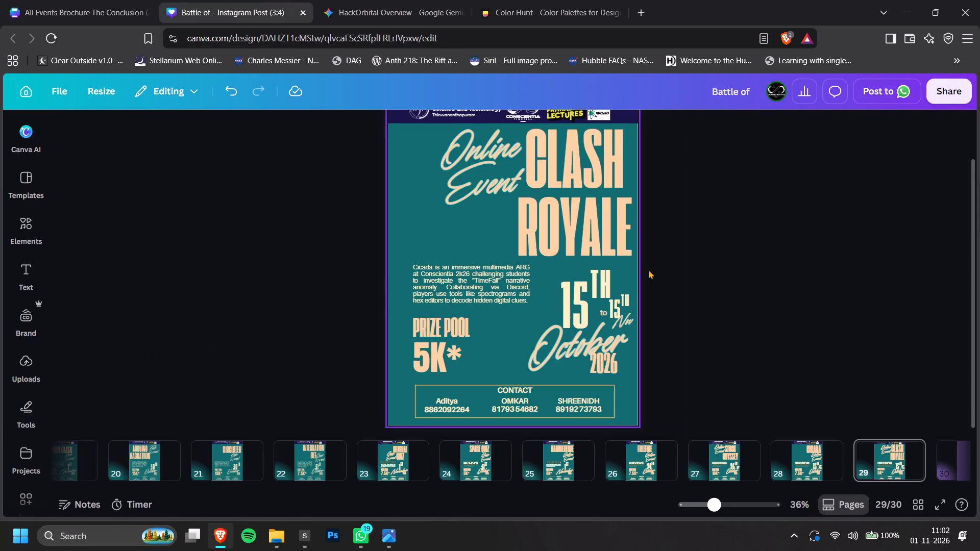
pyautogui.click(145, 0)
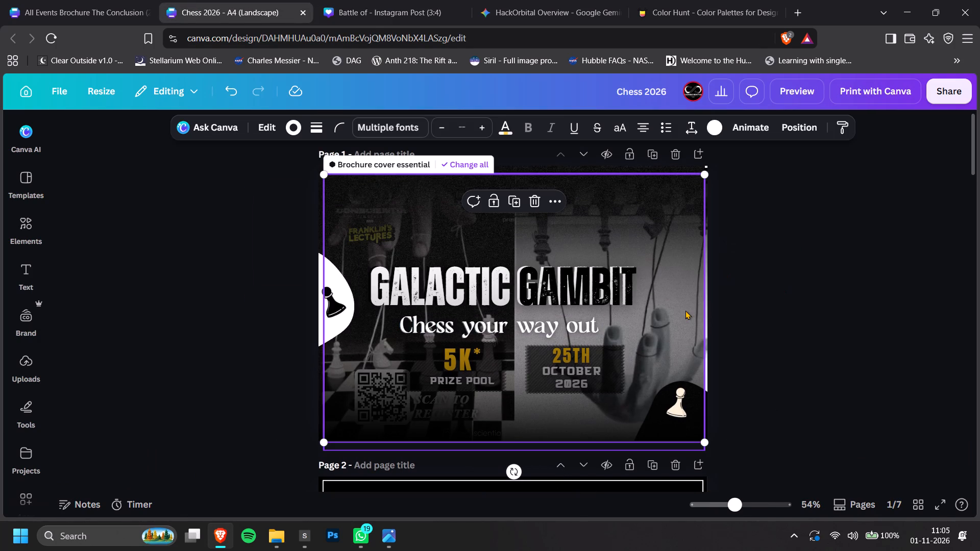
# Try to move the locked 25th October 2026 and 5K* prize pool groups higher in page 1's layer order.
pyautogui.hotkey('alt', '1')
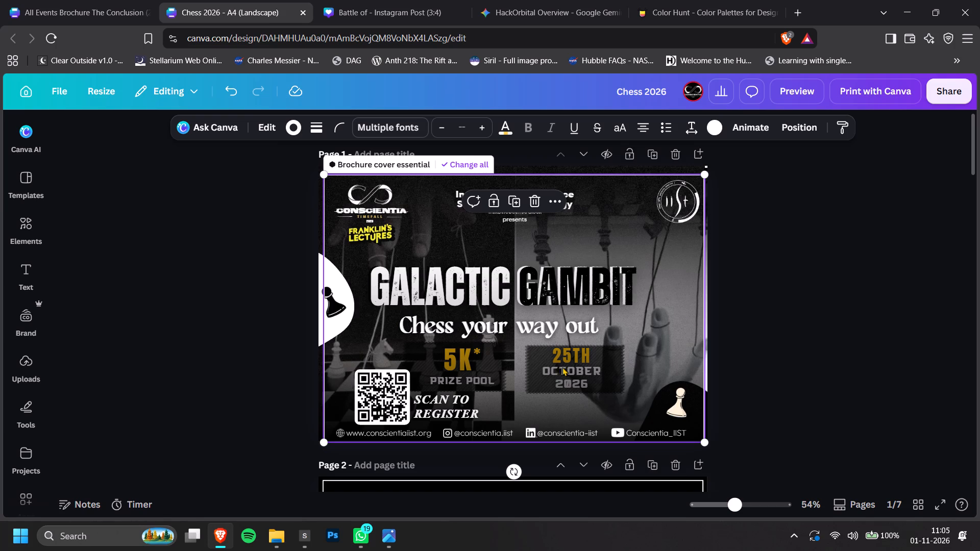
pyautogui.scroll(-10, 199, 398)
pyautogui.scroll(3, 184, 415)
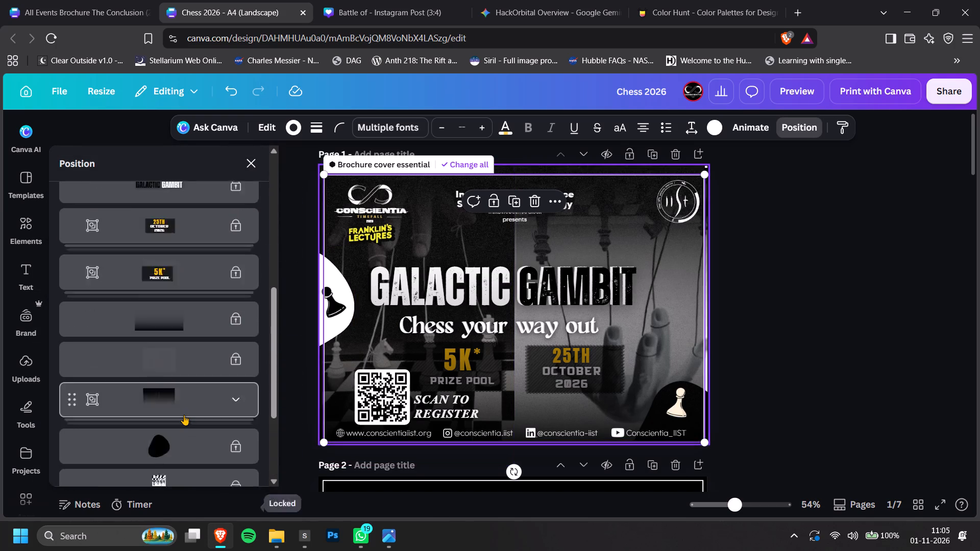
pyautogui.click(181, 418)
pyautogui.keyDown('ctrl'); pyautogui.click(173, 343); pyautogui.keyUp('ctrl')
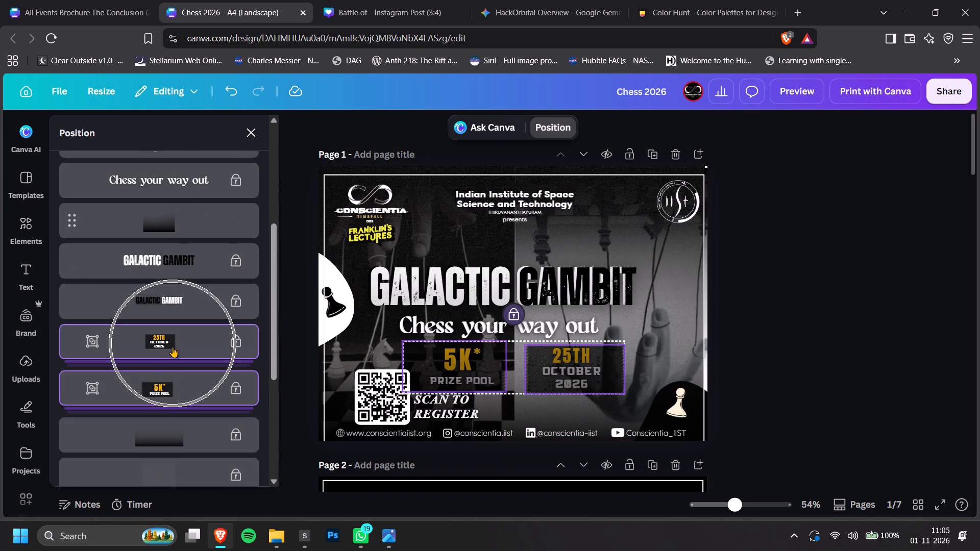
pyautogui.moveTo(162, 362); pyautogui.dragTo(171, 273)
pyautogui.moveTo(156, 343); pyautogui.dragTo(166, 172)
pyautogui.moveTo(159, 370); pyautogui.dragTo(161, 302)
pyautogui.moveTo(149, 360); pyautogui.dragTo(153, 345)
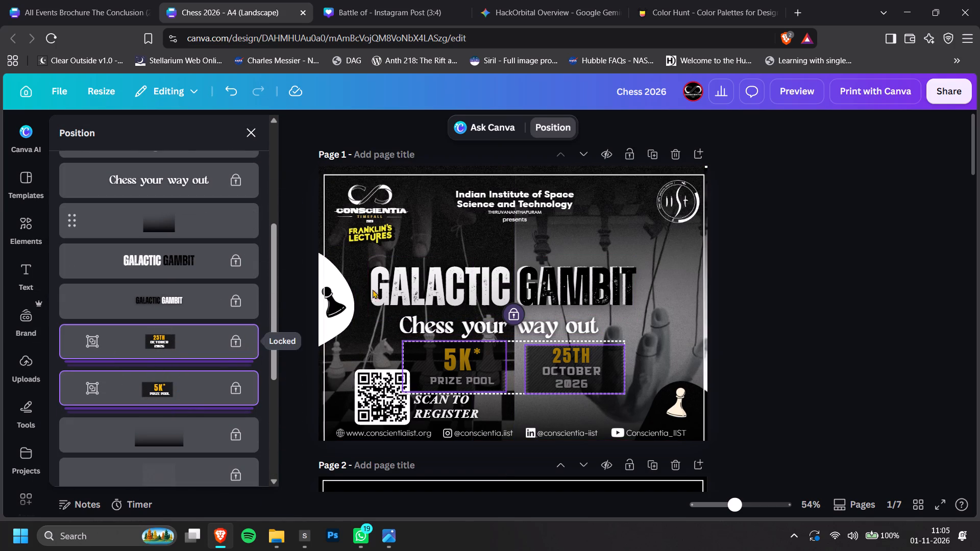
# Unlock the 25th October 2026 date group and the 5K* prize pool group on the chess design's first page.
pyautogui.click(238, 339)
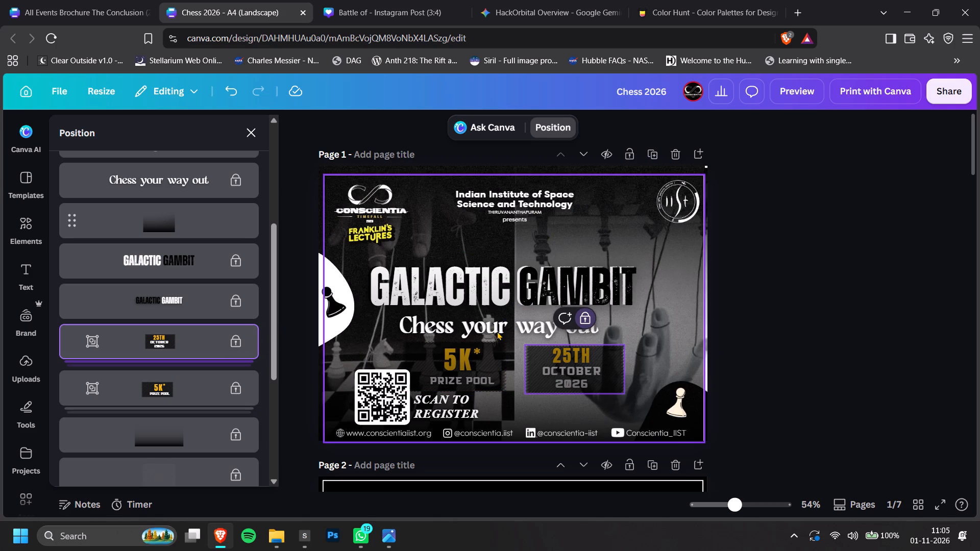
pyautogui.click(592, 317)
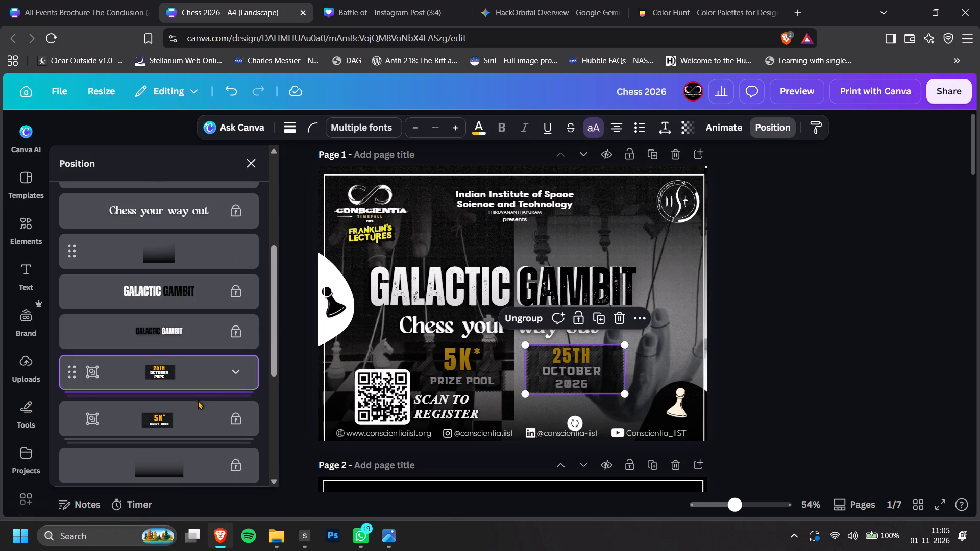
pyautogui.click(198, 400)
pyautogui.click(189, 413)
pyautogui.click(460, 312)
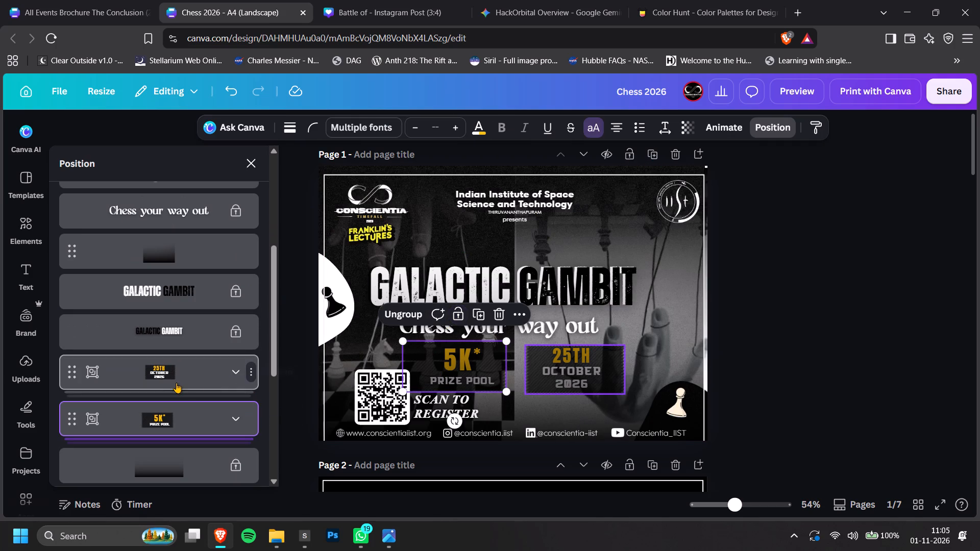
# Move the date and prize pool groups above the dark gradient in page 1's layer order, and close the Chess 2026 design.
pyautogui.keyDown('shift'); pyautogui.click(175, 381); pyautogui.keyUp('shift')
pyautogui.moveTo(179, 349); pyautogui.dragTo(211, 174)
pyautogui.doubleClick(897, 317)
pyautogui.scroll(-2, 878, 324)
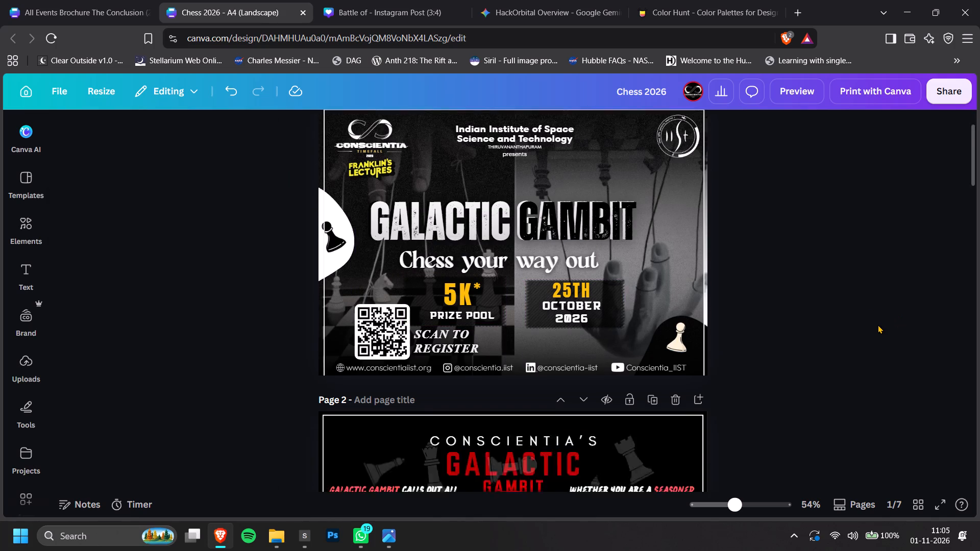
pyautogui.scroll(-2, 873, 325)
pyautogui.scroll(3, 869, 326)
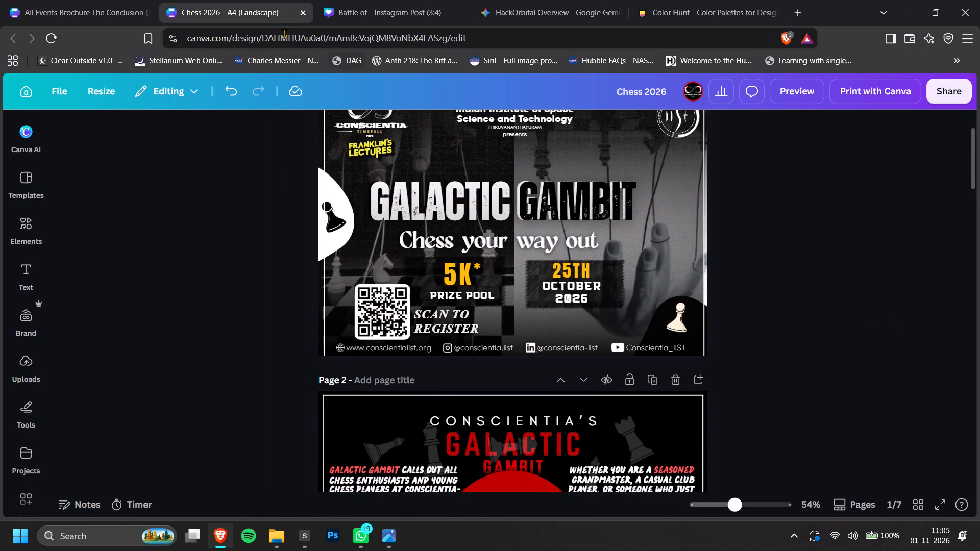
pyautogui.click(299, 13)
# Change the event day on the Galactic Gambit poster to 25.
pyautogui.doubleClick(596, 301)
pyautogui.click(613, 304)
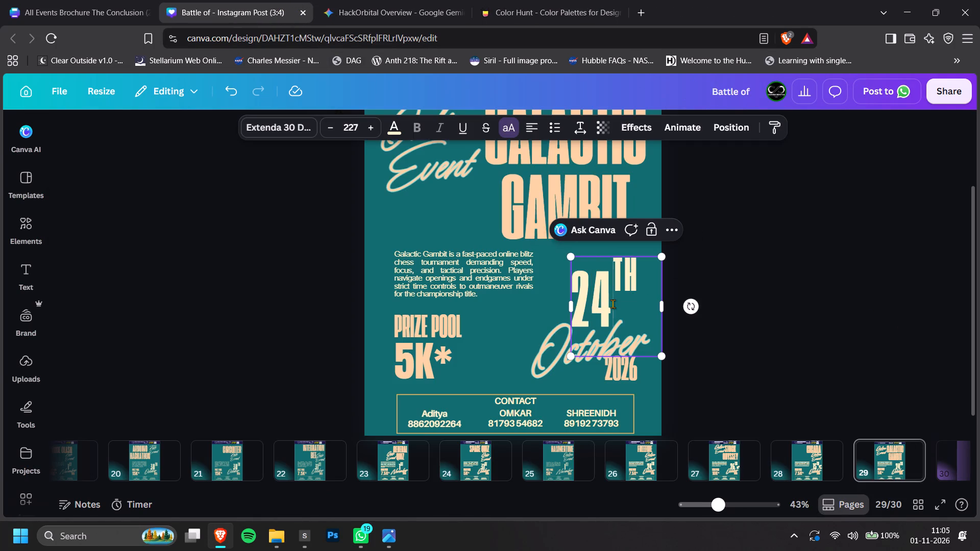
pyautogui.press('BackSpace')
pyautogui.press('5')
pyautogui.click(741, 233)
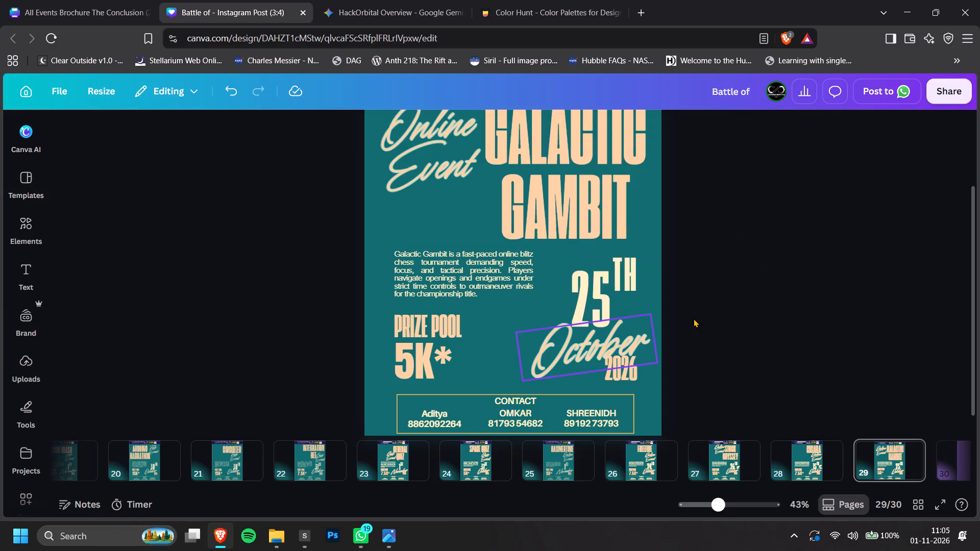
# Switch to the brochure's Galactic Gambit page and select a contact name under Contact Us for the poster's contact box.
pyautogui.click(72, 0)
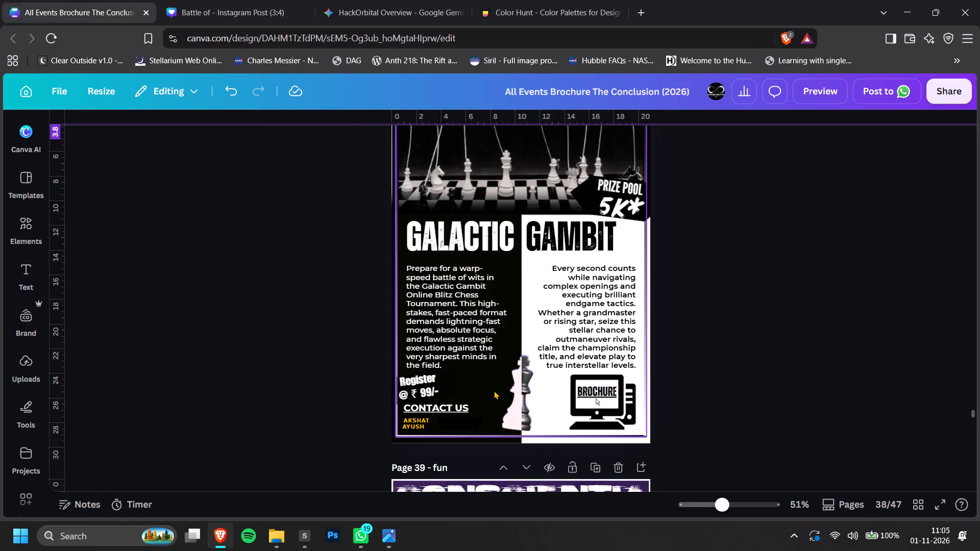
pyautogui.click(219, 0)
pyautogui.click(167, 0)
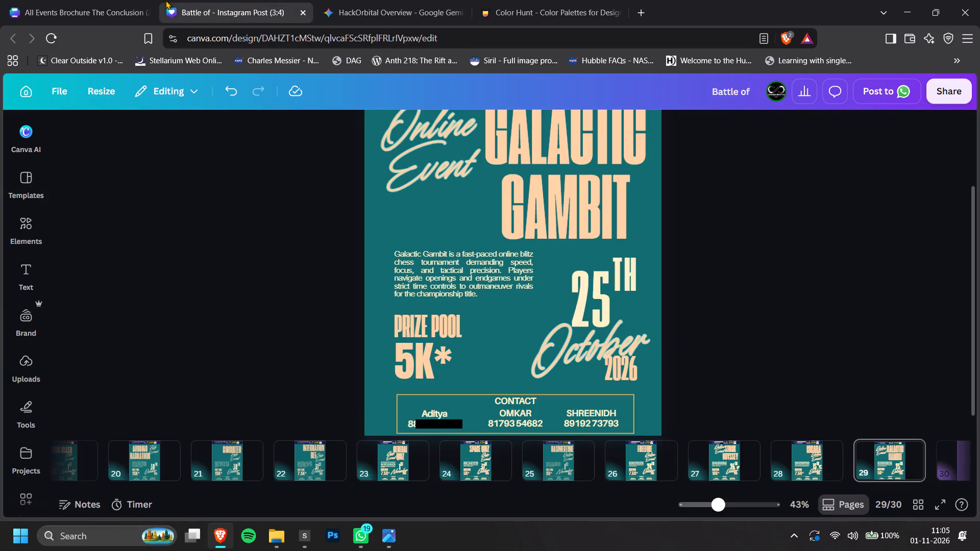
pyautogui.click(138, 0)
pyautogui.doubleClick(424, 422)
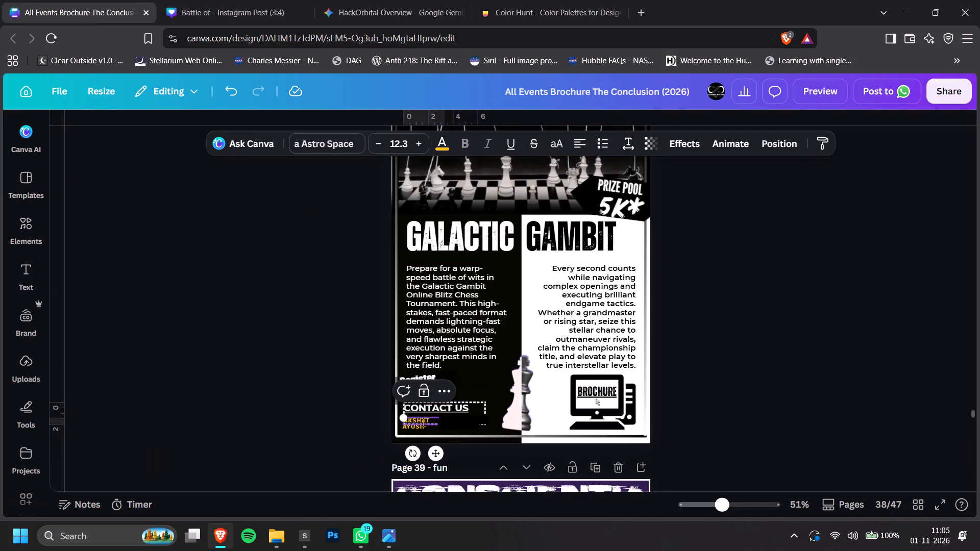
pyautogui.doubleClick(414, 428)
pyautogui.click(415, 423)
pyautogui.tripleClick(416, 420)
# Copy the first contact's name from the brochure's Galactic Gambit page and paste it over the first contact name on the poster.
pyautogui.hotkey('ctrl', 'c')
pyautogui.click(307, 0)
pyautogui.click(374, 0)
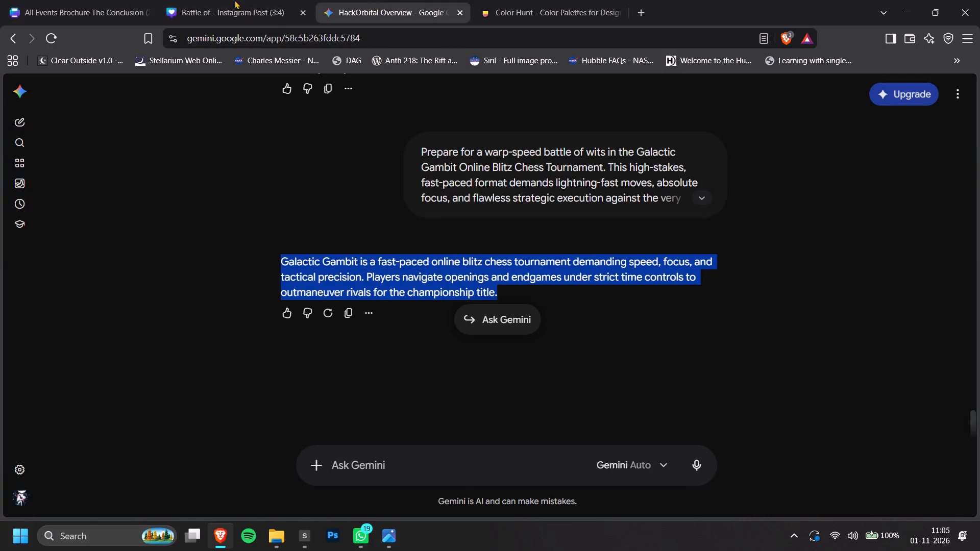
pyautogui.click(222, 0)
pyautogui.doubleClick(420, 411)
pyautogui.doubleClick(429, 412)
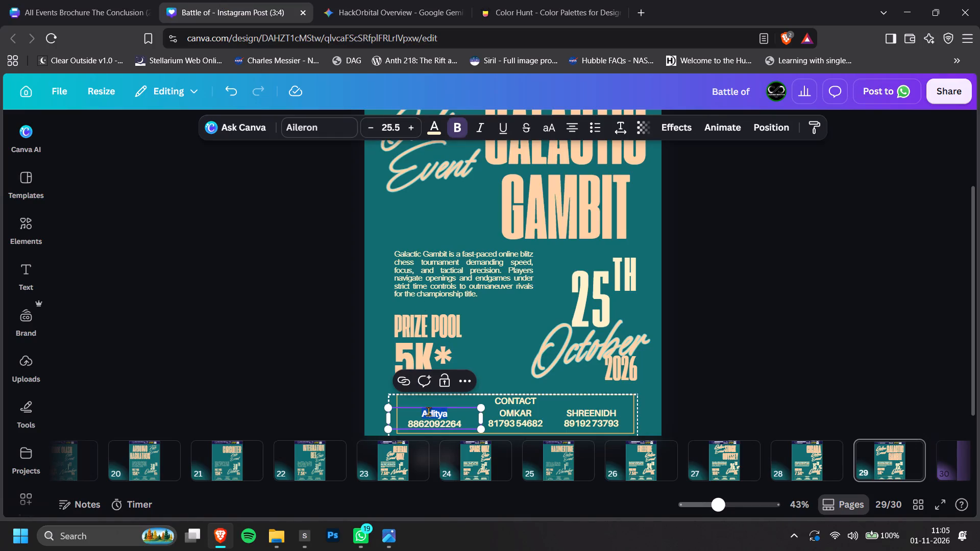
pyautogui.hotkey('ctrl', 'v')
# Copy the first contact's phone number from the brochure and paste it over the first contact's number on the Galactic Gambit poster.
pyautogui.click(71, 0)
pyautogui.click(463, 414)
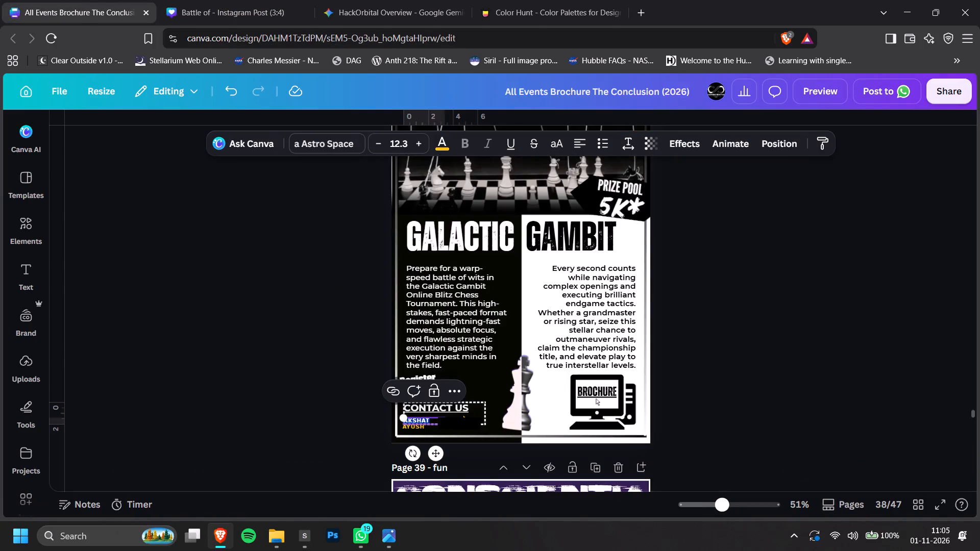
pyautogui.tripleClick(461, 417)
pyautogui.hotkey('ctrl', 'c')
pyautogui.click(245, 0)
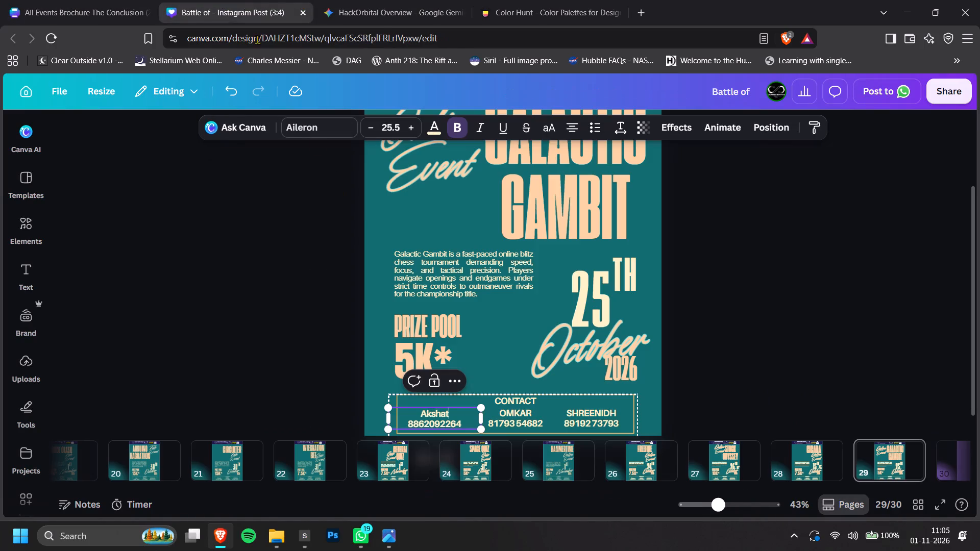
pyautogui.tripleClick(426, 428)
pyautogui.hotkey('ctrl', 'v')
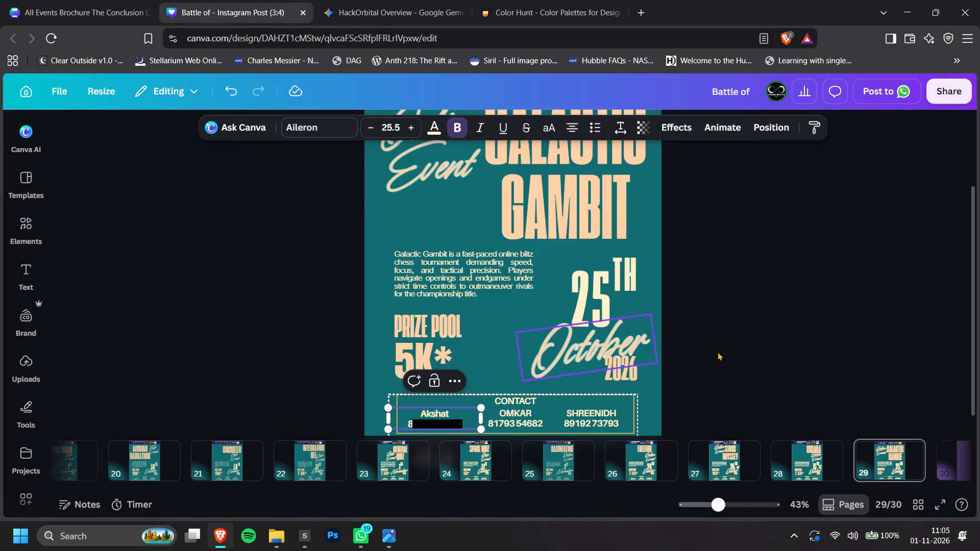
pyautogui.click(719, 350)
pyautogui.scroll(-3, 719, 350)
# Return to the All Events Brochure for a last check and close it.
pyautogui.click(180, 0)
pyautogui.click(128, 2)
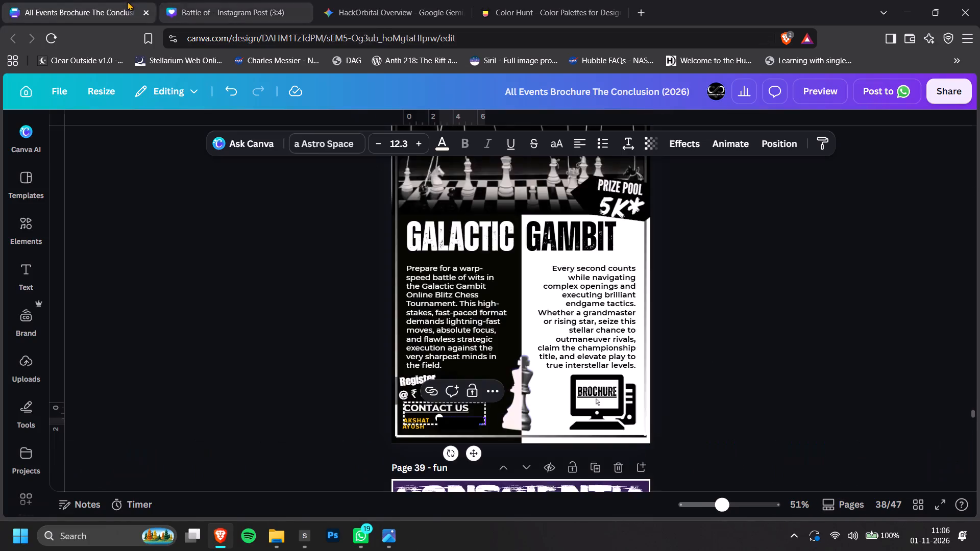
pyautogui.scroll(-4, 639, 355)
pyautogui.click(142, 8)
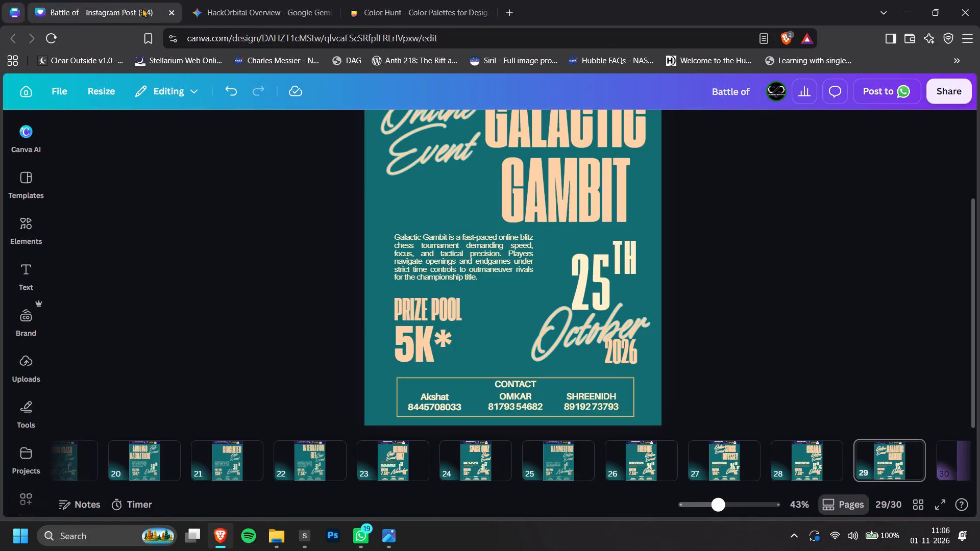
# Hide the page thumbnails and look through the event posters at a smaller zoom.
pyautogui.click(846, 508)
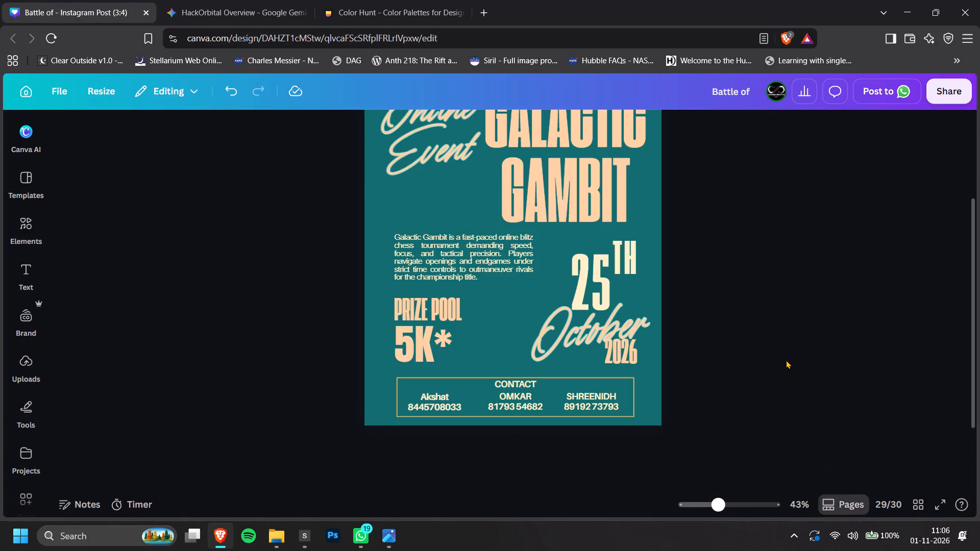
pyautogui.keyDown('ctrl'); pyautogui.scroll(2, 724, 296); pyautogui.keyUp('ctrl')
pyautogui.scroll(5, 724, 296)
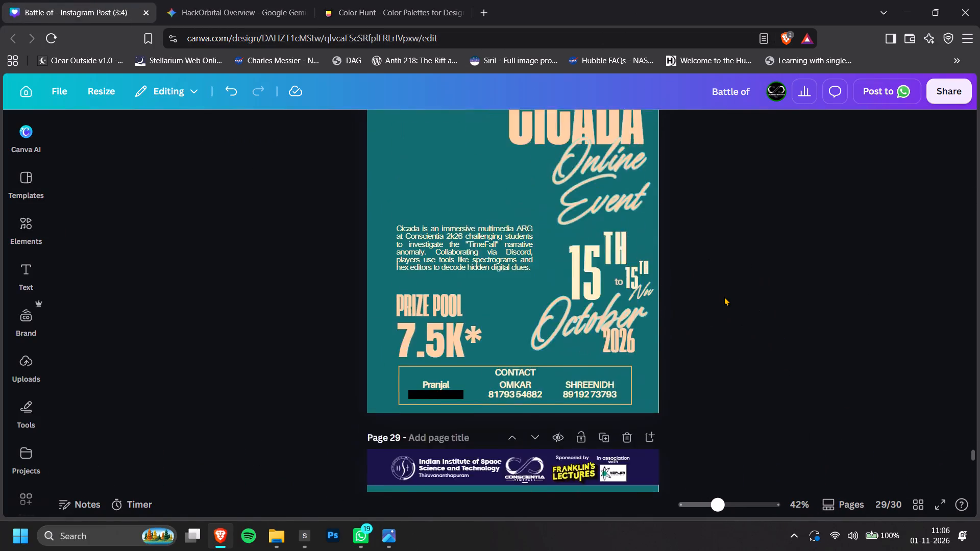
pyautogui.keyDown('ctrl'); pyautogui.scroll(-3, 724, 298); pyautogui.keyUp('ctrl')
pyautogui.scroll(-4, 722, 354)
pyautogui.scroll(20, 722, 354)
pyautogui.scroll(1, 722, 354)
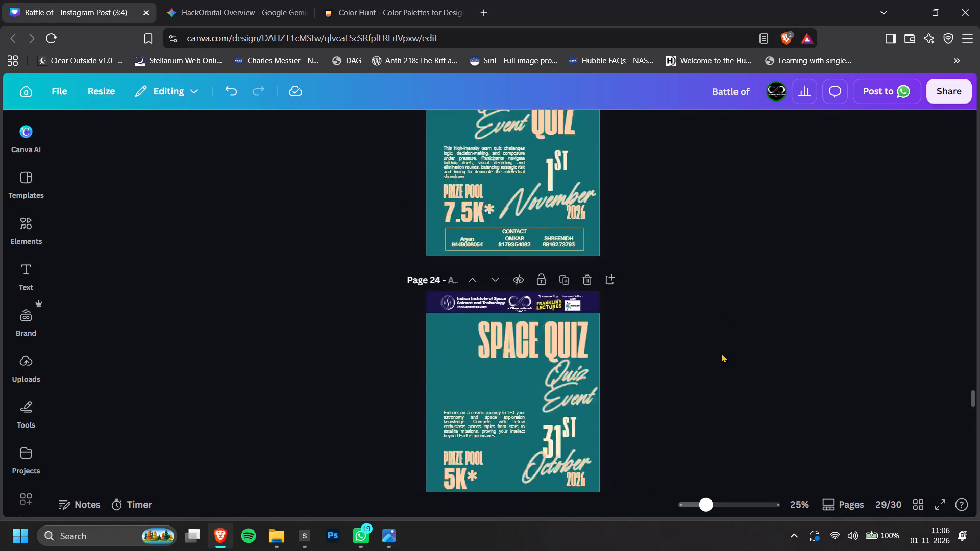
pyautogui.scroll(19, 722, 354)
# Leave the Color Hunt palettes and search the web for "contrast color pallate", showing image results.
pyautogui.click(409, 0)
pyautogui.scroll(-4, 513, 302)
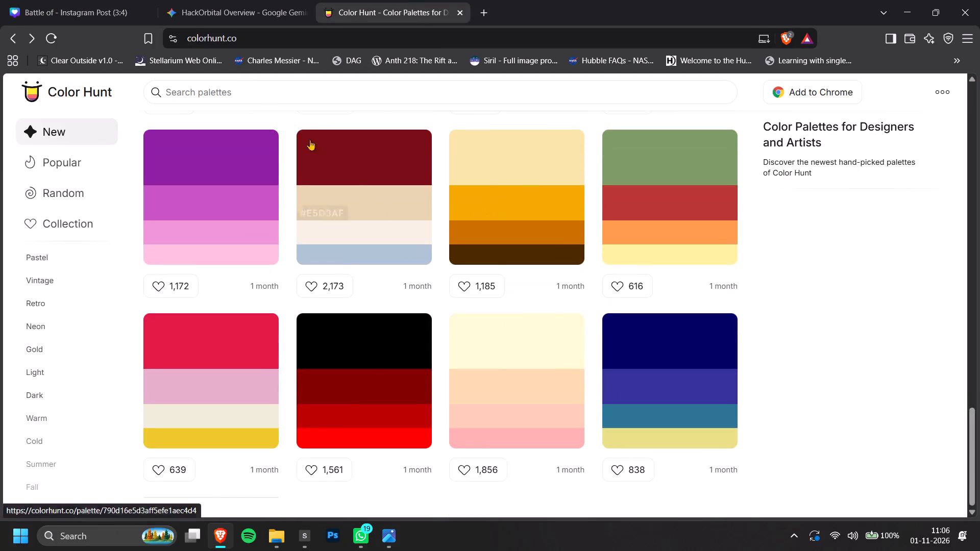
pyautogui.moveTo(235, 38); pyautogui.dragTo(236, 33)
pyautogui.write('colo')
pyautogui.hotkey('ctrl', 'a')
pyautogui.write('contrast color pallate')
pyautogui.press('Return')
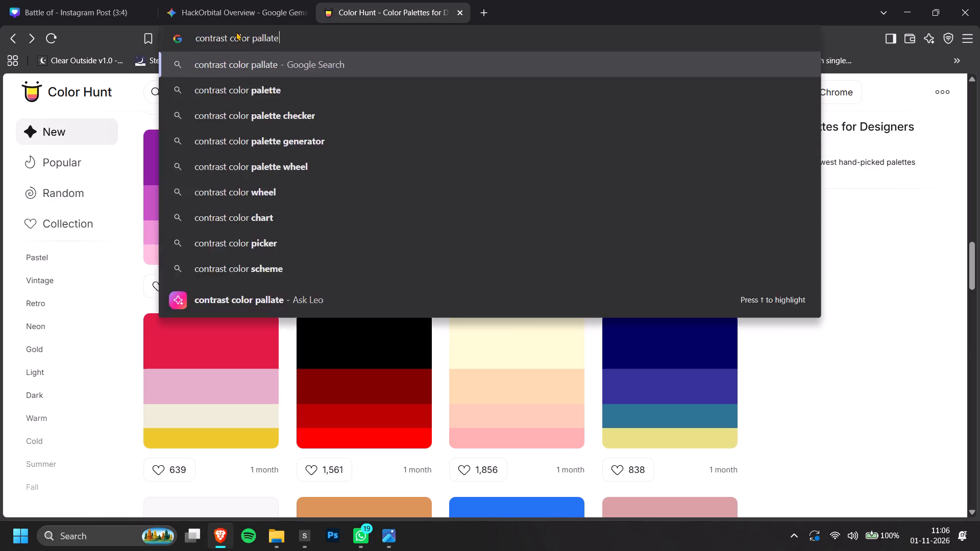
pyautogui.click(217, 138)
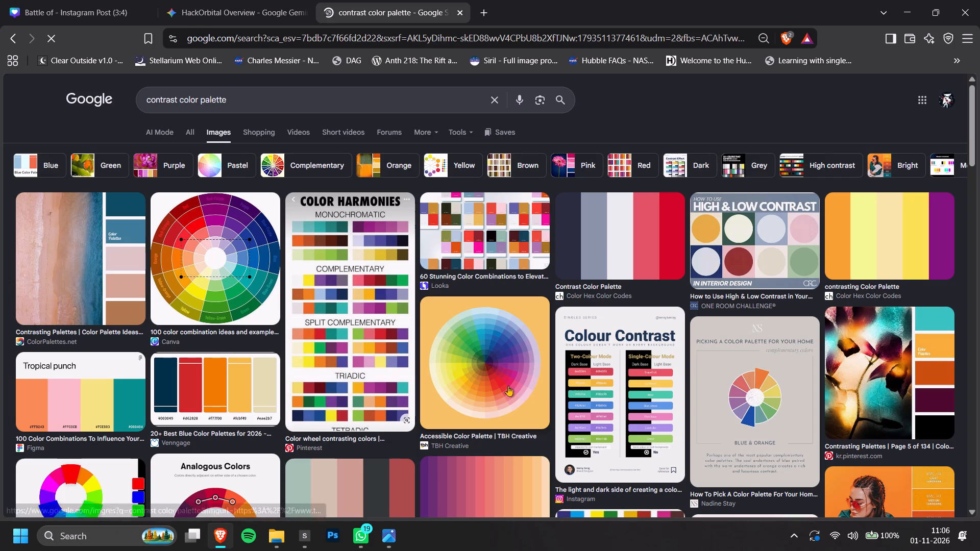
# Find the "Accessible Color Palette" wheel by TBH Creative in the image results and capture a screenshot of its central area.
pyautogui.scroll(-4, 494, 373)
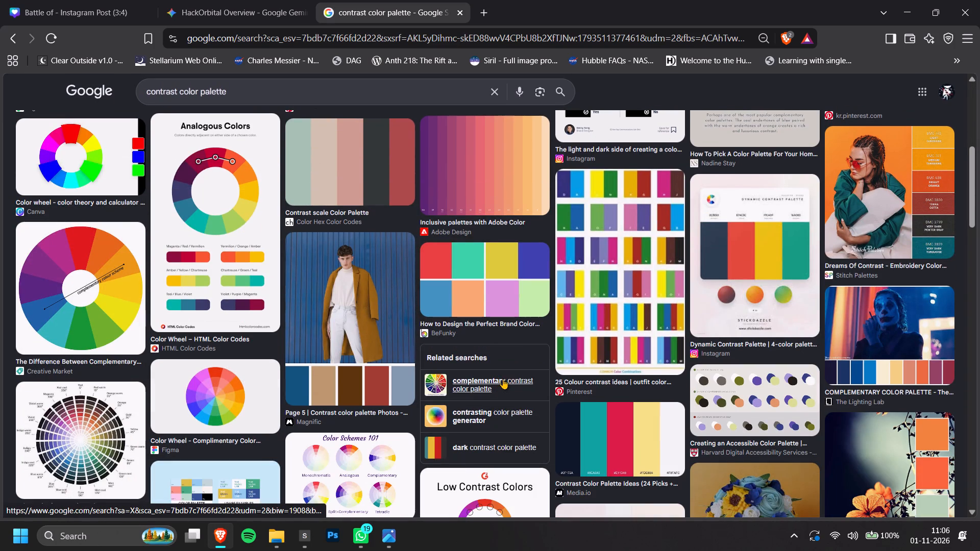
pyautogui.scroll(-7, 549, 353)
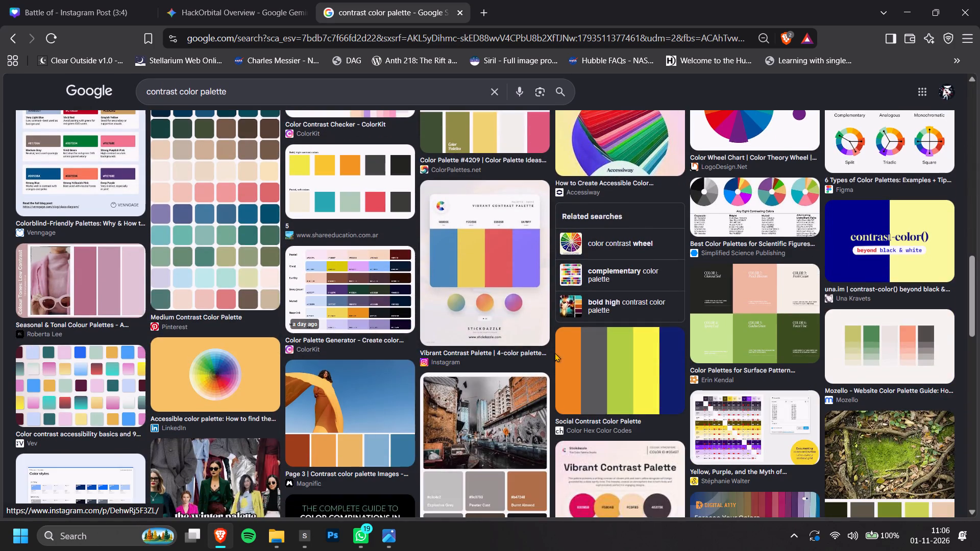
pyautogui.scroll(-4, 555, 353)
pyautogui.scroll(-4, 430, 358)
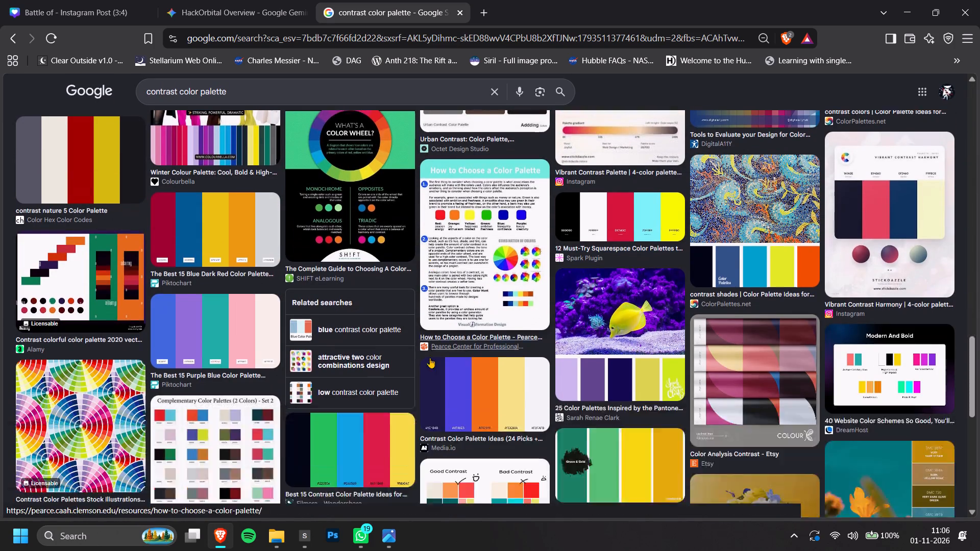
pyautogui.scroll(16, 430, 358)
pyautogui.scroll(2, 351, 333)
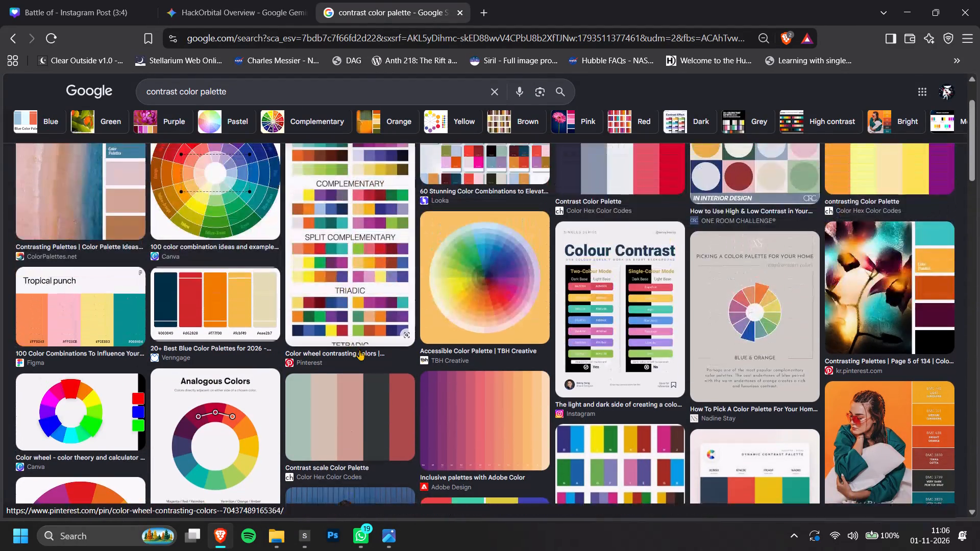
pyautogui.click(499, 296)
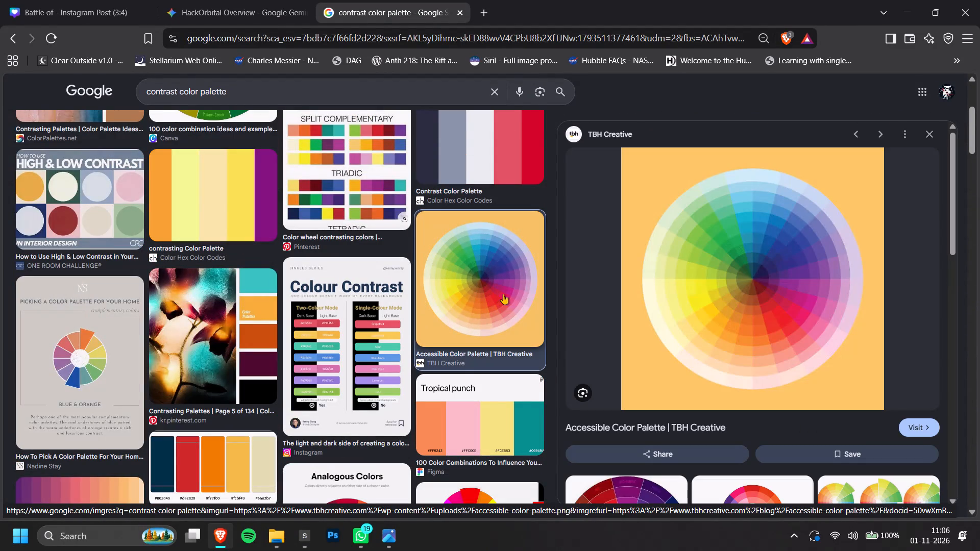
pyautogui.press('Print')
pyautogui.moveTo(705, 231); pyautogui.dragTo(750, 279)
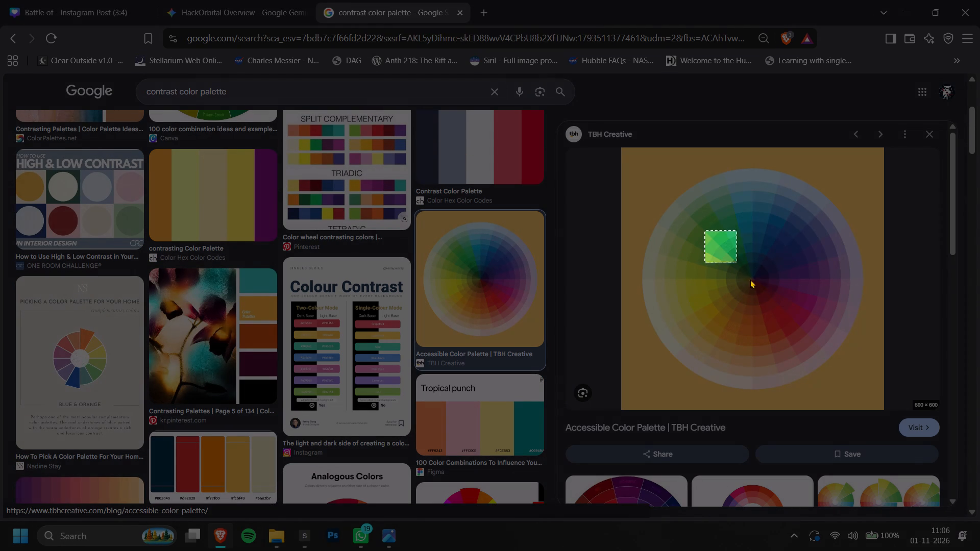
pyautogui.moveTo(750, 279); pyautogui.dragTo(804, 322)
# Paste the captured colour-wheel image onto the Line Follower poster on page 17 of the poster design.
pyautogui.click(121, 0)
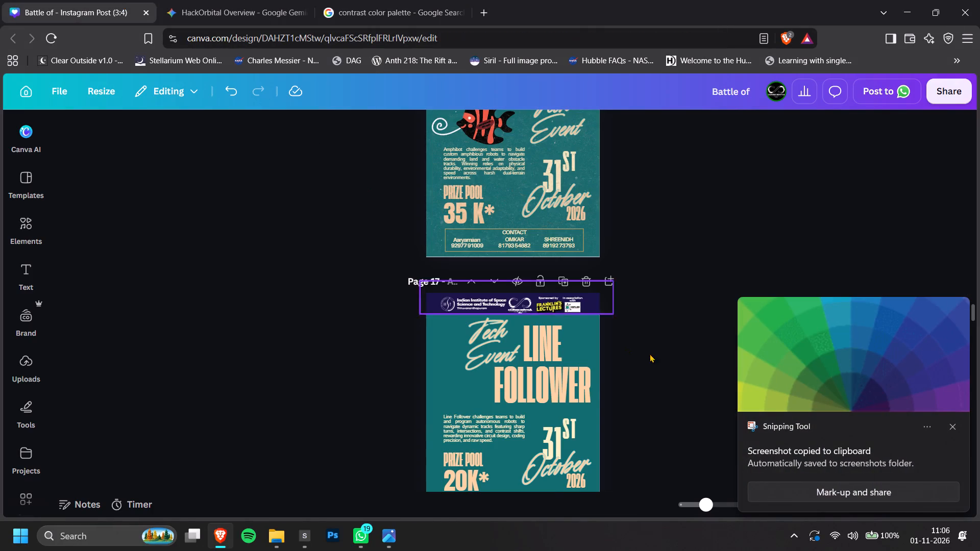
pyautogui.scroll(6, 714, 344)
pyautogui.moveTo(791, 389); pyautogui.dragTo(979, 372)
pyautogui.scroll(-6, 829, 381)
pyautogui.scroll(1, 817, 379)
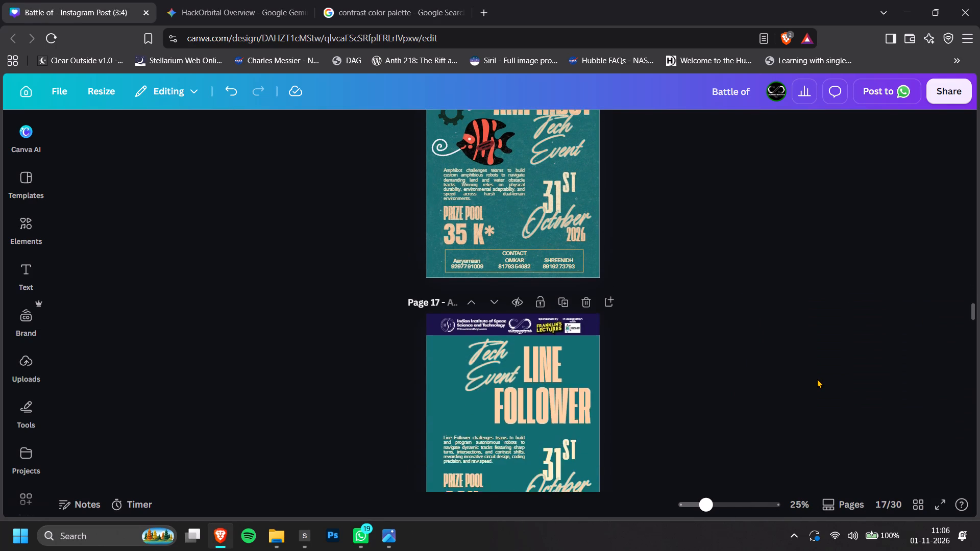
pyautogui.scroll(1, 817, 379)
pyautogui.scroll(-4, 817, 379)
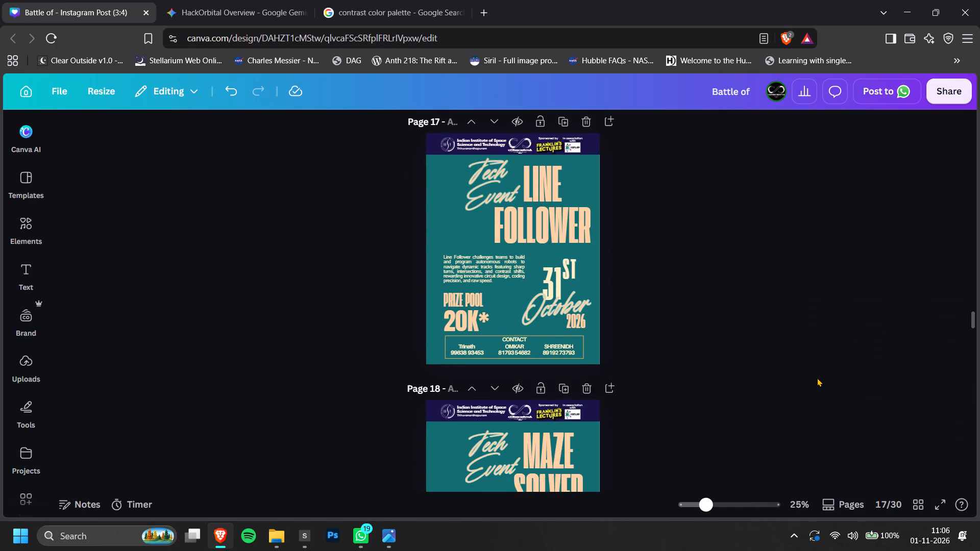
pyautogui.keyDown('ctrl'); pyautogui.scroll(1, 784, 323); pyautogui.keyUp('ctrl')
pyautogui.scroll(1, 783, 322)
pyautogui.hotkey('ctrl', 'v')
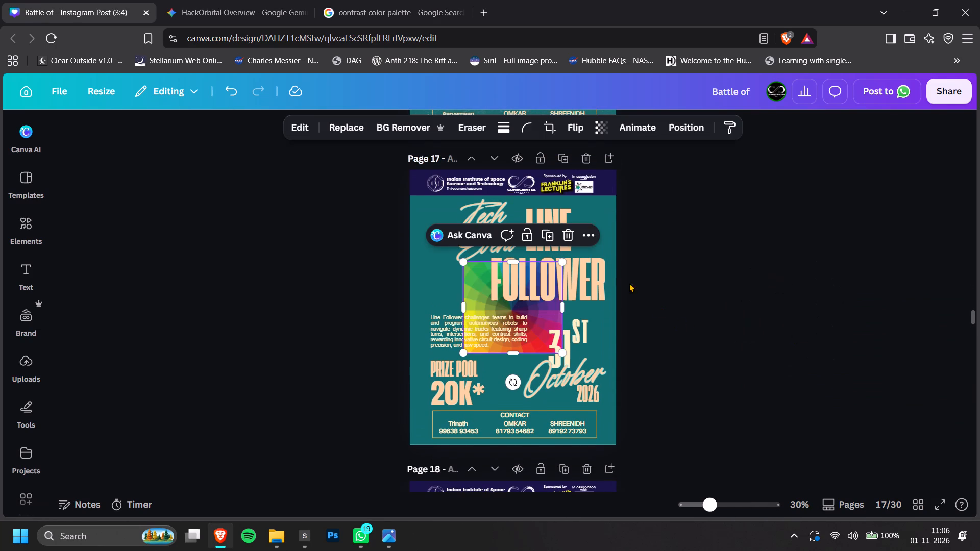
# Apply the colour wheel's colours to the Line Follower poster, reshuffling them until the background is red with a yellow title and header band.
pyautogui.click(592, 236)
pyautogui.scroll(-6, 625, 358)
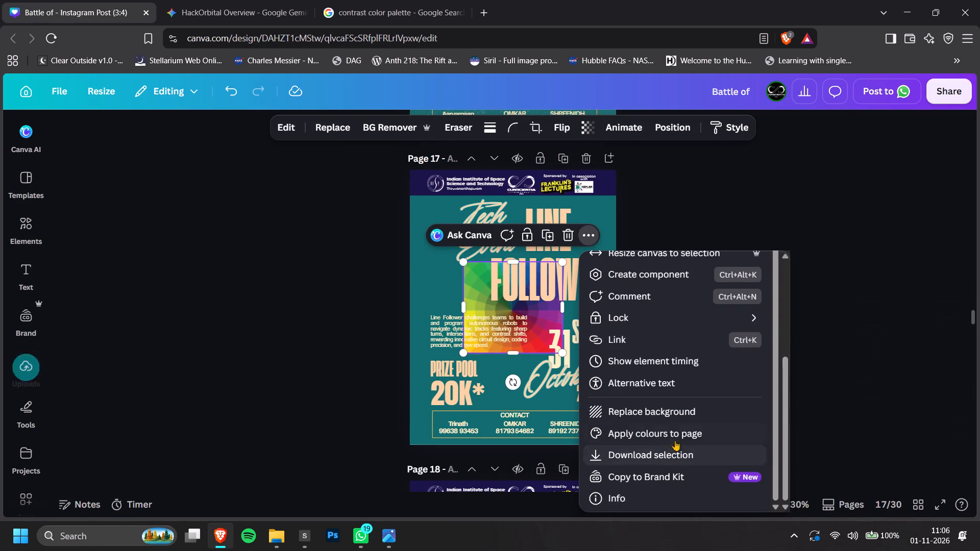
pyautogui.click(680, 435)
pyautogui.click(581, 238)
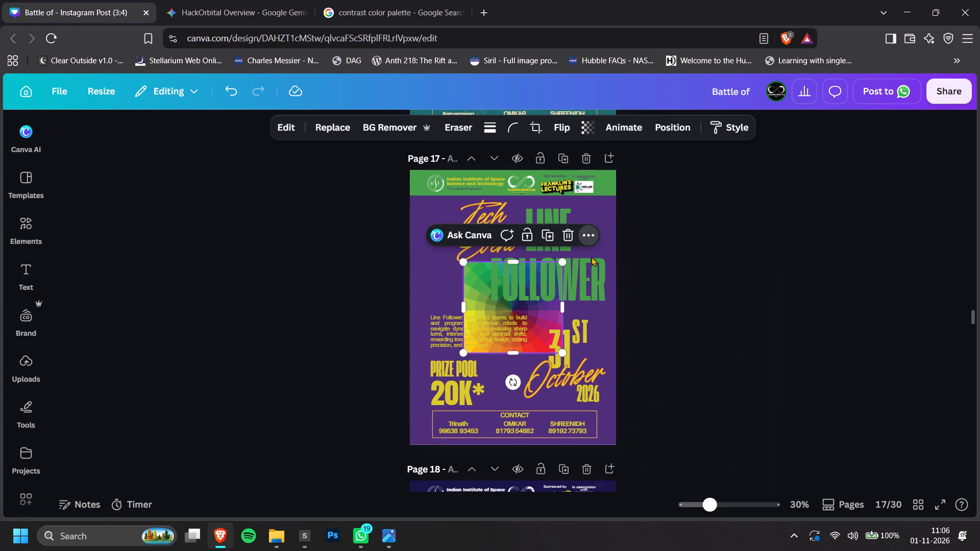
pyautogui.scroll(-13, 712, 466)
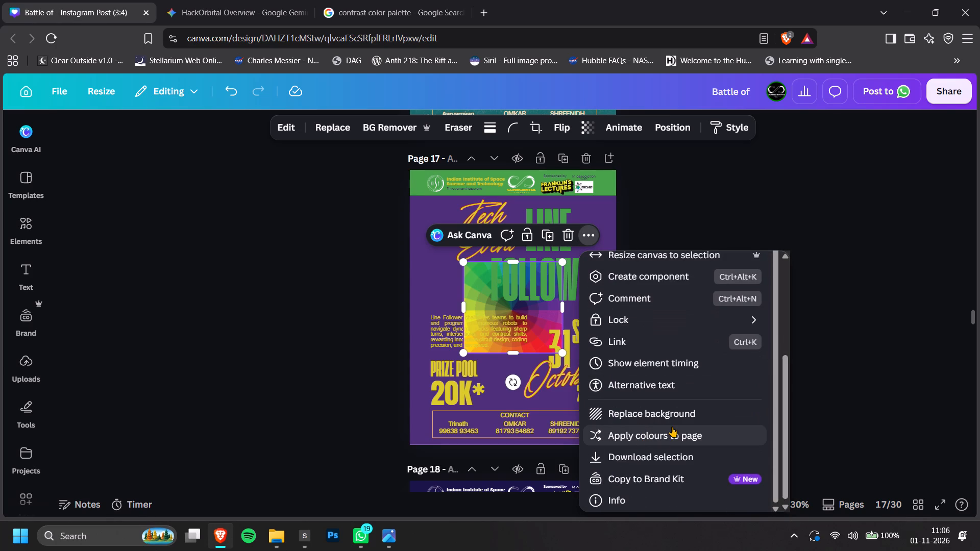
pyautogui.click(673, 432)
pyautogui.click(580, 229)
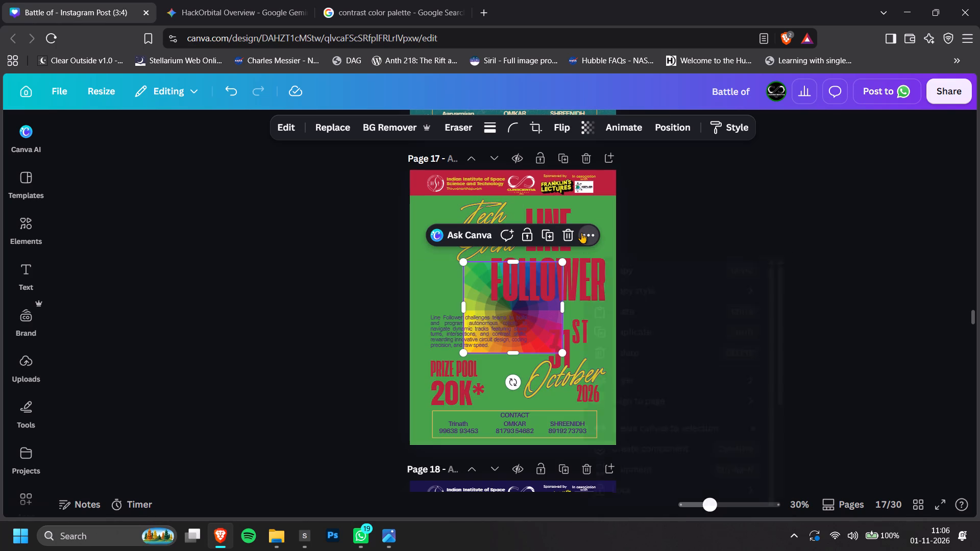
pyautogui.scroll(-8, 701, 465)
pyautogui.click(708, 440)
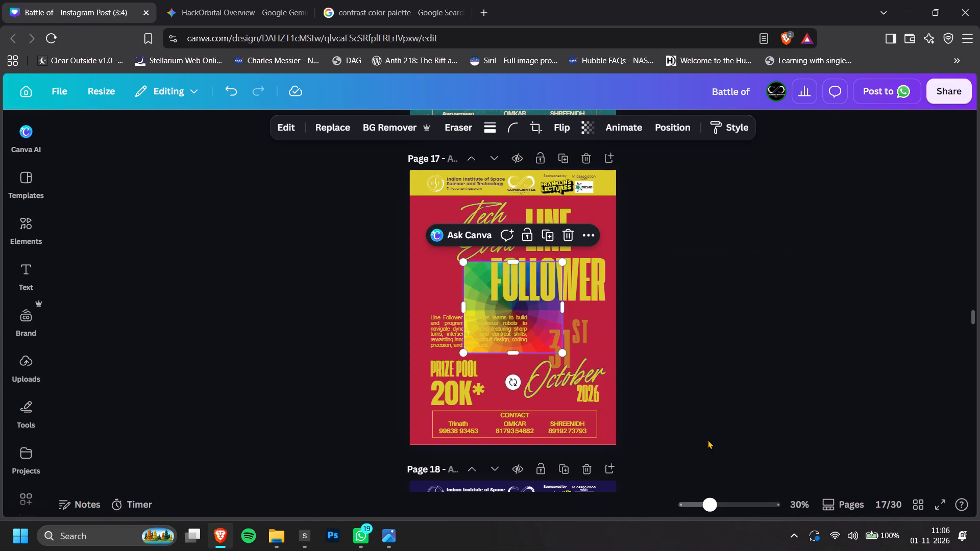
# Move the colour-wheel image to the Maze Solver poster on page 18 and apply its colours to the page once.
pyautogui.hotkey('ctrl', 'x')
pyautogui.scroll(-4, 720, 355)
pyautogui.hotkey('ctrl', 'v')
pyautogui.click(587, 205)
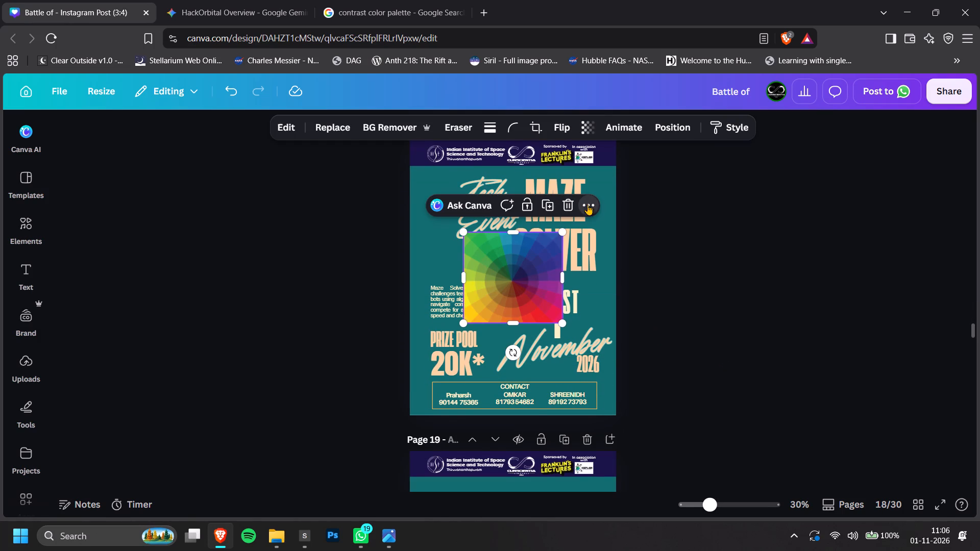
pyautogui.scroll(-7, 729, 496)
pyautogui.click(717, 440)
# Move the colour wheel to the Code Clash poster on page 19 and apply its colours, reshuffling until the background is red with a yellow title.
pyautogui.hotkey('ctrl', 'x')
pyautogui.scroll(-3, 722, 333)
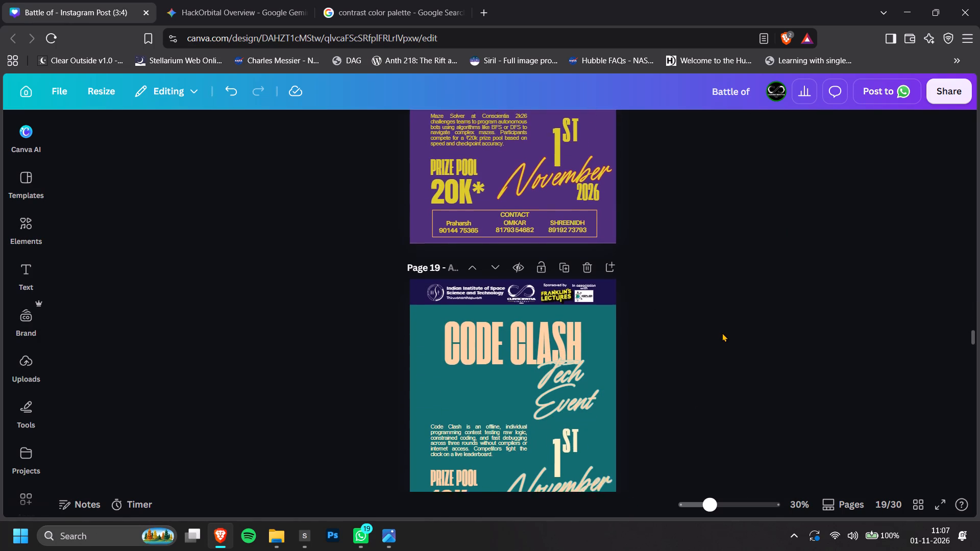
pyautogui.hotkey('ctrl', 'v')
pyautogui.click(596, 259)
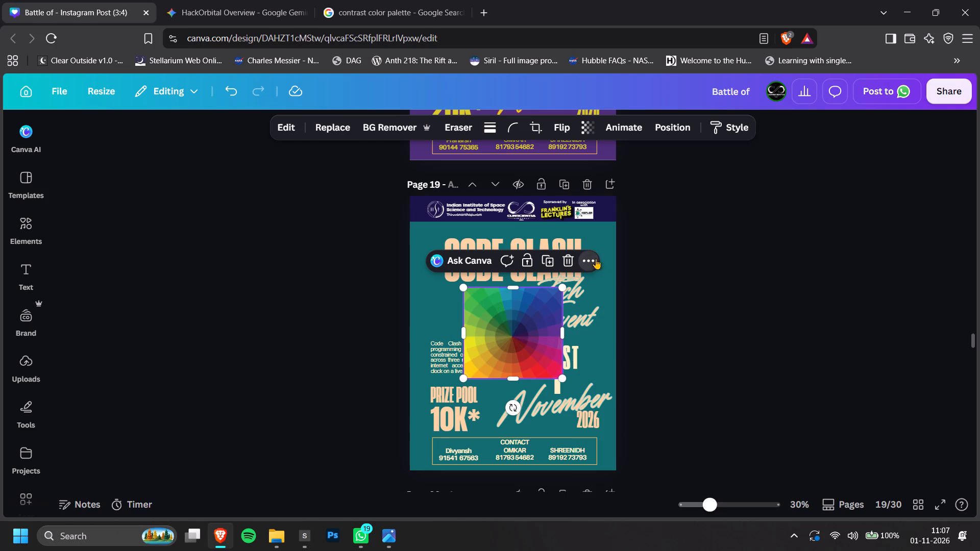
pyautogui.scroll(-8, 656, 406)
pyautogui.click(695, 432)
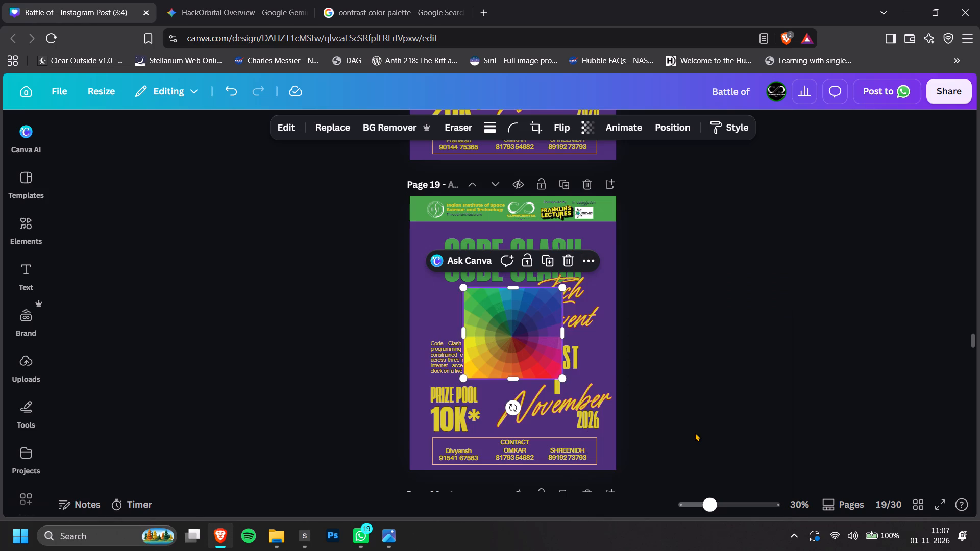
pyautogui.click(579, 254)
pyautogui.click(588, 257)
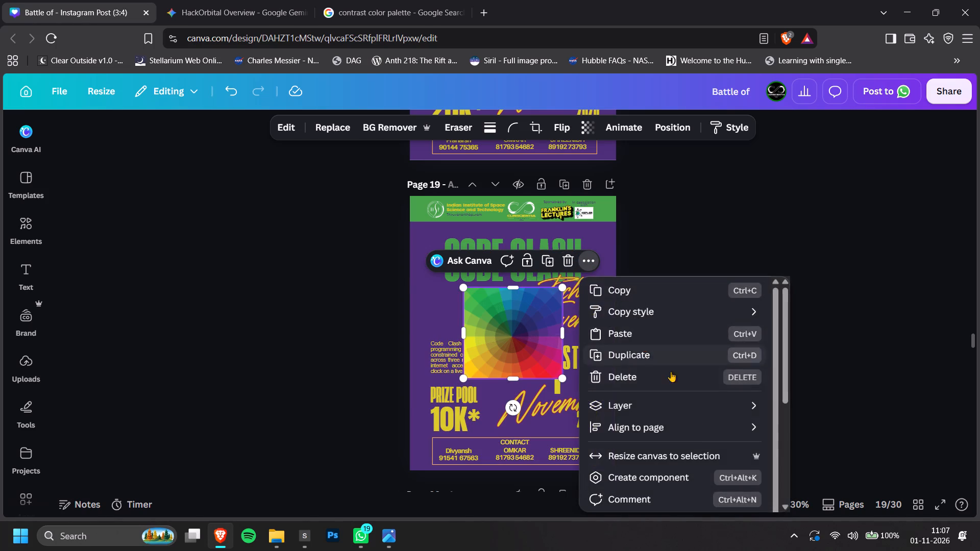
pyautogui.scroll(-8, 698, 436)
pyautogui.click(713, 436)
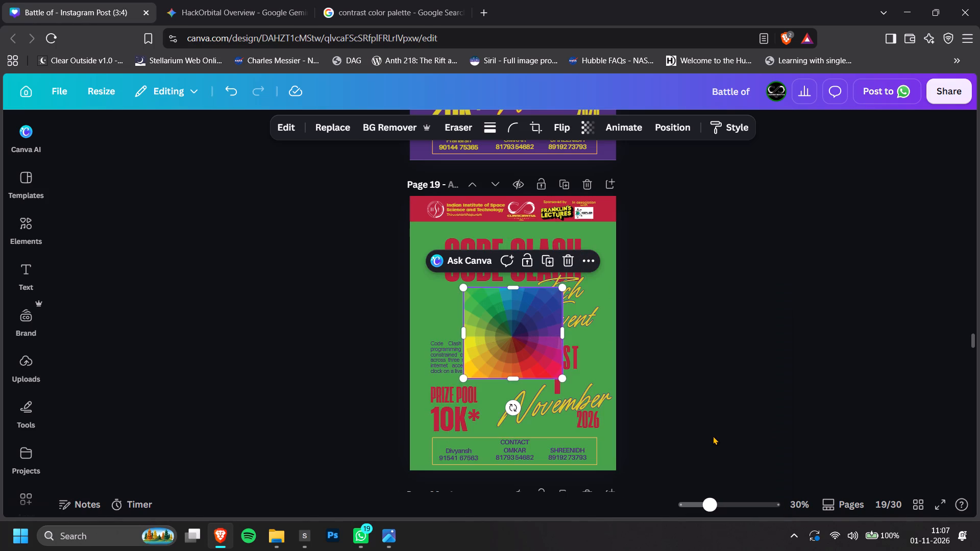
pyautogui.click(579, 261)
pyautogui.scroll(-7, 680, 394)
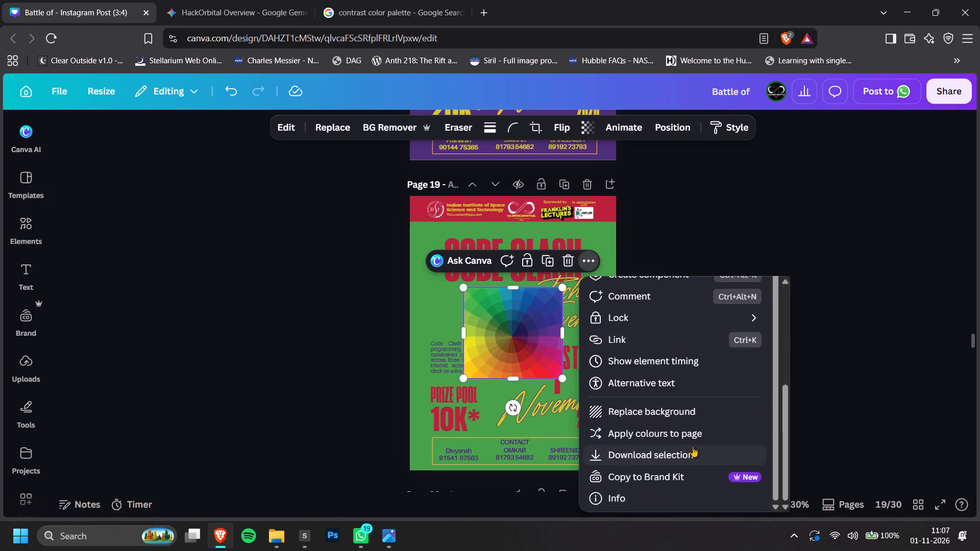
pyautogui.click(693, 434)
# Move the colour-wheel image to the Arduino Hackathon poster on page 20 and apply its colours to the page once.
pyautogui.hotkey('ctrl', 'x')
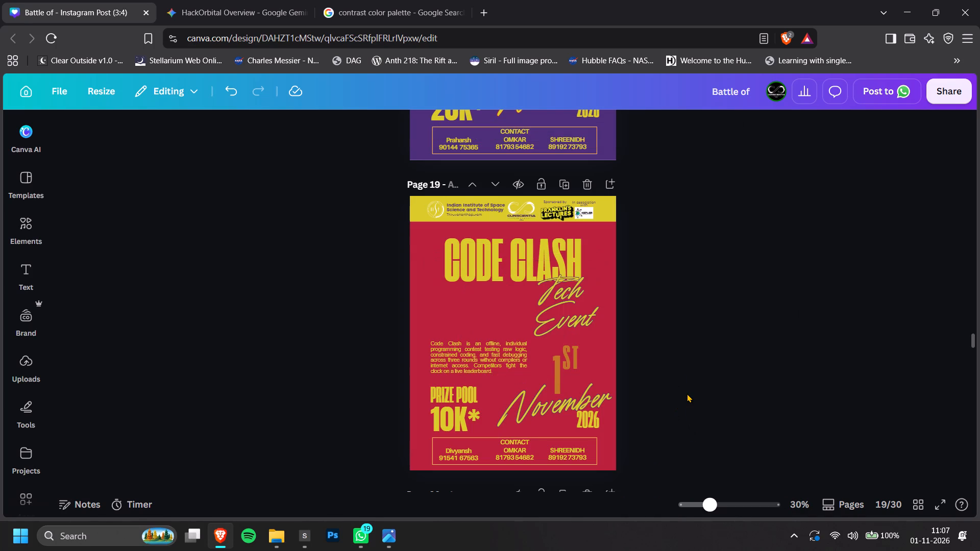
pyautogui.scroll(-5, 688, 393)
pyautogui.scroll(1, 688, 393)
pyautogui.hotkey('ctrl', 'v')
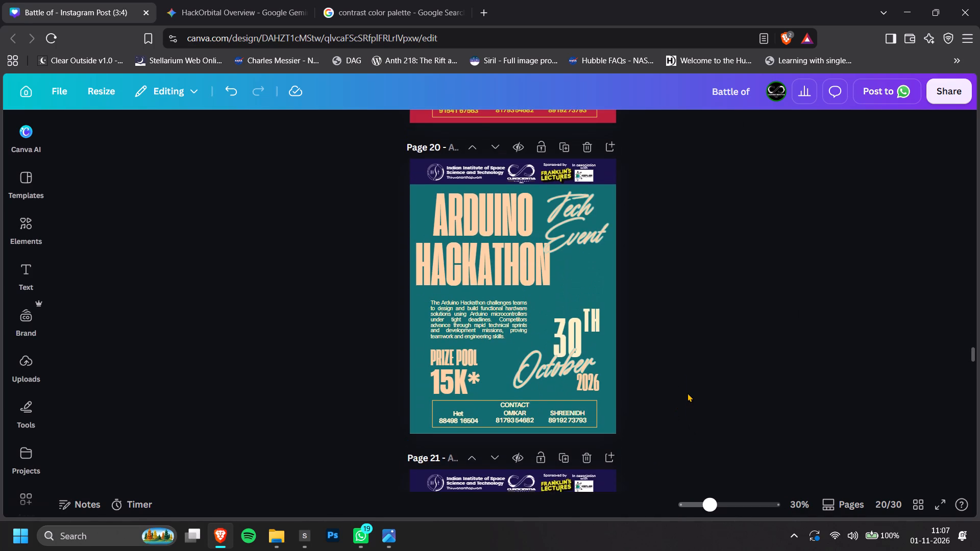
pyautogui.click(592, 232)
pyautogui.scroll(-6, 696, 433)
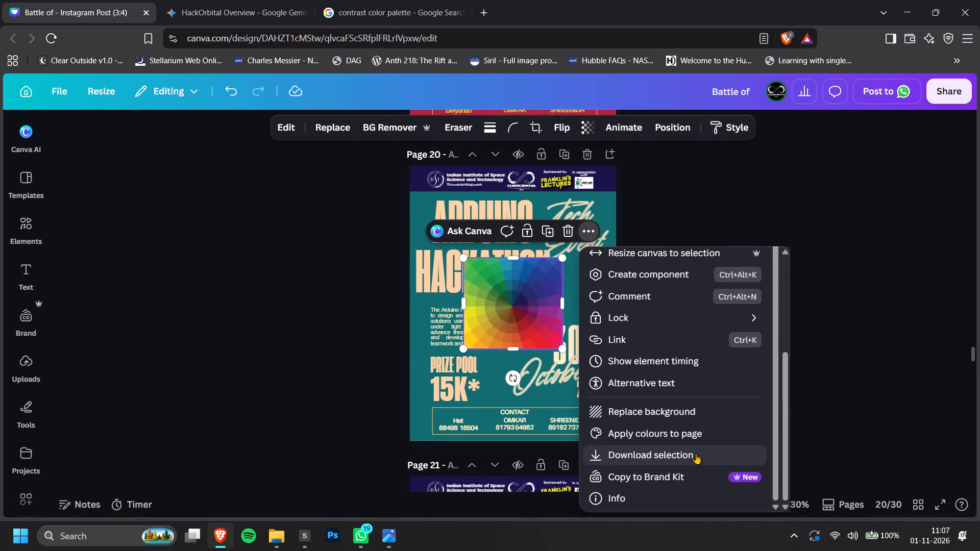
pyautogui.click(698, 438)
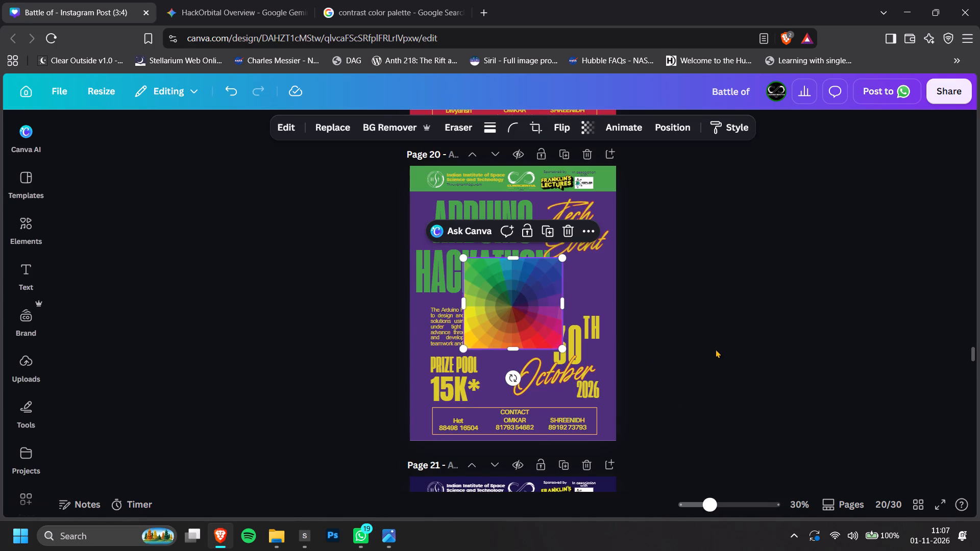
# Move the colour-wheel image to the Circuiter poster on page 21 and apply its colours to the page.
pyautogui.hotkey('ctrl', 'x')
pyautogui.scroll(-4, 716, 354)
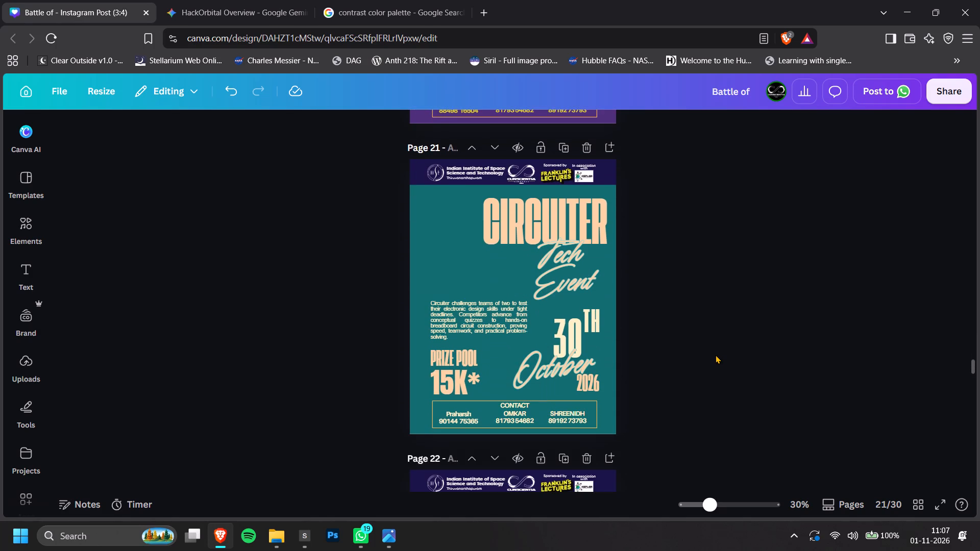
pyautogui.hotkey('ctrl', 'v')
pyautogui.click(597, 207)
pyautogui.scroll(-6, 658, 404)
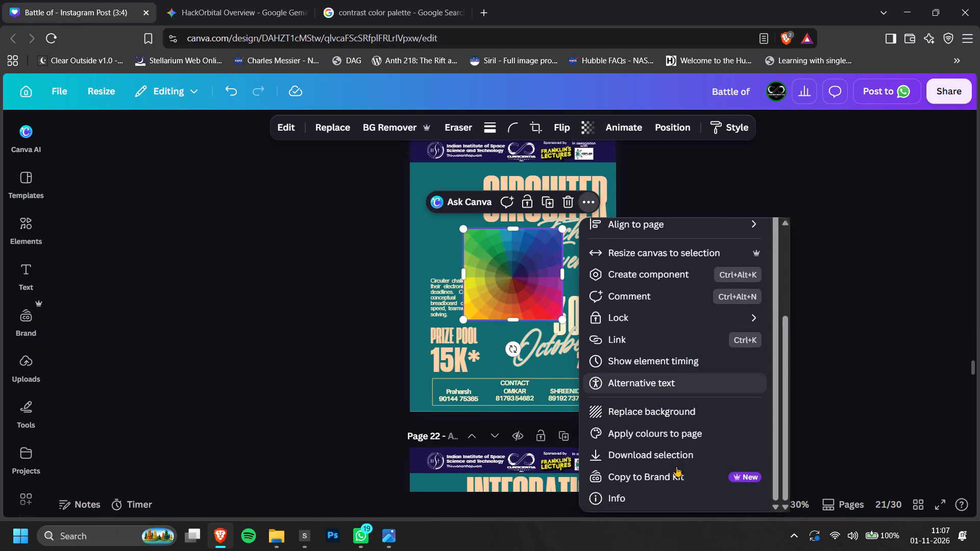
pyautogui.click(698, 433)
pyautogui.scroll(2, 694, 365)
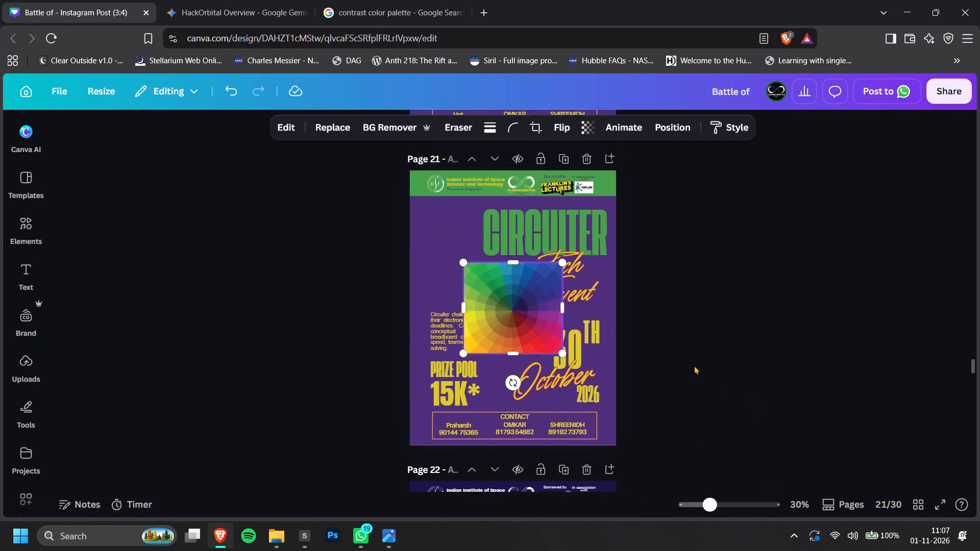
# Reshuffle the colour wheel's colours on the Circuiter poster until the background is red with a yellow header band.
pyautogui.scroll(-1, 694, 365)
pyautogui.click(576, 283)
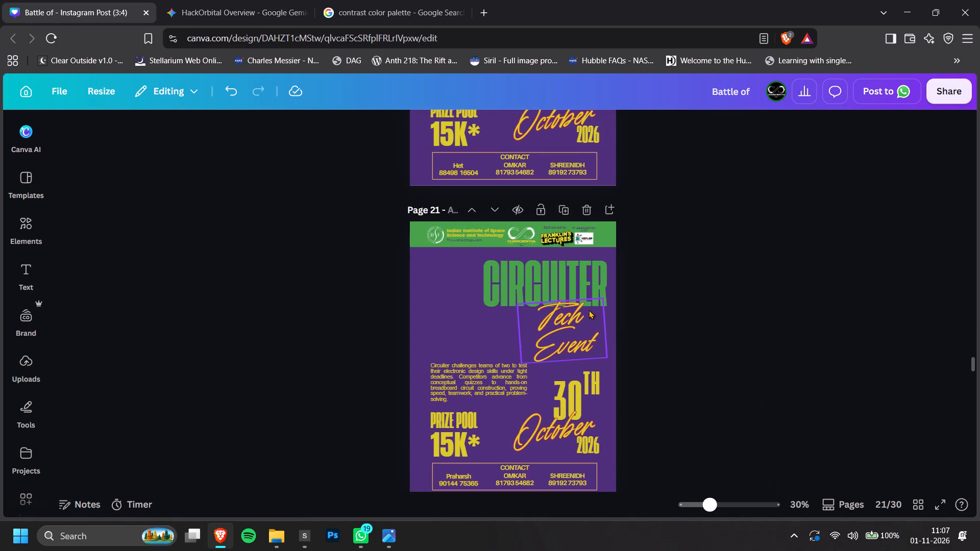
pyautogui.hotkey('ctrl', 'z')
pyautogui.click(532, 358)
pyautogui.click(593, 294)
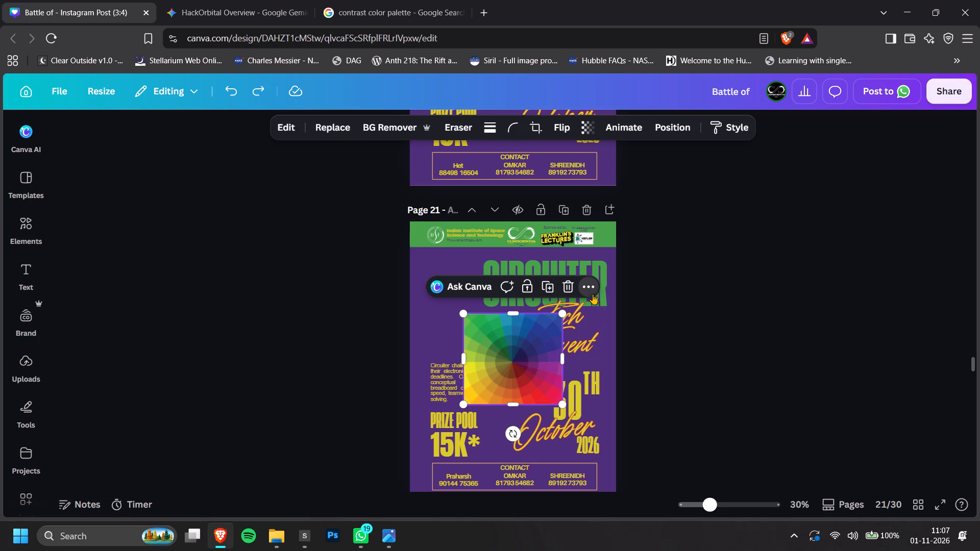
pyautogui.scroll(-6, 708, 410)
pyautogui.click(697, 479)
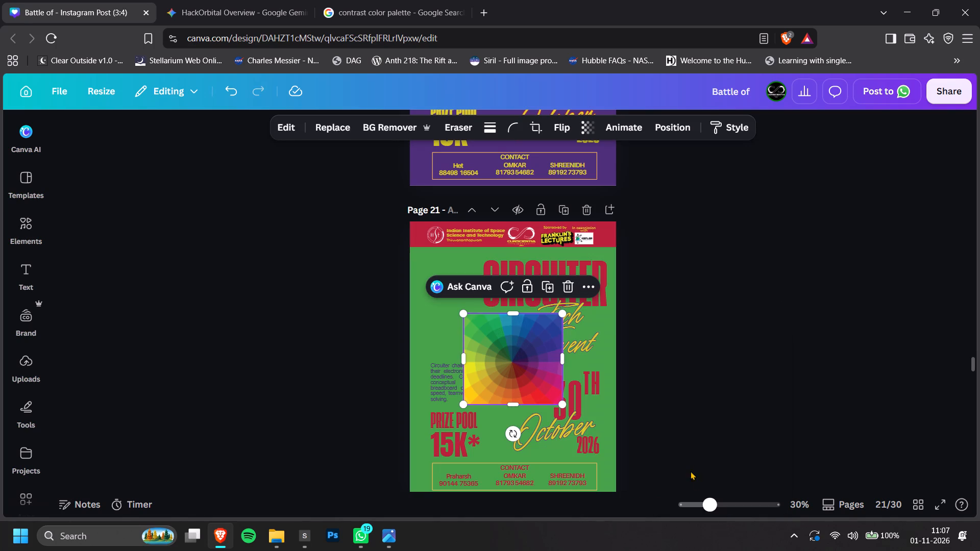
pyautogui.click(588, 280)
pyautogui.scroll(-6, 678, 457)
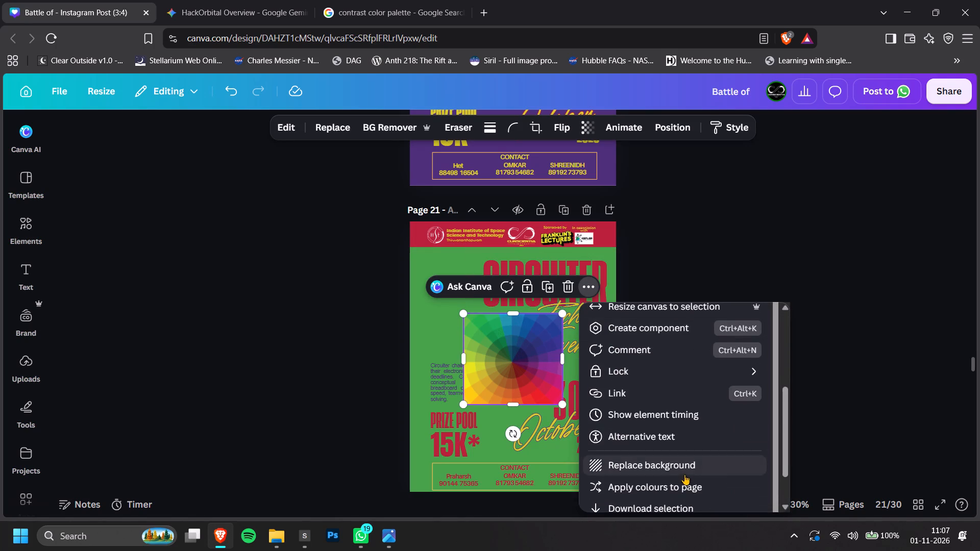
pyautogui.click(687, 480)
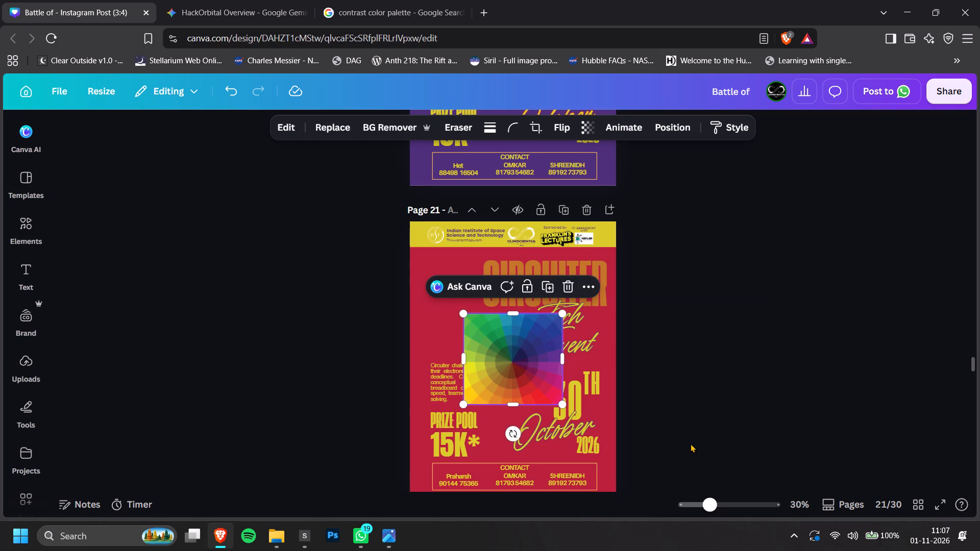
# Cut the colour wheel from the Circuiter poster and recolour the CIRCUITER title light pinkish purple.
pyautogui.hotkey('ctrl', 'x')
pyautogui.click(570, 276)
pyautogui.click(394, 123)
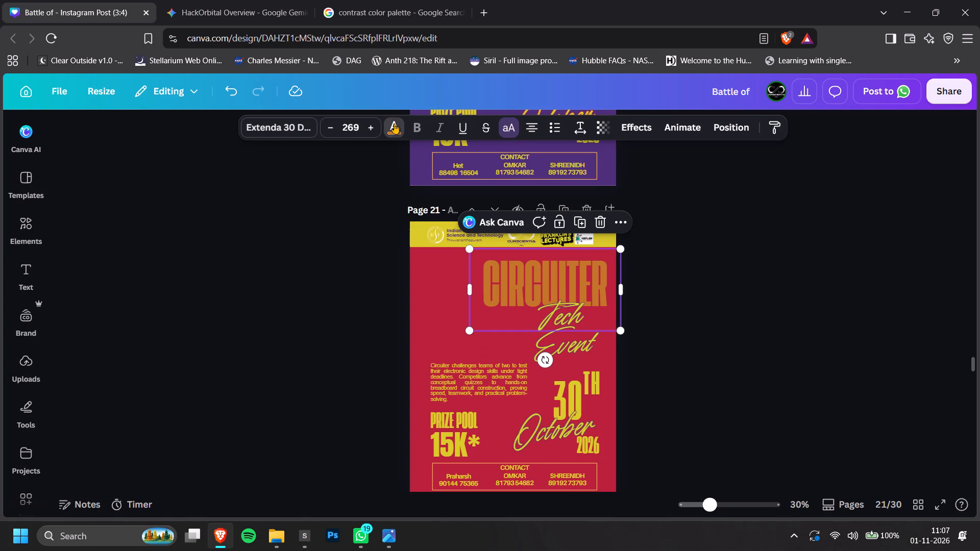
pyautogui.click(163, 256)
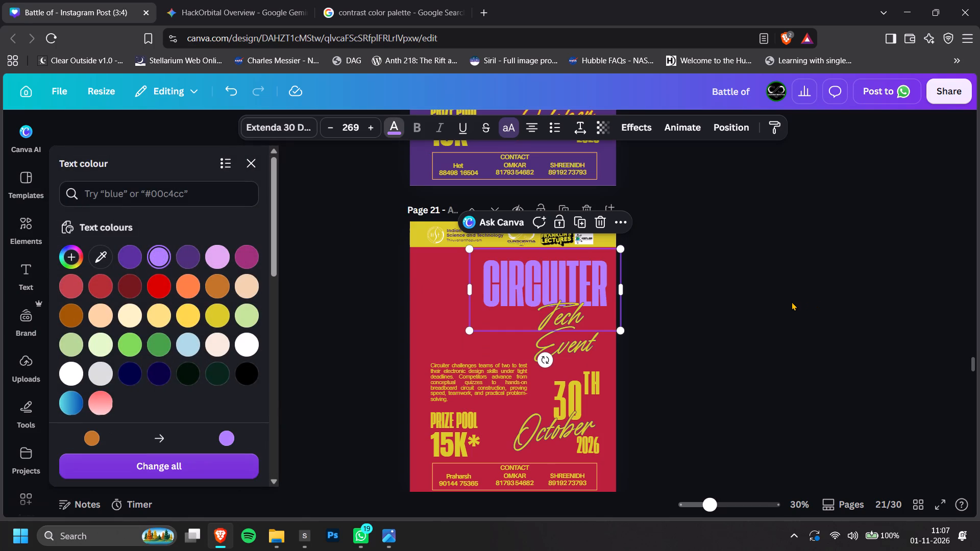
pyautogui.click(209, 255)
pyautogui.doubleClick(716, 314)
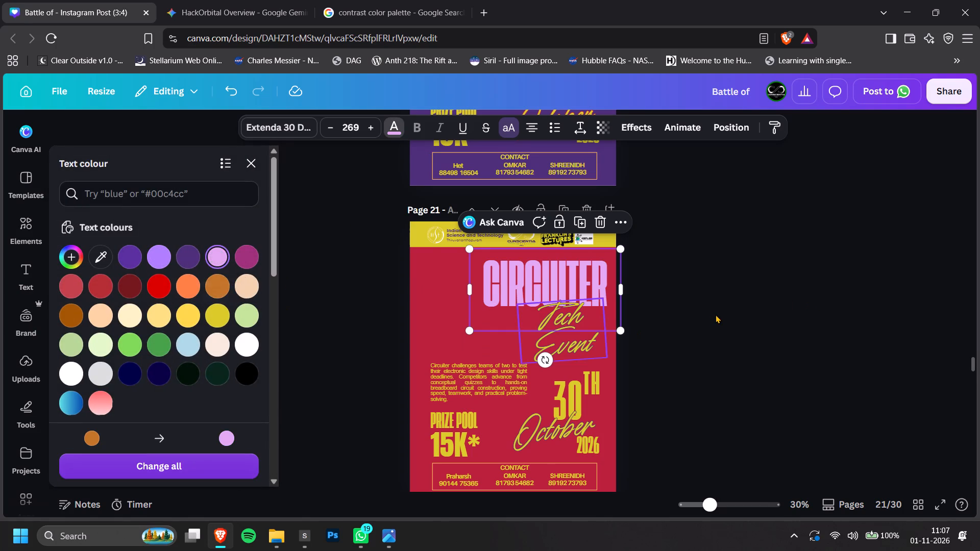
# Paste the cut colour-wheel image onto the Integration Bee poster on page 22.
pyautogui.scroll(-4, 720, 315)
pyautogui.hotkey('ctrl', 'v')
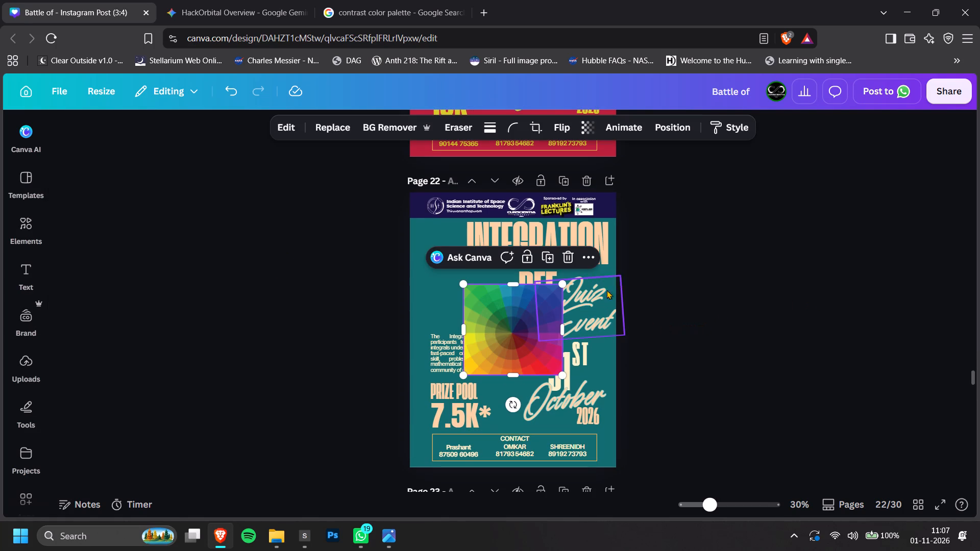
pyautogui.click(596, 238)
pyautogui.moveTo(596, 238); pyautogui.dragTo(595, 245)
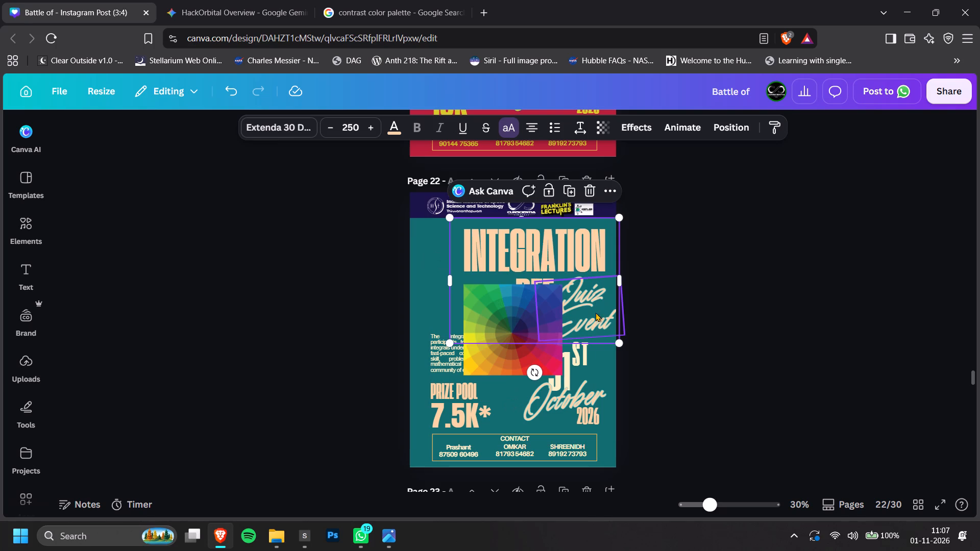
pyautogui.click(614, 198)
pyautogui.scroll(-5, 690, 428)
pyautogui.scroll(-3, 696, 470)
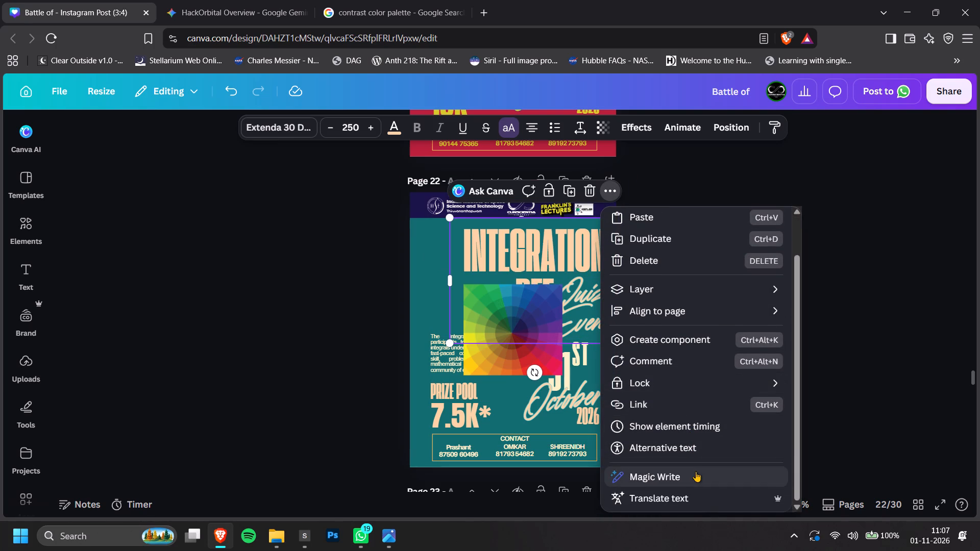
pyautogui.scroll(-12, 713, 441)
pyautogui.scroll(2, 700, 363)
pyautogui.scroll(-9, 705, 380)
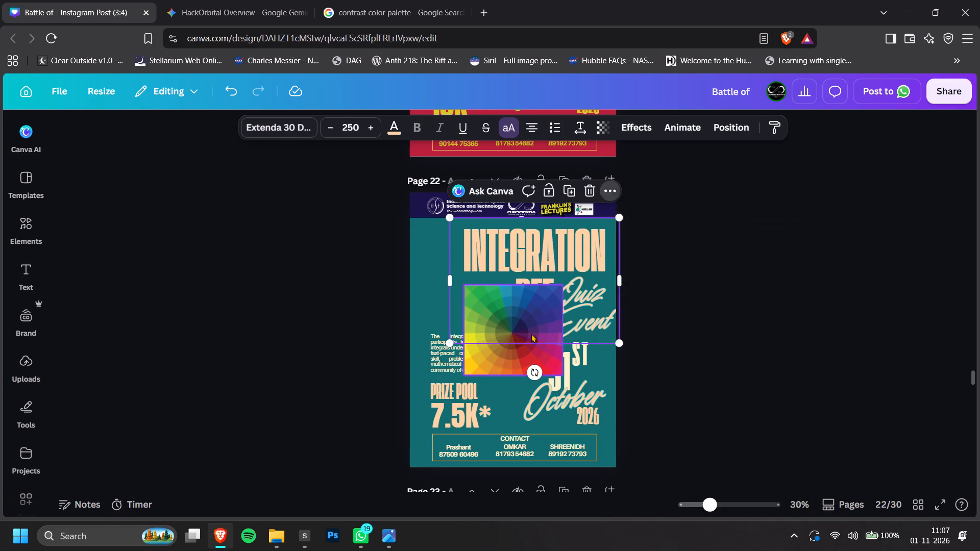
# Apply the colour wheel's colours to the Integration Bee poster on page 22 and cut the wheel from the page.
pyautogui.click(531, 333)
pyautogui.click(508, 342)
pyautogui.click(495, 352)
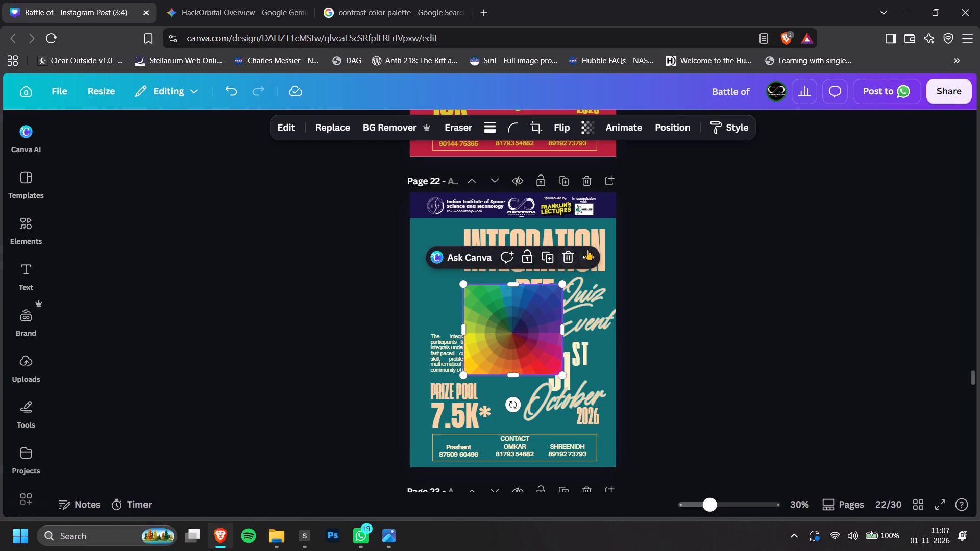
pyautogui.click(591, 251)
pyautogui.scroll(-11, 694, 414)
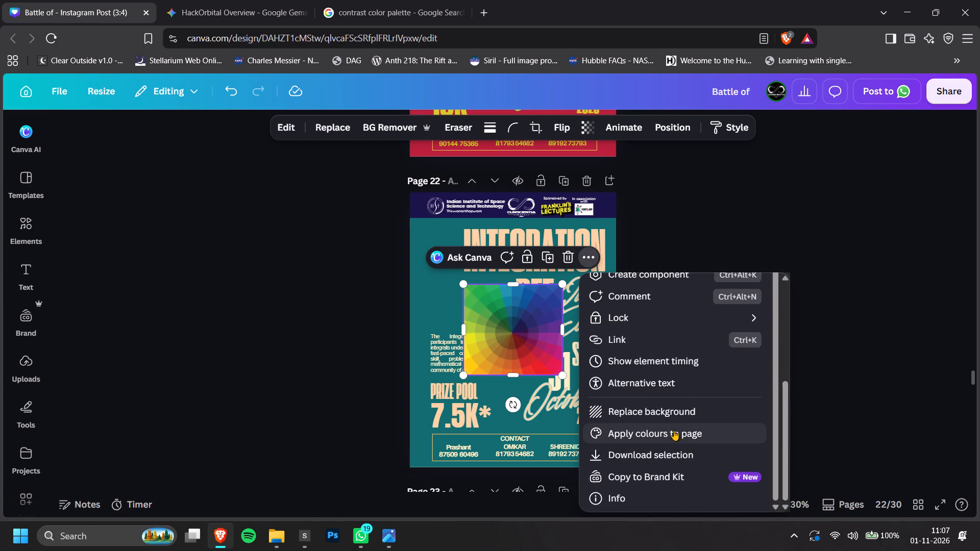
pyautogui.click(674, 430)
pyautogui.hotkey('ctrl', 'x')
# Paste the colour-wheel image onto the General Quiz poster on page 23 and apply its colours to the page.
pyautogui.scroll(6, 733, 368)
pyautogui.scroll(-10, 734, 366)
pyautogui.hotkey('ctrl', 'v')
pyautogui.click(594, 228)
pyautogui.scroll(-2, 703, 448)
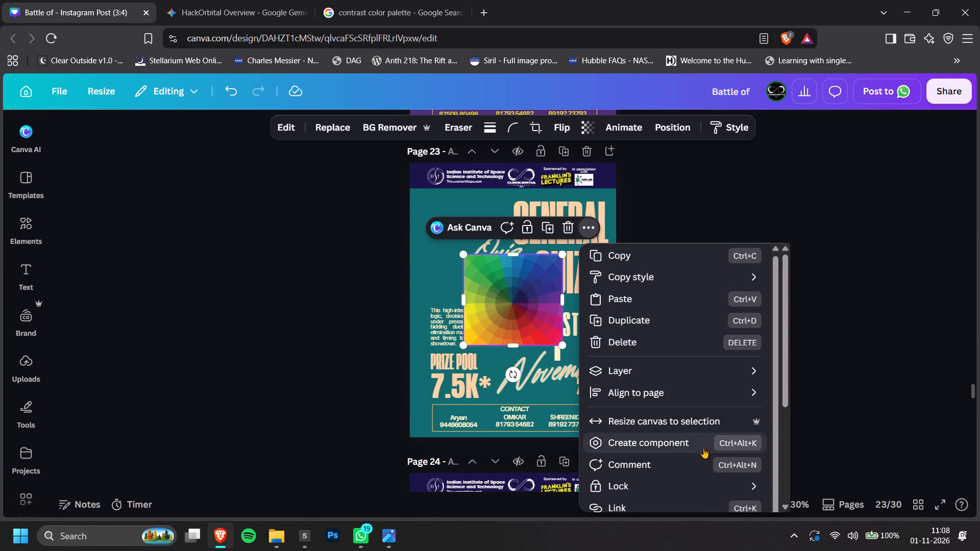
pyautogui.scroll(-6, 703, 448)
pyautogui.click(690, 437)
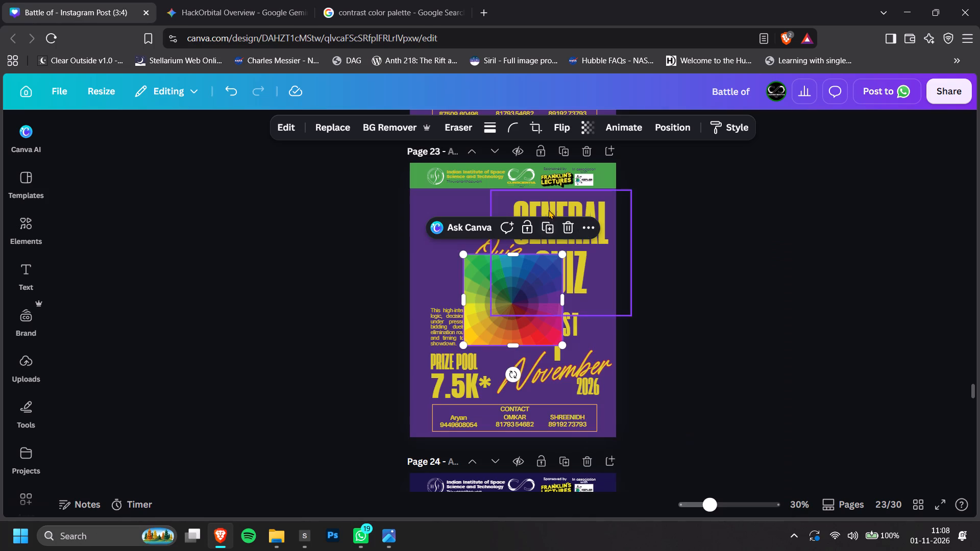
# Reshuffle the colour wheel's colours on the General Quiz poster until the background is red, and cut the wheel from the page.
pyautogui.click(586, 221)
pyautogui.scroll(-10, 713, 392)
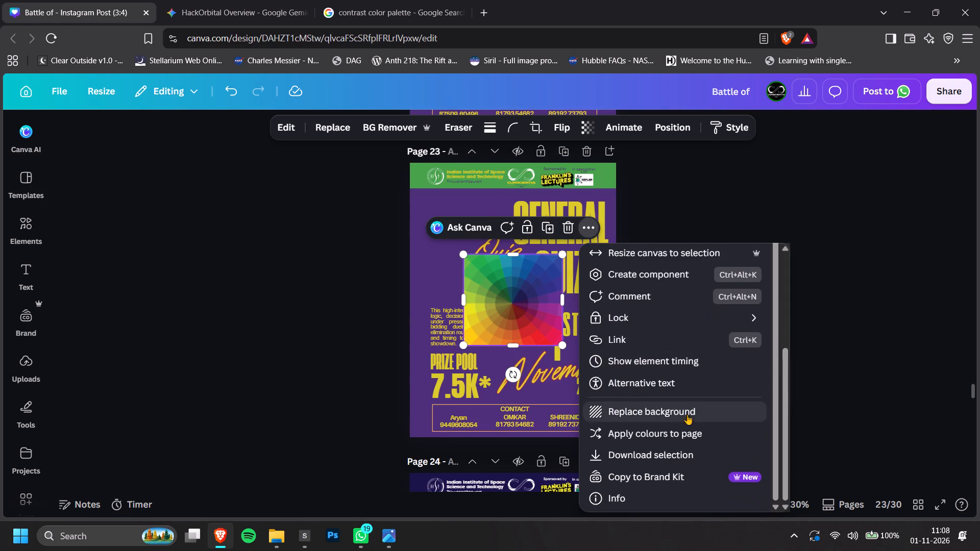
pyautogui.click(683, 428)
pyautogui.click(580, 226)
pyautogui.scroll(-2, 689, 340)
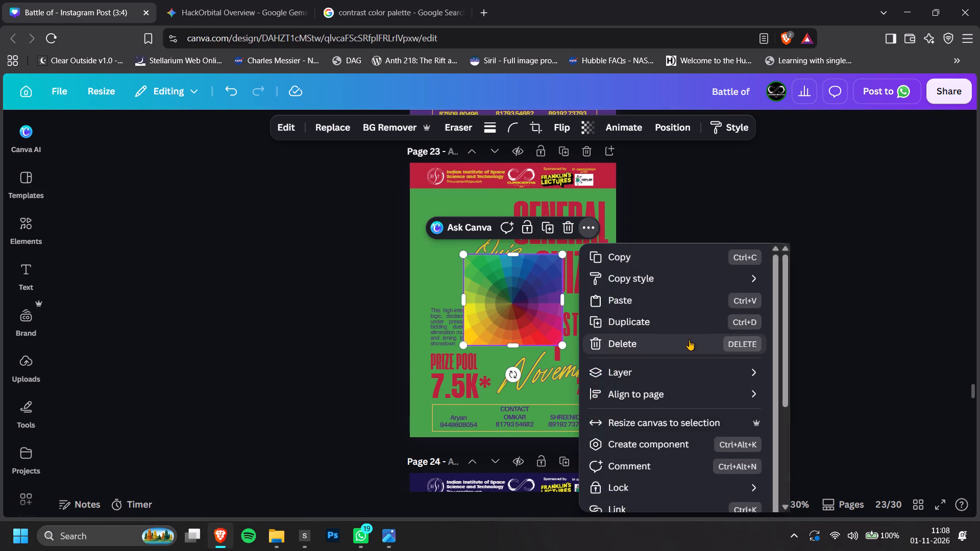
pyautogui.scroll(-11, 689, 340)
pyautogui.moveTo(676, 419); pyautogui.dragTo(677, 433)
pyautogui.click(677, 433)
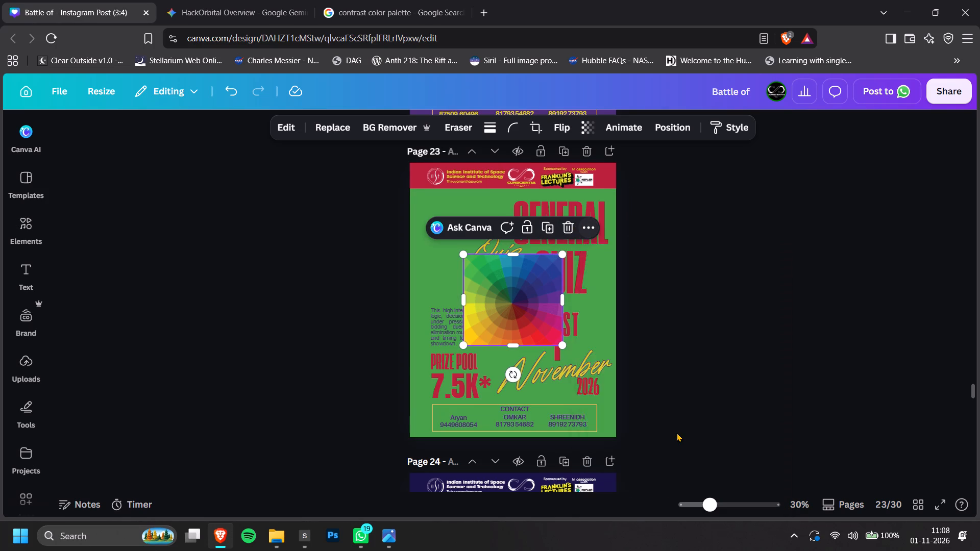
pyautogui.hotkey('ctrl', 'x')
# Paste the colour-wheel image onto the Space Quiz poster on page 24 and apply its colours to the page.
pyautogui.scroll(-4, 684, 309)
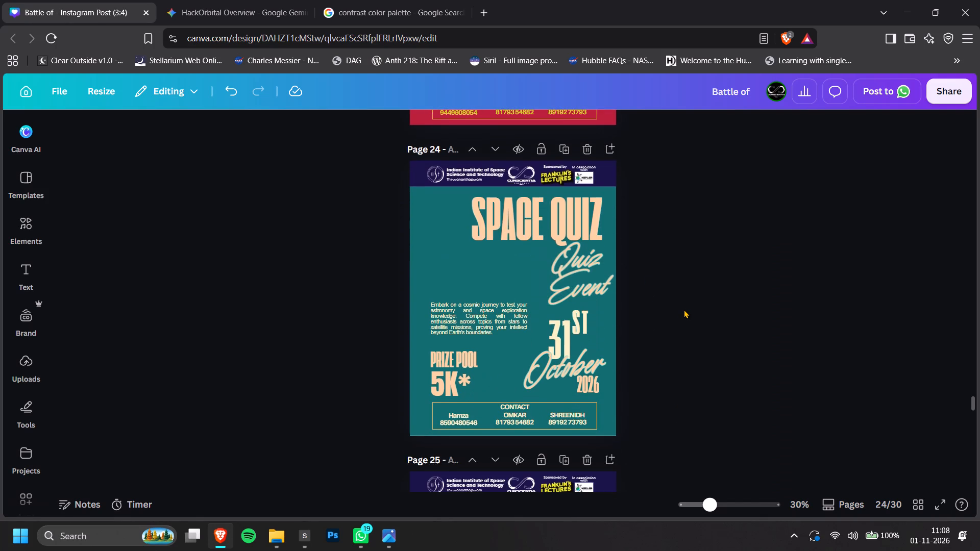
pyautogui.hotkey('ctrl', 'v')
pyautogui.click(595, 197)
pyautogui.scroll(-2, 651, 312)
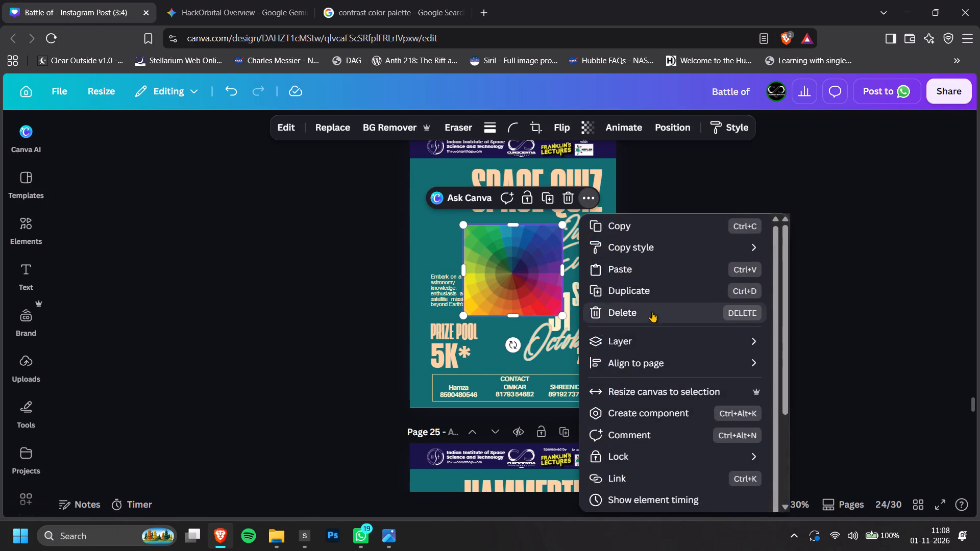
pyautogui.scroll(-5, 652, 312)
pyautogui.click(684, 435)
# Reshuffle the colours on the Space Quiz poster until the background is yellow with a blue header band, and cut the wheel.
pyautogui.scroll(1, 684, 414)
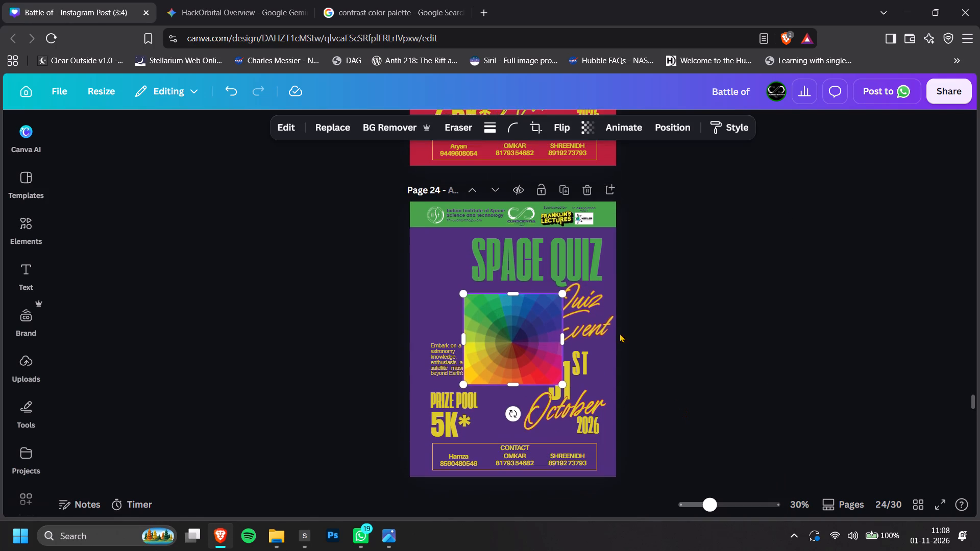
pyautogui.click(594, 288)
pyautogui.scroll(-7, 667, 338)
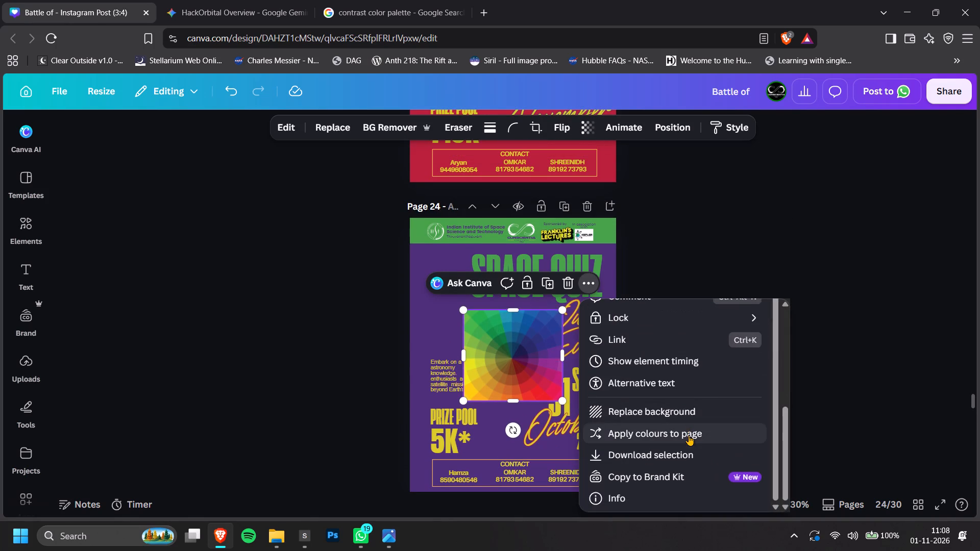
pyautogui.click(689, 435)
pyautogui.click(595, 281)
pyautogui.scroll(-7, 671, 348)
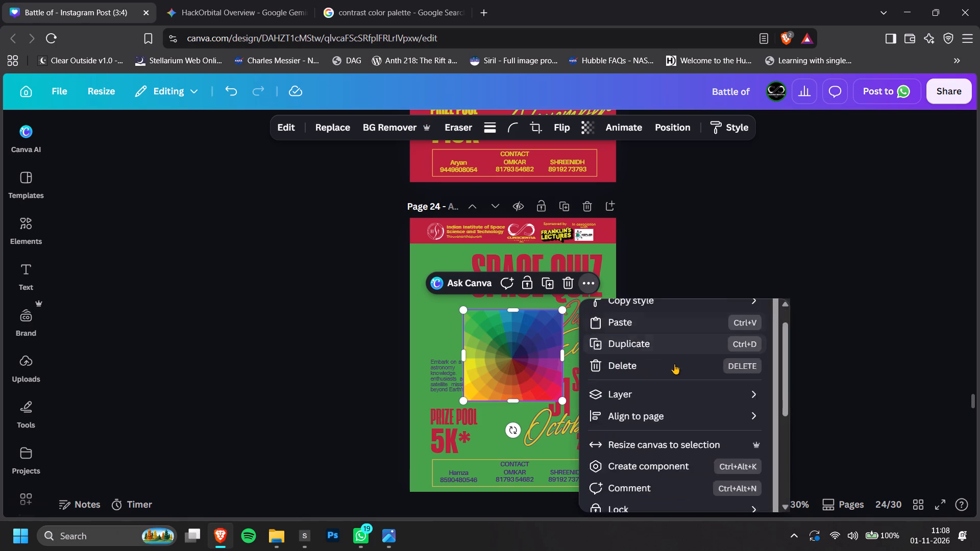
pyautogui.click(681, 431)
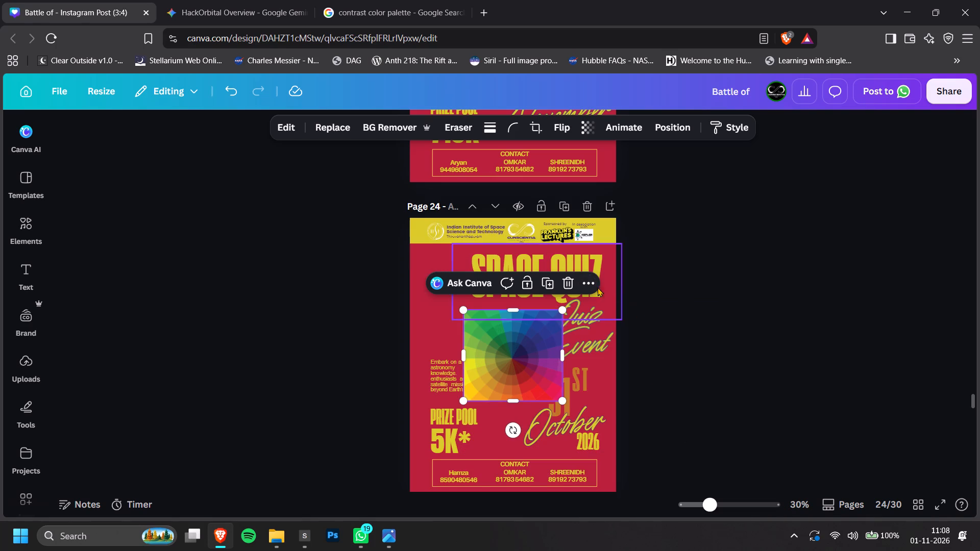
pyautogui.click(583, 283)
pyautogui.scroll(-10, 670, 377)
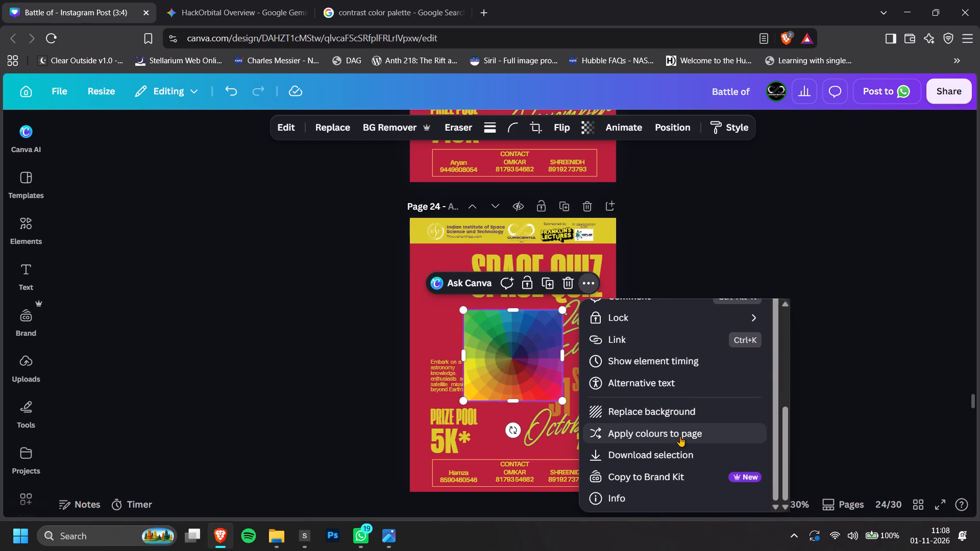
pyautogui.click(680, 436)
pyautogui.hotkey('ctrl', 'x')
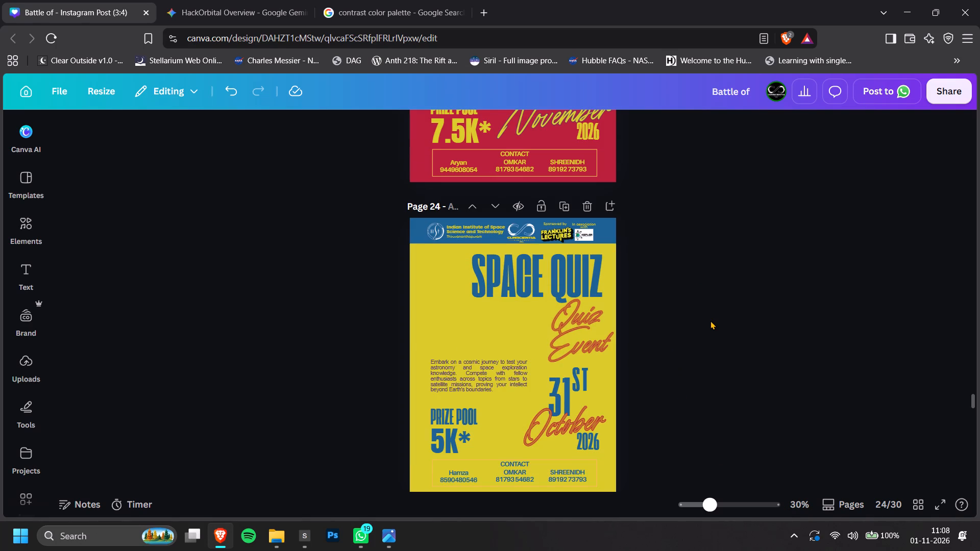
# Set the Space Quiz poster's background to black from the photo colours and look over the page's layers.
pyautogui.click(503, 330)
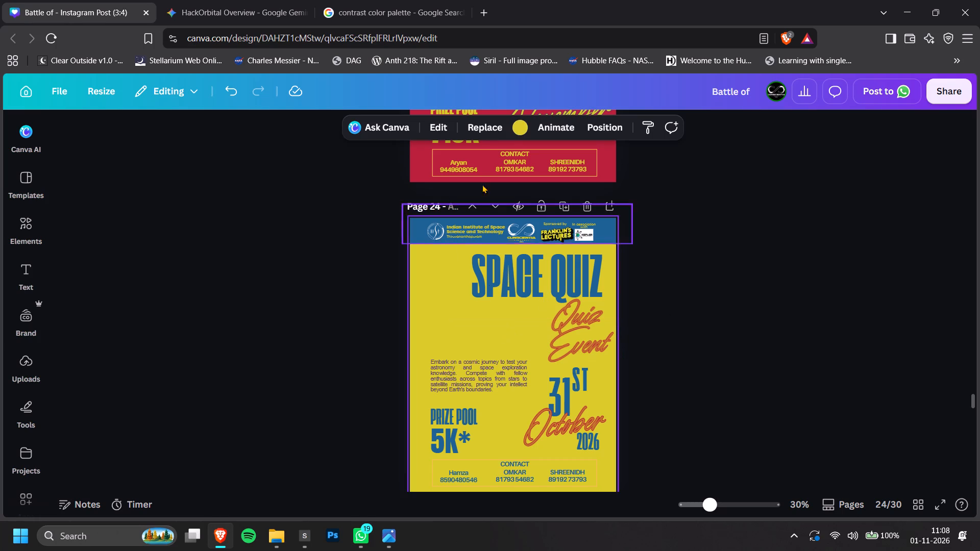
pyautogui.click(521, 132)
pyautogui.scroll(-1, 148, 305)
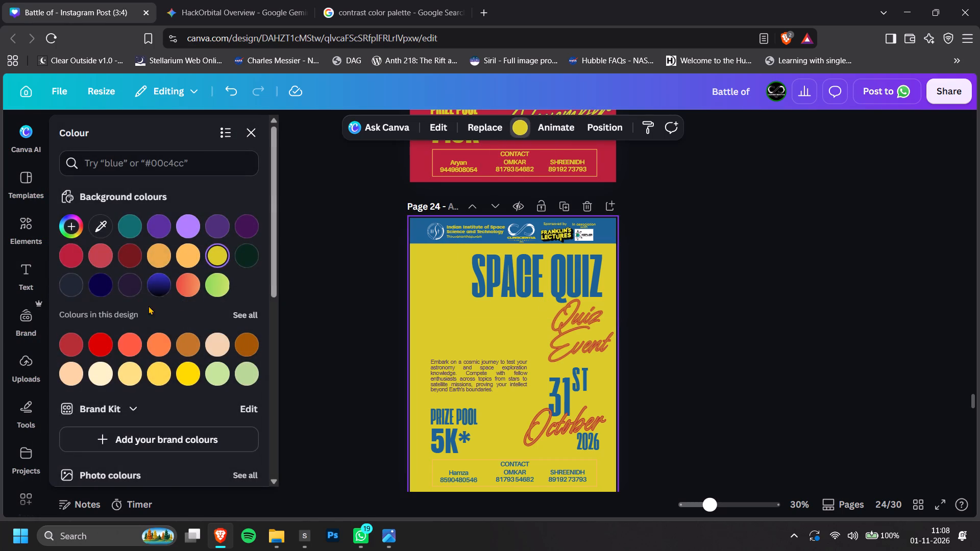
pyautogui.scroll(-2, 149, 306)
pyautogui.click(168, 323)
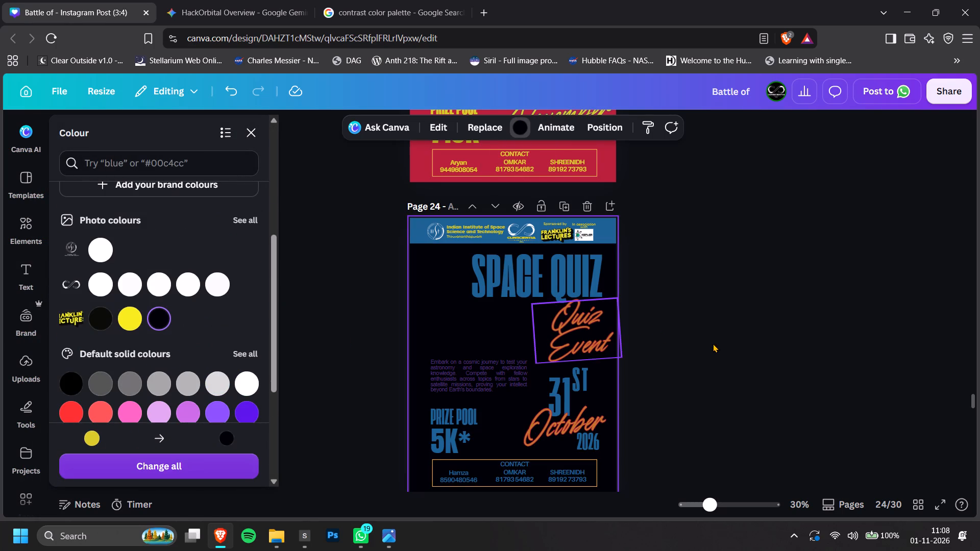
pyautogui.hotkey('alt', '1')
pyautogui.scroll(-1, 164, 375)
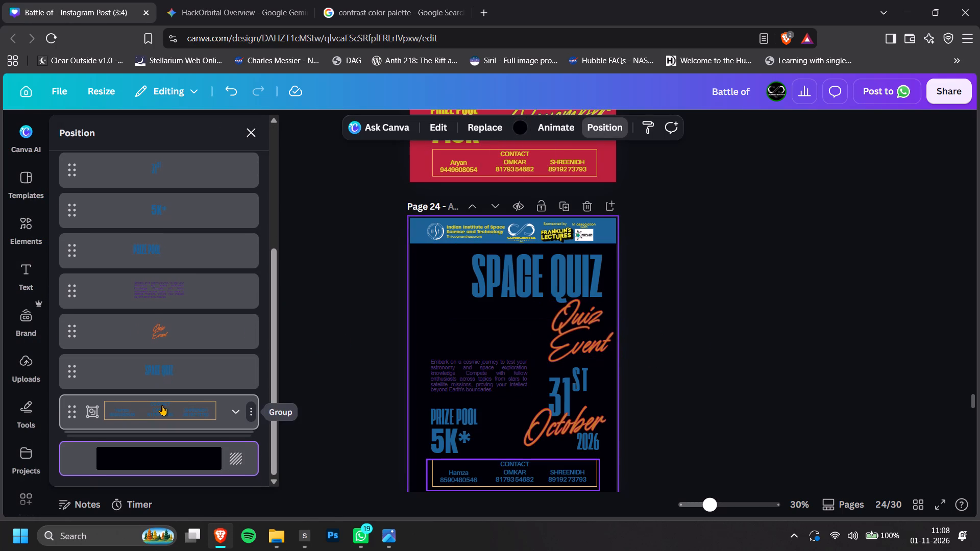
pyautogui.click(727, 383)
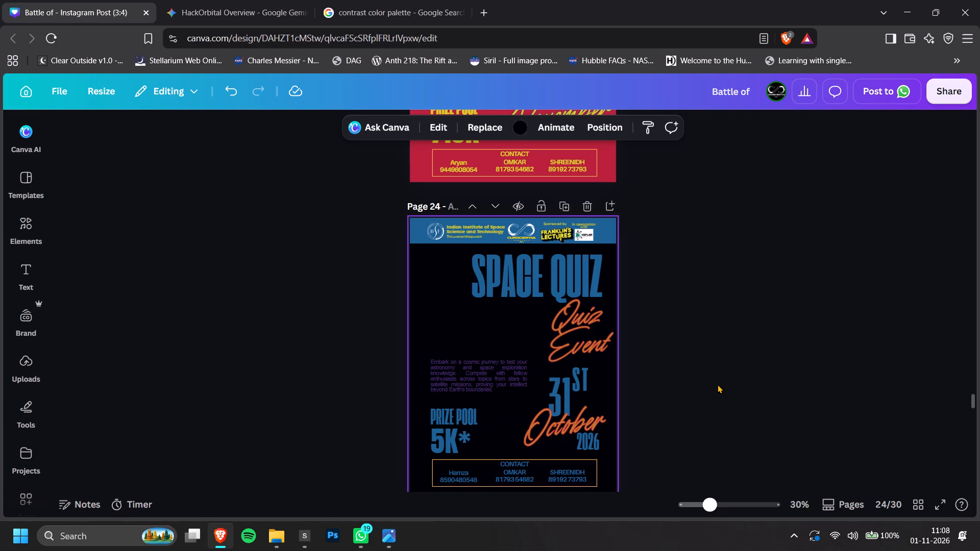
# Paste the colour wheel back on the Space Quiz poster and reshuffle its colours until the background is blue with a purple header band.
pyautogui.hotkey('ctrl', 'v')
pyautogui.click(586, 286)
pyautogui.scroll(-7, 666, 406)
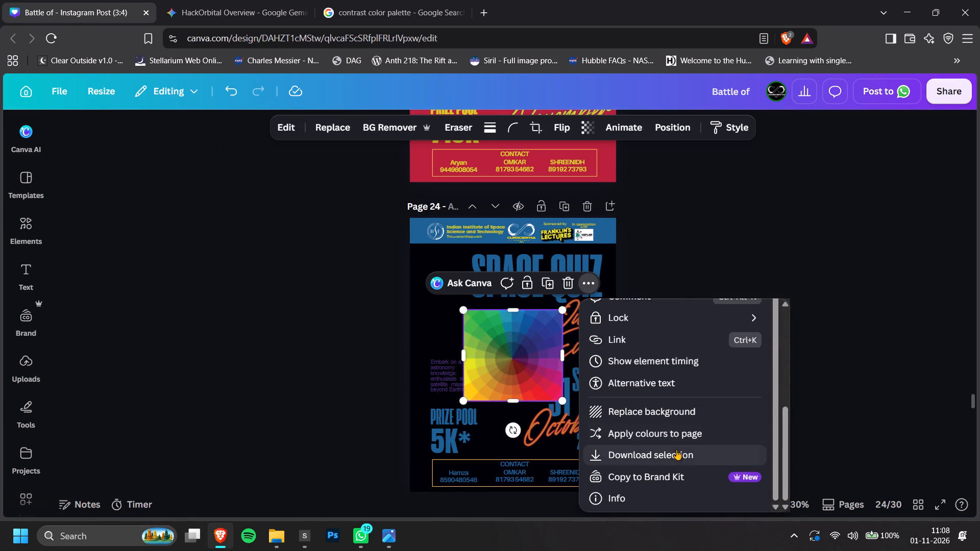
pyautogui.click(680, 437)
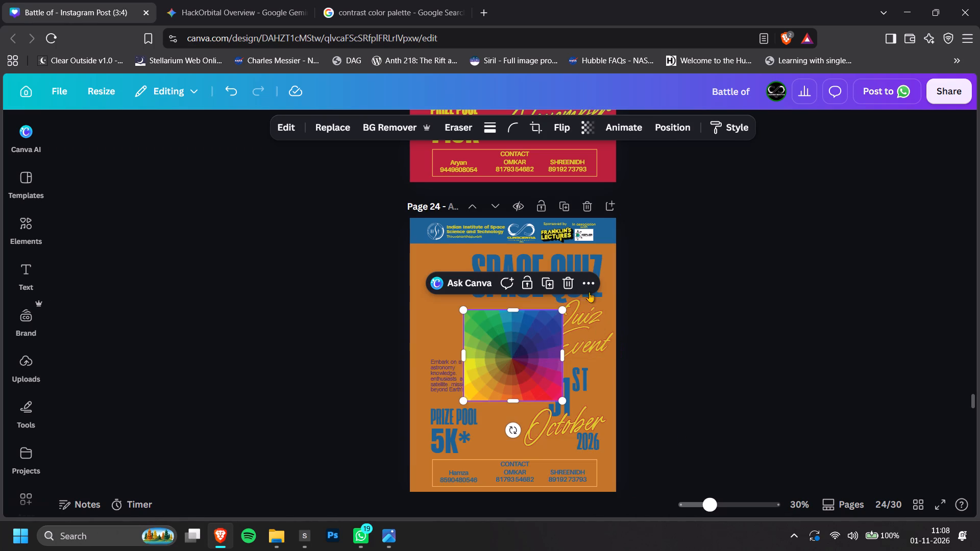
pyautogui.click(589, 290)
pyautogui.scroll(-8, 689, 387)
pyautogui.click(699, 429)
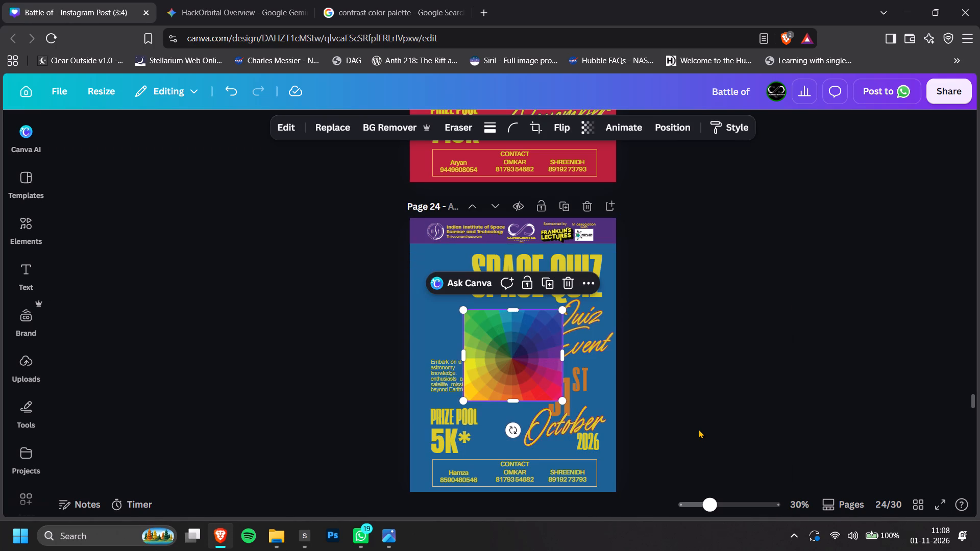
# Try the #000000 to #3432c7 gradient as the Space Quiz background and settle on a solid dark purple instead.
pyautogui.click(414, 304)
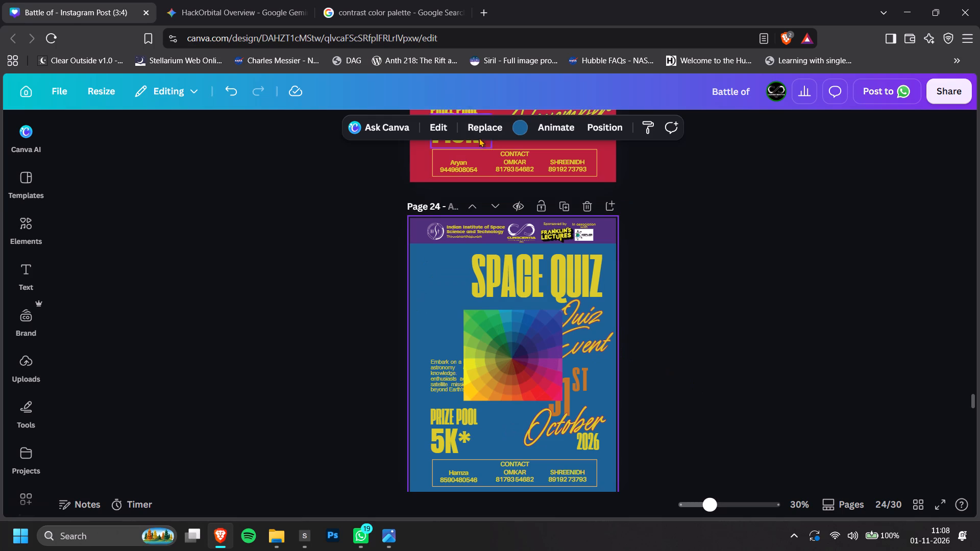
pyautogui.click(517, 121)
pyautogui.click(159, 290)
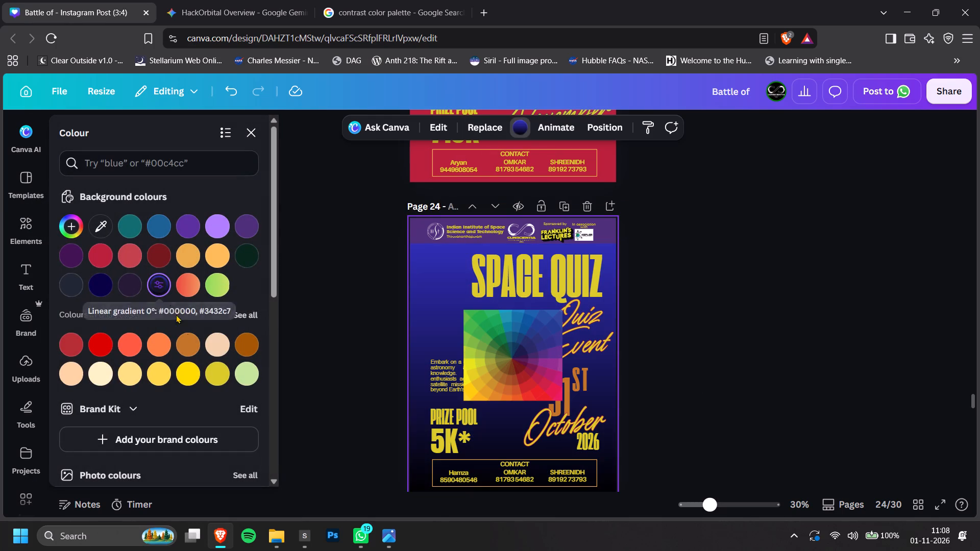
pyautogui.scroll(-1, 191, 353)
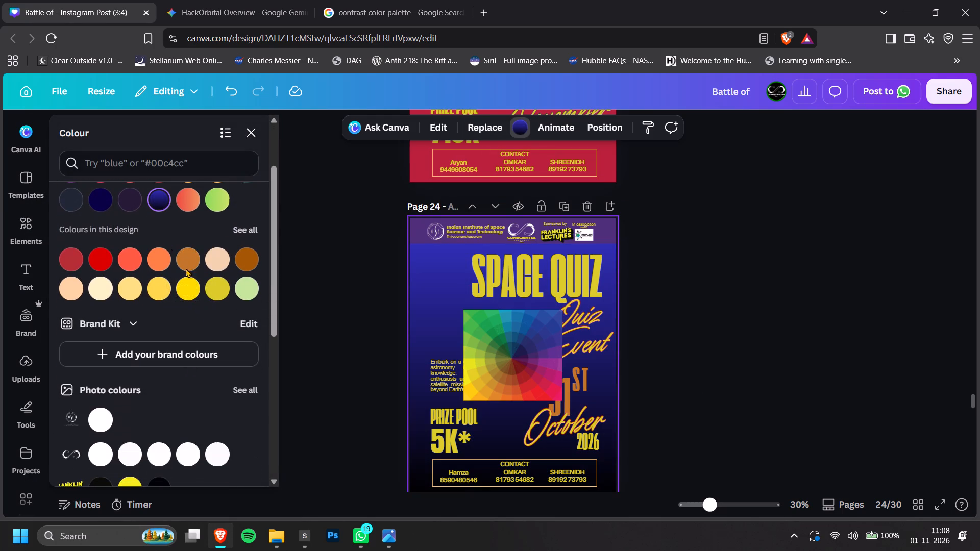
pyautogui.click(137, 201)
pyautogui.doubleClick(714, 283)
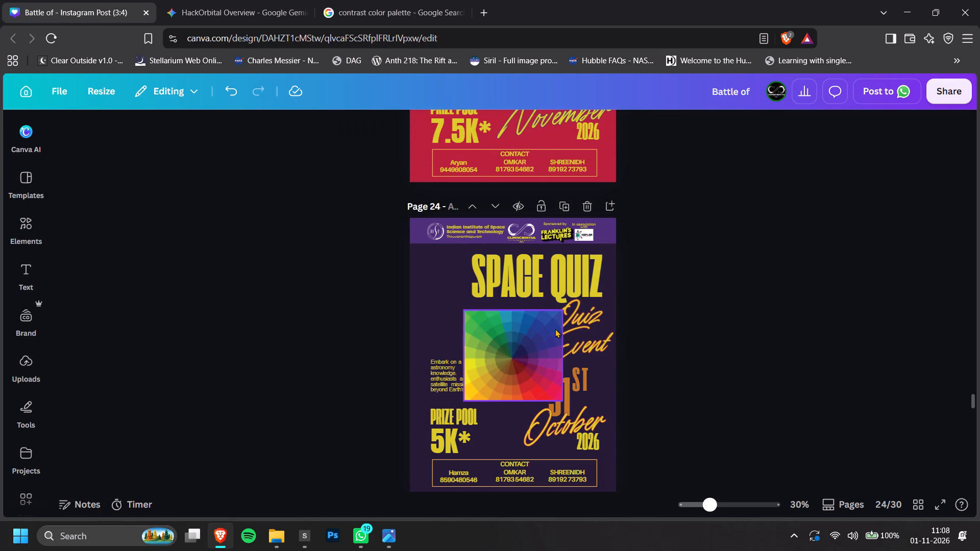
# Move the colour-wheel image from the Space Quiz poster to the Hammertime poster on page 25 and apply its colours to the page.
pyautogui.click(555, 329)
pyautogui.hotkey('ctrl', 'x')
pyautogui.scroll(-5, 715, 346)
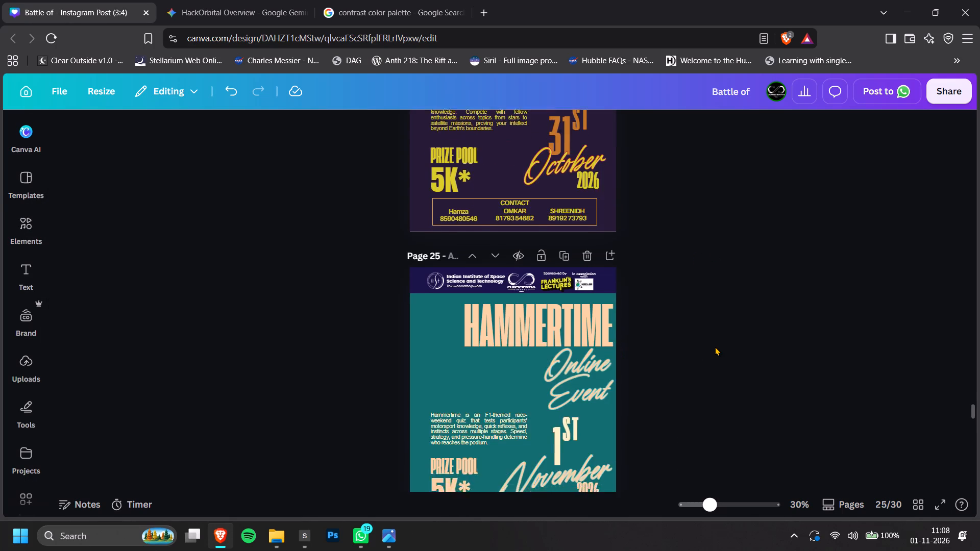
pyautogui.scroll(1, 715, 346)
pyautogui.hotkey('ctrl', 'v')
pyautogui.click(596, 259)
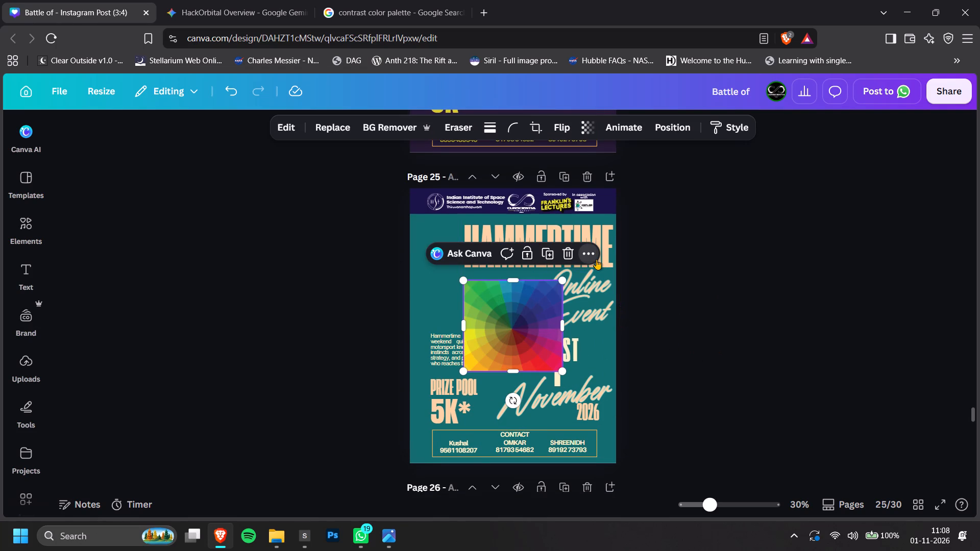
pyautogui.scroll(-7, 621, 374)
pyautogui.click(653, 431)
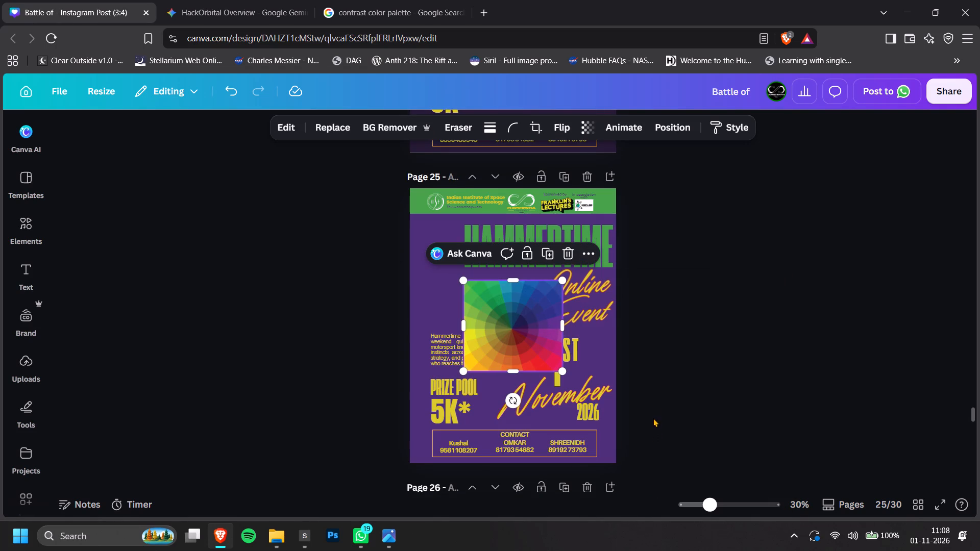
# Reshuffle the colour wheel's colours on the Hammertime poster until the background is red with a yellow header band.
pyautogui.click(591, 260)
pyautogui.scroll(-6, 677, 408)
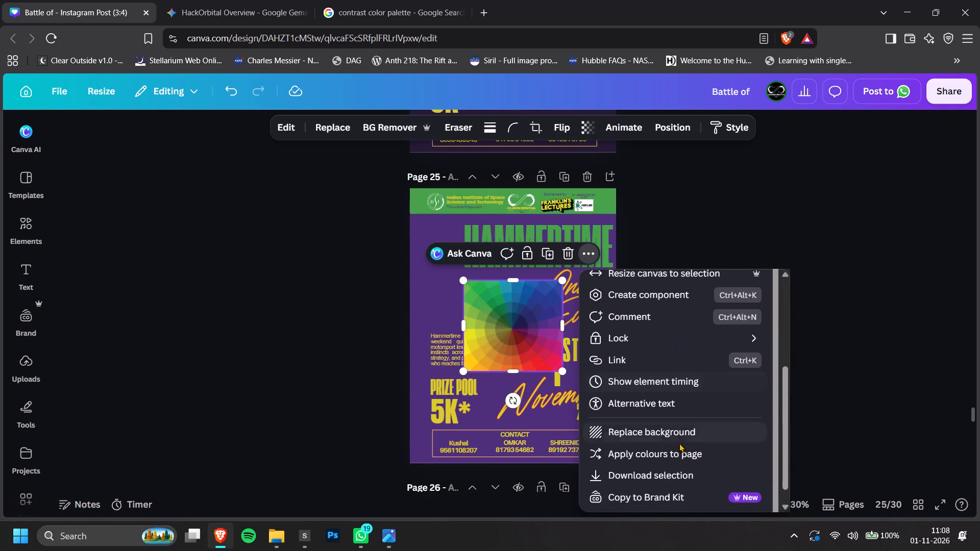
pyautogui.click(683, 451)
pyautogui.click(585, 257)
pyautogui.scroll(-2, 672, 408)
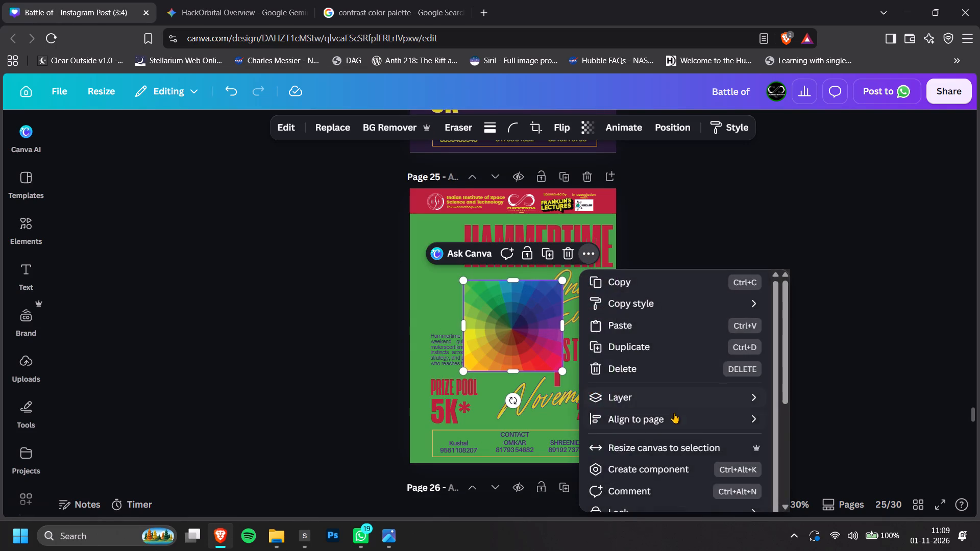
pyautogui.scroll(-5, 674, 413)
pyautogui.click(677, 452)
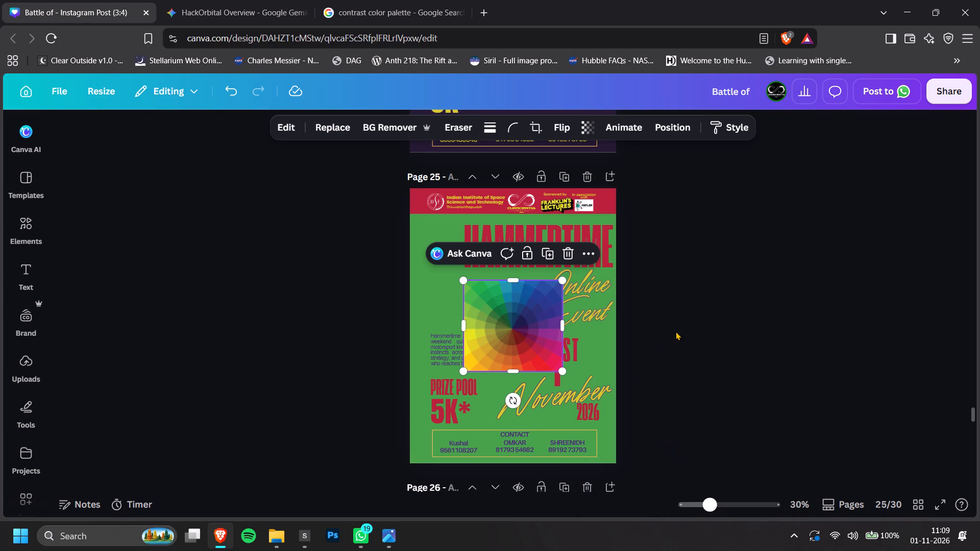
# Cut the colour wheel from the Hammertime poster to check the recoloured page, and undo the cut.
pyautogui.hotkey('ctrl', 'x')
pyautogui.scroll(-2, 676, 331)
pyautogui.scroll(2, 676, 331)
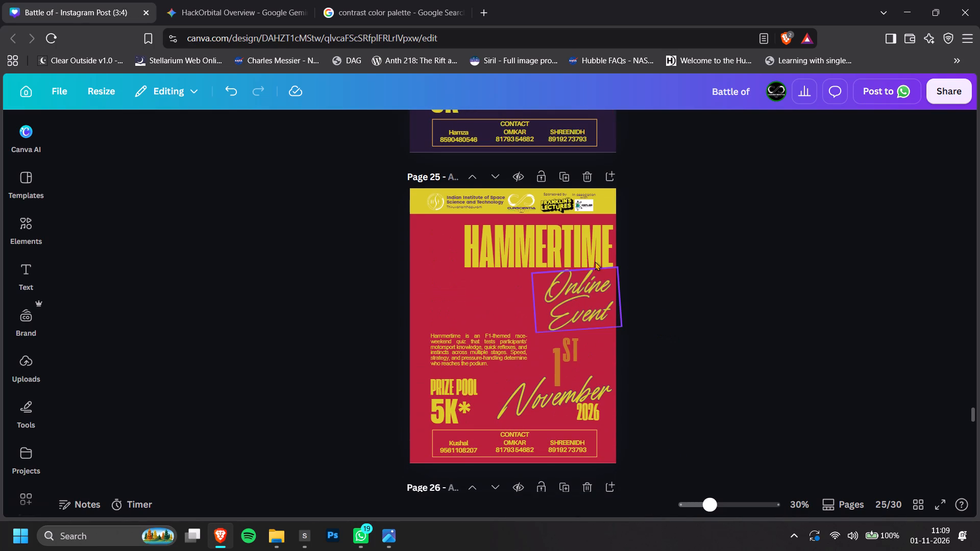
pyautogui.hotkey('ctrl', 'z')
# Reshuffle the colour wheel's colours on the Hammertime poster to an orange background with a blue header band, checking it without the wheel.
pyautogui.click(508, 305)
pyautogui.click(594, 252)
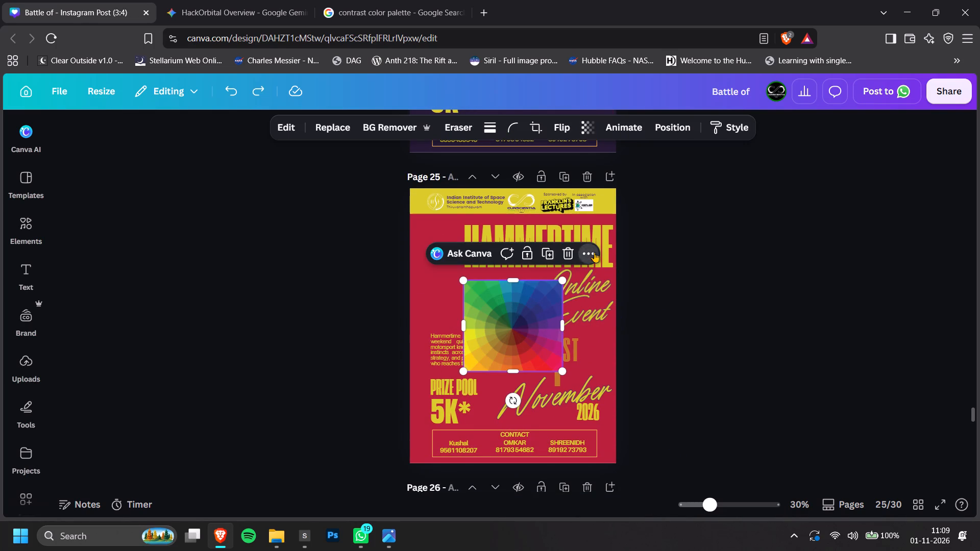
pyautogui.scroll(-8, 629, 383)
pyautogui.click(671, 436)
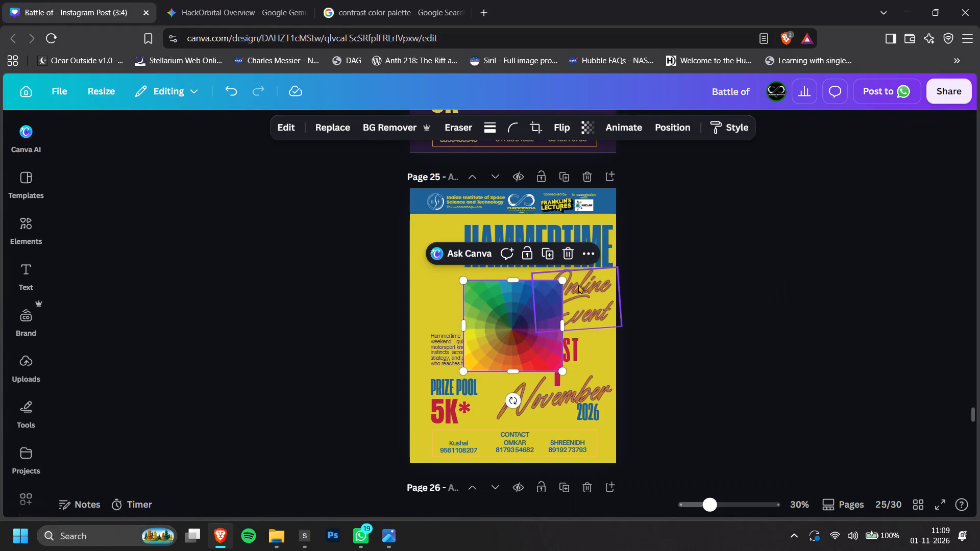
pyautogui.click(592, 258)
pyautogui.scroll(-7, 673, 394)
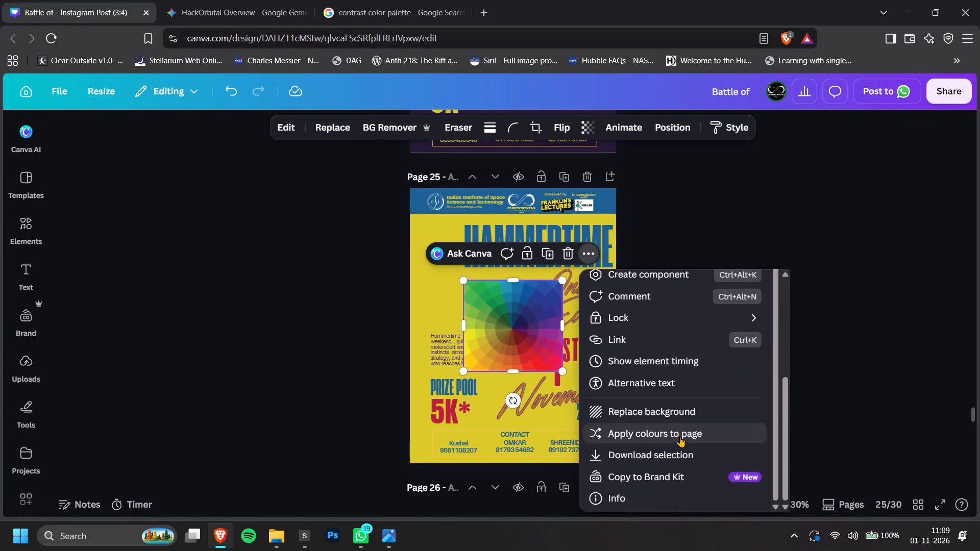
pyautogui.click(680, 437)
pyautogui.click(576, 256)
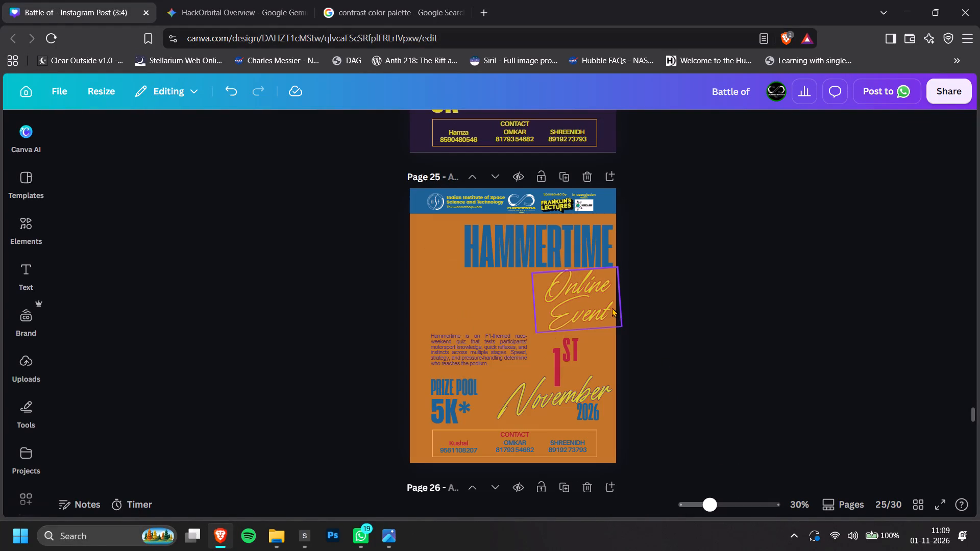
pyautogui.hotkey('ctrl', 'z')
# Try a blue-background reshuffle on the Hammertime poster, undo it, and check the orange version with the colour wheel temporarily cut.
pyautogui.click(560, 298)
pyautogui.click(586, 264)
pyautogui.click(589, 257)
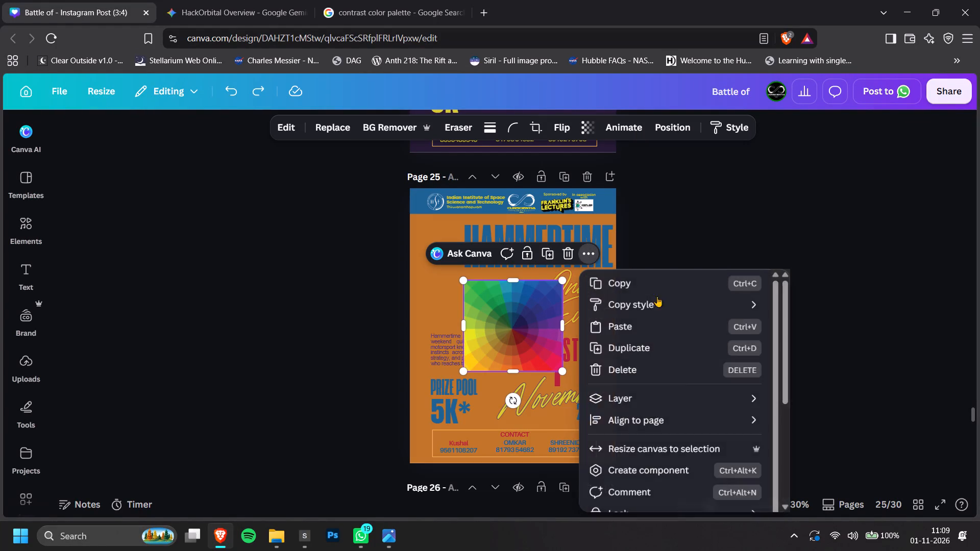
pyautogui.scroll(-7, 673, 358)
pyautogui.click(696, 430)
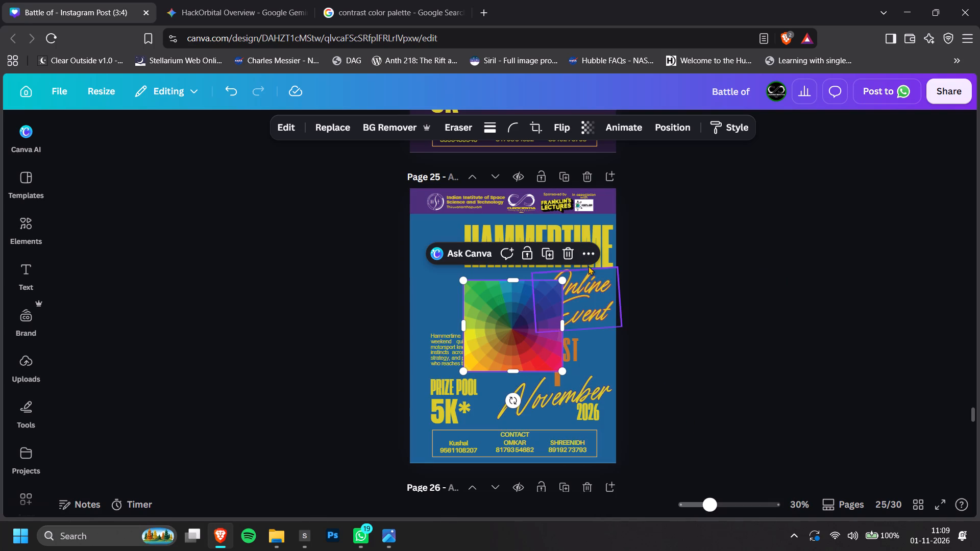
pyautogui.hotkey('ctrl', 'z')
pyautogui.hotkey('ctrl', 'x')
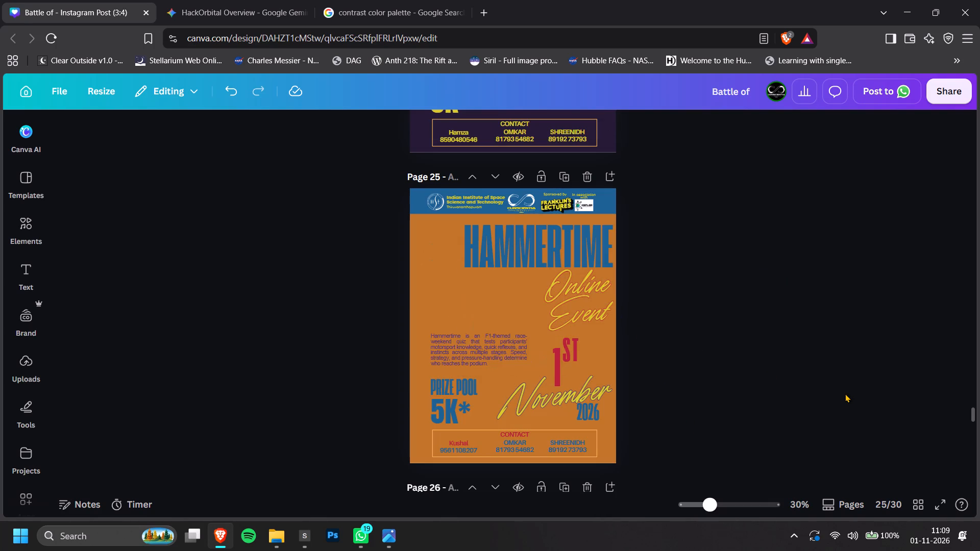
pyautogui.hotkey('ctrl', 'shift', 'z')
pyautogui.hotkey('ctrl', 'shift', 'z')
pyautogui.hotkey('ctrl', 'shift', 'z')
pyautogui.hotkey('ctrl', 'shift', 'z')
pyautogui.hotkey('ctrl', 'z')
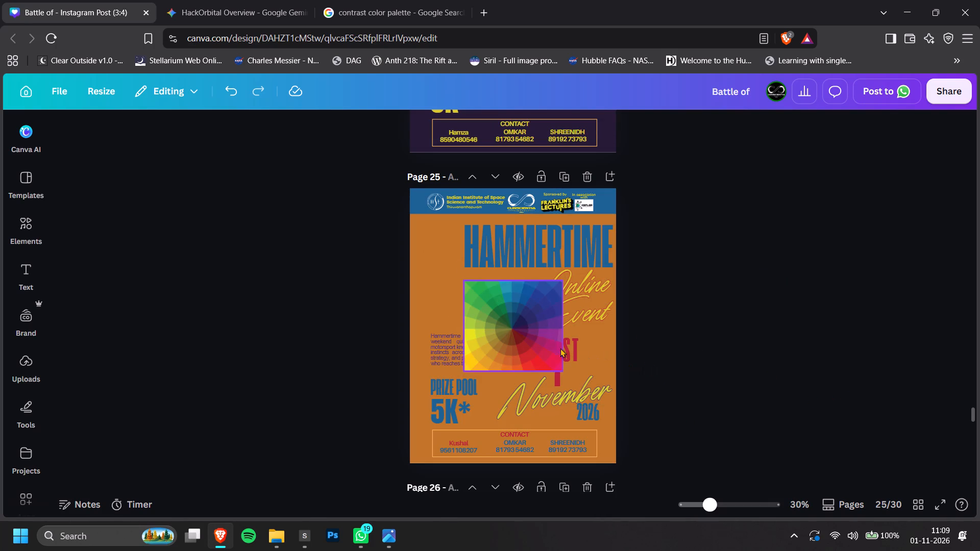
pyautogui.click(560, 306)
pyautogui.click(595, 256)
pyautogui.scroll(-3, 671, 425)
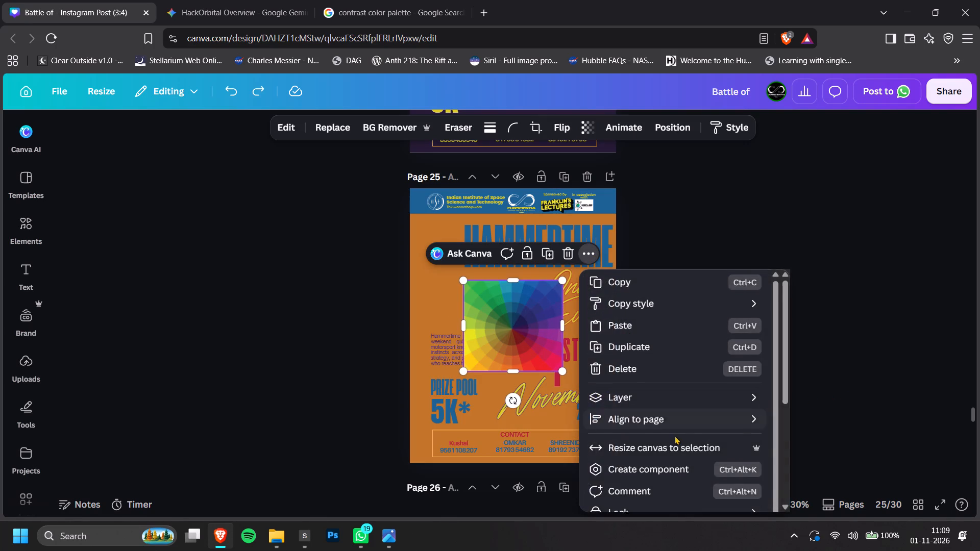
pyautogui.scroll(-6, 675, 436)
pyautogui.click(470, 0)
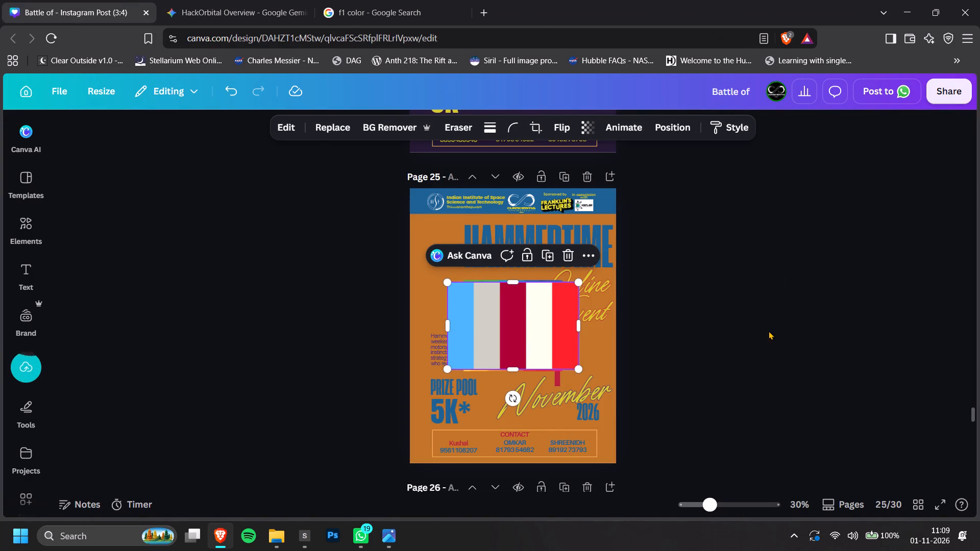
# Delete the F1 palette image and the colour wheel from the Hammertime poster.
pyautogui.moveTo(555, 340); pyautogui.dragTo(537, 358)
pyautogui.press('BackSpace')
pyautogui.click(552, 353)
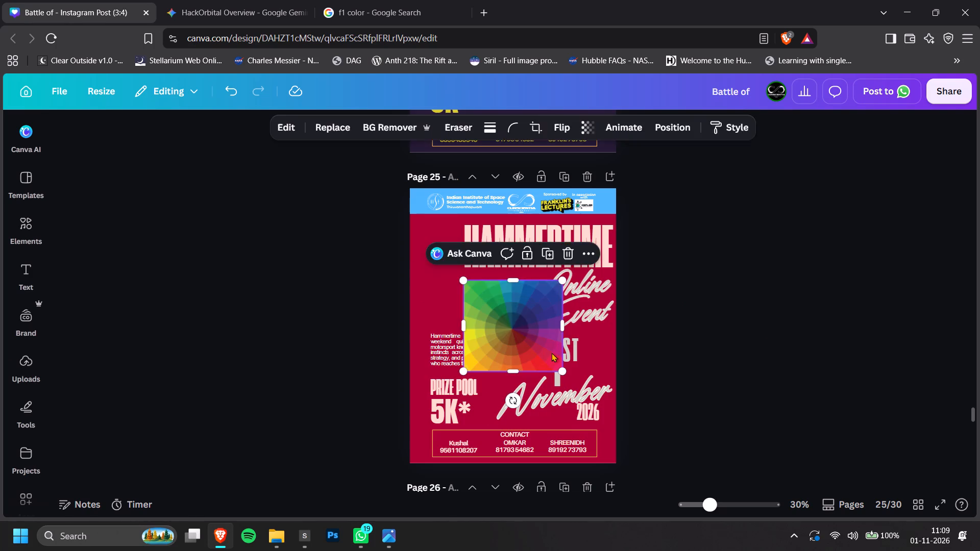
pyautogui.press('BackSpace')
# Paste the F1 palette image onto the Freefire poster on page 26 and apply its colours to the page.
pyautogui.scroll(-5, 791, 321)
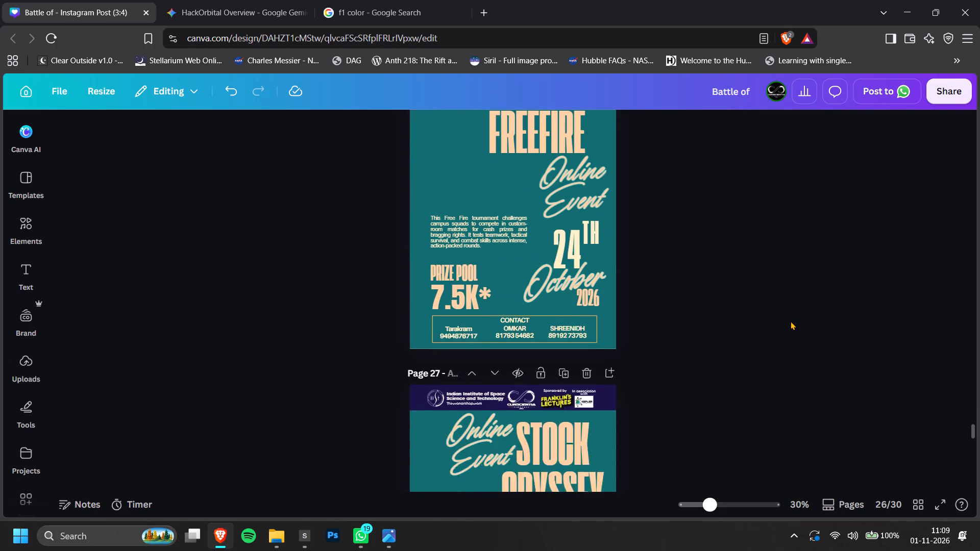
pyautogui.scroll(1, 791, 321)
pyautogui.keyDown('ctrl'); pyautogui.scroll(1, 783, 332); pyautogui.keyUp('ctrl')
pyautogui.hotkey('ctrl', 'v')
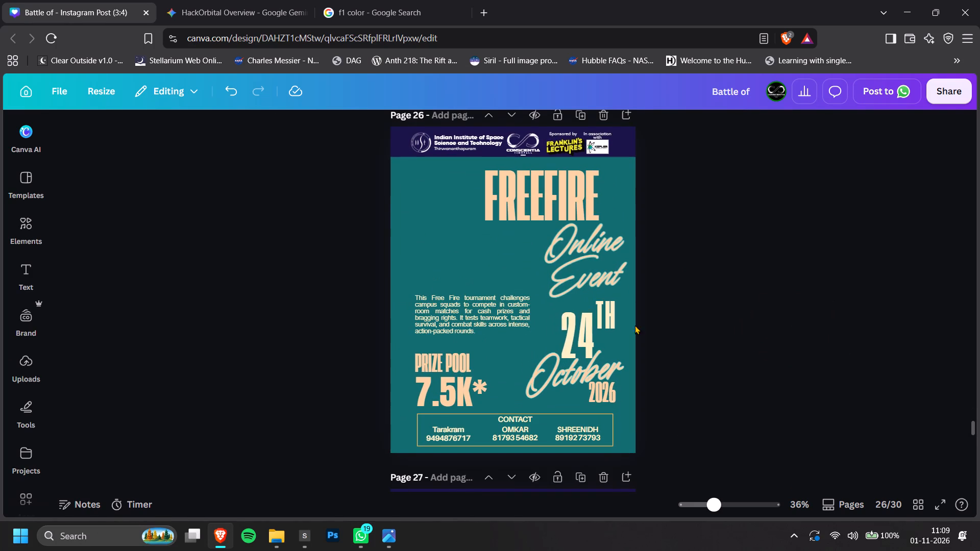
pyautogui.click(583, 209)
pyautogui.scroll(-4, 676, 395)
pyautogui.scroll(-3, 688, 477)
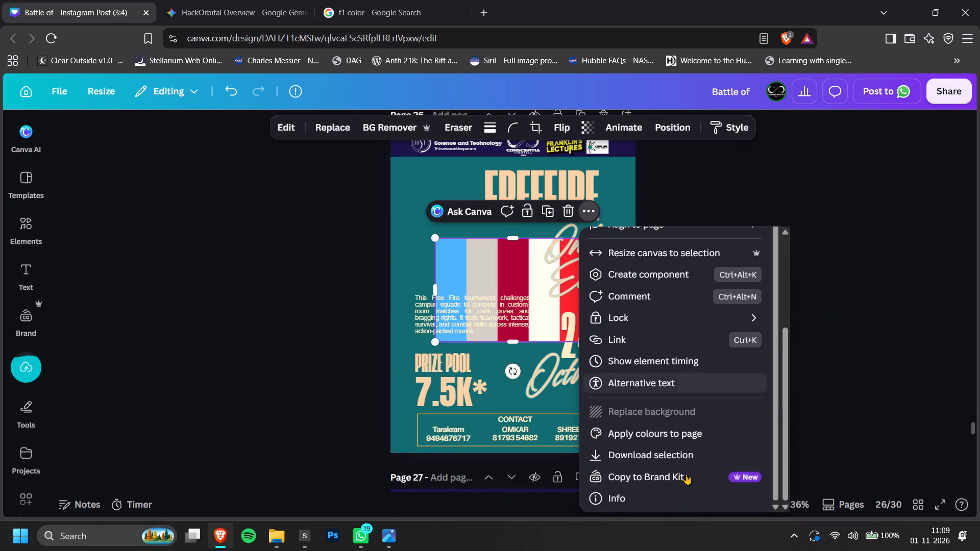
pyautogui.click(683, 439)
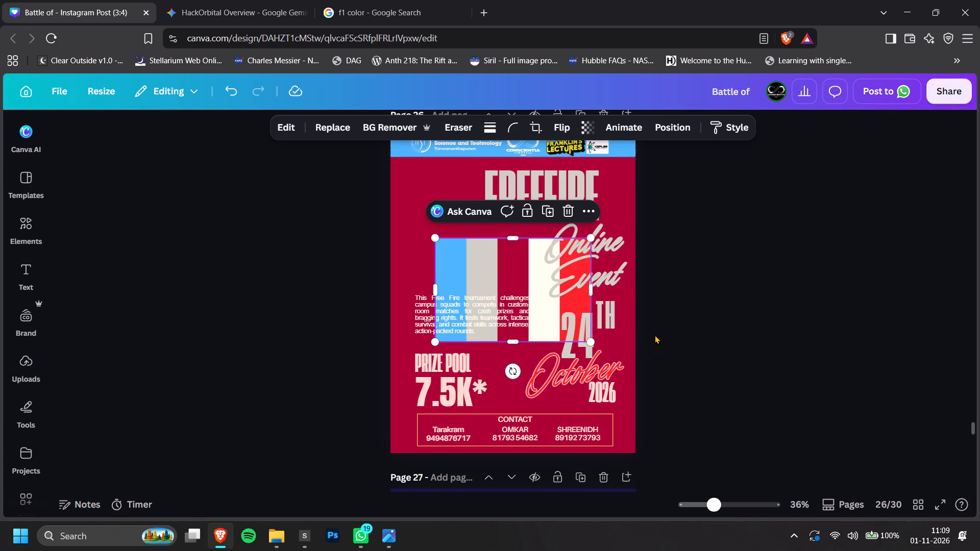
# Reshuffle the F1 palette's colours on the Freefire poster until the background is light grey with a red header band.
pyautogui.scroll(2, 627, 279)
pyautogui.scroll(-2, 636, 303)
pyautogui.click(587, 390)
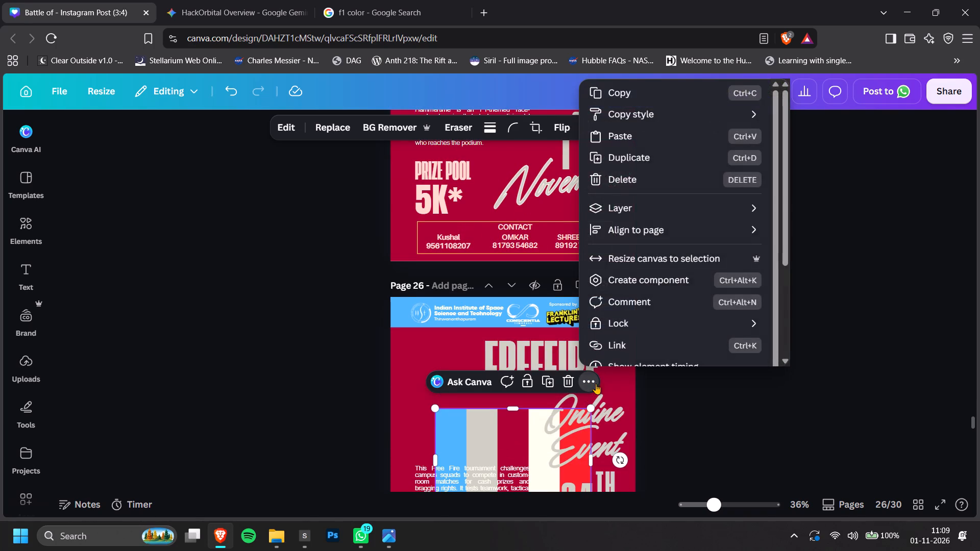
pyautogui.scroll(-8, 714, 269)
pyautogui.doubleClick(696, 298)
pyautogui.click(698, 290)
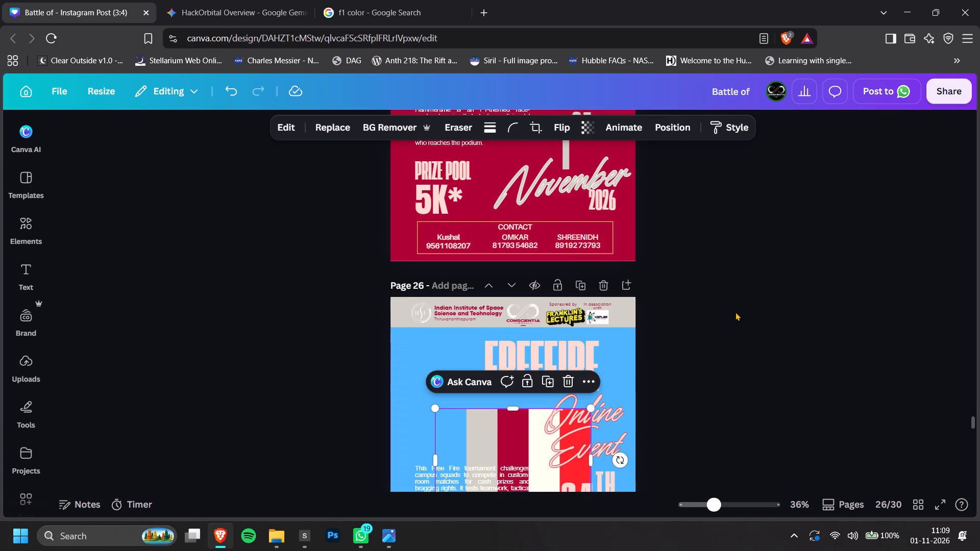
pyautogui.scroll(-2, 739, 314)
pyautogui.click(585, 210)
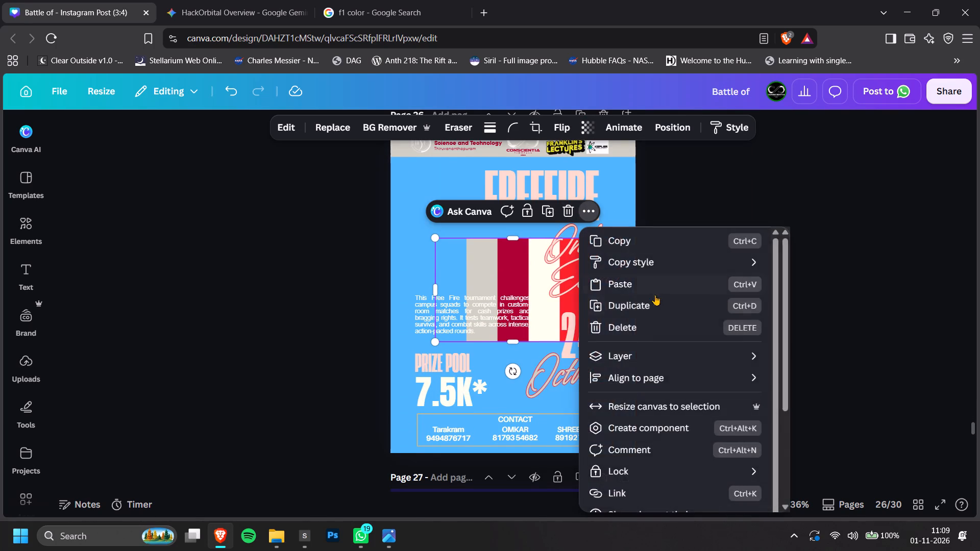
pyautogui.scroll(-7, 660, 303)
pyautogui.click(683, 429)
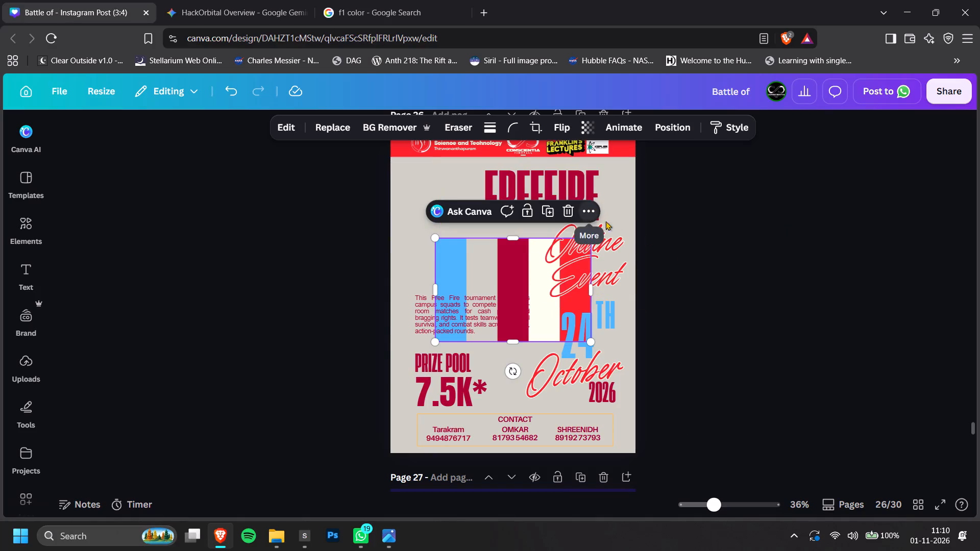
# Move the F1 palette image from the Freefire poster to the Stock Odyssey poster on page 27 and apply its colours to the page.
pyautogui.hotkey('ctrl', 'x')
pyautogui.scroll(-2, 794, 285)
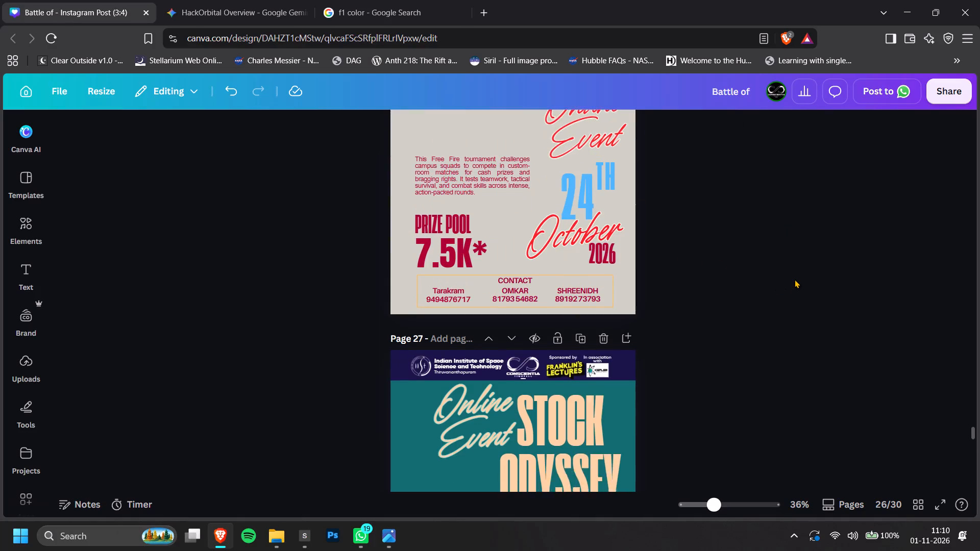
pyautogui.scroll(-2, 795, 279)
pyautogui.hotkey('ctrl', 'v')
pyautogui.click(590, 233)
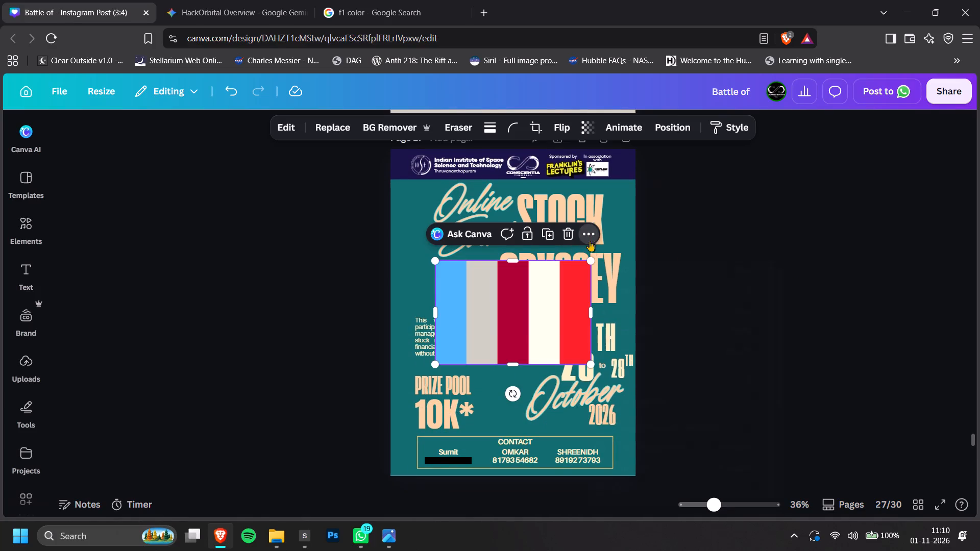
pyautogui.scroll(-7, 657, 360)
pyautogui.click(673, 435)
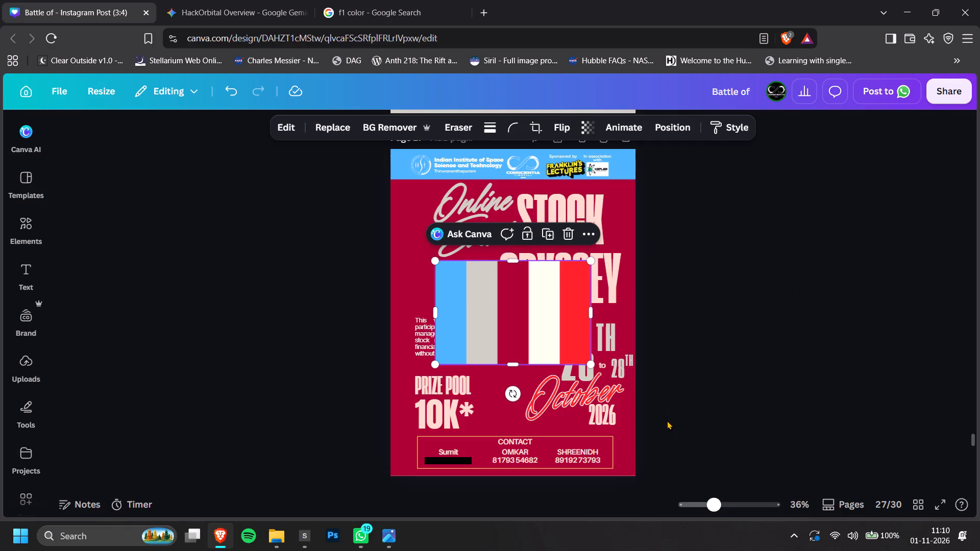
# Replace the F1 palette on the Stock Odyssey poster with the colour wheel from the clipboard history and apply the wheel's colours to the page.
pyautogui.click(591, 230)
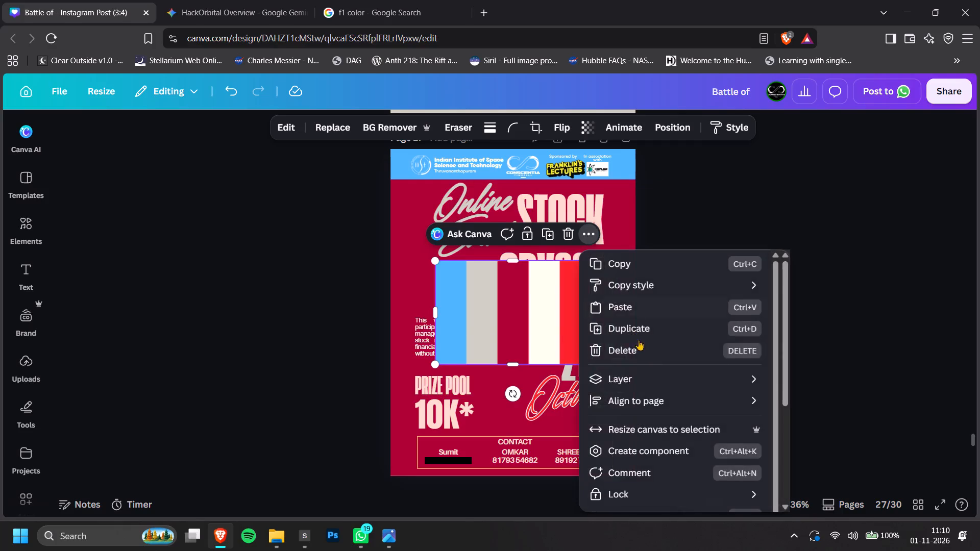
pyautogui.scroll(-5, 657, 369)
pyautogui.click(812, 160)
pyautogui.click(498, 331)
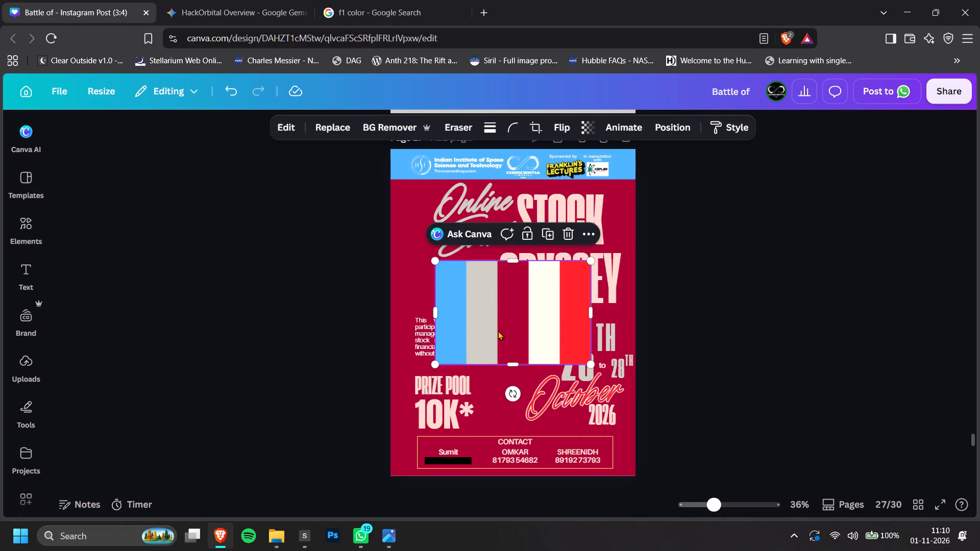
pyautogui.press('BackSpace')
pyautogui.press('super+v')
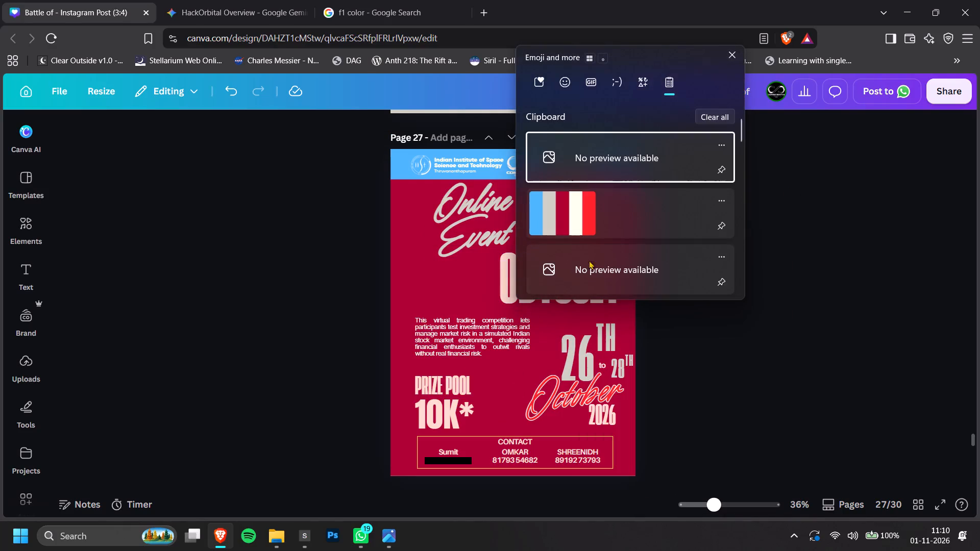
pyautogui.click(594, 262)
pyautogui.hotkey('ctrl', 'v')
pyautogui.click(589, 235)
pyautogui.scroll(-2, 689, 365)
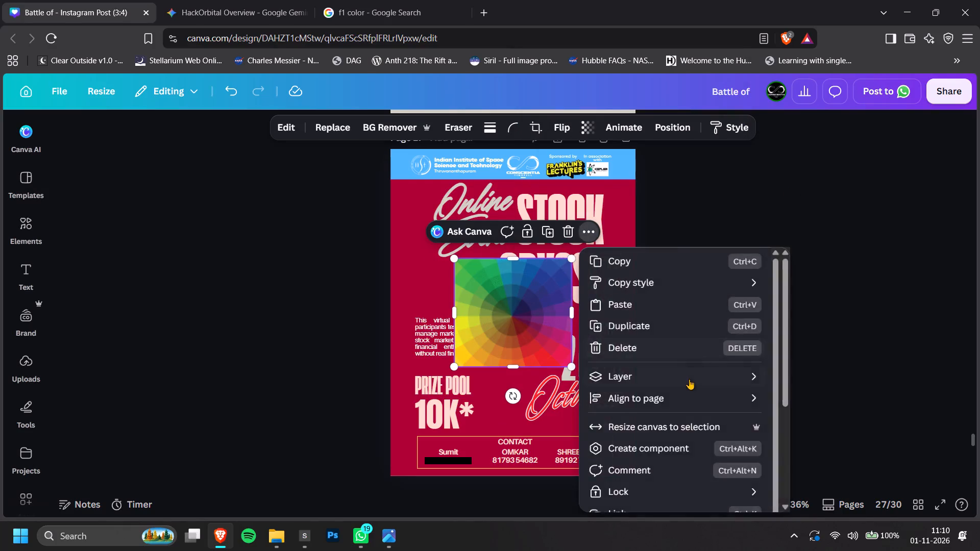
pyautogui.scroll(-6, 689, 379)
pyautogui.click(697, 443)
pyautogui.click(695, 437)
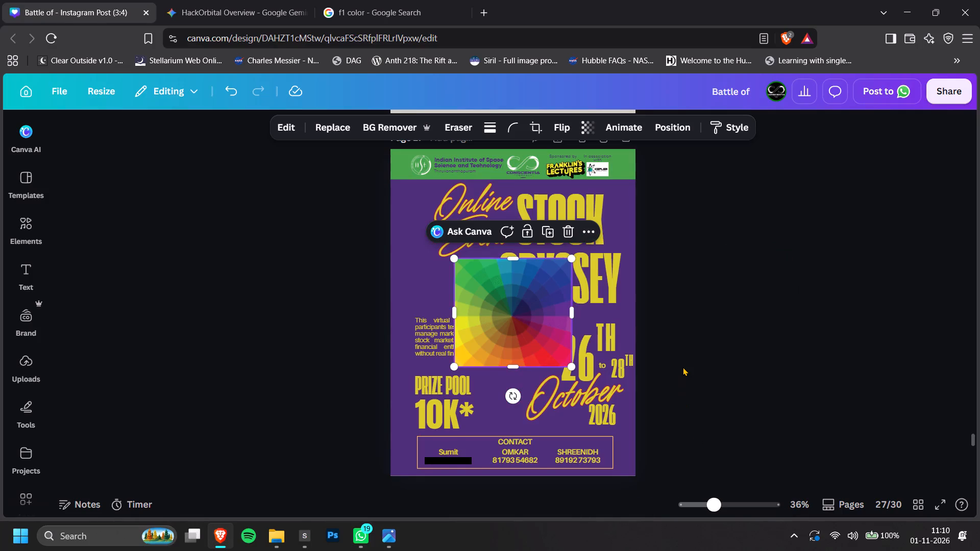
# Move the colour wheel image from the Stock Odyssey poster to the Cicada poster on page 28 and apply its colours to the page.
pyautogui.hotkey('ctrl', 'x')
pyautogui.scroll(-5, 683, 367)
pyautogui.hotkey('ctrl', 'v')
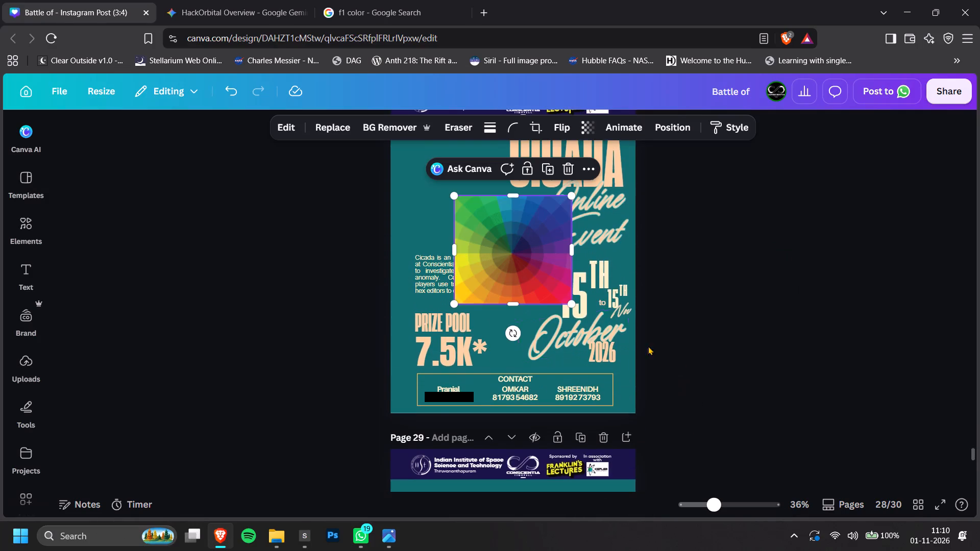
pyautogui.click(592, 171)
pyautogui.scroll(-6, 623, 329)
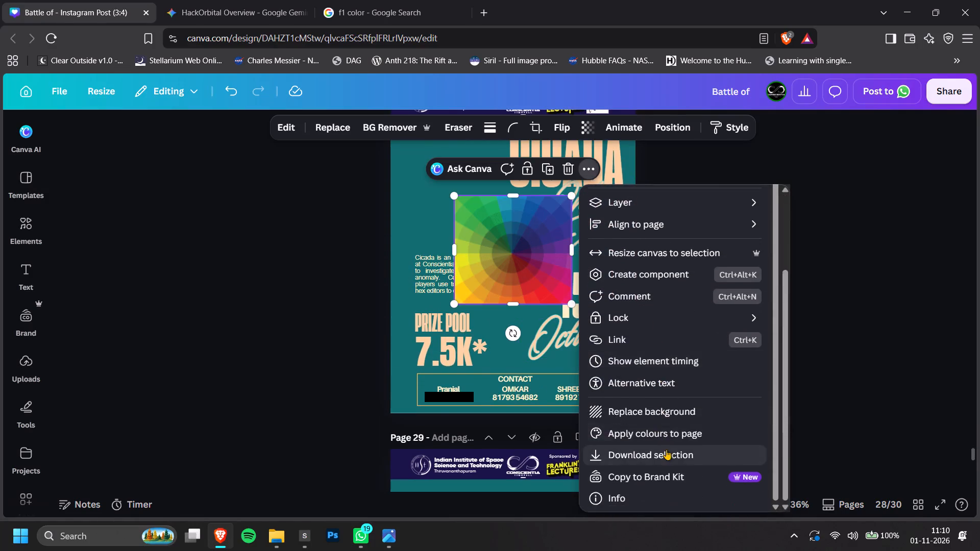
pyautogui.click(667, 442)
# Reshuffle the colour wheel's colours on the Cicada poster until the background is crimson with a yellow header band.
pyautogui.scroll(3, 719, 311)
pyautogui.scroll(-2, 719, 311)
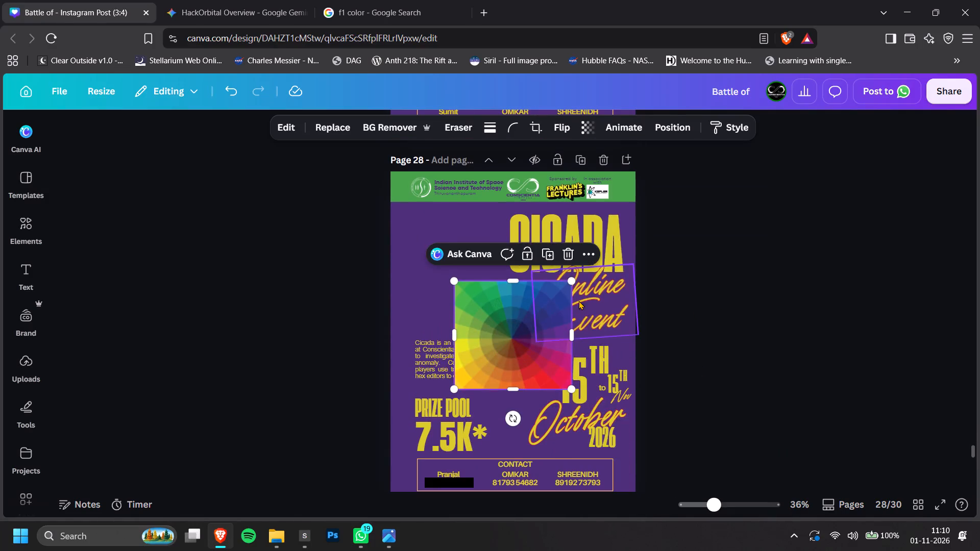
pyautogui.click(587, 254)
pyautogui.scroll(-9, 659, 391)
pyautogui.click(679, 432)
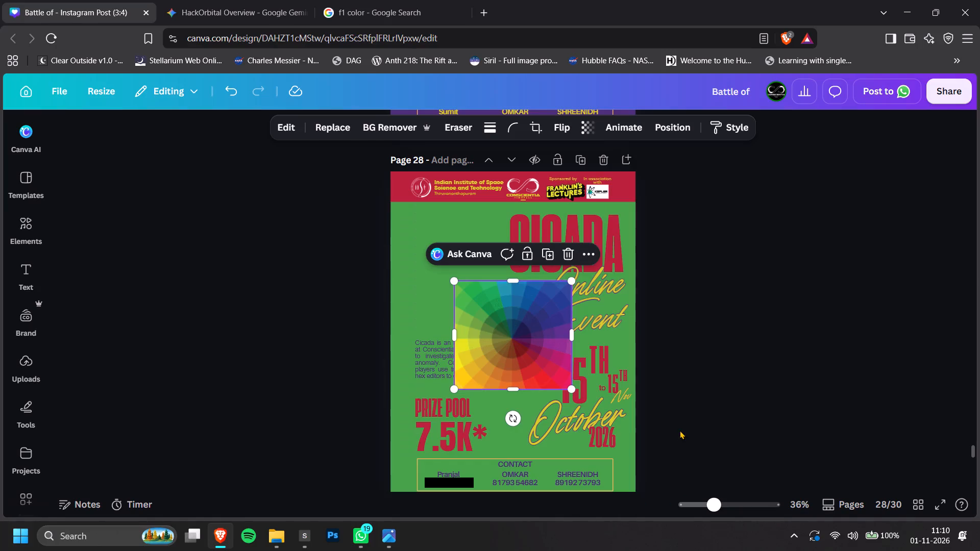
pyautogui.click(587, 251)
pyautogui.scroll(-9, 690, 401)
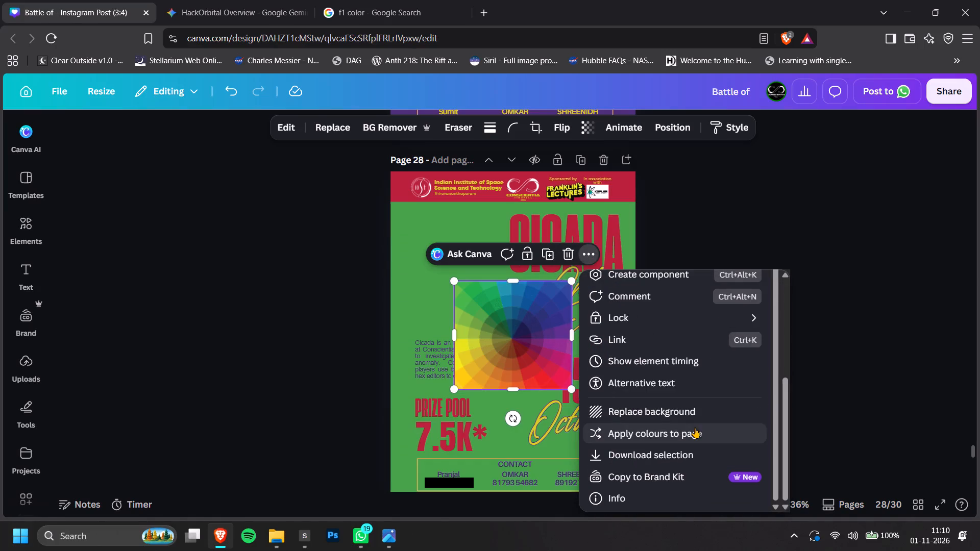
pyautogui.click(695, 428)
pyautogui.scroll(2, 692, 394)
pyautogui.scroll(-2, 692, 393)
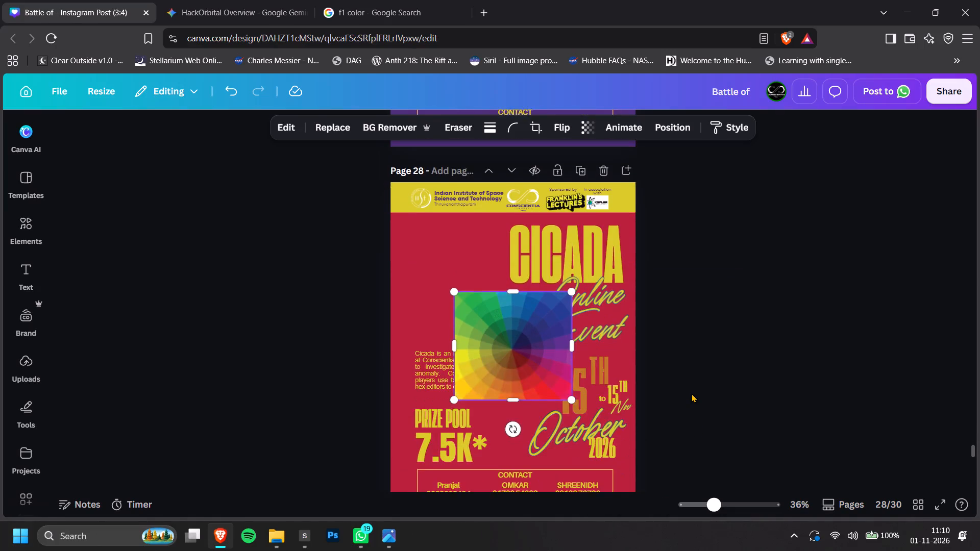
# Cut the colour wheel from the Cicada poster and leave no copy of it on the Galactic Gambit poster.
pyautogui.hotkey('ctrl', 'x')
pyautogui.scroll(-5, 692, 393)
pyautogui.scroll(1, 692, 393)
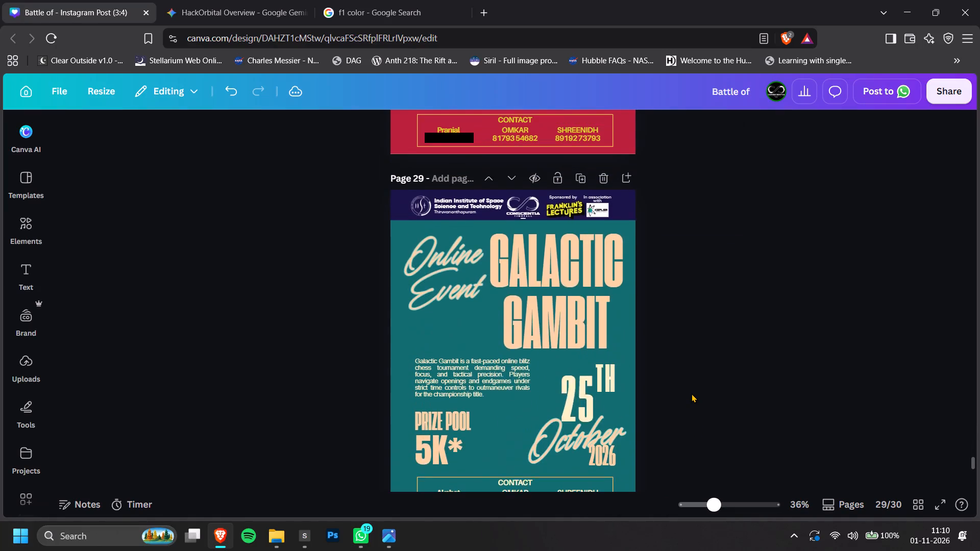
pyautogui.hotkey('ctrl', 'v')
pyautogui.press('BackSpace')
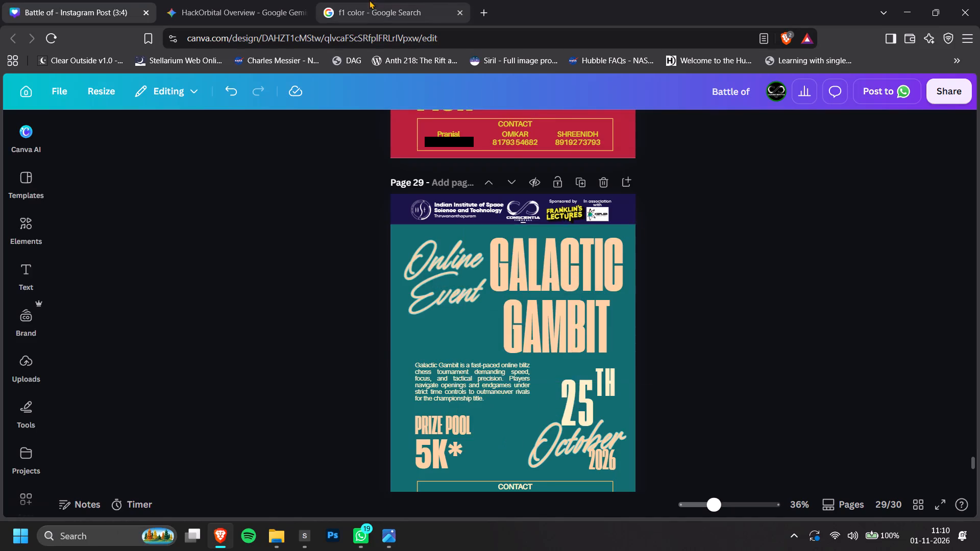
# Search the web for "black and white color palte" and copy the black-grey-white Color Palette image.
pyautogui.click(441, 0)
pyautogui.click(420, 44)
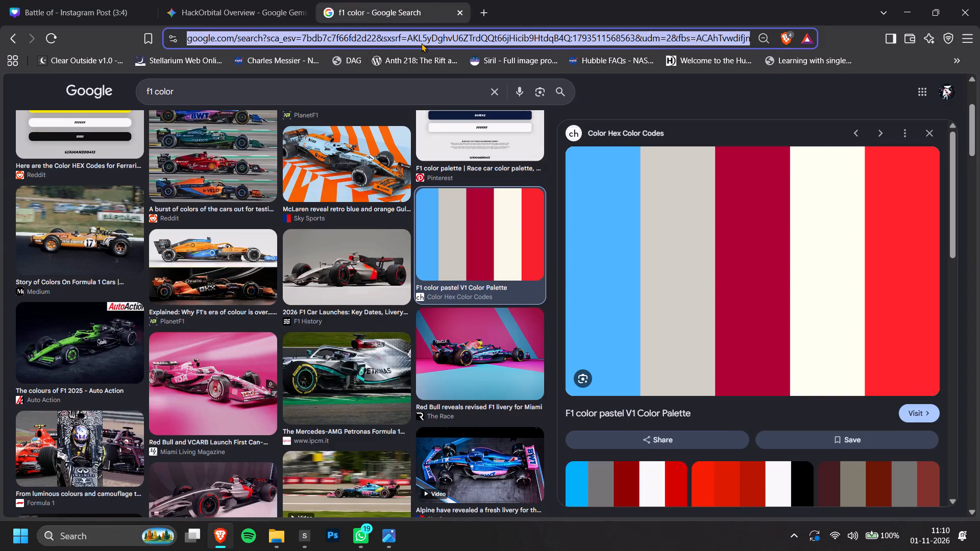
pyautogui.write('black and white color palte')
pyautogui.press('Return')
pyautogui.click(456, 249)
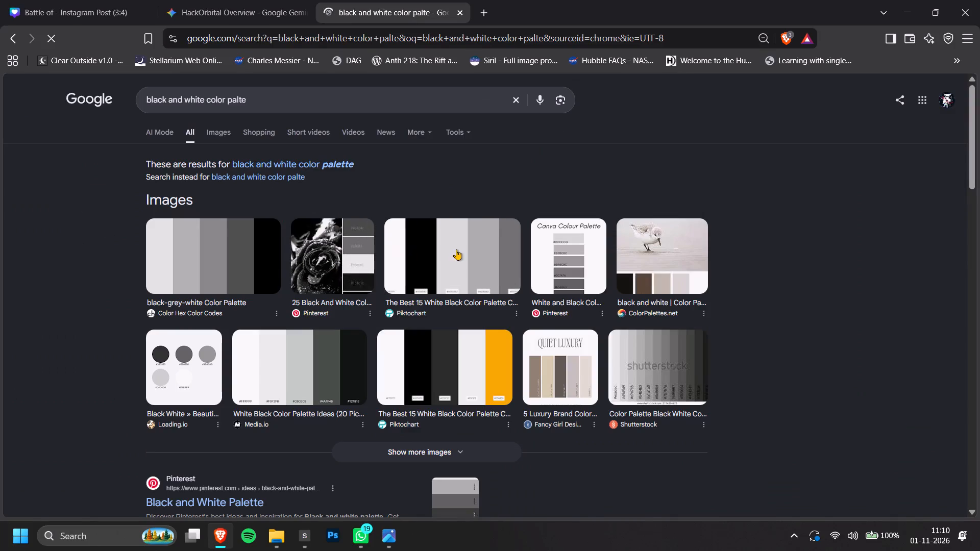
pyautogui.click(157, 248)
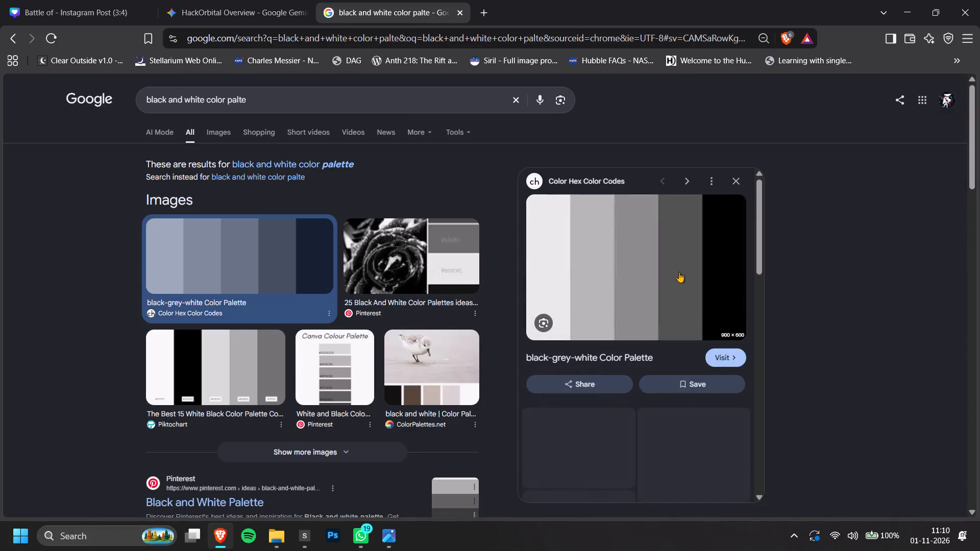
pyautogui.rightClick(683, 270)
pyautogui.click(768, 406)
# Paste the black-grey-white palette onto the Galactic Gambit poster on page 29 and apply its colours to the page.
pyautogui.click(285, 0)
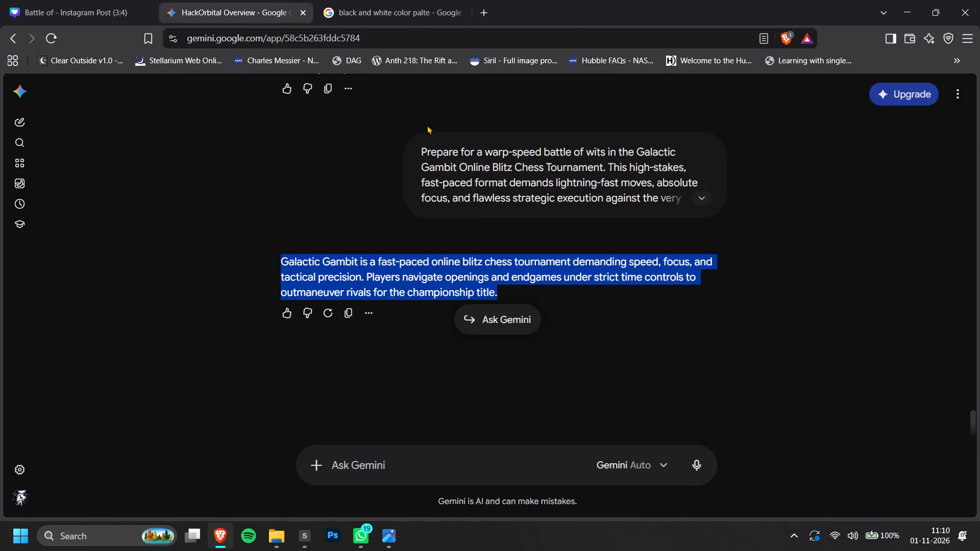
pyautogui.click(117, 0)
pyautogui.hotkey('ctrl', 'v')
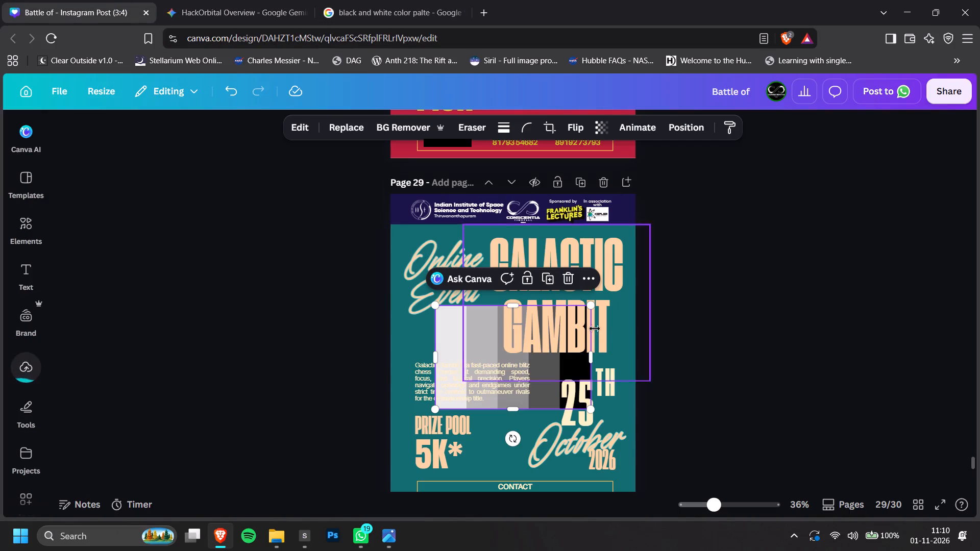
pyautogui.click(583, 281)
pyautogui.scroll(-8, 634, 397)
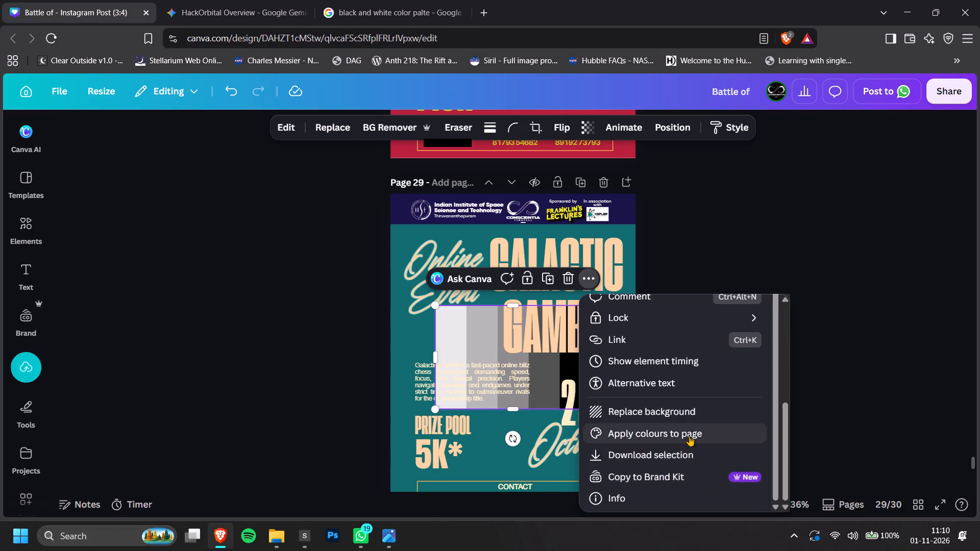
pyautogui.click(689, 436)
# Reshuffle the greyscale palette's colours on the Galactic Gambit poster until the background is black with a dark grey header band.
pyautogui.click(591, 283)
pyautogui.scroll(-2, 678, 428)
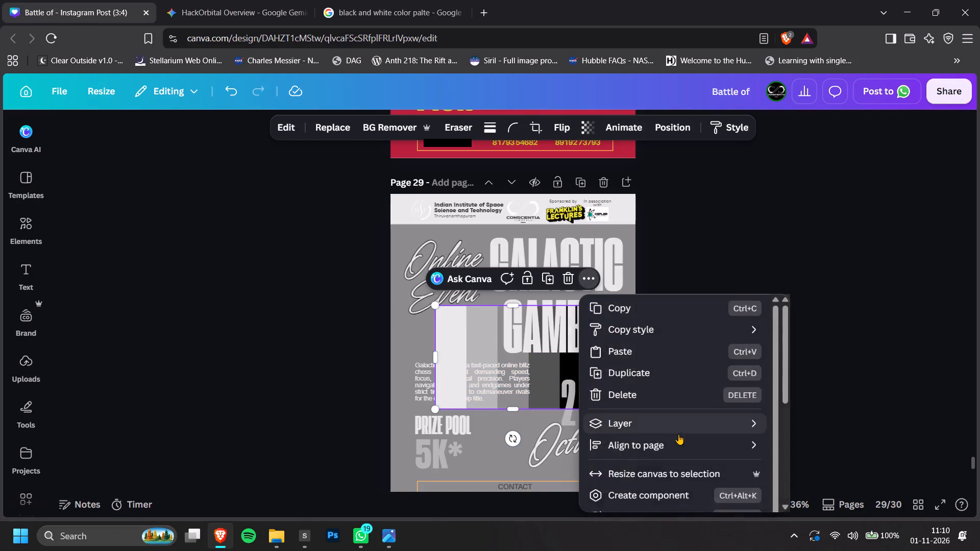
pyautogui.scroll(-5, 678, 434)
pyautogui.click(688, 469)
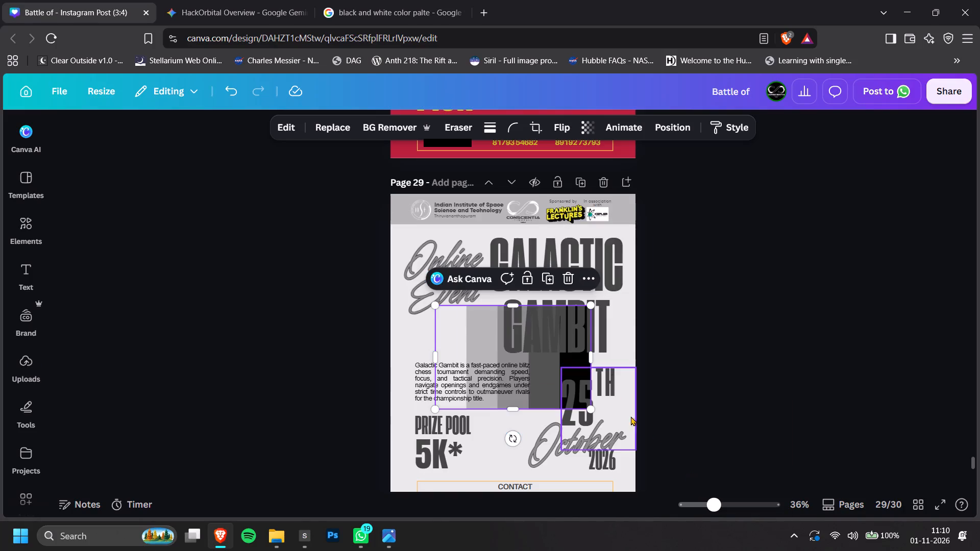
pyautogui.click(587, 276)
pyautogui.scroll(-6, 702, 432)
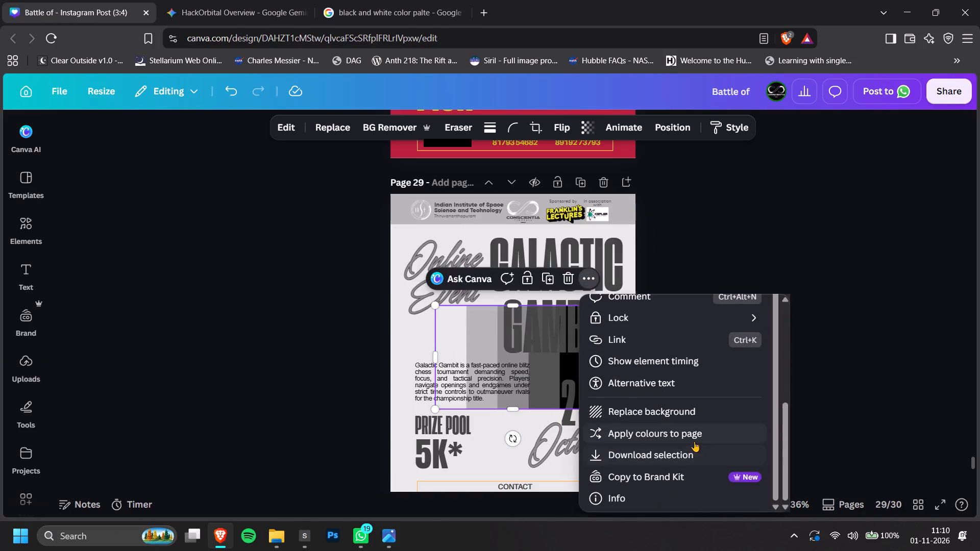
pyautogui.click(694, 441)
pyautogui.click(599, 273)
pyautogui.click(597, 276)
pyautogui.scroll(-7, 649, 428)
pyautogui.click(672, 438)
pyautogui.click(703, 353)
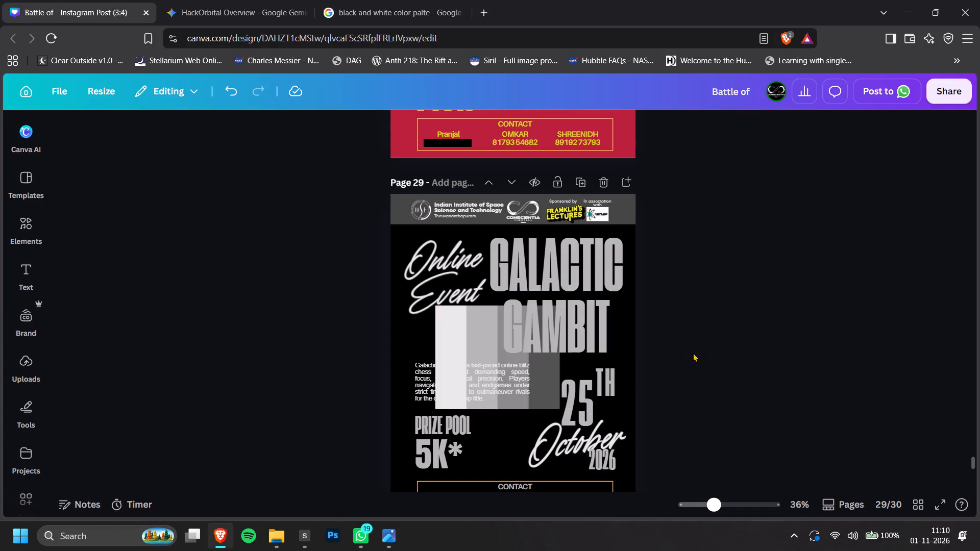
# Delete the greyscale palette image from the Galactic Gambit poster.
pyautogui.click(553, 341)
pyautogui.click(506, 364)
pyautogui.click(474, 352)
pyautogui.click(463, 352)
pyautogui.click(448, 350)
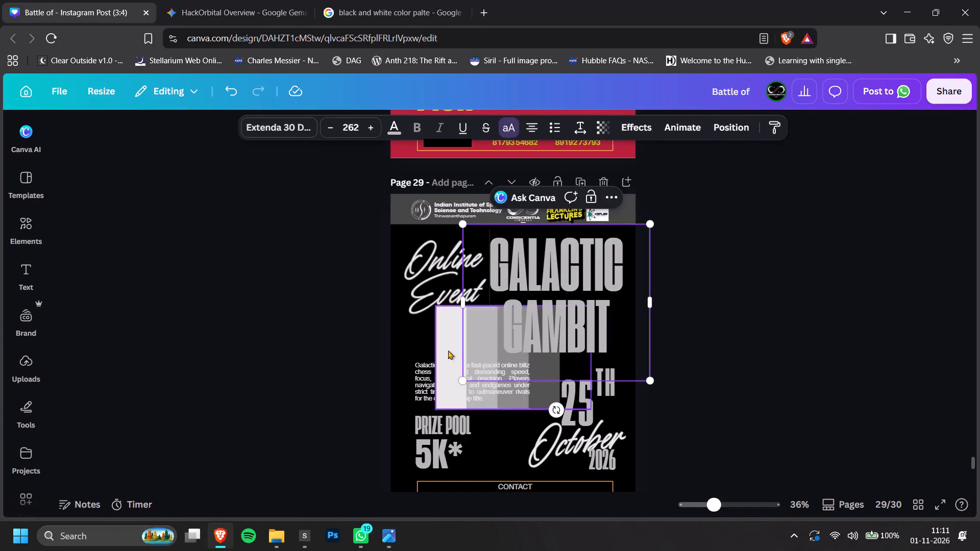
pyautogui.press('BackSpace')
# Look back through the event posters from Galactic Gambit on page 29 to around page 16, checking their colours.
pyautogui.scroll(-2, 786, 349)
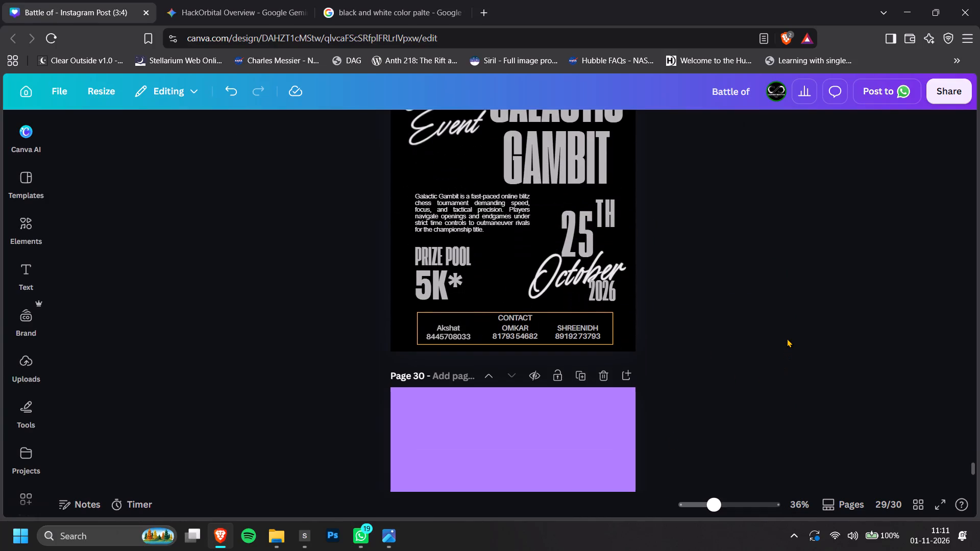
pyautogui.scroll(18, 787, 338)
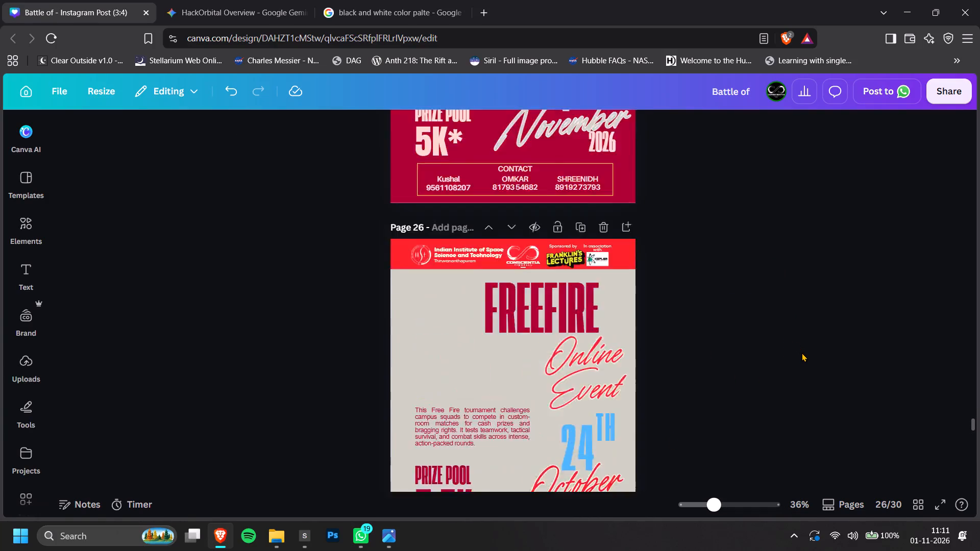
pyautogui.scroll(18, 802, 353)
pyautogui.scroll(7, 796, 328)
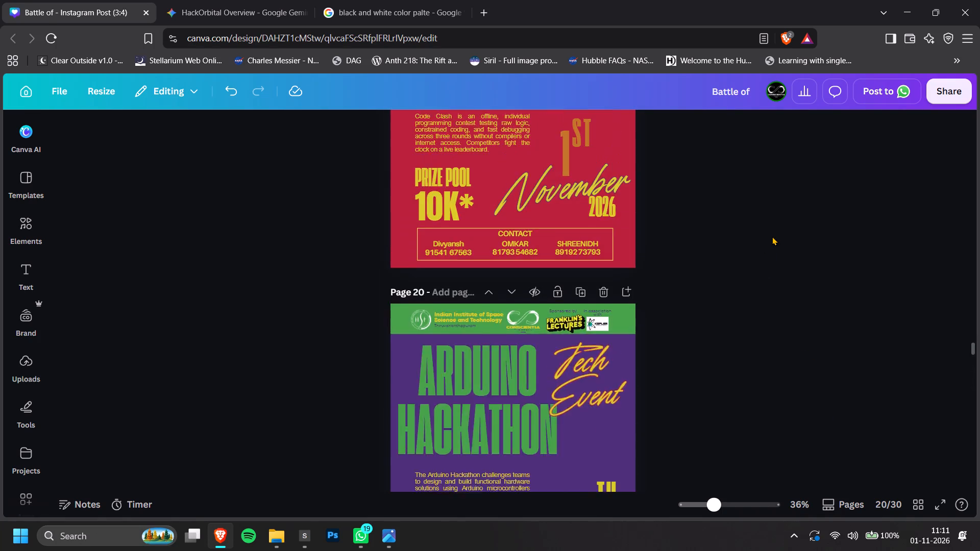
pyautogui.scroll(19, 772, 236)
pyautogui.scroll(-8, 773, 236)
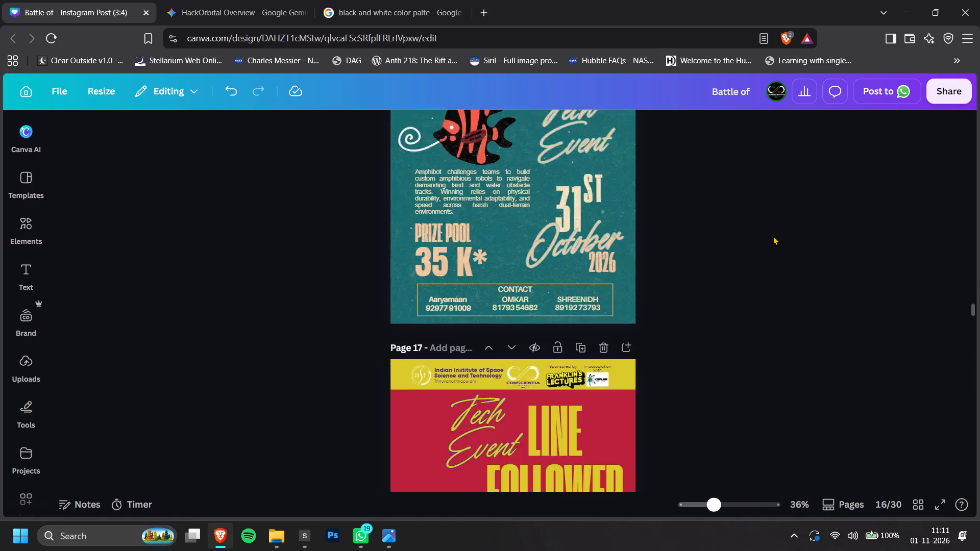
pyautogui.scroll(-1, 774, 237)
pyautogui.moveTo(23, 216); pyautogui.dragTo(23, 220)
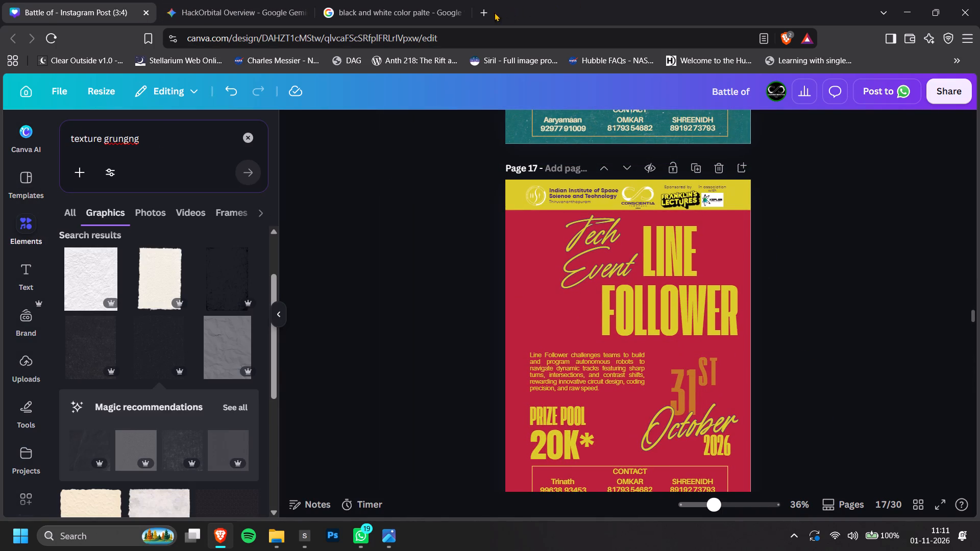
# Open the All Events Brochure The Conclusion (2026) design from Canva's home page and close the colour palette search and Gemini tabs.
pyautogui.click(482, 11)
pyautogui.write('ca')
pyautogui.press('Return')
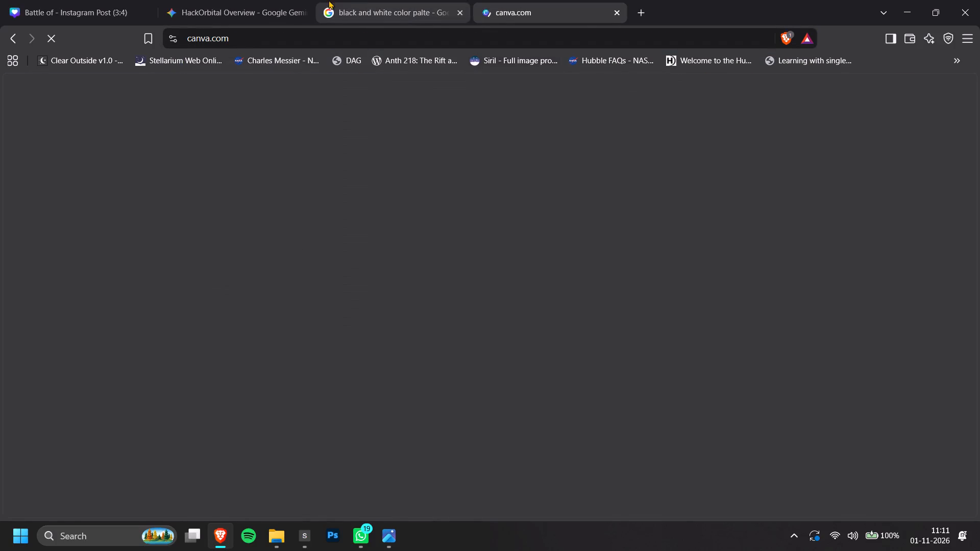
pyautogui.click(329, 0)
pyautogui.click(468, 7)
pyautogui.moveTo(464, 7); pyautogui.dragTo(459, 9)
pyautogui.click(289, 0)
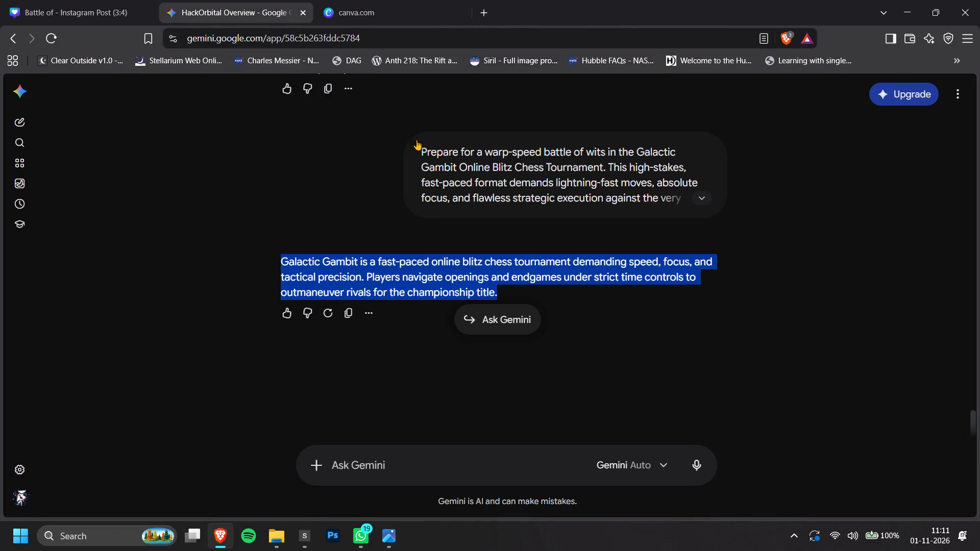
pyautogui.click(303, 18)
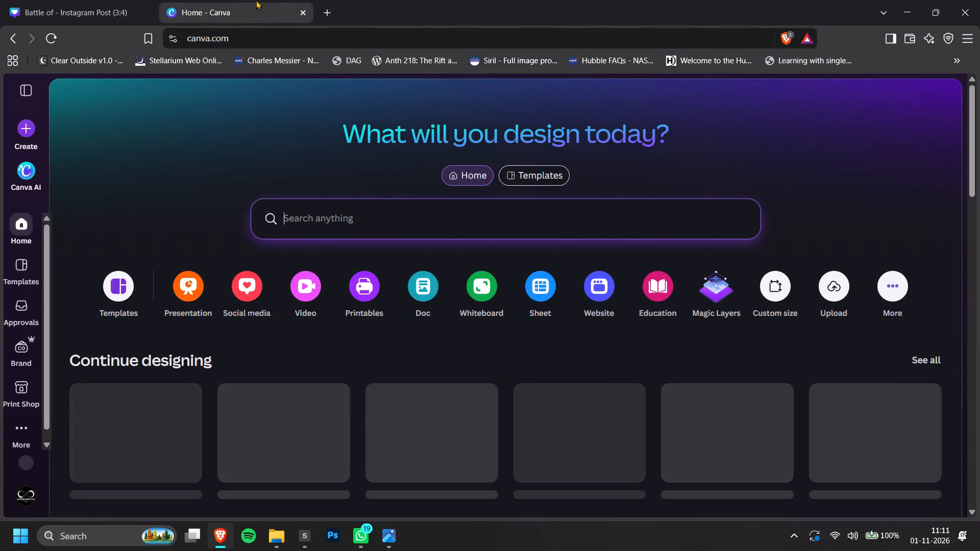
pyautogui.scroll(-2, 327, 229)
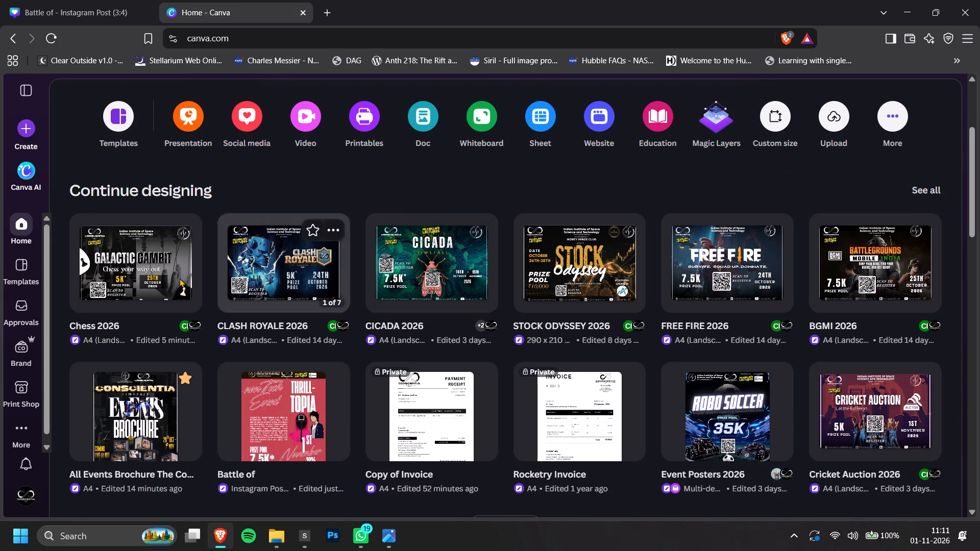
pyautogui.click(137, 443)
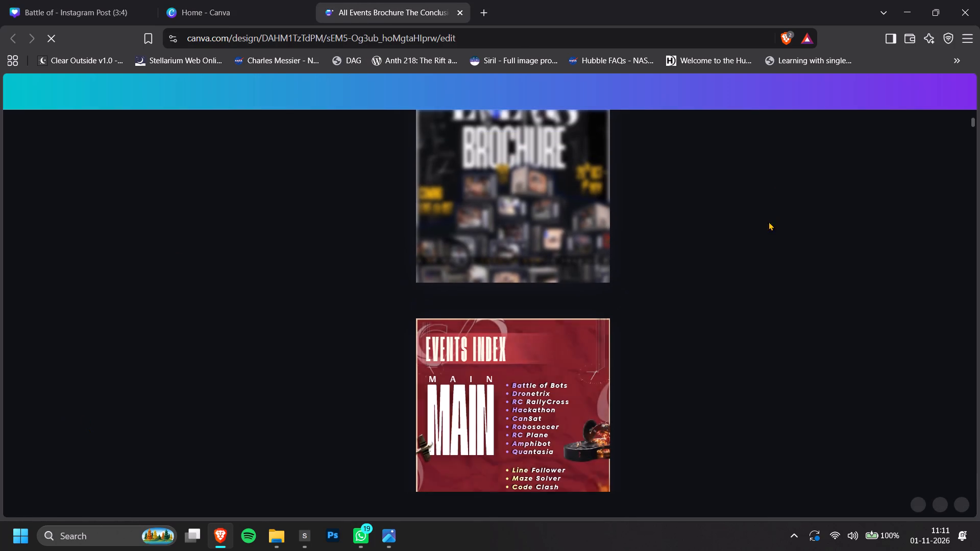
# Go to the Line Follower page of the brochure through its entry in the events index.
pyautogui.scroll(-7, 764, 222)
pyautogui.click(63, 0)
pyautogui.scroll(6, 801, 271)
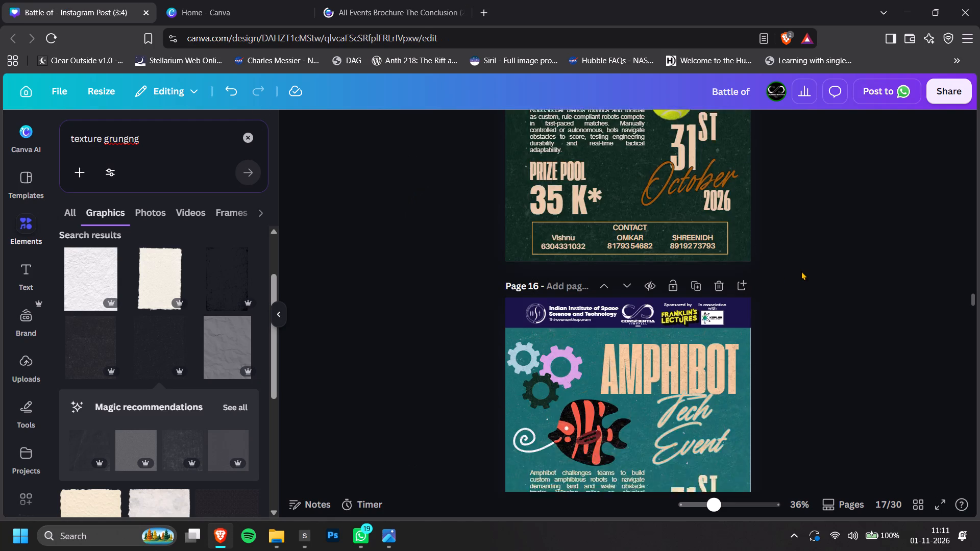
pyautogui.scroll(-6, 801, 268)
pyautogui.click(451, 0)
pyautogui.scroll(-3, 721, 280)
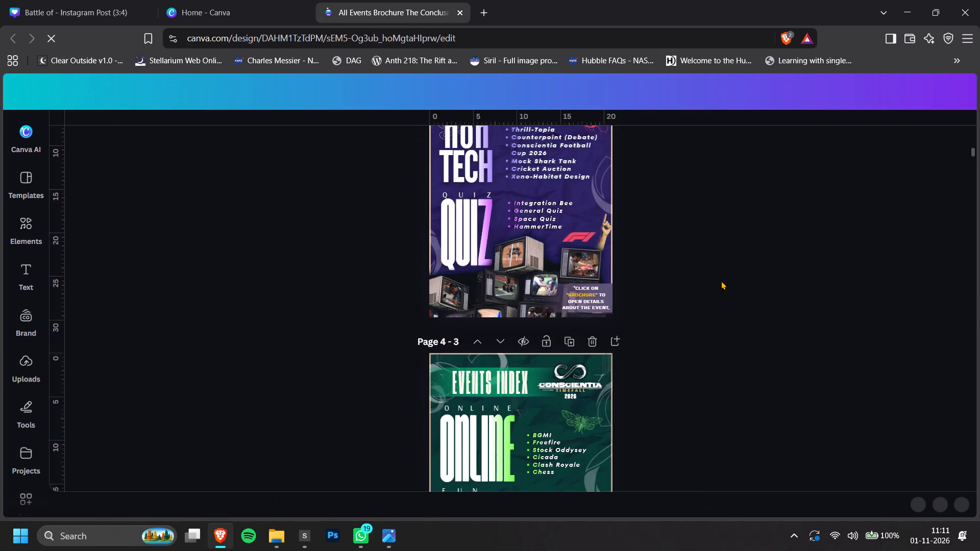
pyautogui.scroll(2, 691, 275)
pyautogui.scroll(1, 646, 301)
pyautogui.scroll(1, 573, 274)
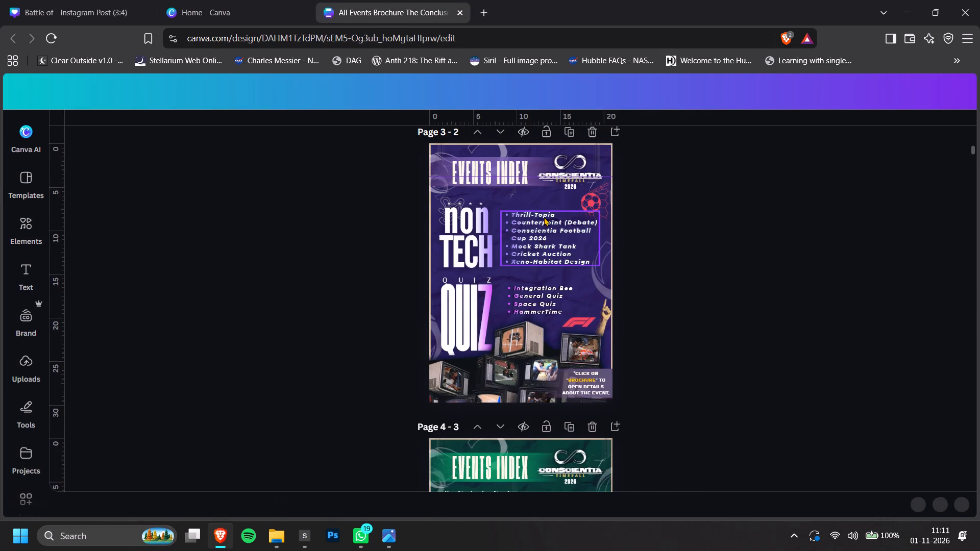
pyautogui.scroll(3, 566, 232)
pyautogui.click(540, 169)
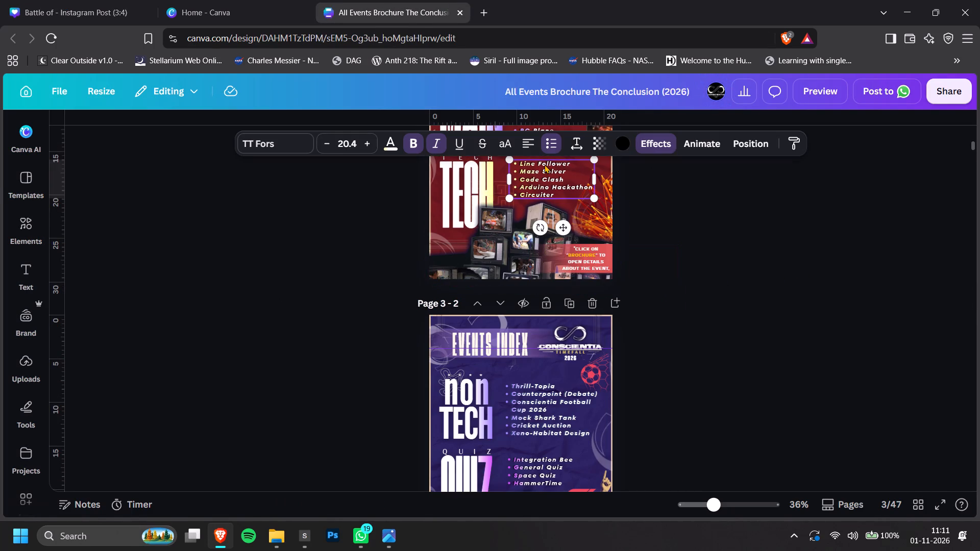
pyautogui.click(545, 164)
pyautogui.click(546, 226)
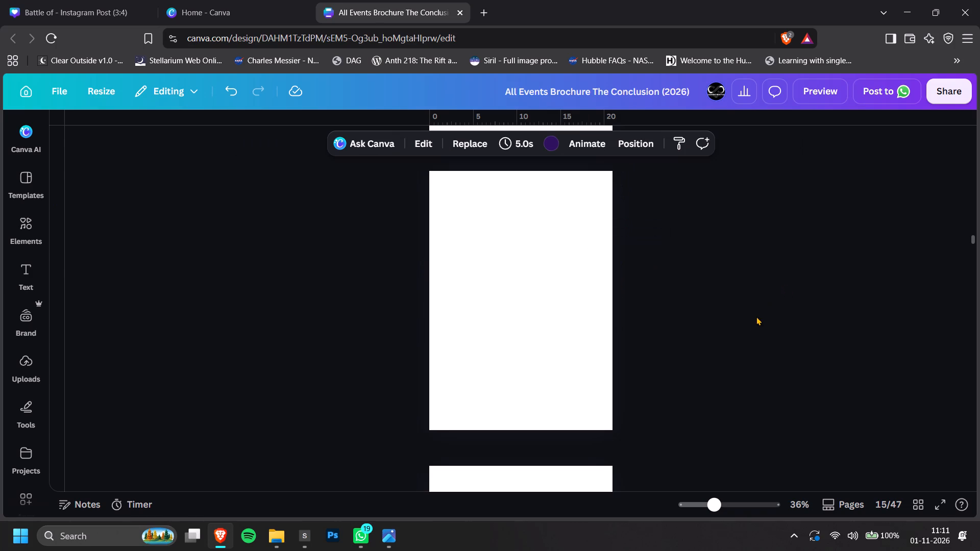
# Find the yellow-wheeled robot car among the layers of the brochure's Line Follower page and copy it.
pyautogui.click(752, 323)
pyautogui.keyDown('ctrl'); pyautogui.scroll(4, 646, 385); pyautogui.keyUp('ctrl')
pyautogui.click(478, 424)
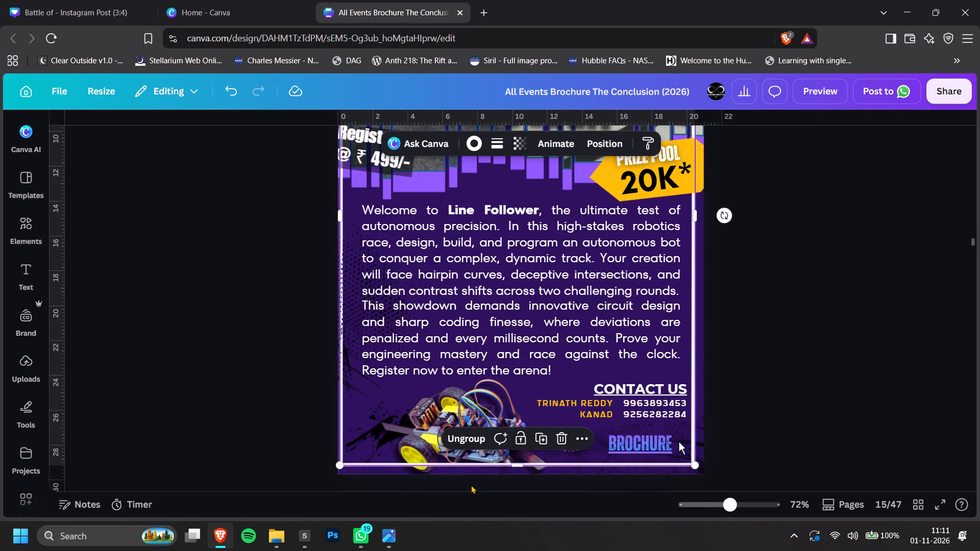
pyautogui.click(454, 475)
pyautogui.click(445, 469)
pyautogui.hotkey('alt', '1')
pyautogui.scroll(-7, 175, 334)
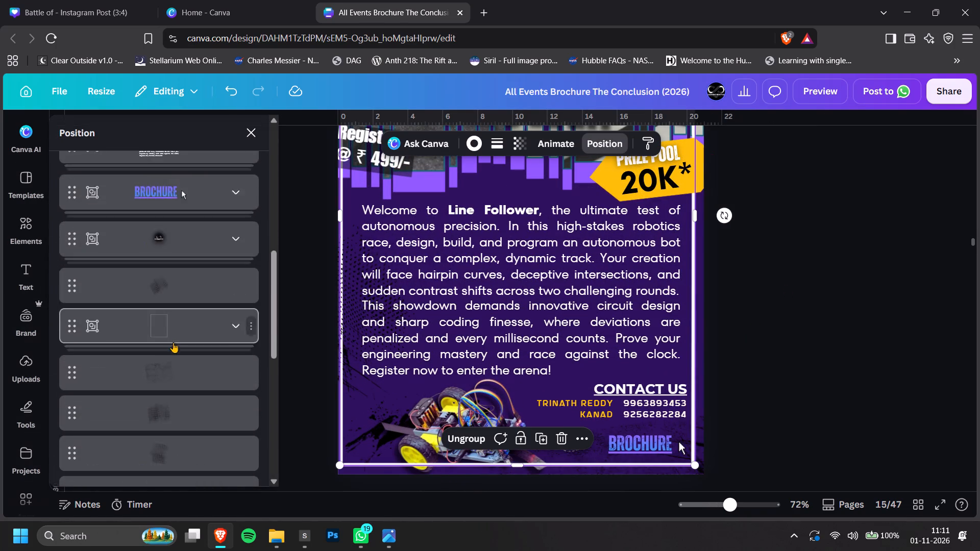
pyautogui.scroll(-8, 173, 342)
pyautogui.scroll(5, 166, 416)
pyautogui.scroll(3, 172, 328)
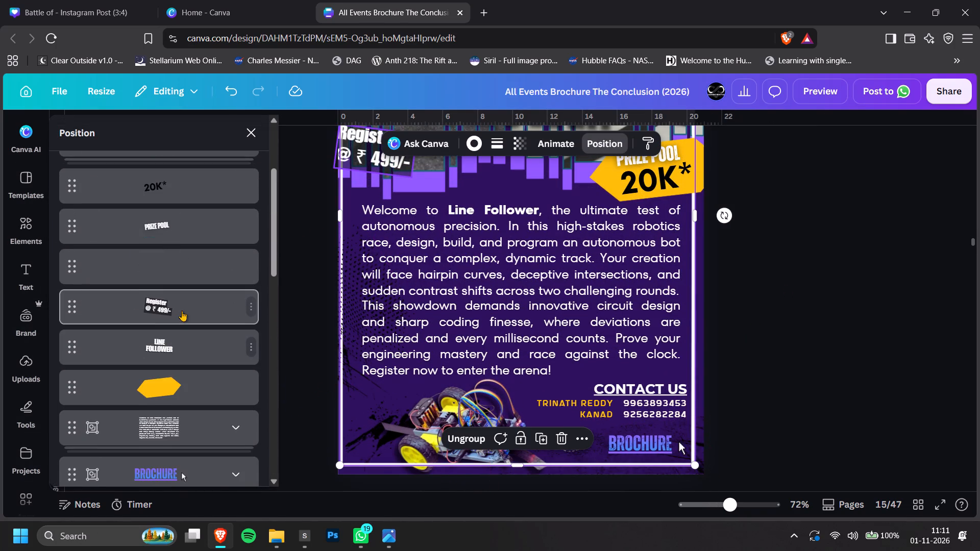
pyautogui.scroll(2, 182, 311)
pyautogui.scroll(-9, 182, 312)
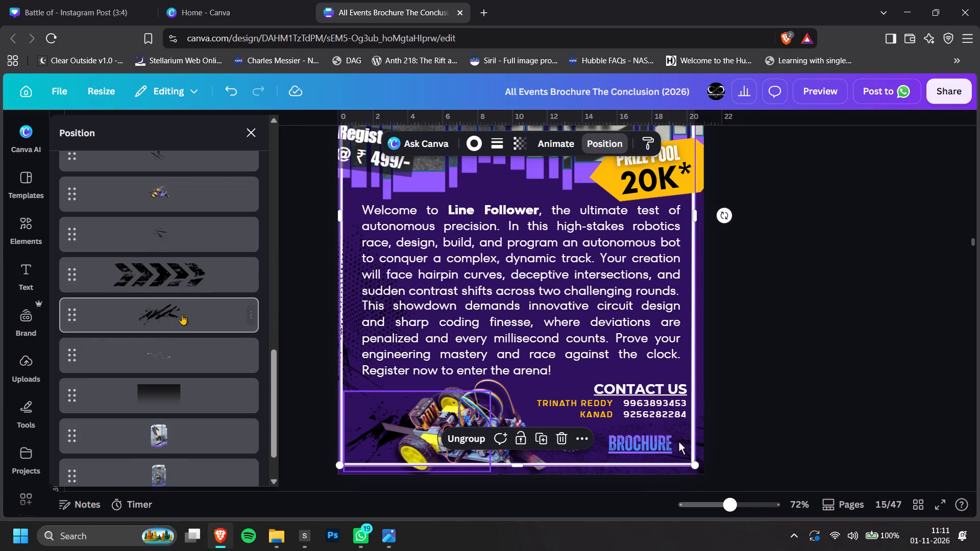
pyautogui.click(182, 193)
pyautogui.hotkey('ctrl', 'c')
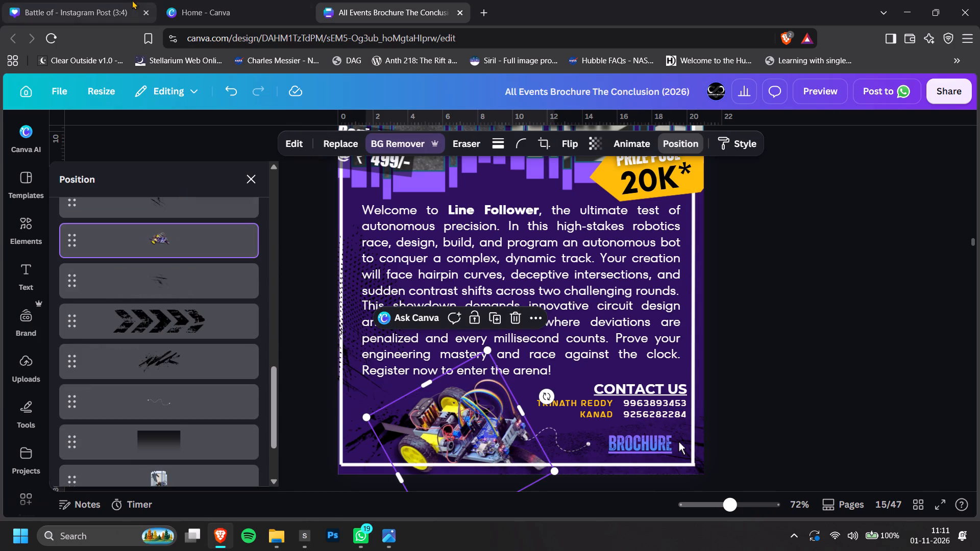
# Paste the robot car onto the Line Follower poster on page 17, enlarge it and place it above the description at the poster's left edge.
pyautogui.click(143, 0)
pyautogui.hotkey('ctrl', 'v')
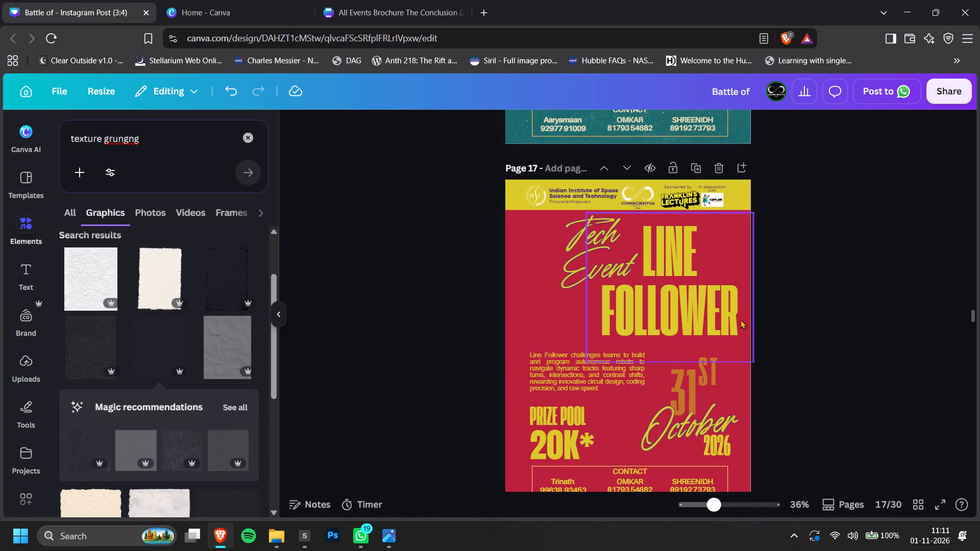
pyautogui.moveTo(579, 406); pyautogui.dragTo(561, 307)
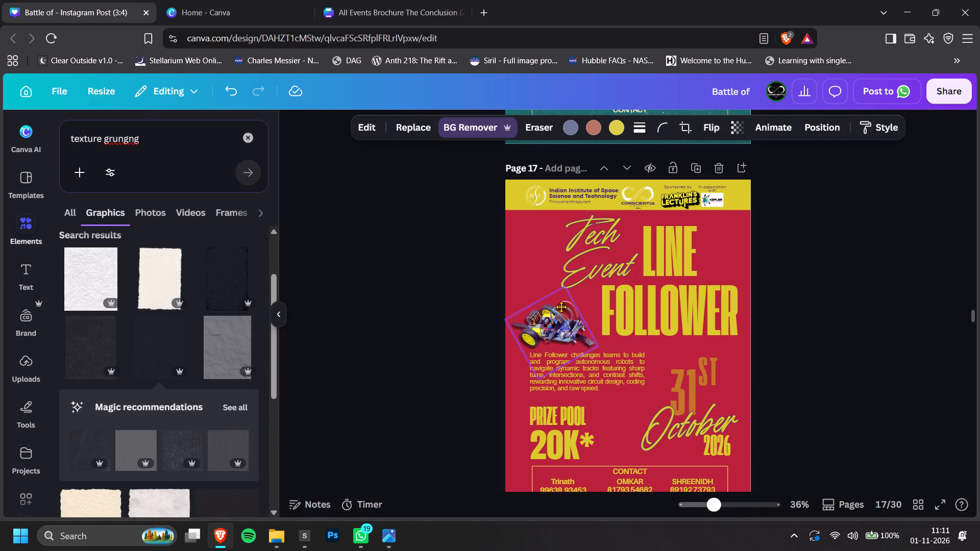
pyautogui.moveTo(561, 307); pyautogui.dragTo(553, 290)
pyautogui.moveTo(585, 318); pyautogui.dragTo(677, 385)
pyautogui.moveTo(606, 315); pyautogui.dragTo(574, 319)
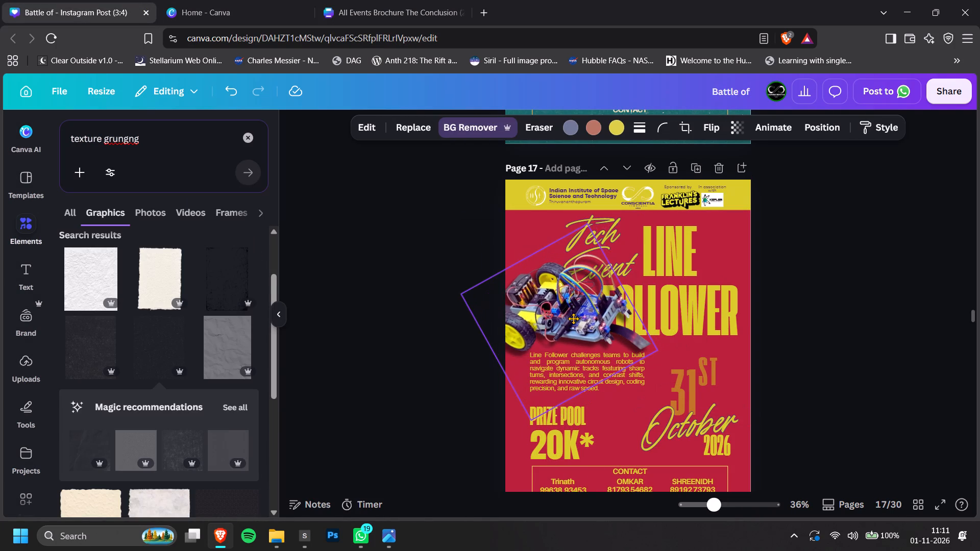
pyautogui.moveTo(574, 319); pyautogui.dragTo(554, 319)
pyautogui.click(887, 292)
# Copy the black wheeled robot image from the brochure's Maze Solver page for the poster on page 18.
pyautogui.scroll(-3, 888, 293)
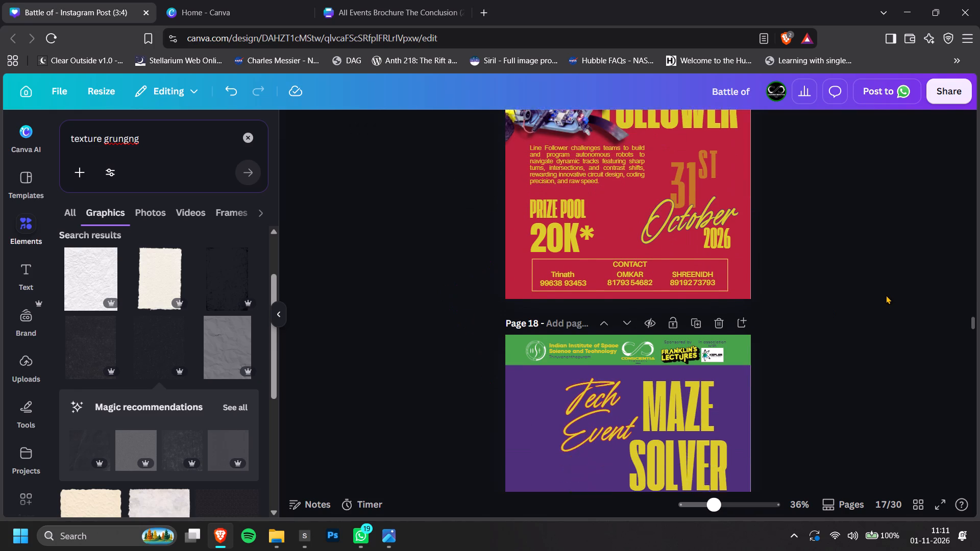
pyautogui.scroll(-2, 886, 295)
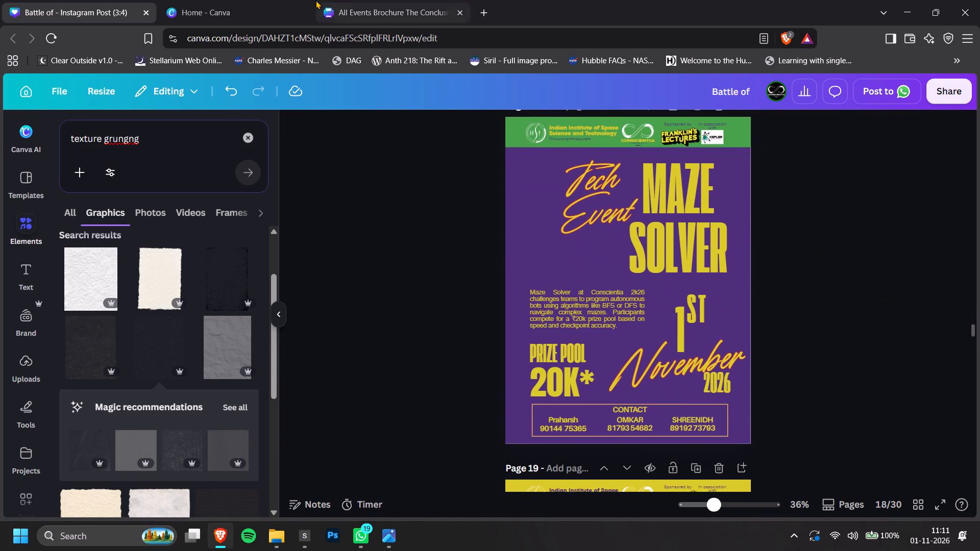
pyautogui.click(339, 0)
pyautogui.scroll(-5, 777, 292)
pyautogui.click(778, 293)
pyautogui.scroll(-2, 778, 293)
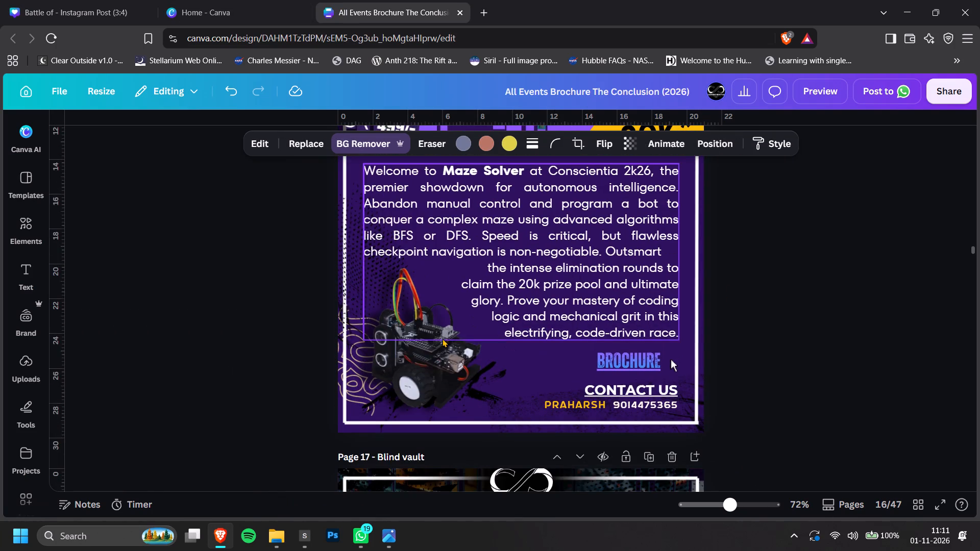
pyautogui.click(438, 350)
pyautogui.hotkey('ctrl', 'c')
# Paste the robot onto the Maze Solver poster on page 18, enlarge it and place it beside the title, above the description.
pyautogui.click(163, 0)
pyautogui.click(50, 0)
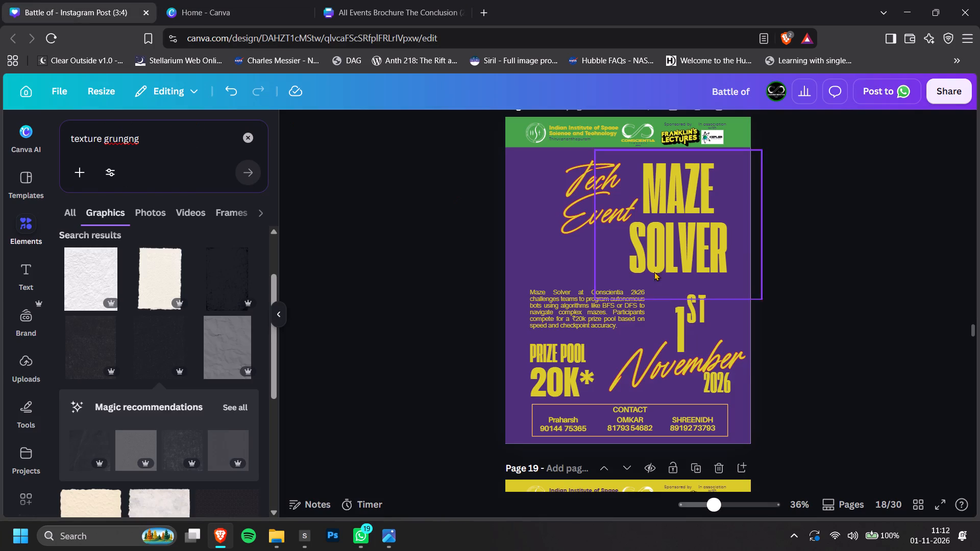
pyautogui.hotkey('ctrl', 'v')
pyautogui.click(302, 15)
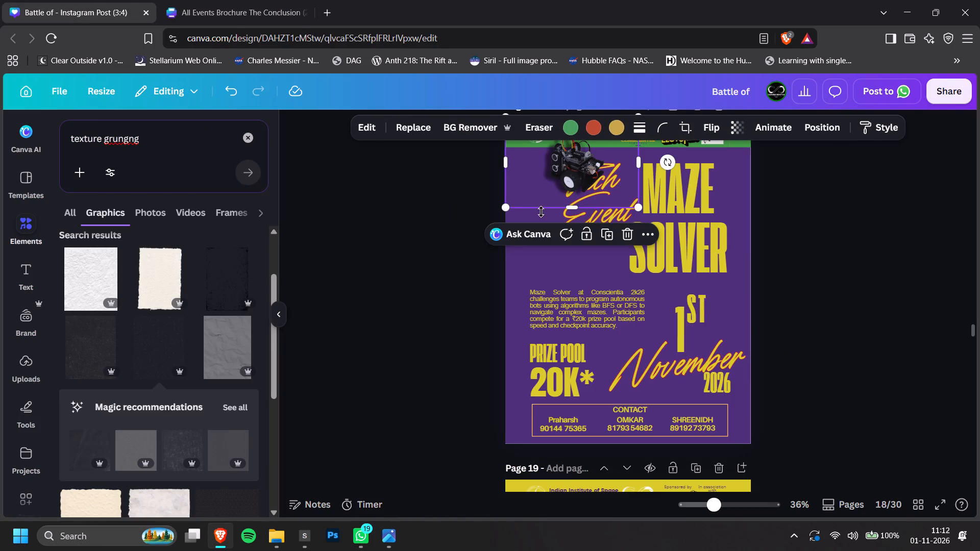
pyautogui.moveTo(510, 206); pyautogui.dragTo(444, 278)
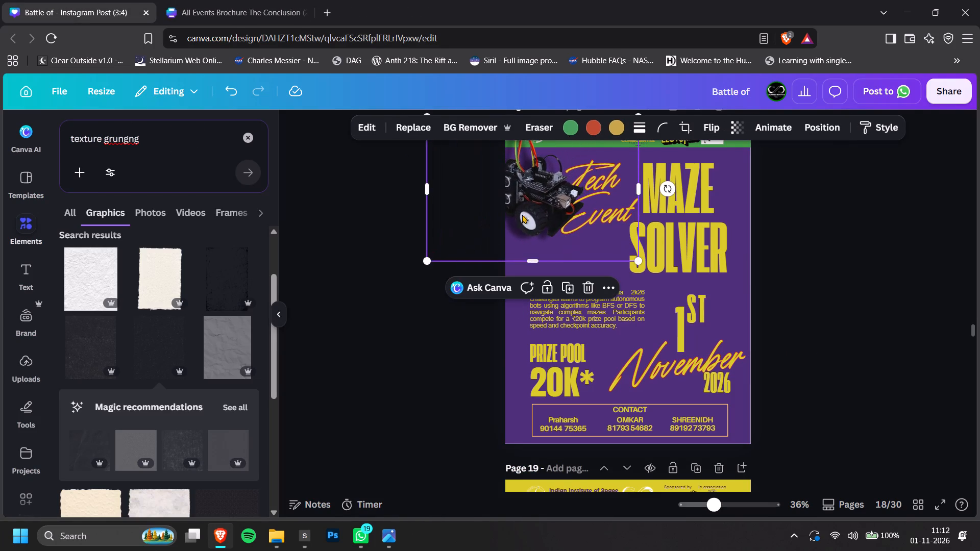
pyautogui.moveTo(556, 182); pyautogui.dragTo(557, 242)
pyautogui.moveTo(643, 319); pyautogui.dragTo(664, 340)
pyautogui.moveTo(639, 319); pyautogui.dragTo(636, 312)
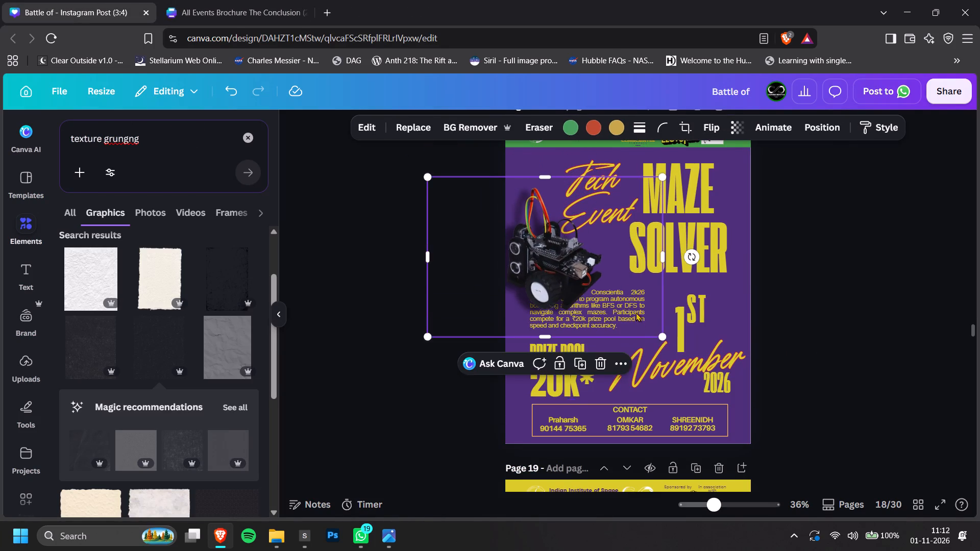
pyautogui.moveTo(636, 312); pyautogui.dragTo(645, 295)
pyautogui.click(821, 255)
# Copy the green source-code quote image from the brochure's Code Clash page for the poster on page 19.
pyautogui.scroll(-2, 821, 255)
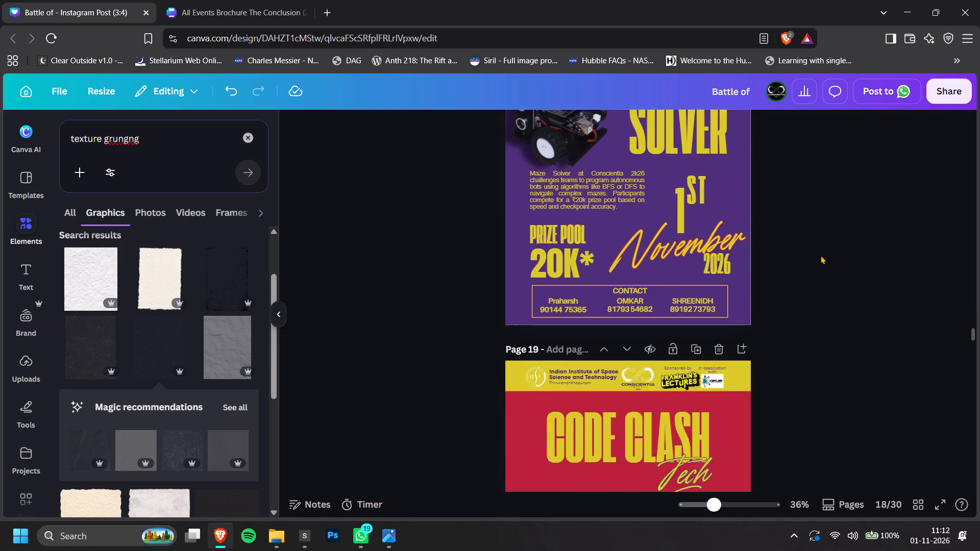
pyautogui.scroll(-2, 821, 255)
pyautogui.click(142, 0)
pyautogui.click(246, 0)
pyautogui.scroll(-2, 791, 312)
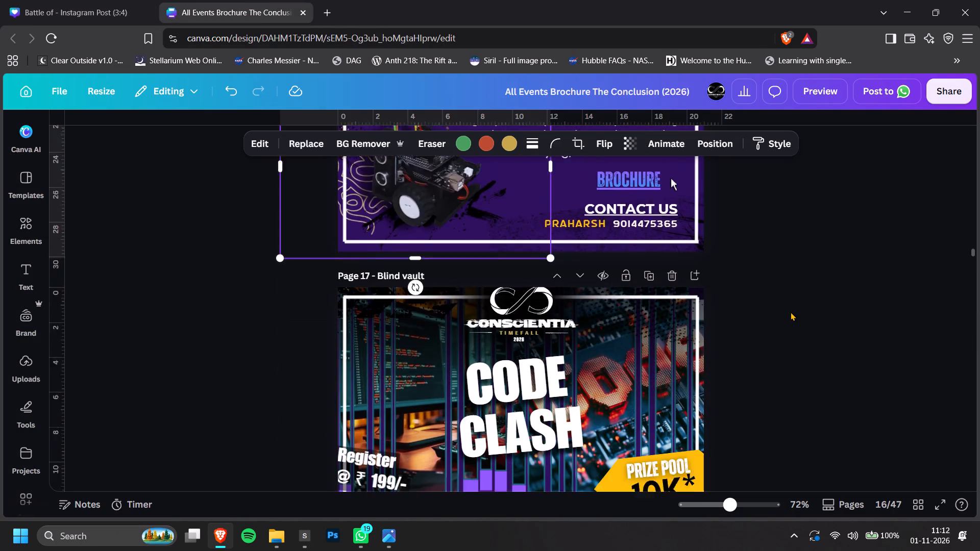
pyautogui.scroll(-2, 791, 312)
pyautogui.click(791, 315)
pyautogui.scroll(-3, 791, 315)
pyautogui.click(381, 303)
pyautogui.click(380, 341)
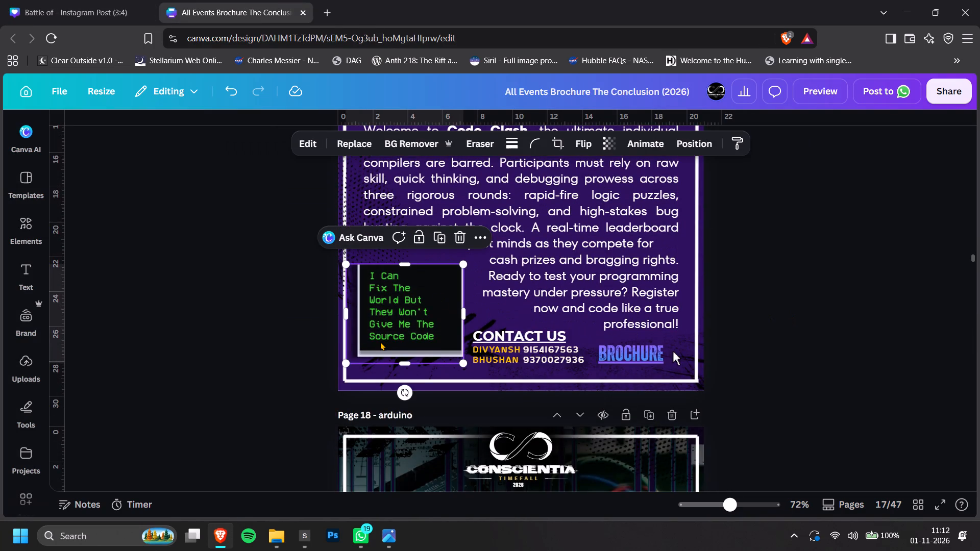
pyautogui.hotkey('ctrl', 'c')
# Paste the source-code quote image onto the Code Clash poster on page 19, enlarge it and place it between the title and description.
pyautogui.click(139, 0)
pyautogui.hotkey('ctrl', 'v')
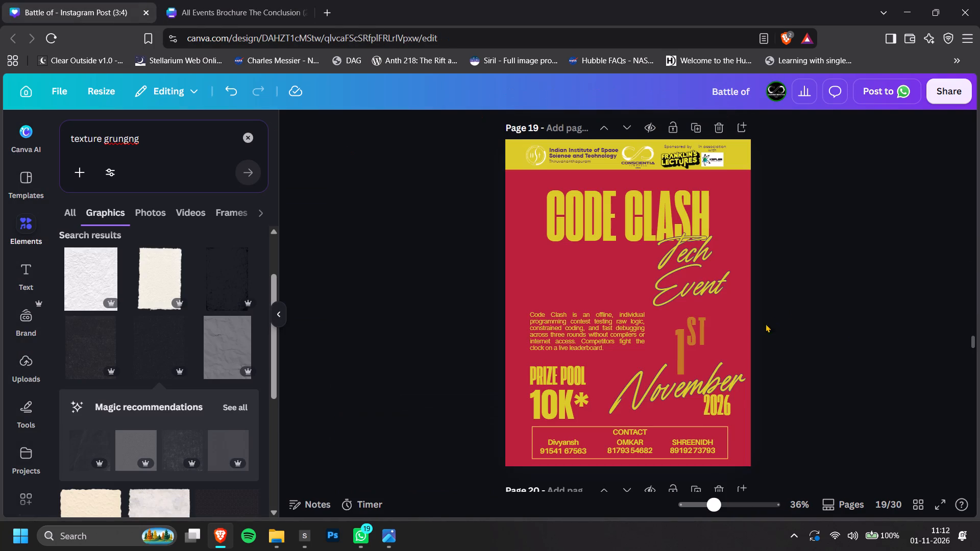
pyautogui.moveTo(548, 362); pyautogui.dragTo(550, 286)
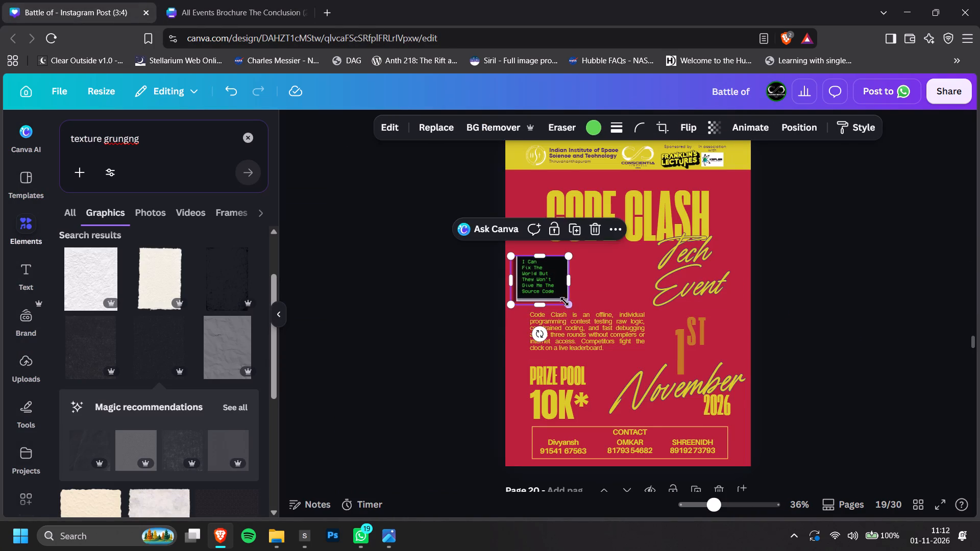
pyautogui.moveTo(565, 302); pyautogui.dragTo(589, 328)
pyautogui.moveTo(562, 296); pyautogui.dragTo(554, 273)
pyautogui.click(979, 278)
pyautogui.moveTo(542, 278); pyautogui.dragTo(576, 281)
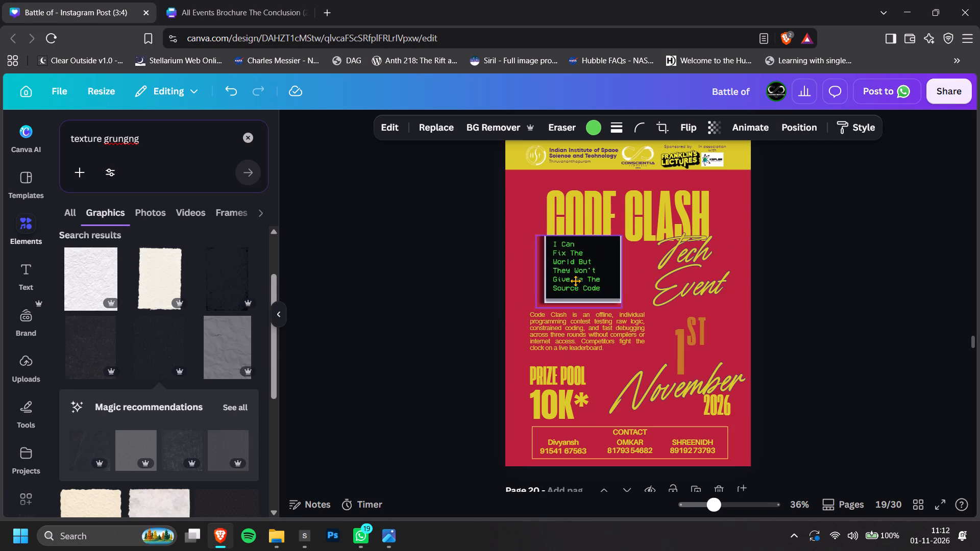
pyautogui.moveTo(576, 281); pyautogui.dragTo(577, 281)
pyautogui.click(859, 276)
pyautogui.moveTo(621, 260); pyautogui.dragTo(615, 260)
pyautogui.click(851, 255)
# Move the Tech Event lettering on the Code Clash poster slightly left, closer to the source-code quote image.
pyautogui.scroll(-3, 851, 255)
pyautogui.scroll(3, 853, 255)
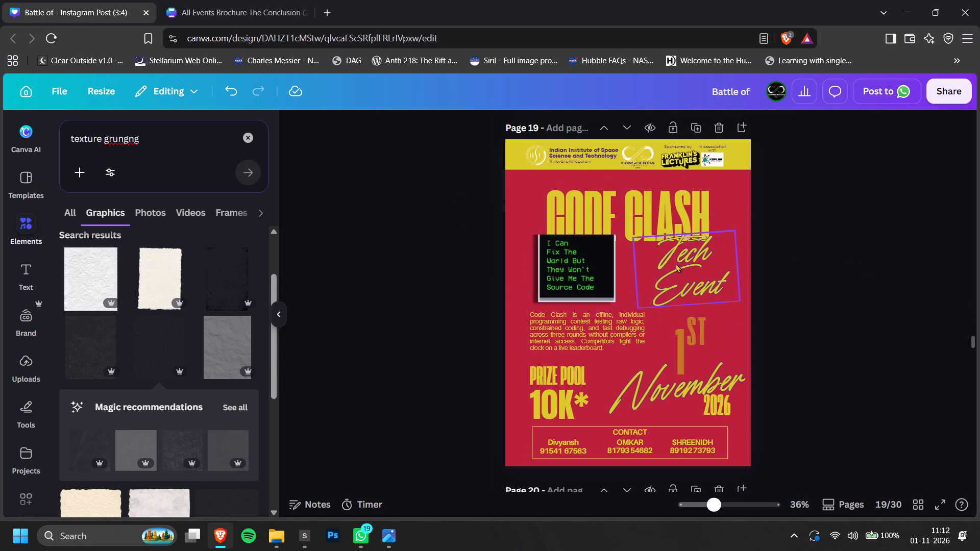
pyautogui.moveTo(676, 264); pyautogui.dragTo(661, 262)
pyautogui.click(848, 256)
# Copy the Arduino robot image from the brochure's Arduino Hackathon page for the poster on page 20.
pyautogui.scroll(-2, 865, 289)
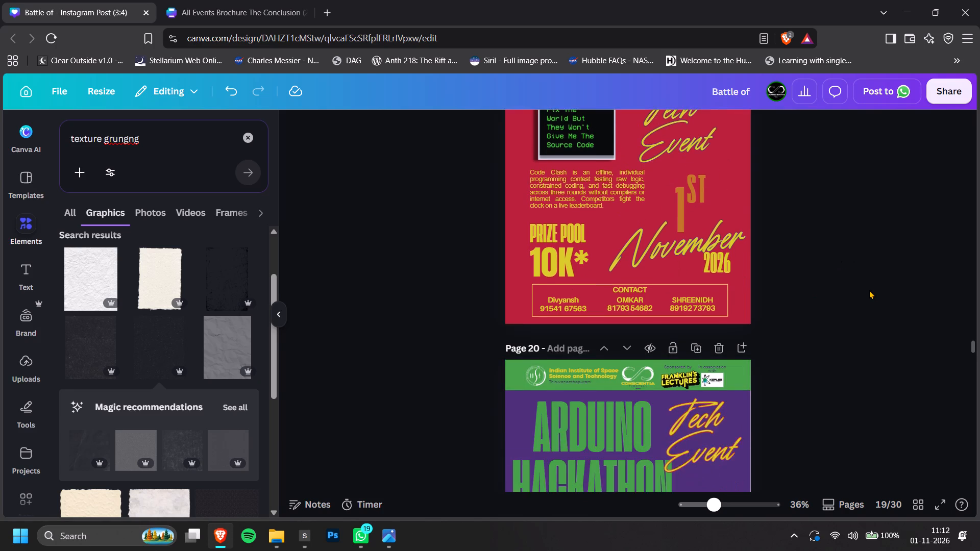
pyautogui.scroll(-2, 869, 290)
pyautogui.click(289, 0)
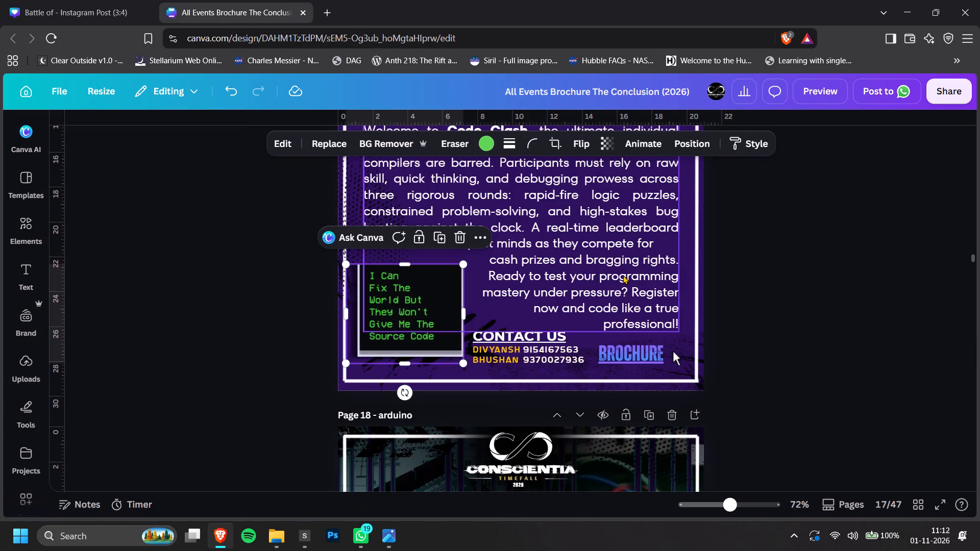
pyautogui.scroll(-4, 690, 281)
pyautogui.scroll(-2, 815, 289)
pyautogui.click(815, 289)
pyautogui.click(397, 377)
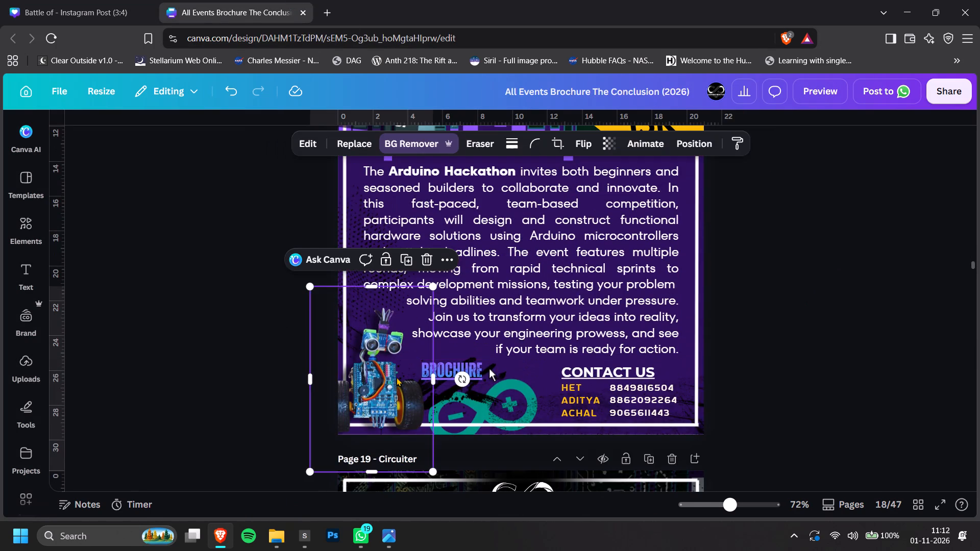
pyautogui.hotkey('ctrl', 'c')
# Paste the robot onto the Arduino Hackathon poster on page 20, enlarge it and place it at the poster's right edge, above the date.
pyautogui.click(54, 0)
pyautogui.scroll(-1, 829, 298)
pyautogui.hotkey('ctrl', 'v')
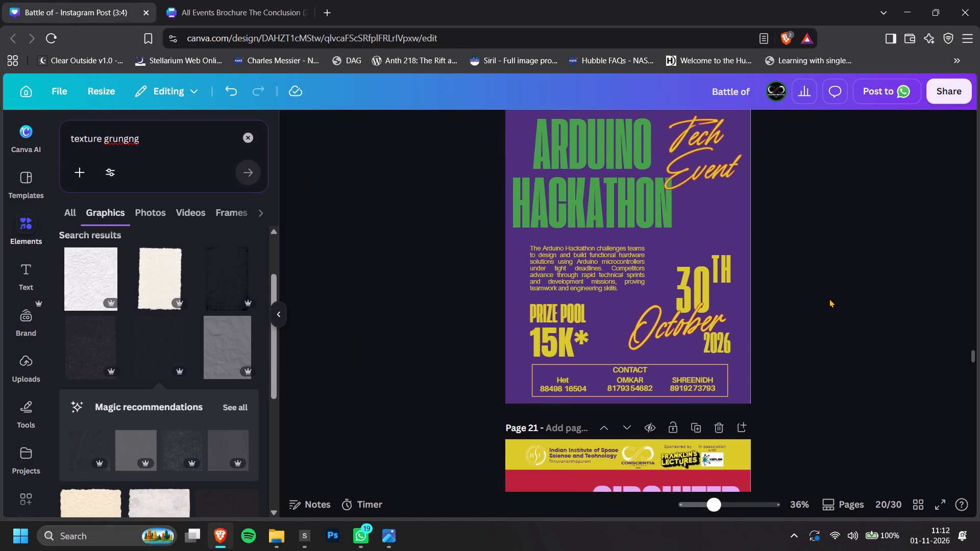
pyautogui.scroll(1, 828, 302)
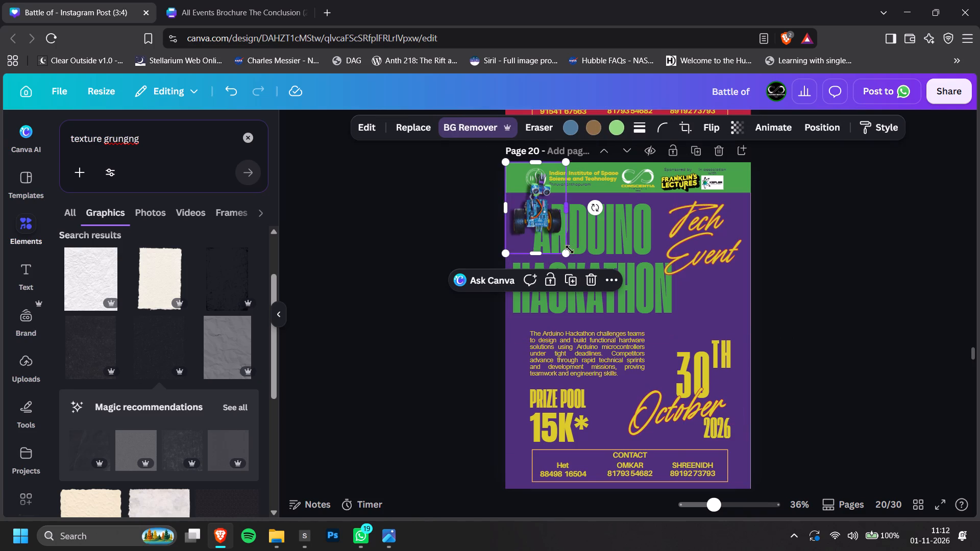
pyautogui.moveTo(568, 254); pyautogui.dragTo(684, 424)
pyautogui.moveTo(630, 361); pyautogui.dragTo(748, 352)
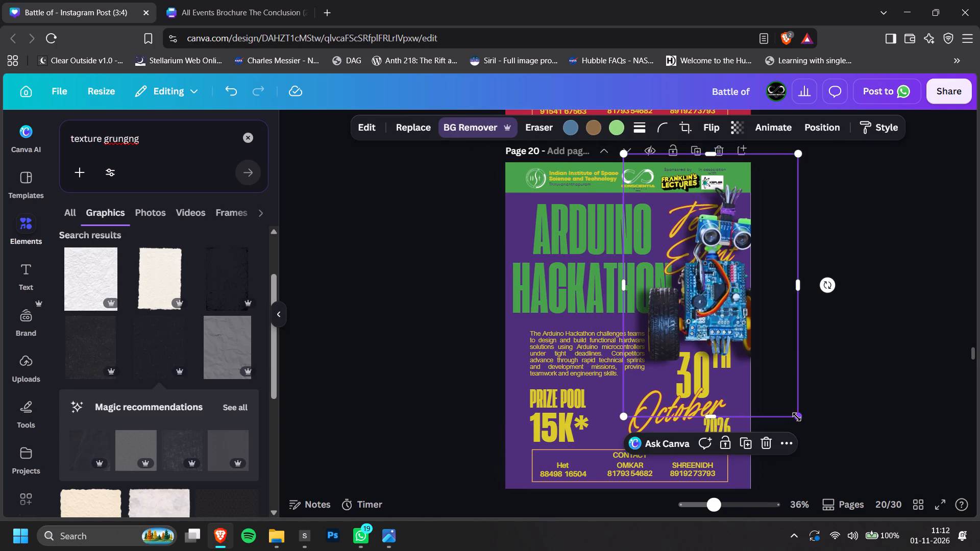
pyautogui.moveTo(797, 417); pyautogui.dragTo(751, 349)
pyautogui.moveTo(710, 294); pyautogui.dragTo(744, 338)
# Move the Tech Event lettering on the Arduino Hackathon poster left, away from the robot and overlapping the title's edge.
pyautogui.click(648, 223)
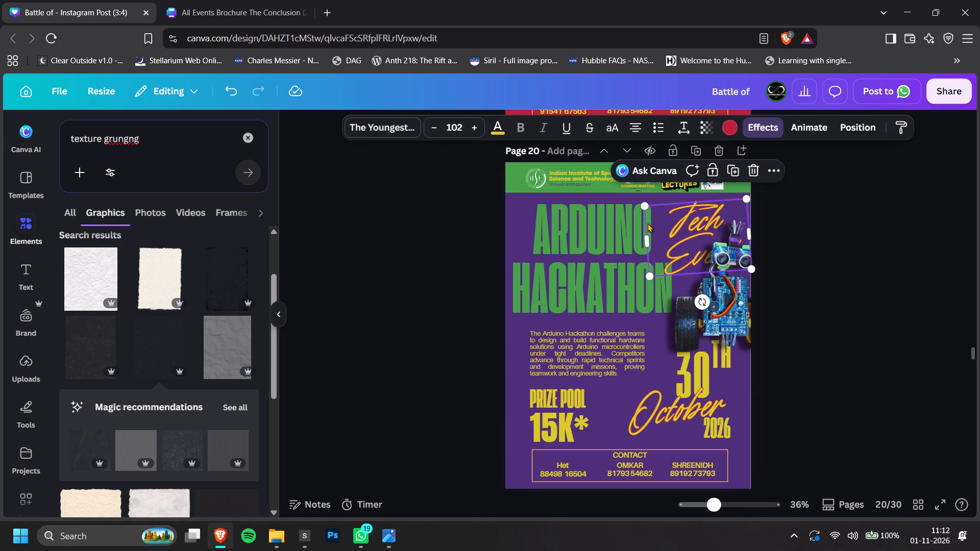
pyautogui.moveTo(654, 228); pyautogui.dragTo(633, 222)
pyautogui.click(832, 207)
pyautogui.click(591, 253)
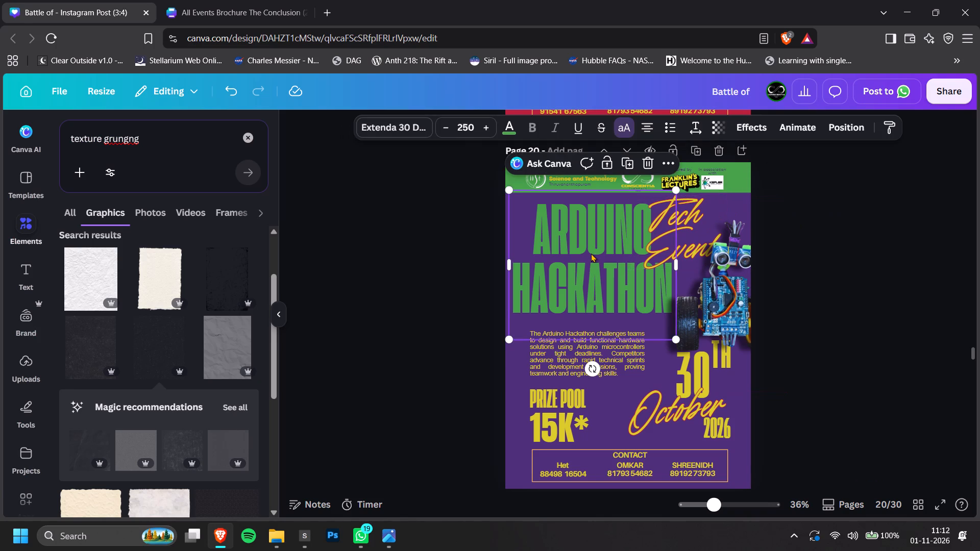
pyautogui.click(755, 206)
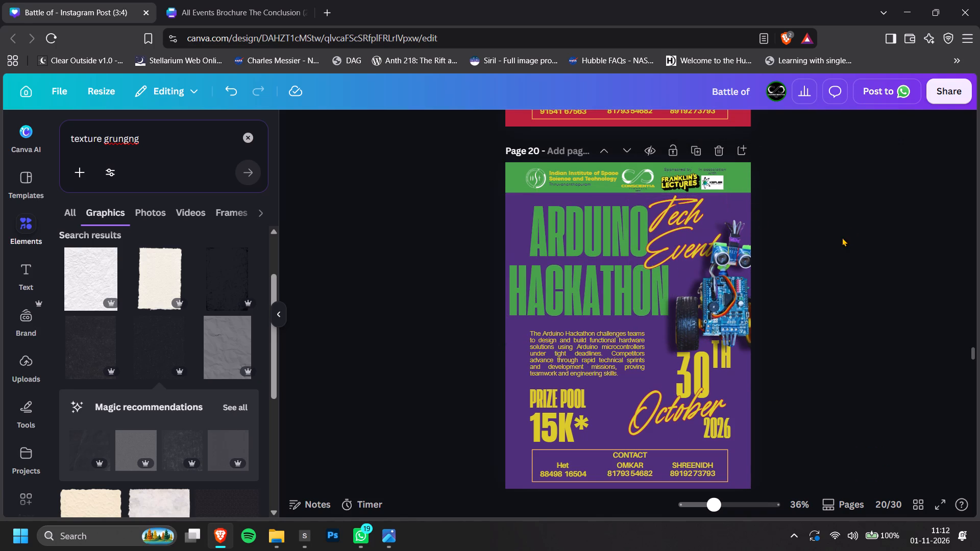
pyautogui.moveTo(655, 224); pyautogui.dragTo(649, 229)
pyautogui.click(856, 229)
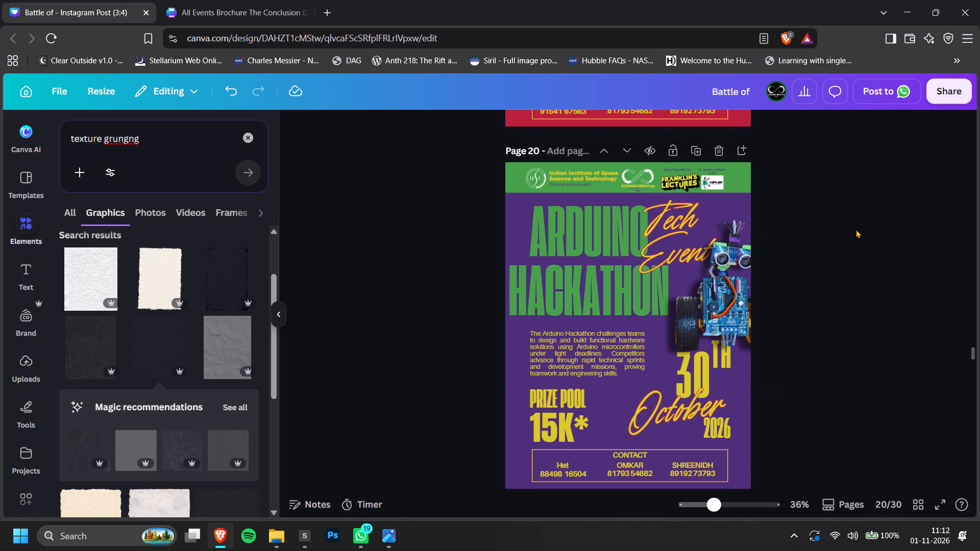
pyautogui.click(533, 310)
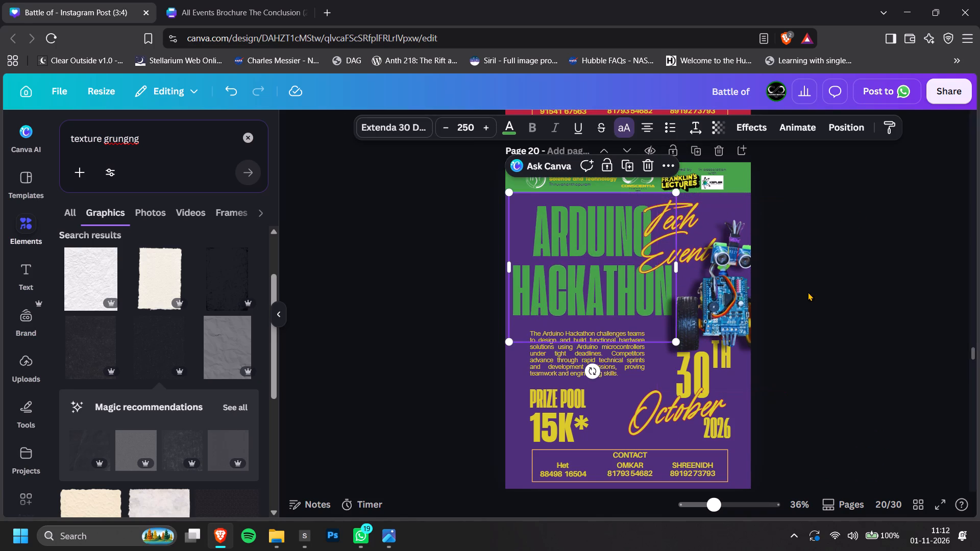
pyautogui.click(808, 292)
# Shift the robot on the Arduino Hackathon poster slightly left so more of its outer wheel fits on the page.
pyautogui.scroll(-1, 808, 292)
pyautogui.click(708, 238)
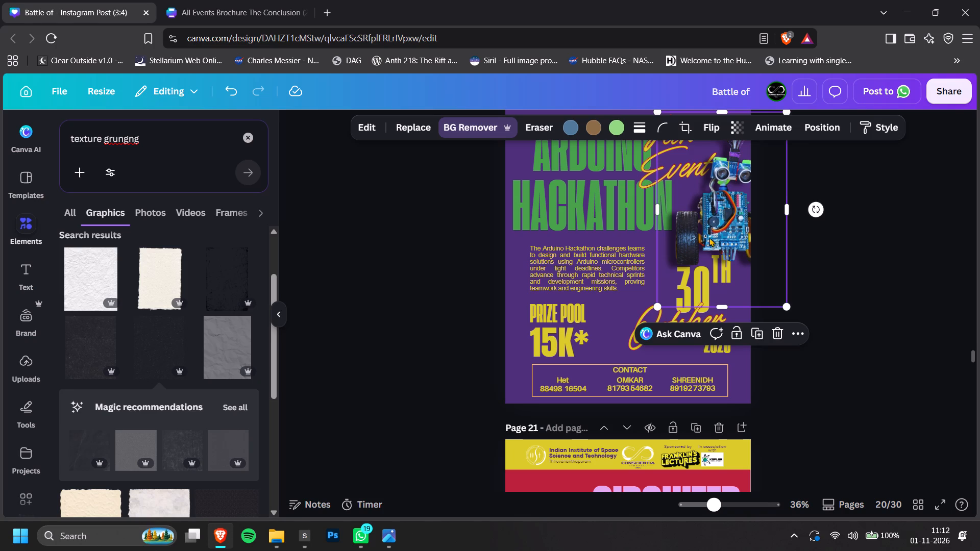
pyautogui.click(787, 218)
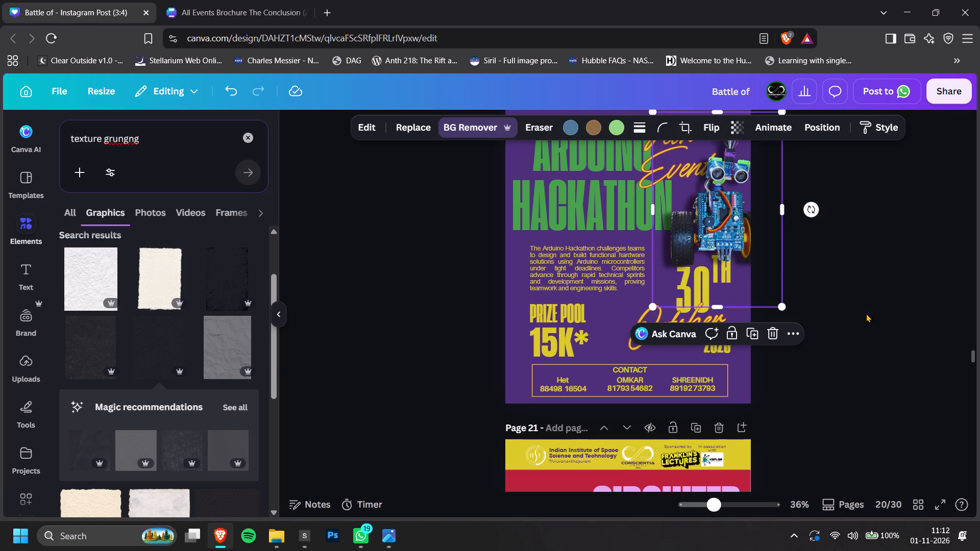
pyautogui.click(866, 313)
# Copy the slanted circuit-diagram picture from the brochure's Circuiter page for the poster on page 21.
pyautogui.scroll(-3, 866, 313)
pyautogui.click(255, 0)
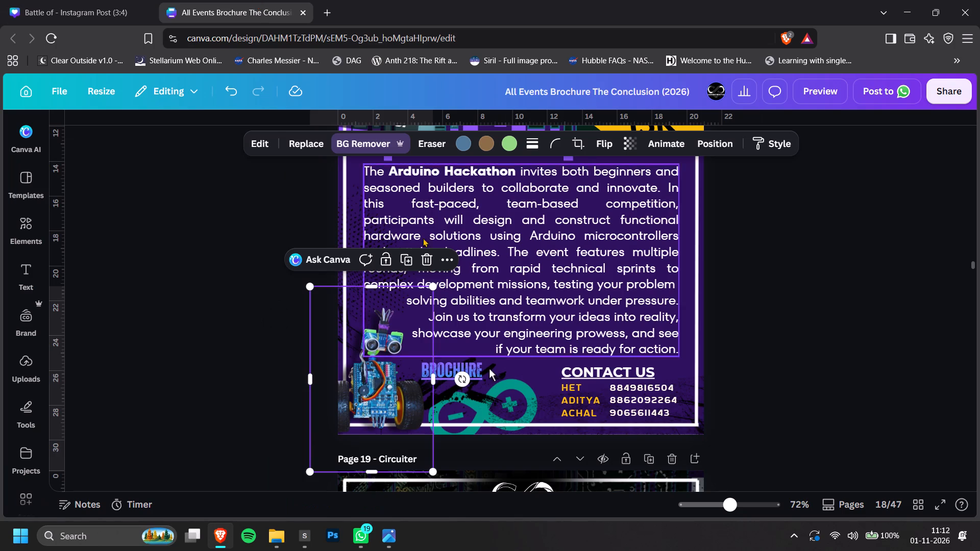
pyautogui.scroll(-4, 462, 308)
pyautogui.click(868, 303)
pyautogui.click(450, 244)
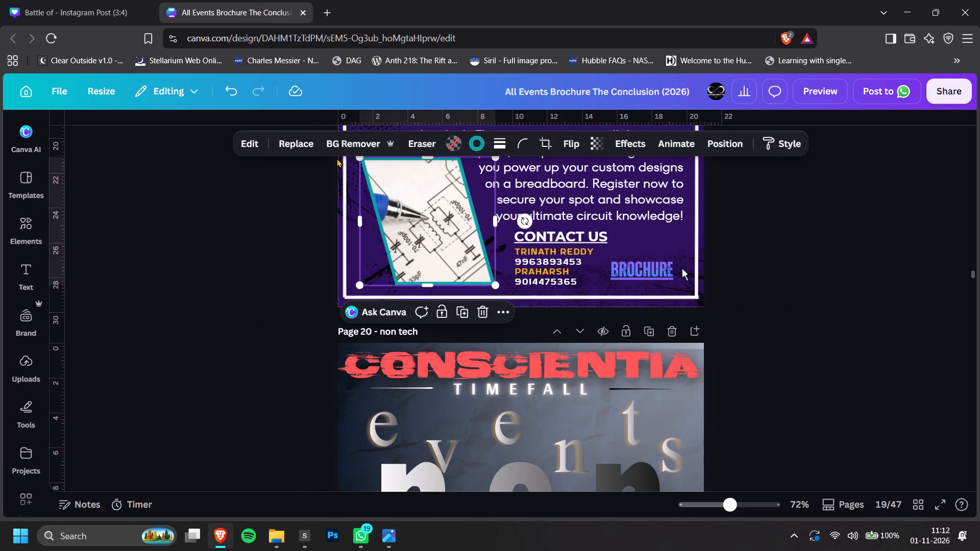
pyautogui.hotkey('ctrl', 'c')
# Paste the circuit-diagram picture onto the Circuiter poster on page 21, shrink it slightly and place it left of the title, above the description.
pyautogui.click(93, 0)
pyautogui.scroll(1, 901, 327)
pyautogui.scroll(-1, 901, 327)
pyautogui.hotkey('ctrl', 'v')
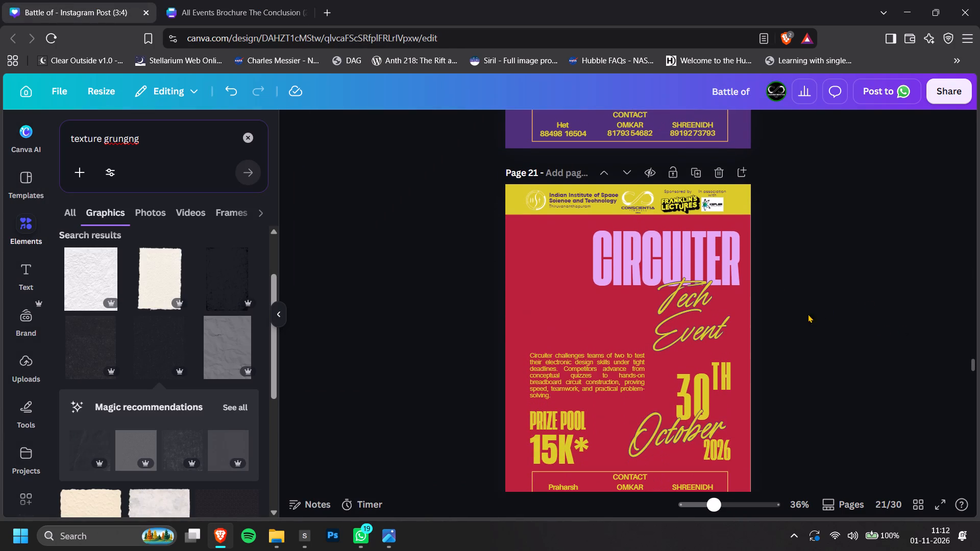
pyautogui.moveTo(519, 363); pyautogui.dragTo(440, 307)
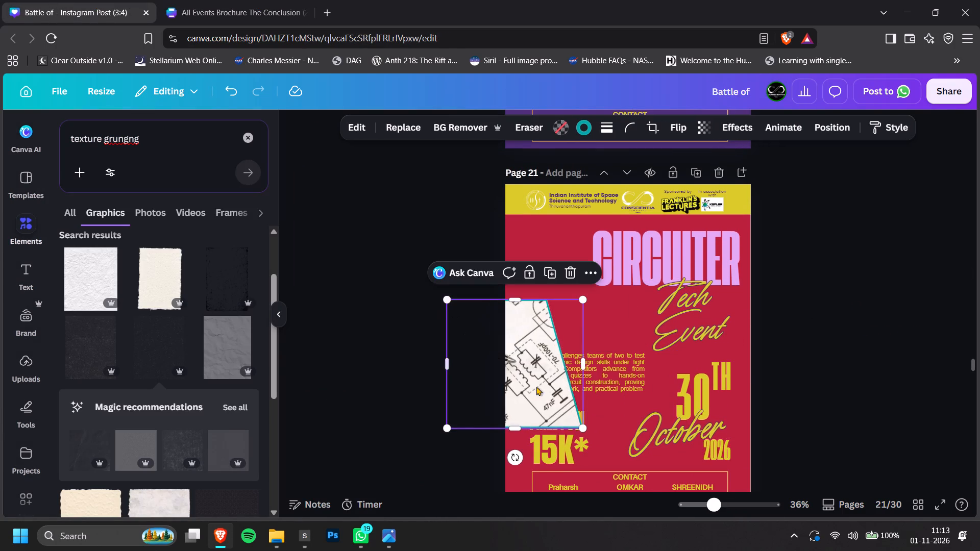
pyautogui.moveTo(540, 386); pyautogui.dragTo(567, 314)
pyautogui.moveTo(608, 361); pyautogui.dragTo(593, 343)
pyautogui.moveTo(565, 322); pyautogui.dragTo(579, 325)
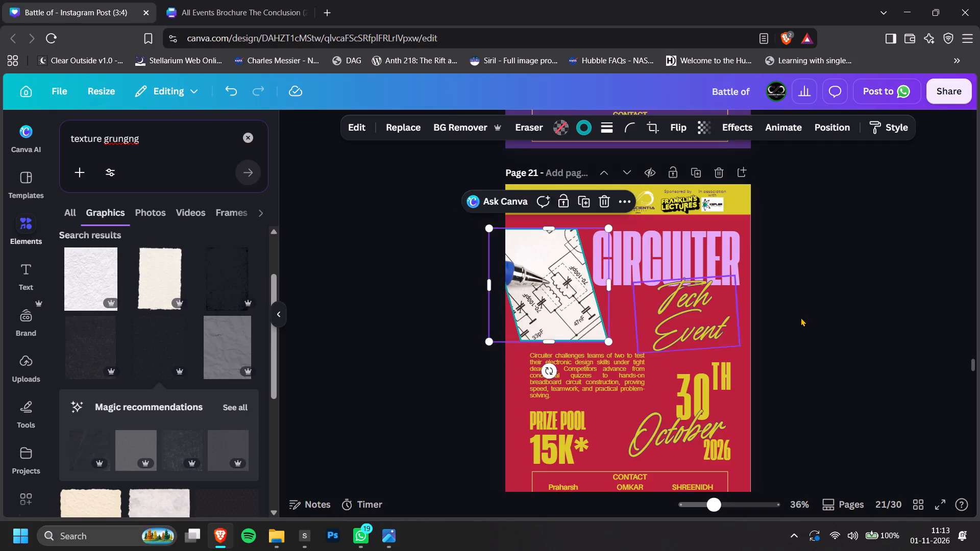
pyautogui.click(801, 317)
# Find the Integration Bee page in the brochure and copy its cartoon bee image for the poster on page 22.
pyautogui.scroll(-6, 828, 325)
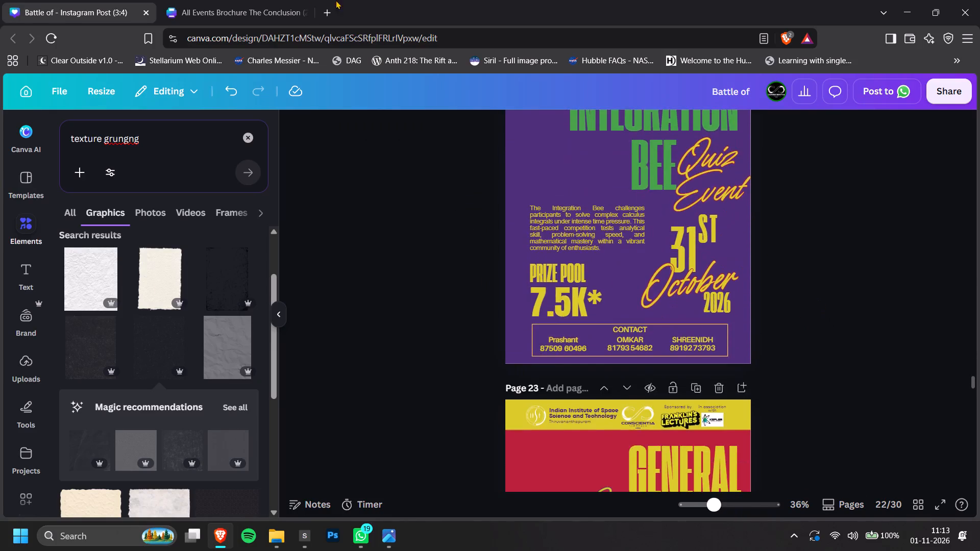
pyautogui.click(288, 0)
pyautogui.scroll(-3, 828, 316)
pyautogui.click(829, 316)
pyautogui.scroll(-10, 829, 319)
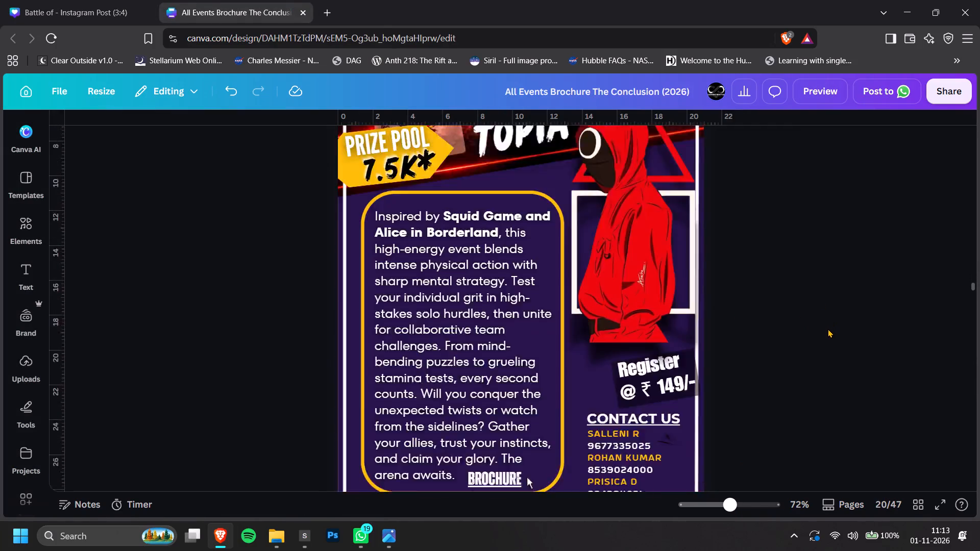
pyautogui.scroll(-20, 828, 329)
pyautogui.scroll(-9, 828, 329)
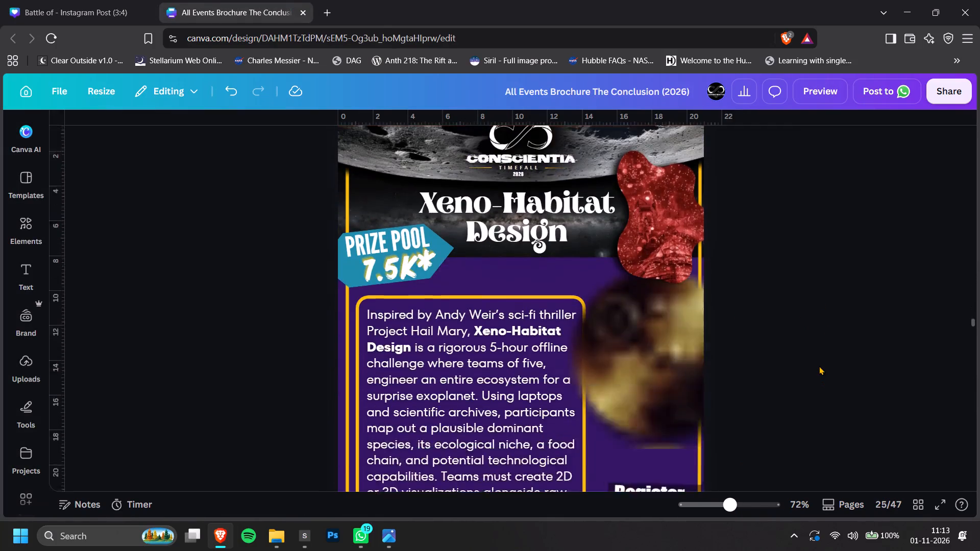
pyautogui.scroll(-15, 819, 366)
pyautogui.scroll(3, 818, 362)
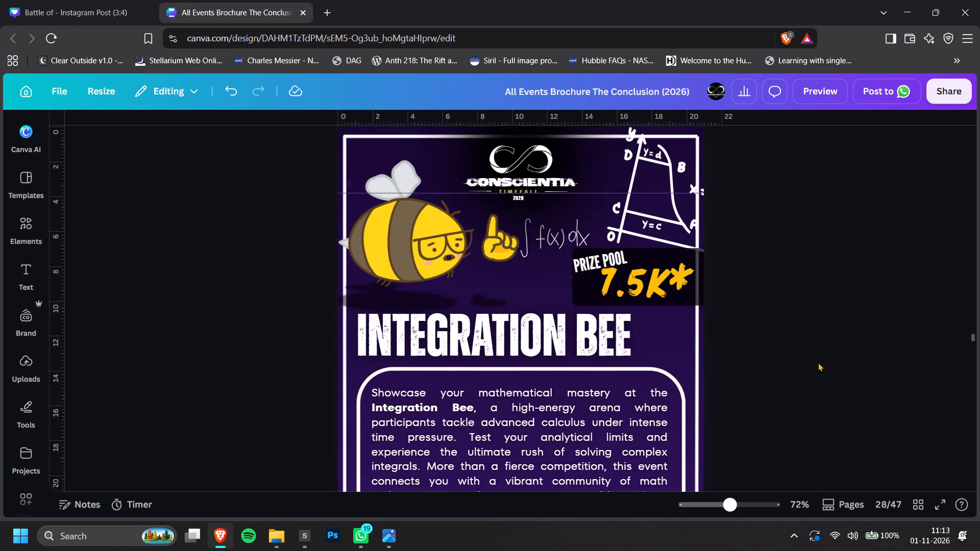
pyautogui.click(473, 261)
pyautogui.hotkey('ctrl', 'c')
# Paste the bee onto the Integration Bee poster on page 22, enlarge it and place it at the left edge beside the title.
pyautogui.click(150, 0)
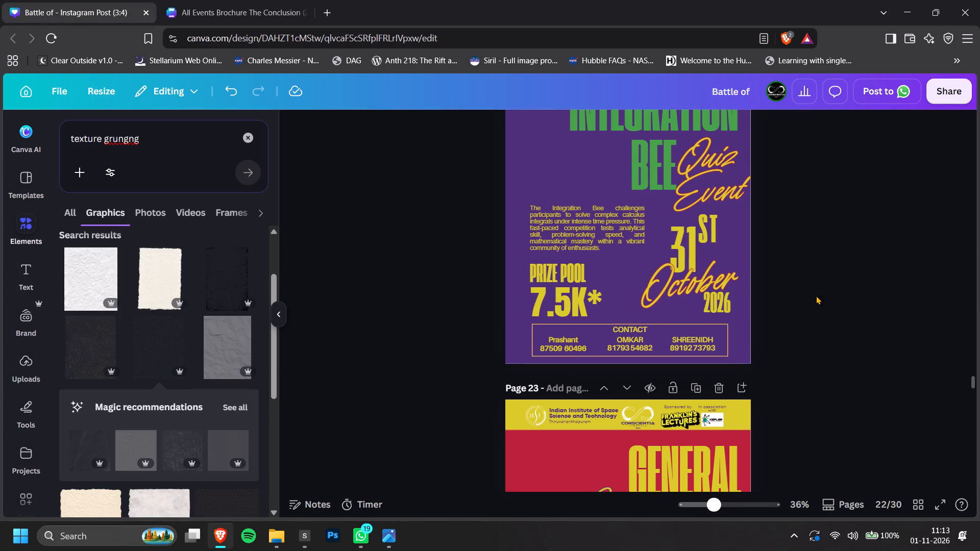
pyautogui.scroll(1, 920, 314)
pyautogui.hotkey('ctrl', 'v')
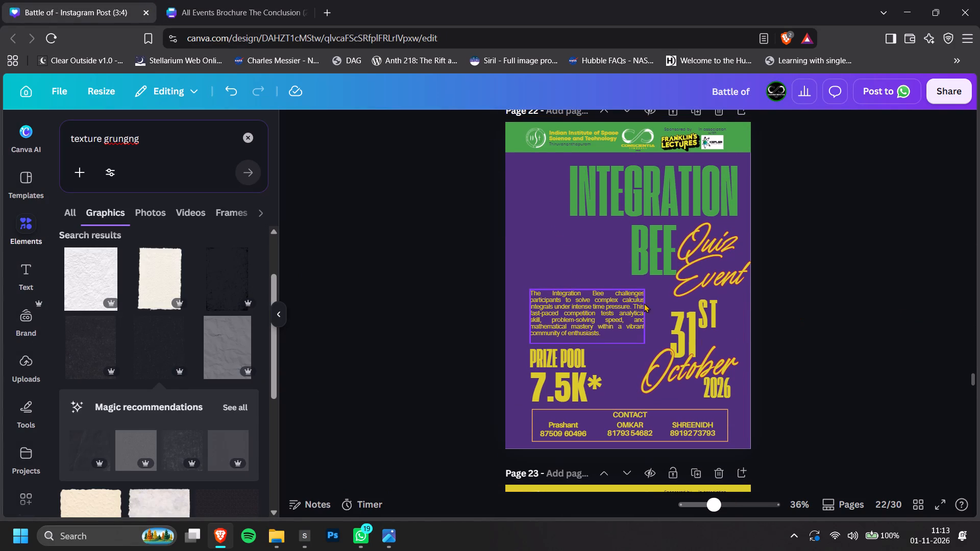
pyautogui.moveTo(613, 229); pyautogui.dragTo(681, 299)
pyautogui.moveTo(630, 235); pyautogui.dragTo(620, 233)
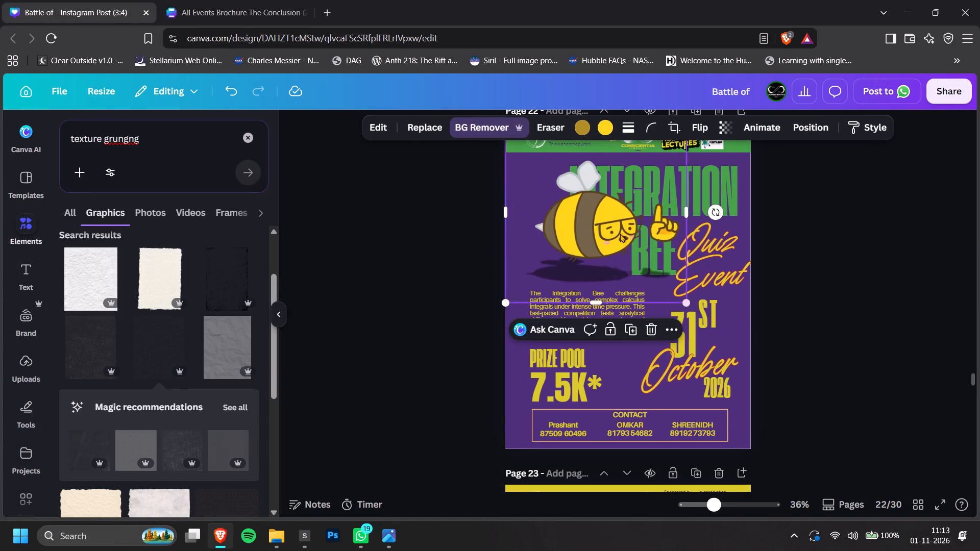
pyautogui.moveTo(620, 233); pyautogui.dragTo(582, 252)
pyautogui.click(745, 208)
pyautogui.click(857, 224)
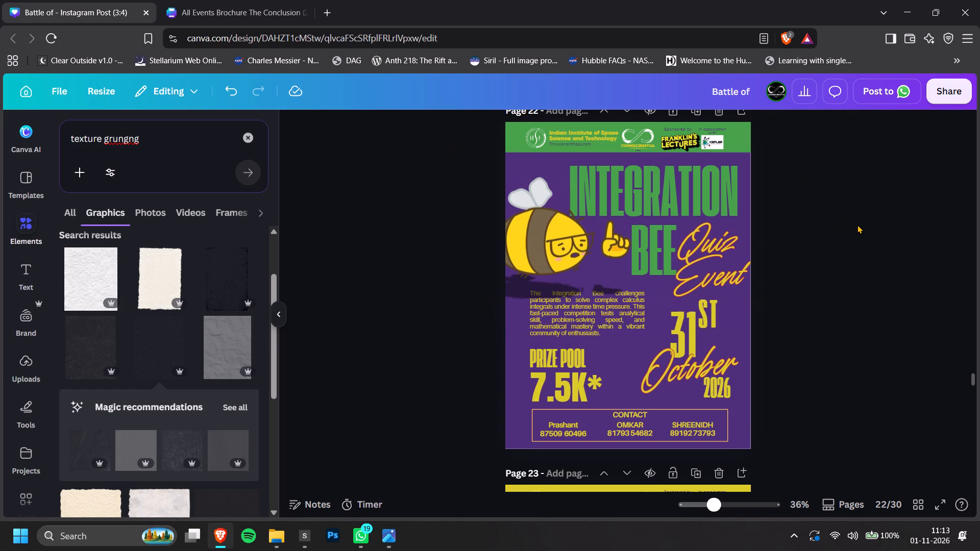
# Copy the tongue-out portrait image from the brochure's General Quiz page for the poster on page 23.
pyautogui.scroll(-4, 858, 227)
pyautogui.click(251, 0)
pyautogui.scroll(-3, 662, 312)
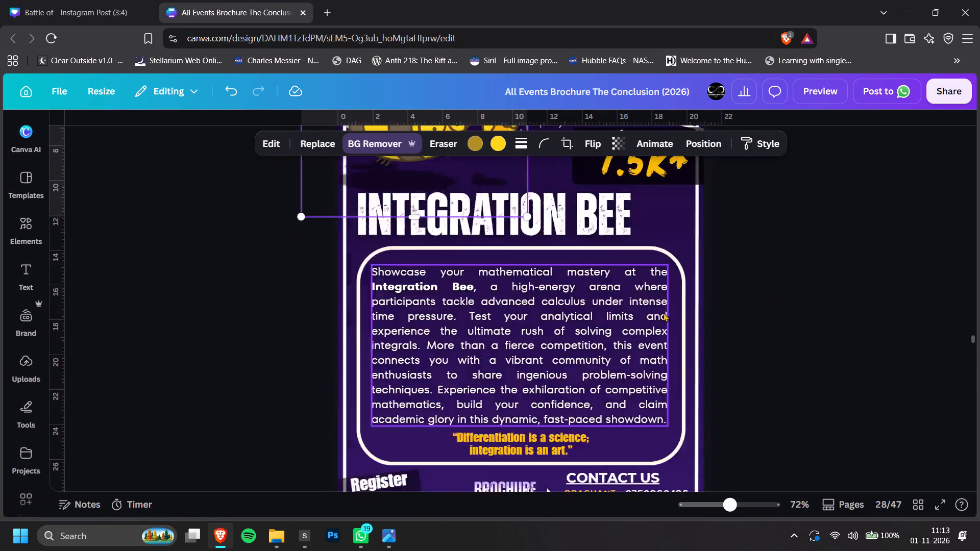
pyautogui.scroll(-3, 664, 313)
pyautogui.click(743, 312)
pyautogui.scroll(1, 743, 310)
pyautogui.click(374, 171)
pyautogui.hotkey('ctrl', 'c')
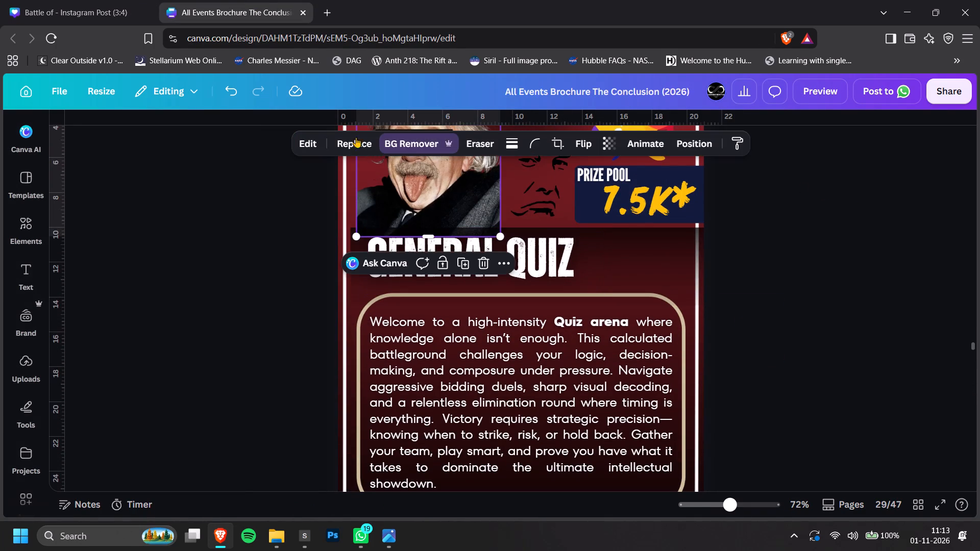
# Paste the portrait onto the General Quiz poster on page 23, enlarge it, place it left of the title and trim its bottom edge above the description.
pyautogui.click(103, 0)
pyautogui.hotkey('ctrl', 'v')
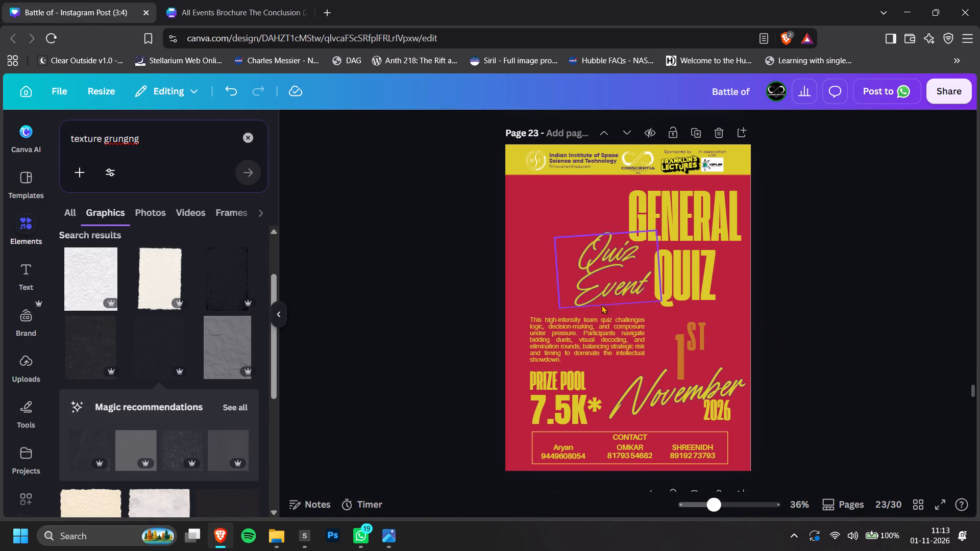
pyautogui.moveTo(586, 234); pyautogui.dragTo(642, 317)
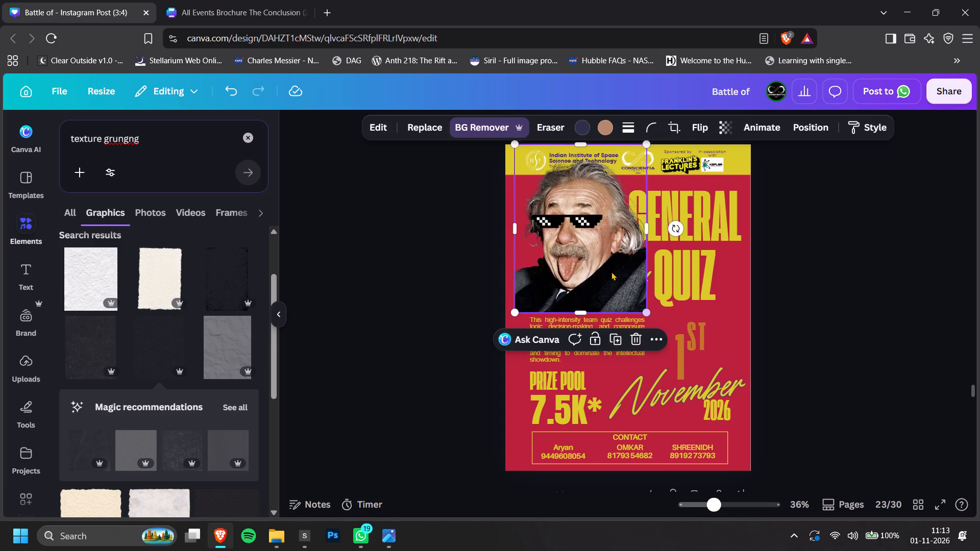
pyautogui.moveTo(608, 269); pyautogui.dragTo(585, 271)
pyautogui.moveTo(623, 314); pyautogui.dragTo(599, 295)
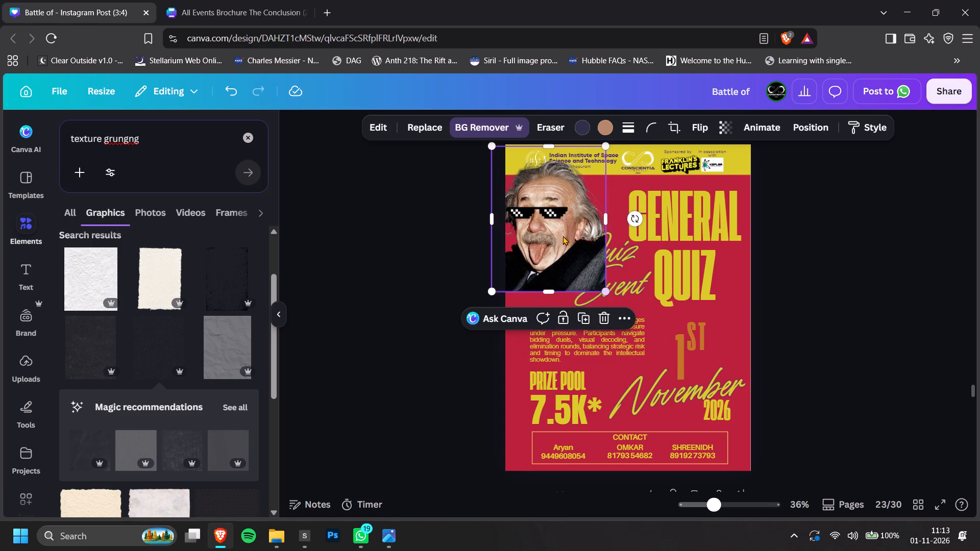
pyautogui.moveTo(562, 236); pyautogui.dragTo(560, 257)
pyautogui.click(600, 315)
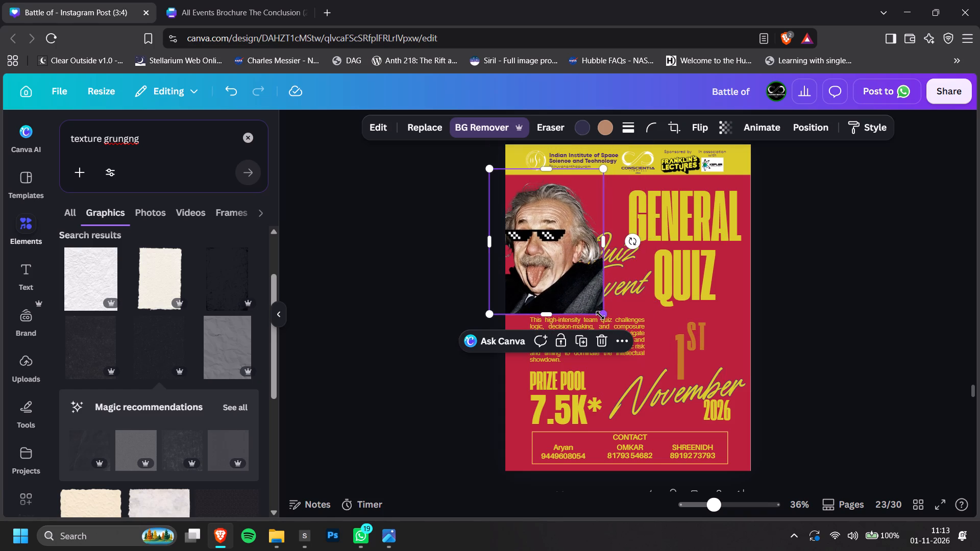
pyautogui.moveTo(585, 315); pyautogui.dragTo(583, 310)
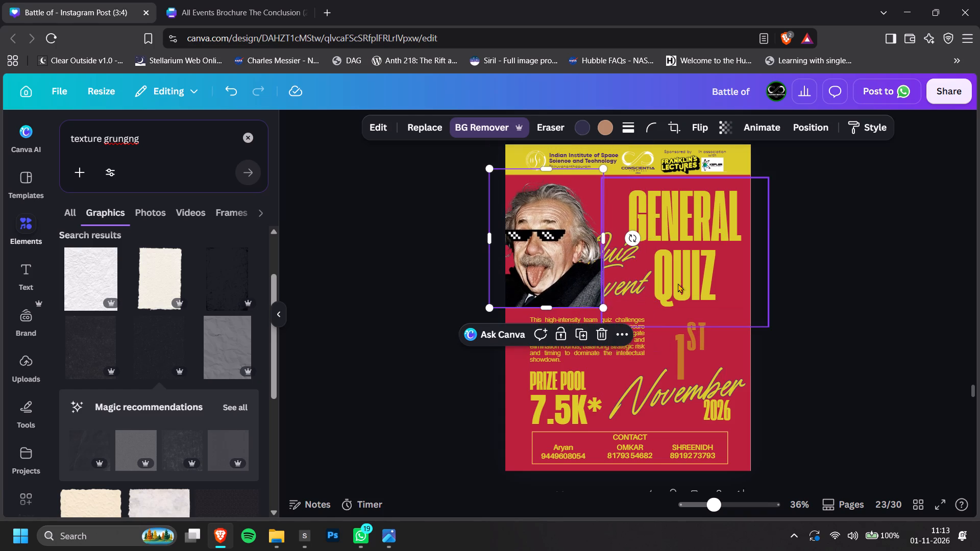
# Move the Quiz Event lettering on the General Quiz poster slightly right and bring it in front of the portrait.
pyautogui.moveTo(640, 283); pyautogui.dragTo(657, 288)
pyautogui.click(653, 288)
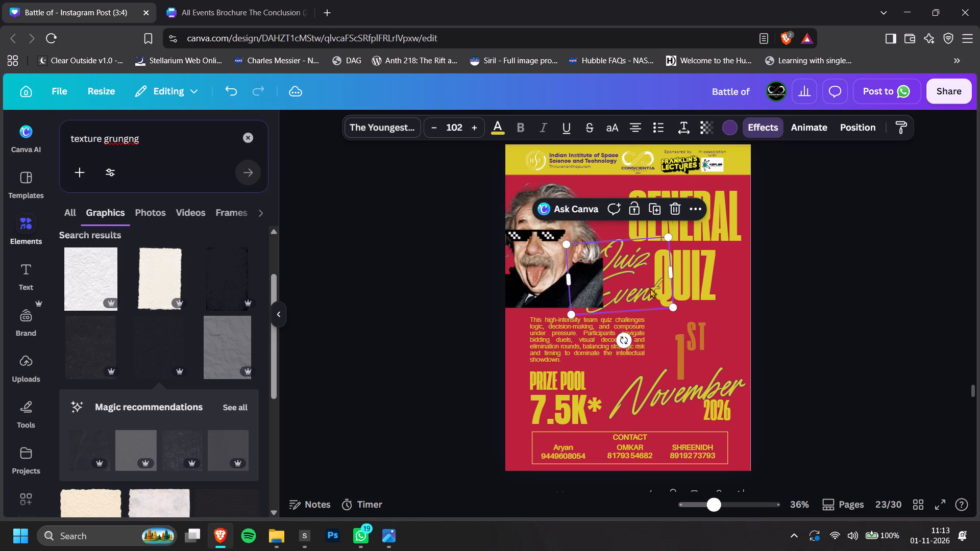
pyautogui.hotkey('ctrl', ']')
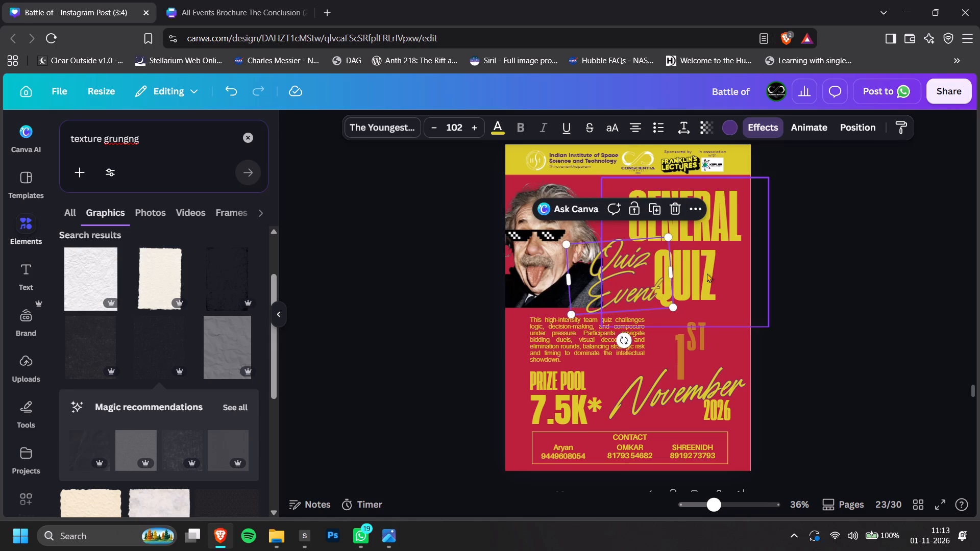
# Copy the Saturn image from the brochure's Space Quiz page for the poster on page 24.
pyautogui.click(707, 273)
pyautogui.click(830, 271)
pyautogui.scroll(-1, 835, 269)
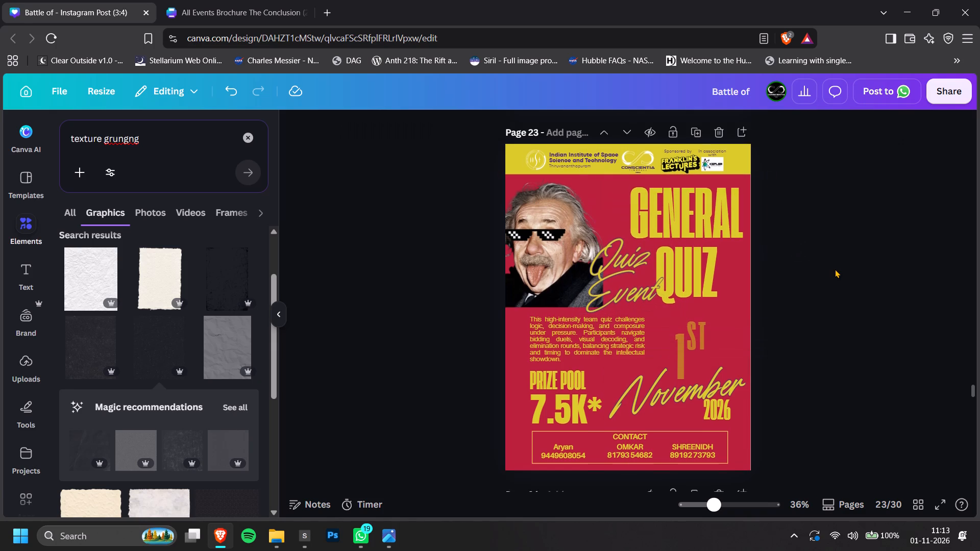
pyautogui.scroll(-4, 838, 269)
pyautogui.click(248, 0)
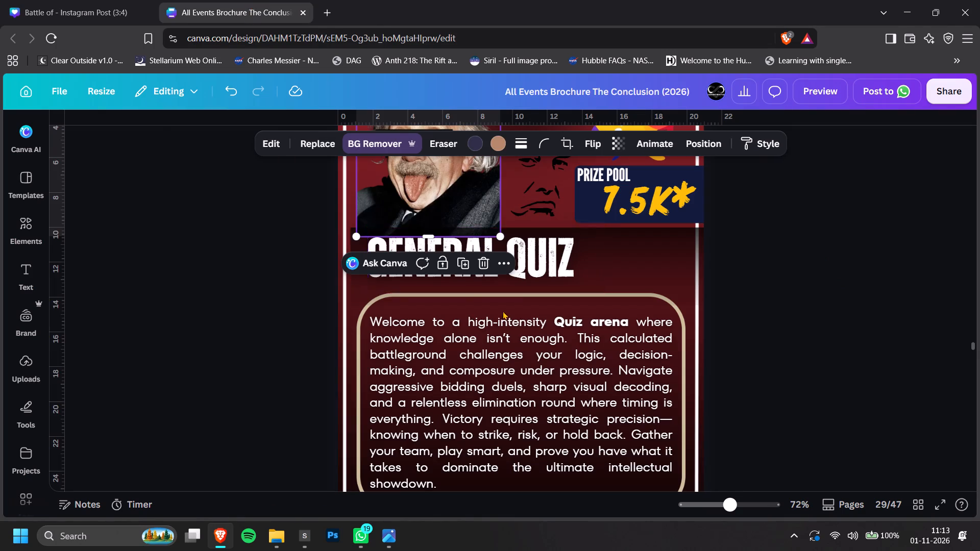
pyautogui.scroll(-3, 514, 318)
pyautogui.scroll(-3, 744, 304)
pyautogui.click(751, 297)
pyautogui.scroll(3, 754, 297)
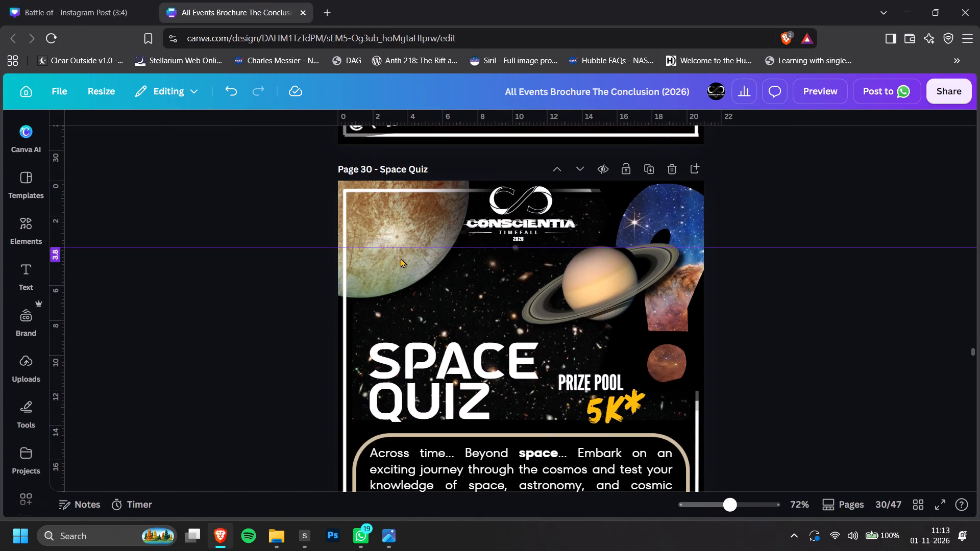
pyautogui.click(660, 288)
pyautogui.hotkey('ctrl', 'c')
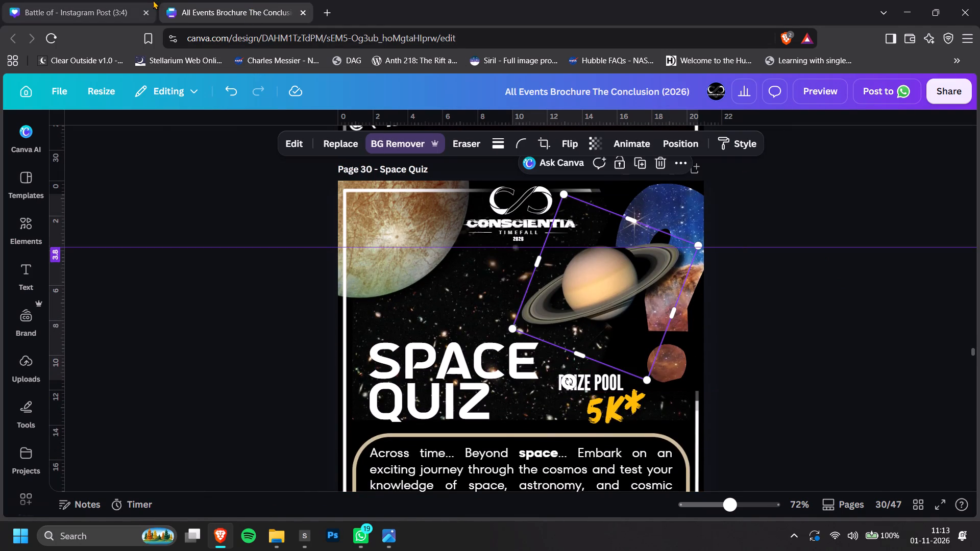
# Paste Saturn onto the Space Quiz poster on page 24, enlarge it, tilt its rings down to the right and place it above the description.
pyautogui.click(153, 0)
pyautogui.hotkey('ctrl', 'v')
pyautogui.scroll(1, 788, 317)
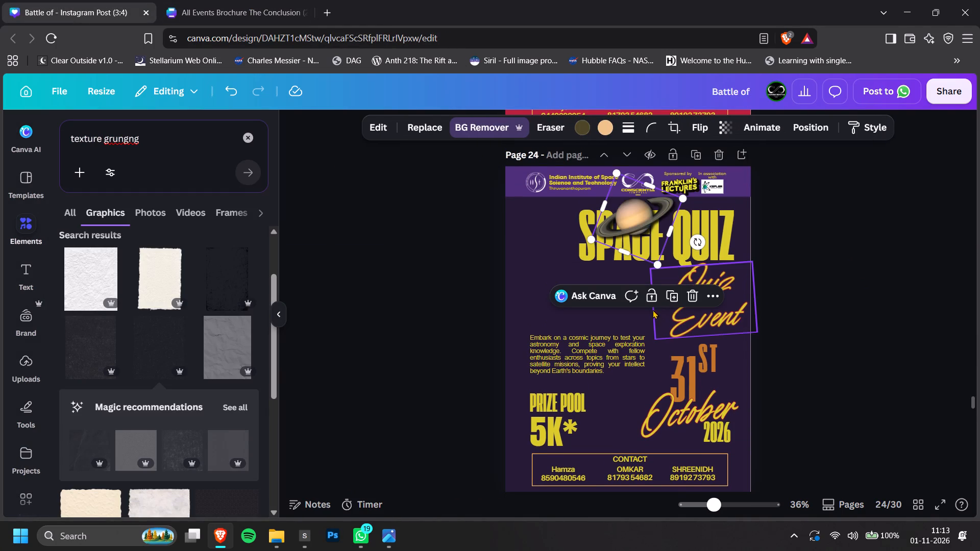
pyautogui.moveTo(589, 241); pyautogui.dragTo(514, 257)
pyautogui.moveTo(617, 250); pyautogui.dragTo(574, 308)
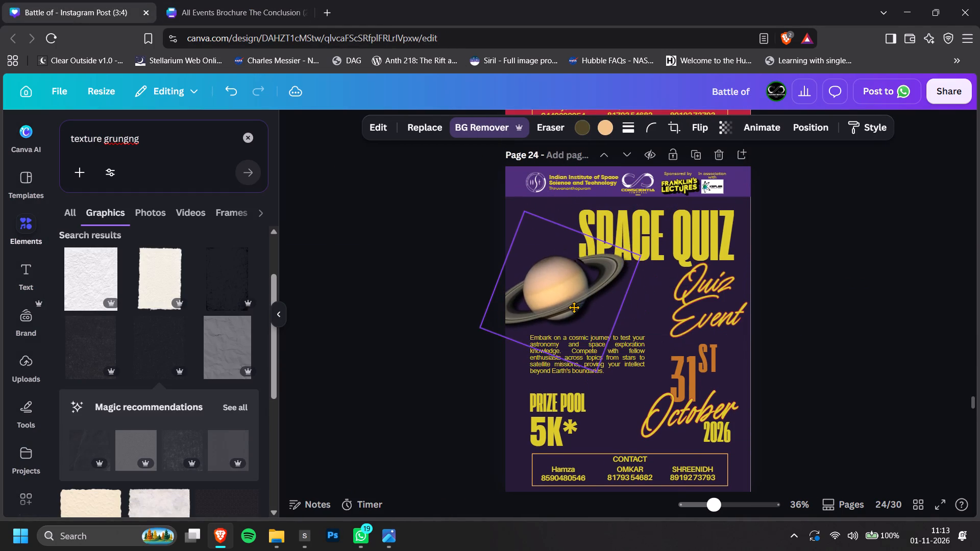
pyautogui.moveTo(574, 308); pyautogui.dragTo(579, 293)
pyautogui.moveTo(536, 364); pyautogui.dragTo(495, 343)
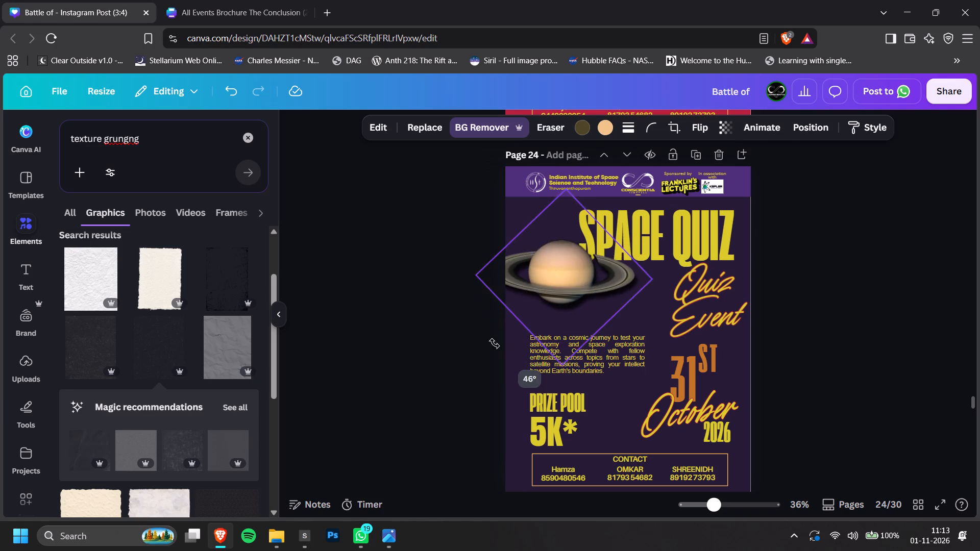
pyautogui.moveTo(495, 343); pyautogui.dragTo(478, 332)
pyautogui.moveTo(542, 360); pyautogui.dragTo(534, 373)
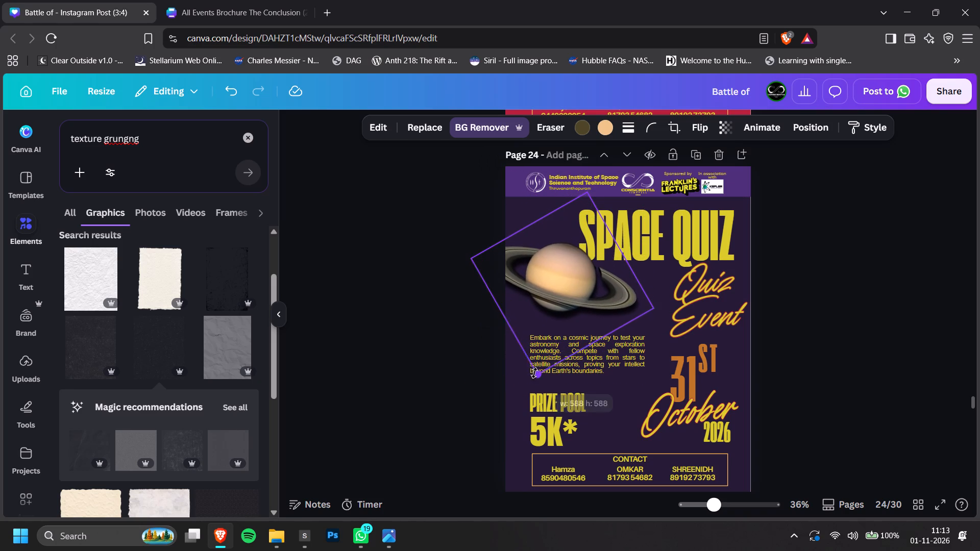
pyautogui.moveTo(534, 373); pyautogui.dragTo(525, 393)
pyautogui.moveTo(548, 341); pyautogui.dragTo(550, 335)
pyautogui.click(774, 284)
# Copy the red Formula 1 car image from the brochure's Hammertime page for the poster on page 25.
pyautogui.scroll(-1, 865, 100)
pyautogui.scroll(-4, 893, 358)
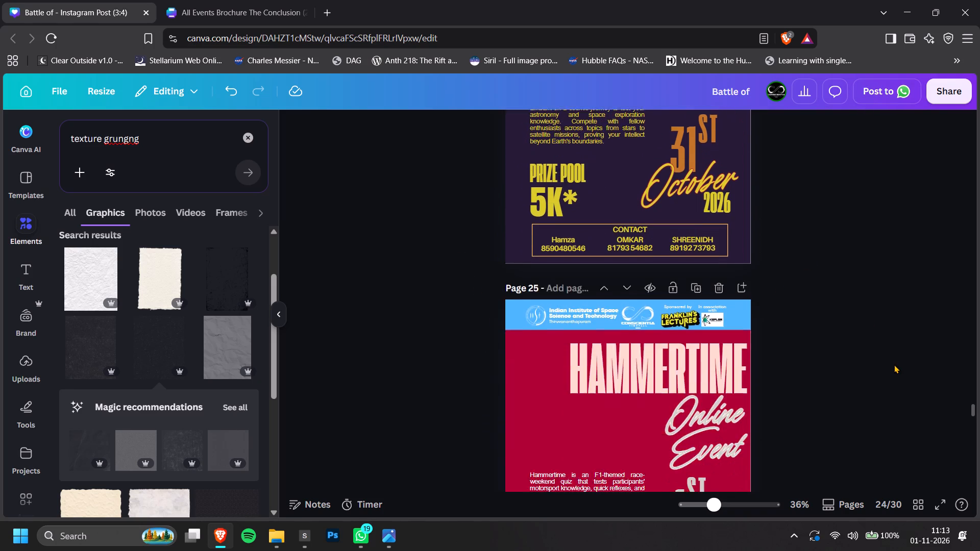
pyautogui.scroll(-1, 894, 364)
pyautogui.click(253, 0)
pyautogui.scroll(-8, 839, 291)
pyautogui.click(842, 295)
pyautogui.scroll(1, 842, 295)
pyautogui.click(619, 313)
pyautogui.hotkey('ctrl', 'c')
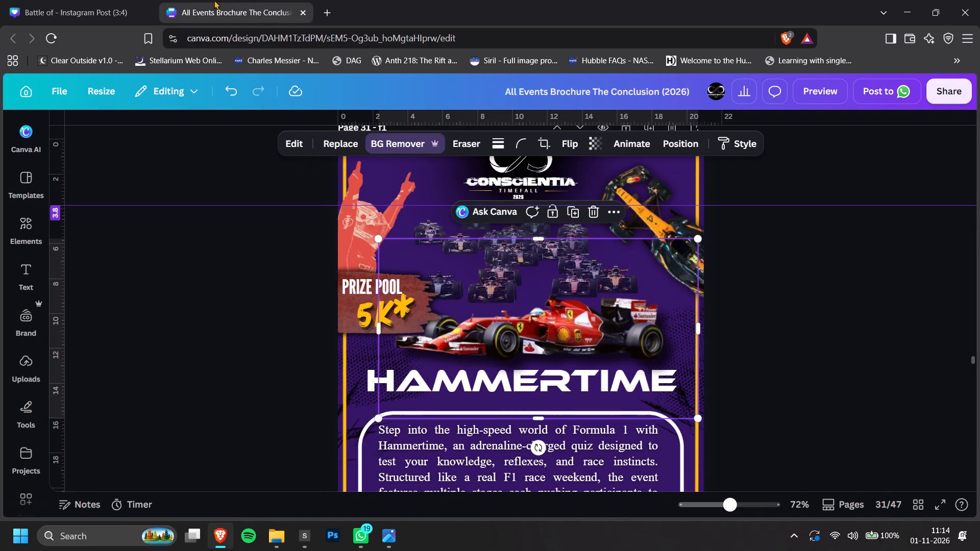
# Paste the car onto the Hammertime poster on page 25, enlarge it, flip it horizontally and place it between the title and description.
pyautogui.click(46, 0)
pyautogui.hotkey('ctrl', 'v')
pyautogui.scroll(1, 837, 325)
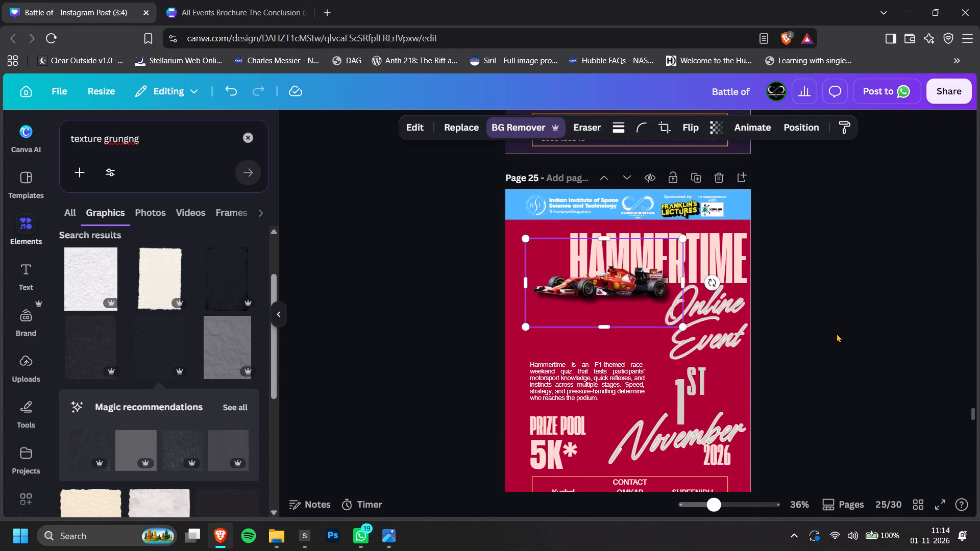
pyautogui.moveTo(684, 322); pyautogui.dragTo(767, 415)
pyautogui.click(715, 128)
pyautogui.click(728, 163)
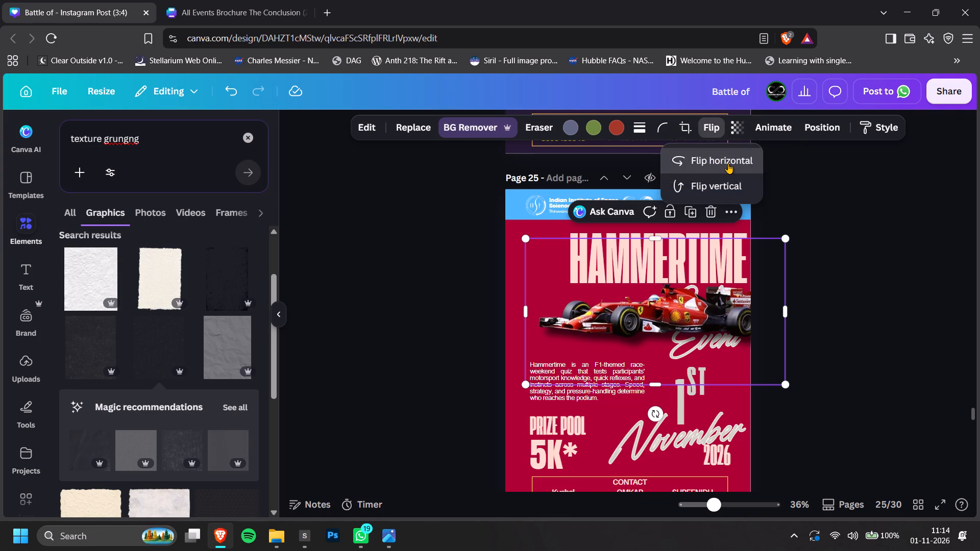
pyautogui.click(969, 318)
pyautogui.moveTo(673, 325); pyautogui.dragTo(617, 334)
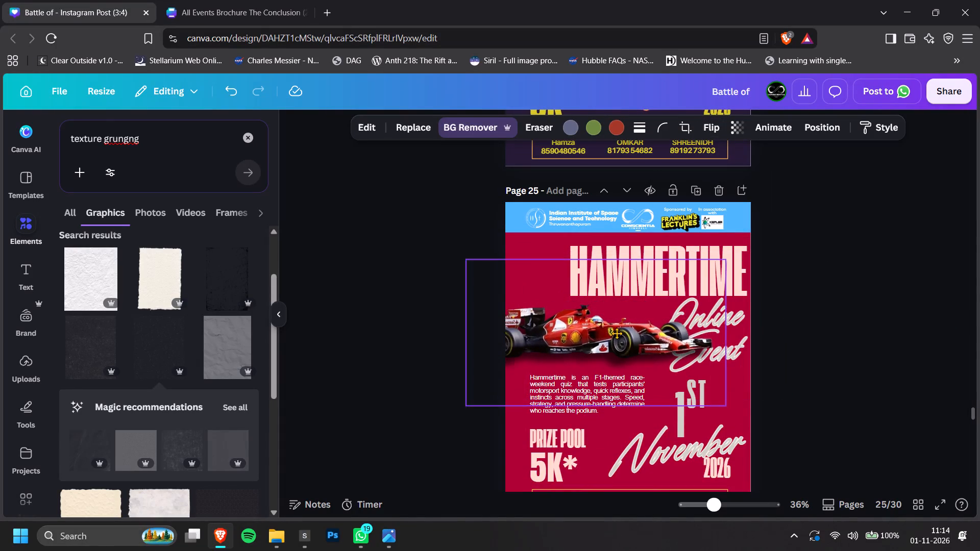
pyautogui.moveTo(617, 334); pyautogui.dragTo(630, 332)
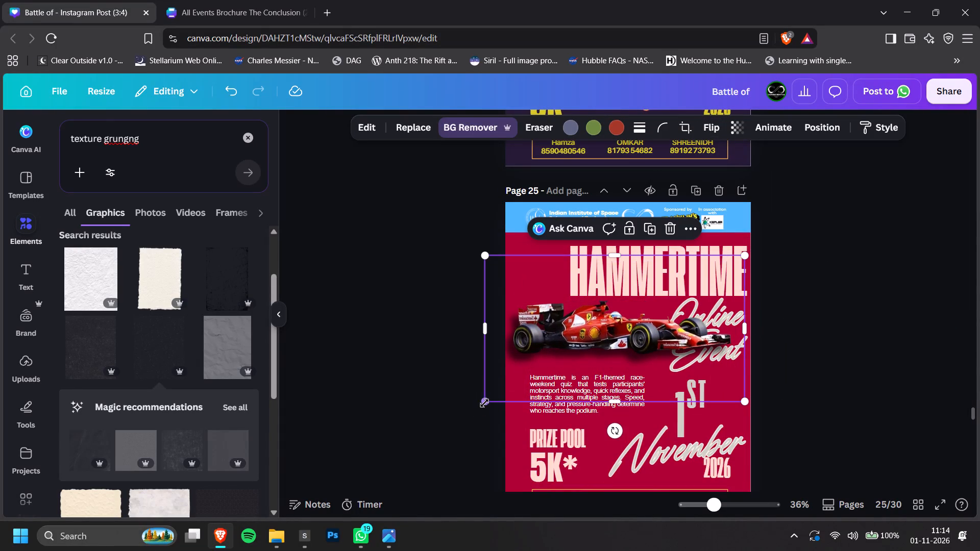
pyautogui.moveTo(484, 403); pyautogui.dragTo(451, 413)
pyautogui.moveTo(638, 373); pyautogui.dragTo(652, 366)
pyautogui.click(979, 350)
# Check the Freefire poster on page 26 and examine the brochure's Freefire page for a usable image.
pyautogui.scroll(-1, 886, 333)
pyautogui.click(886, 333)
pyautogui.scroll(-4, 885, 333)
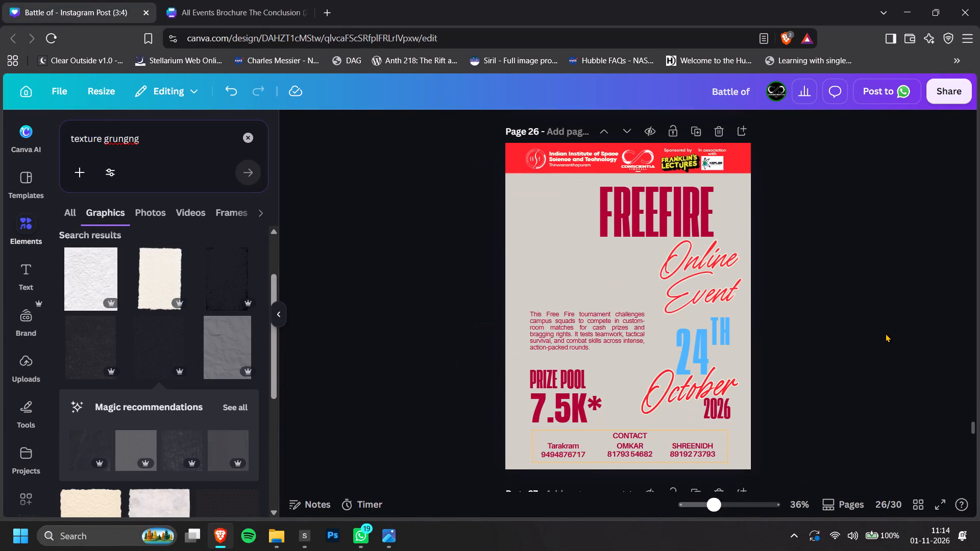
pyautogui.click(239, 0)
pyautogui.scroll(-7, 788, 329)
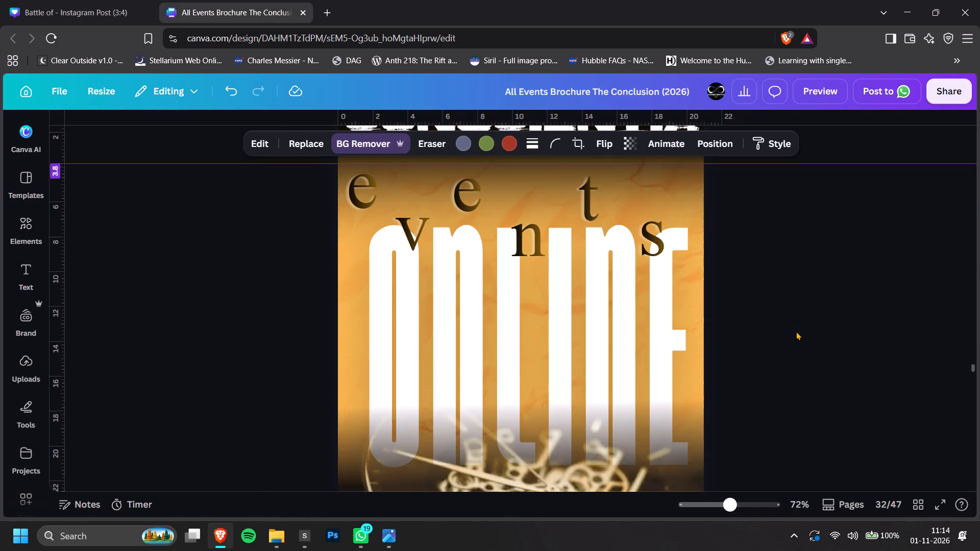
pyautogui.scroll(-4, 796, 331)
pyautogui.scroll(-7, 848, 368)
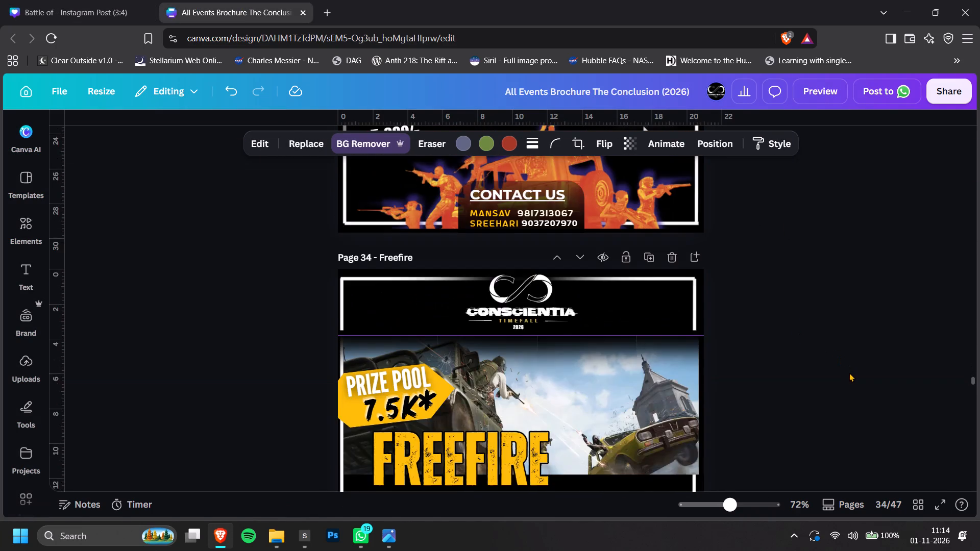
pyautogui.scroll(-2, 849, 372)
# Review the Battle of posters around pages 22 to 28, comparing those with images against those still without one.
pyautogui.click(60, 0)
pyautogui.scroll(-4, 858, 282)
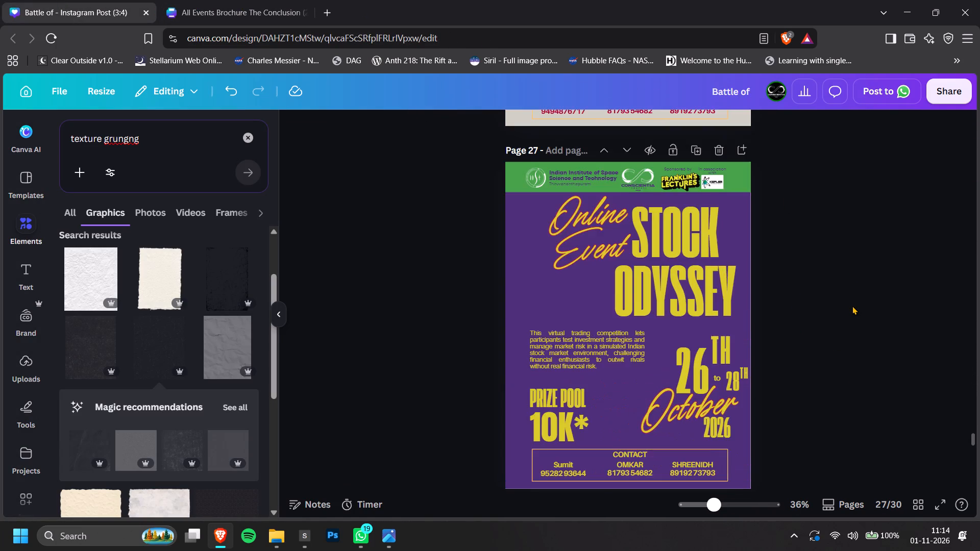
pyautogui.scroll(13, 852, 306)
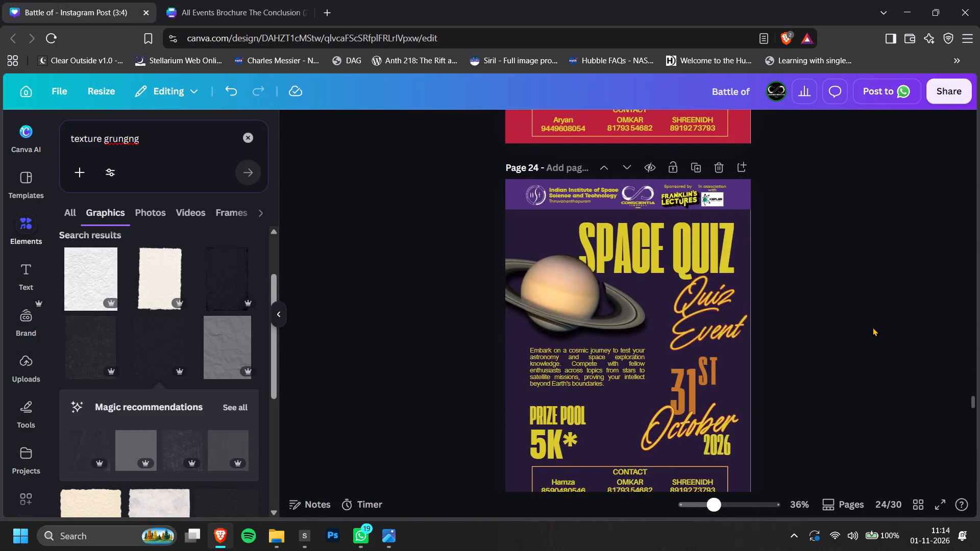
pyautogui.scroll(8, 873, 327)
pyautogui.keyDown('ctrl'); pyautogui.scroll(-3, 877, 331); pyautogui.keyUp('ctrl')
pyautogui.scroll(-16, 877, 336)
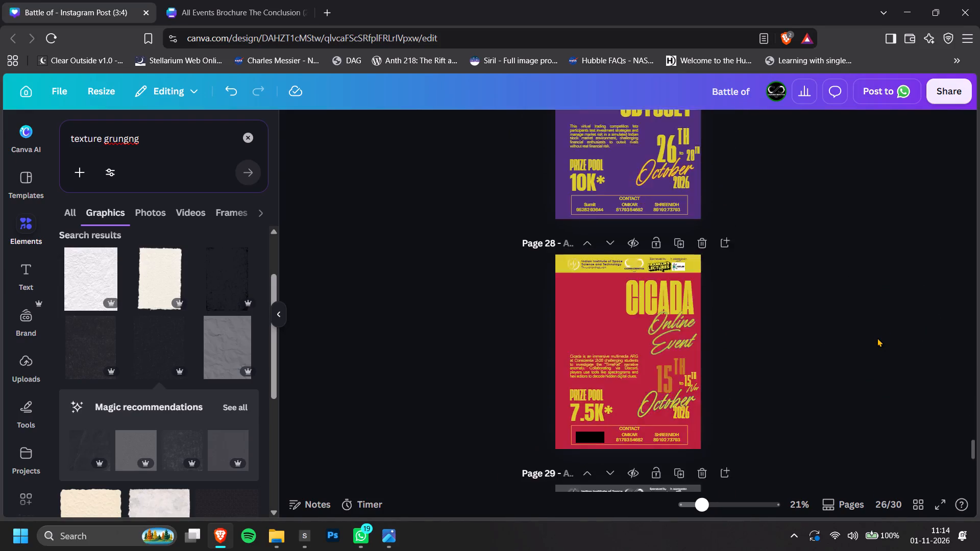
pyautogui.scroll(-7, 877, 338)
pyautogui.scroll(16, 877, 338)
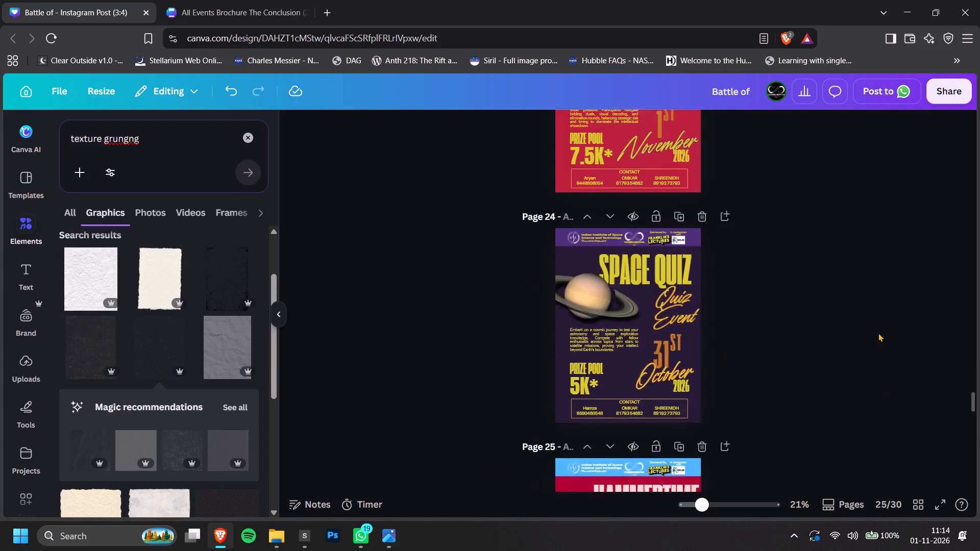
pyautogui.scroll(6, 878, 333)
pyautogui.scroll(-2, 878, 334)
pyautogui.scroll(6, 878, 334)
pyautogui.scroll(-6, 889, 347)
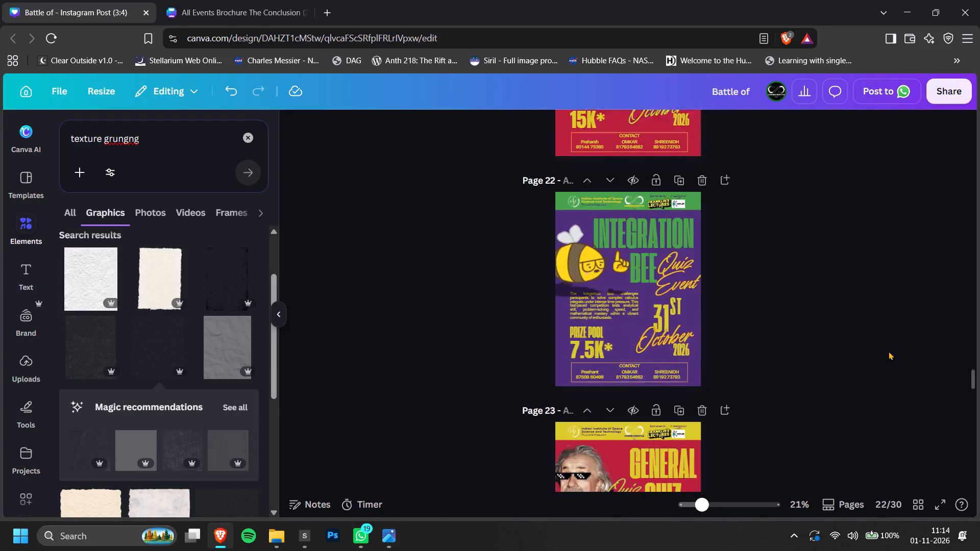
pyautogui.scroll(-10, 889, 351)
pyautogui.keyDown('ctrl'); pyautogui.scroll(3, 887, 330); pyautogui.keyUp('ctrl')
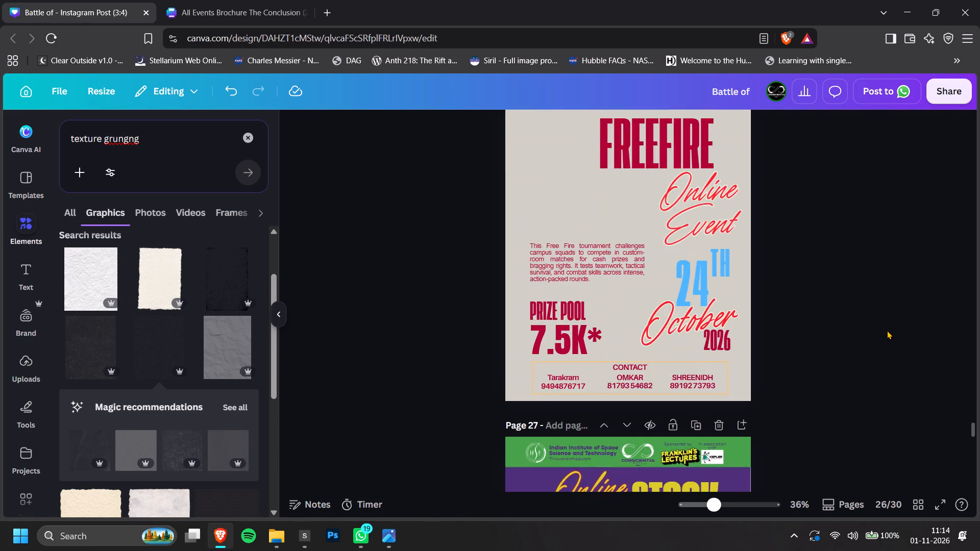
pyautogui.keyDown('ctrl'); pyautogui.scroll(1, 887, 330); pyautogui.keyUp('ctrl')
pyautogui.scroll(1, 887, 330)
# Return to the brochure and look through the Freefire and Stock Odyssey pages for poster artwork.
pyautogui.click(208, 0)
pyautogui.scroll(-4, 827, 339)
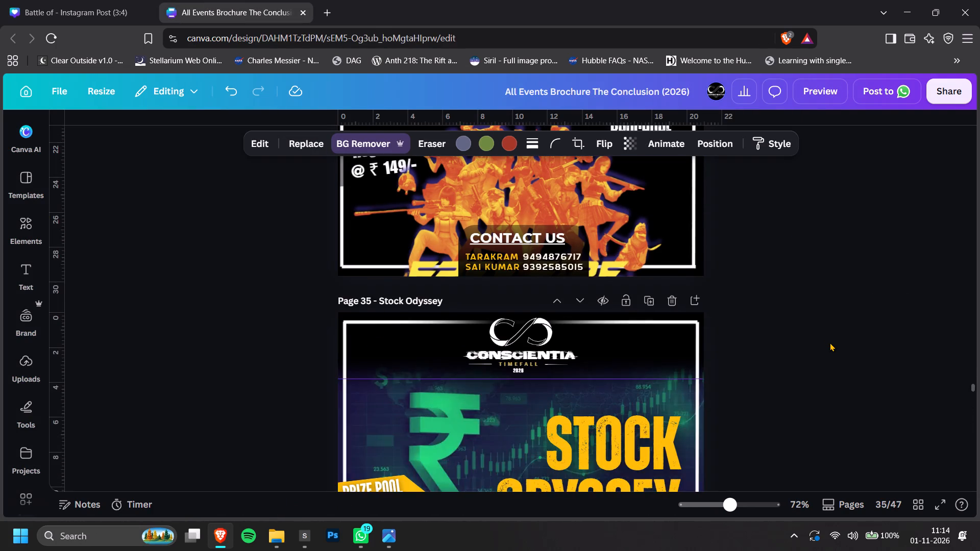
# Copy the Free Fire characters artwork from page 34 of the All Events Brochure and place it above the Freefire poster's description on page 26.
pyautogui.scroll(2, 830, 342)
pyautogui.click(556, 330)
pyautogui.scroll(2, 977, 394)
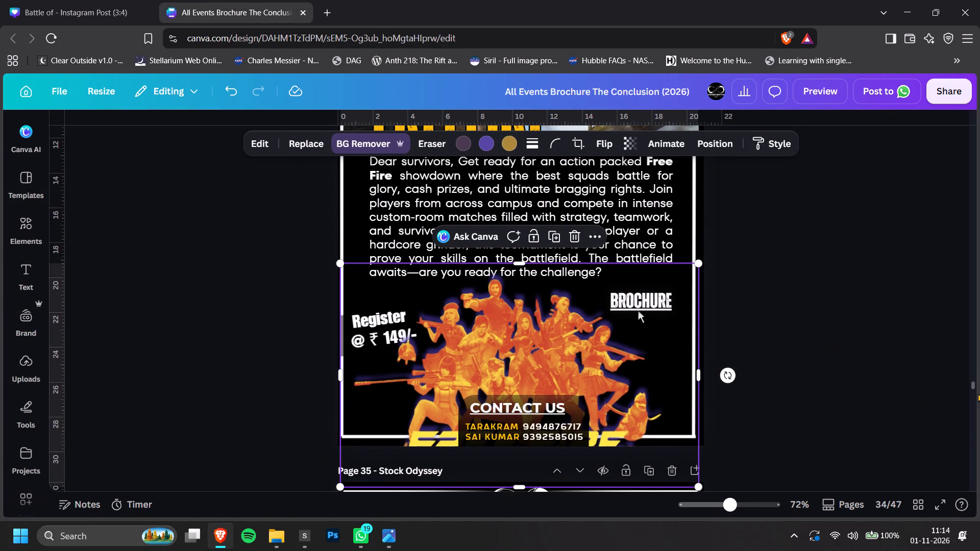
pyautogui.scroll(1, 943, 393)
pyautogui.hotkey('ctrl', 'c')
pyautogui.click(122, 0)
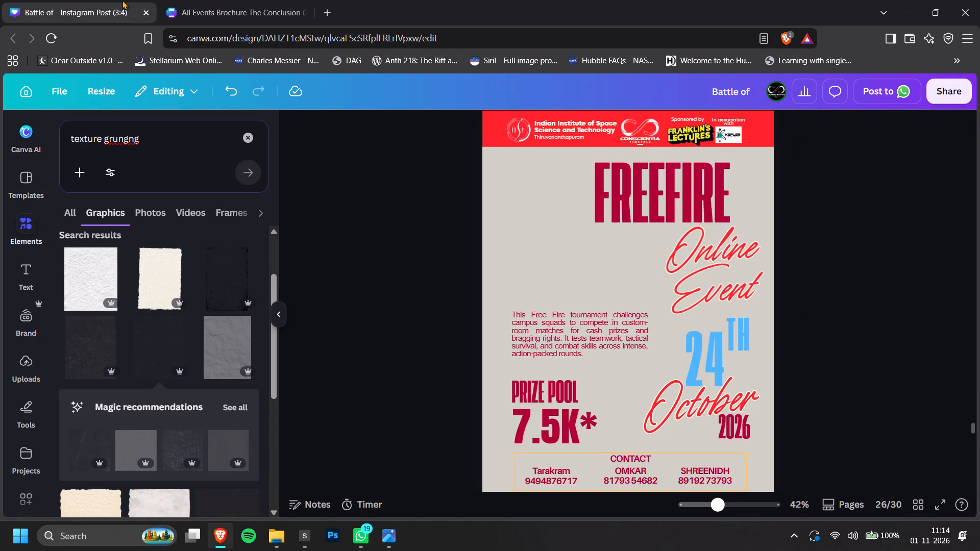
pyautogui.hotkey('ctrl', 'v')
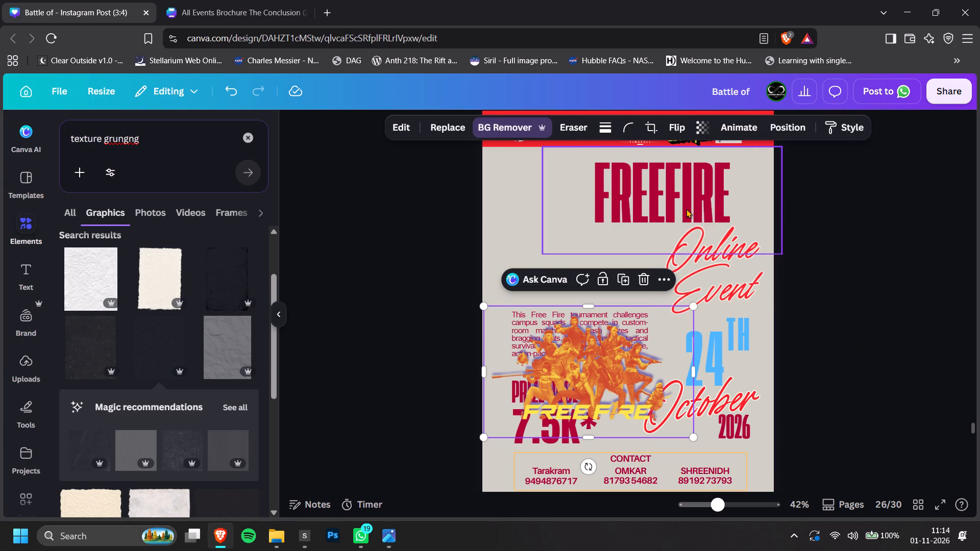
pyautogui.moveTo(578, 385); pyautogui.dragTo(540, 268)
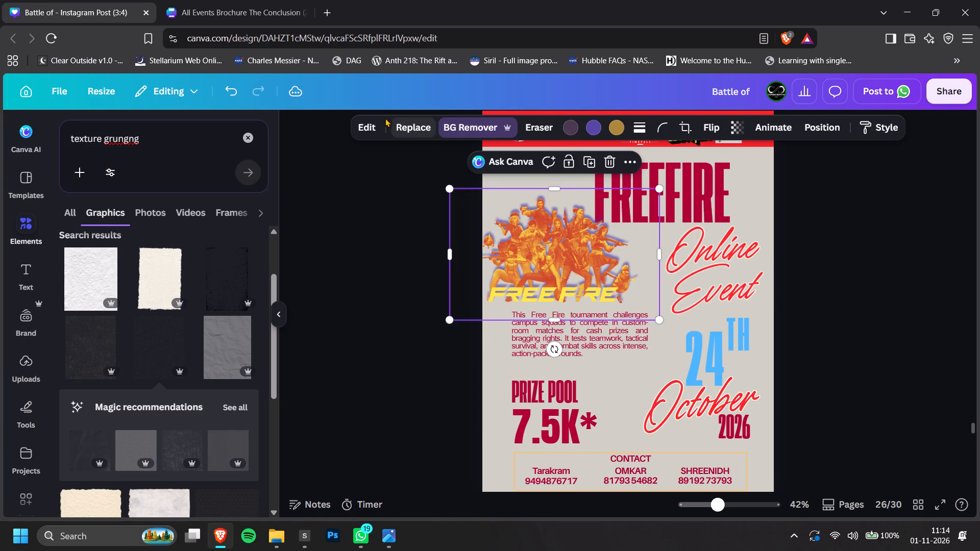
# Remove the Duotone filter from the Free Fire characters artwork.
pyautogui.click(371, 118)
pyautogui.scroll(-3, 151, 280)
pyautogui.click(237, 325)
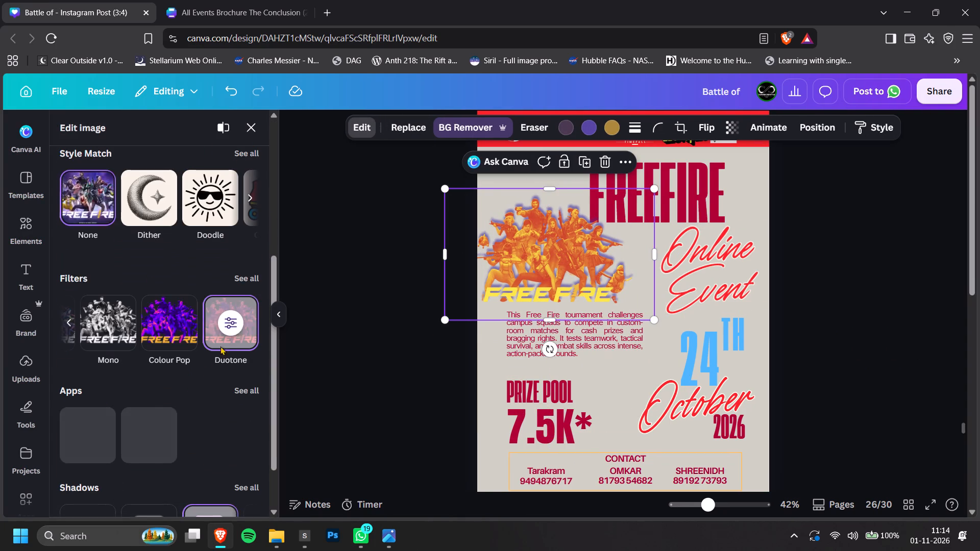
pyautogui.click(213, 478)
pyautogui.click(212, 484)
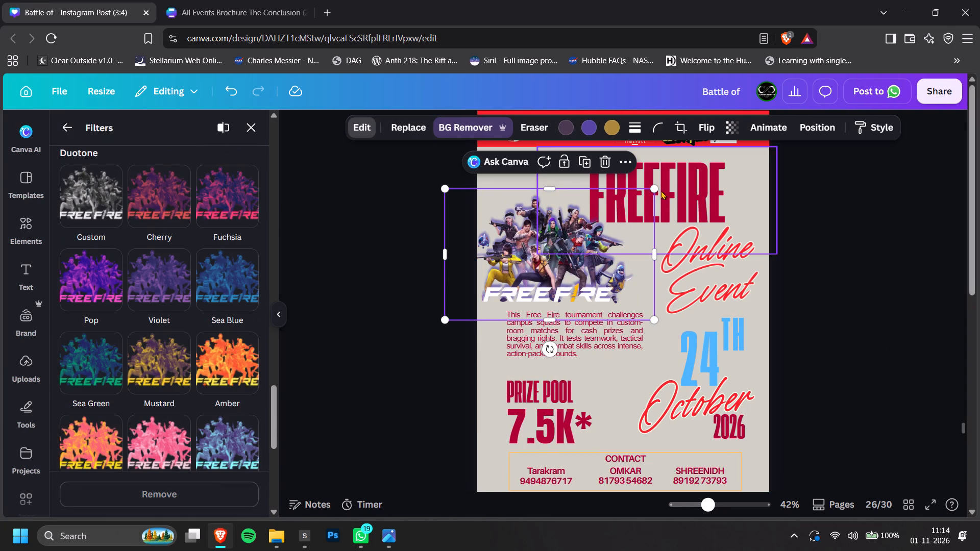
# Enlarge the Free Fire characters artwork and move the description text slightly down beneath it.
pyautogui.moveTo(654, 191); pyautogui.dragTo(691, 166)
pyautogui.moveTo(650, 219); pyautogui.dragTo(646, 226)
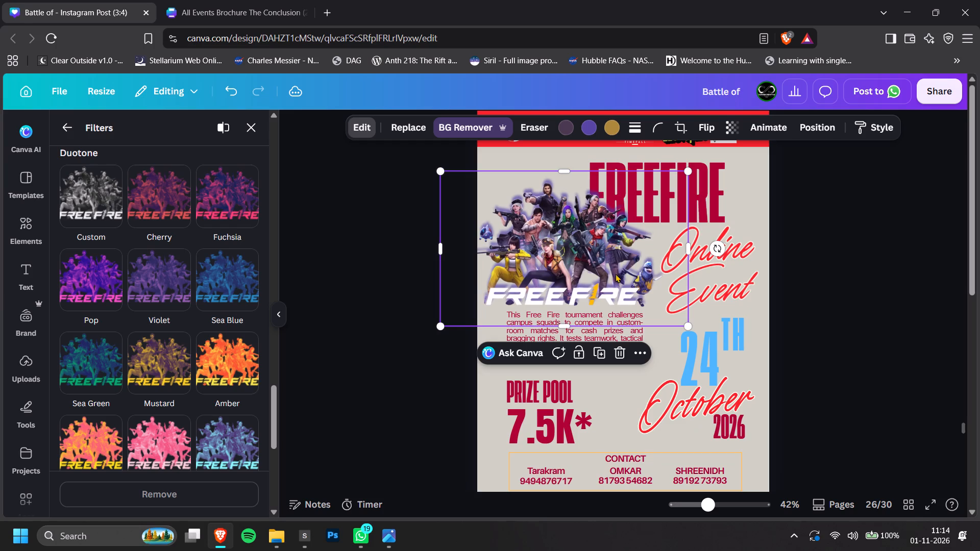
pyautogui.moveTo(584, 335); pyautogui.dragTo(585, 342)
pyautogui.click(948, 316)
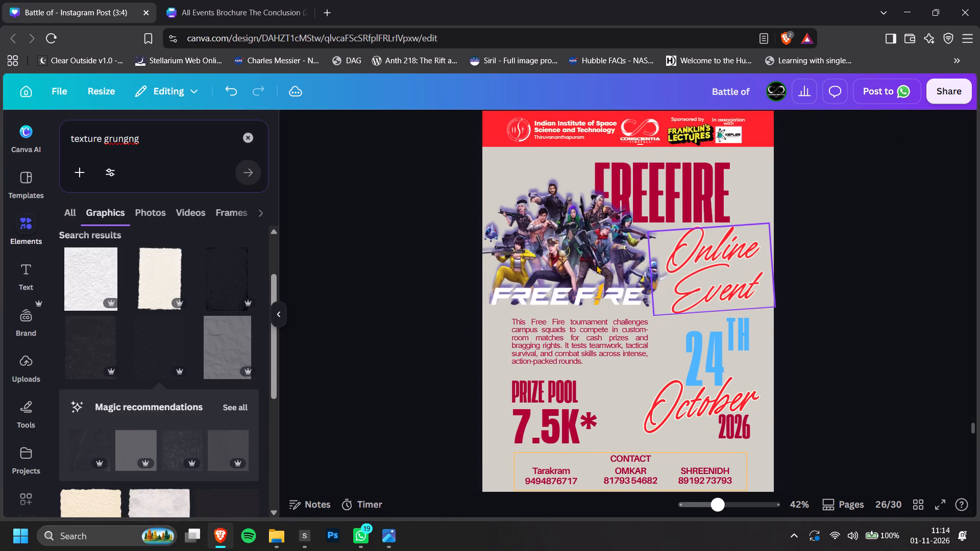
# Crop the FREE FIRE lettering off the bottom of the characters artwork and lower it to sit just above the description.
pyautogui.click(597, 265)
pyautogui.moveTo(573, 321); pyautogui.dragTo(575, 277)
pyautogui.moveTo(601, 248); pyautogui.dragTo(598, 269)
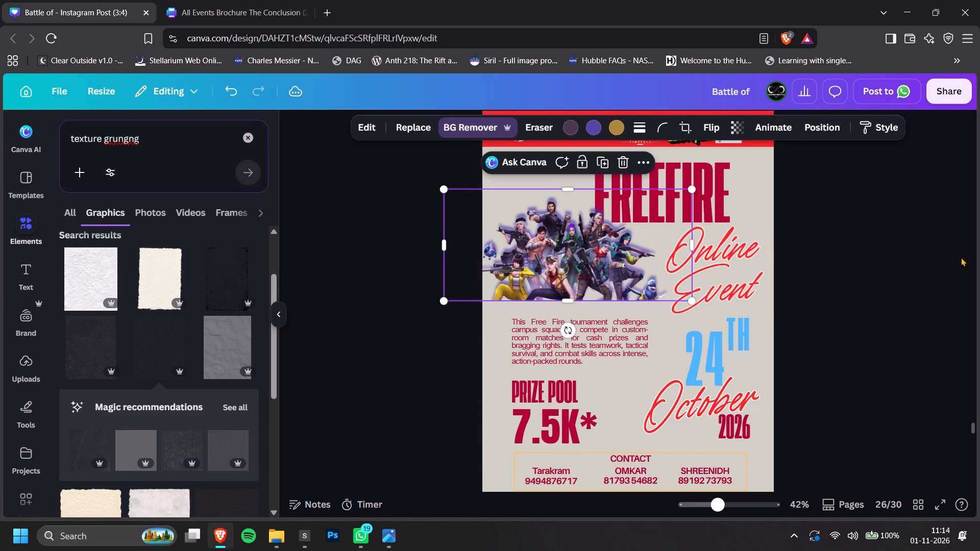
pyautogui.click(961, 257)
pyautogui.moveTo(567, 260); pyautogui.dragTo(565, 272)
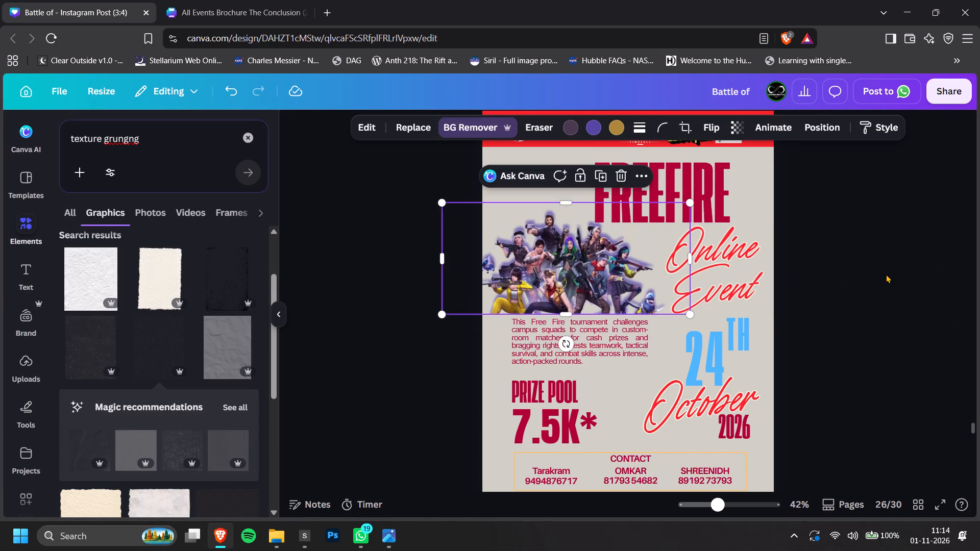
pyautogui.click(886, 274)
# Enlarge the cropped Free Fire characters artwork slightly and shift it towards the poster's left edge.
pyautogui.click(580, 241)
pyautogui.moveTo(694, 201); pyautogui.dragTo(706, 188)
pyautogui.click(889, 208)
pyautogui.moveTo(592, 253); pyautogui.dragTo(585, 253)
pyautogui.click(804, 257)
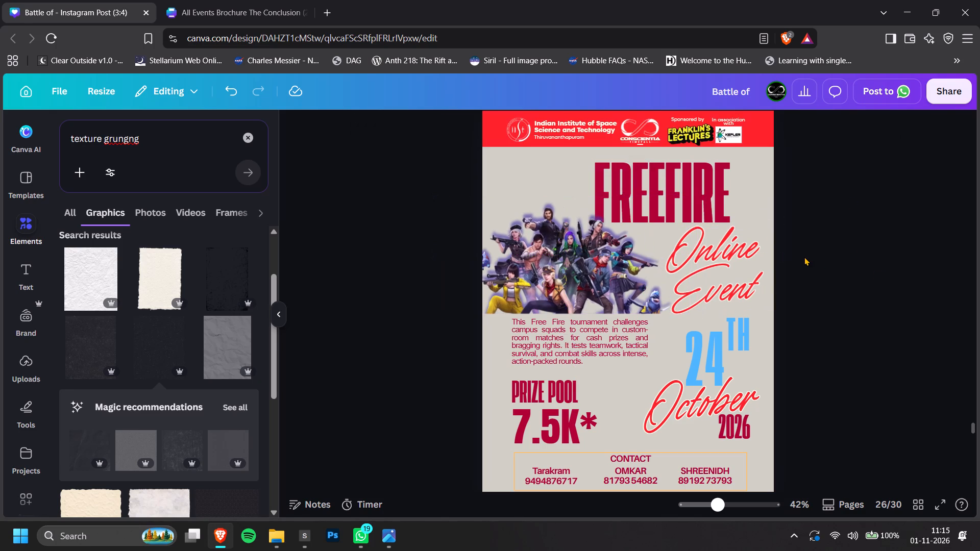
# Try black, dark red and navy backgrounds on the Free Fire poster and settle on dark purple.
pyautogui.scroll(-4, 815, 254)
pyautogui.scroll(3, 831, 261)
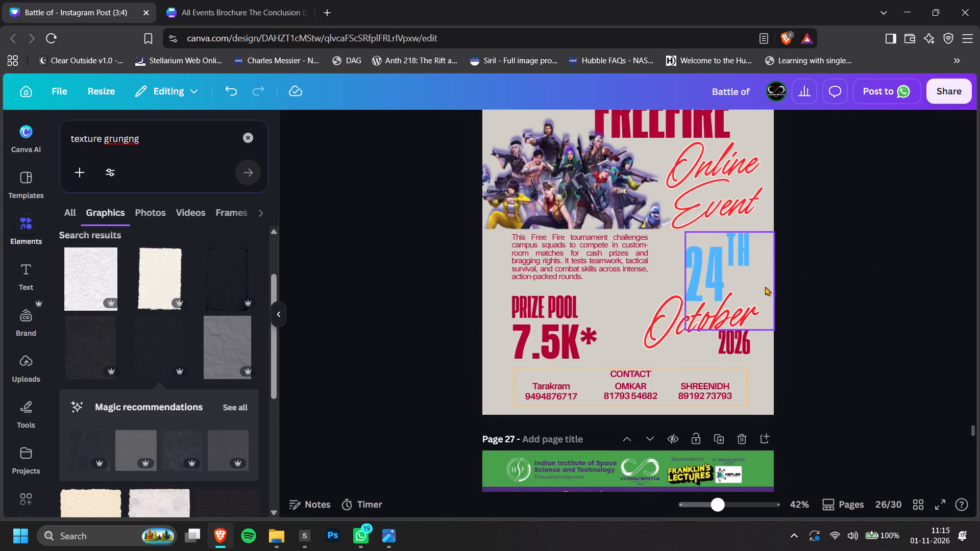
pyautogui.click(765, 286)
pyautogui.click(486, 358)
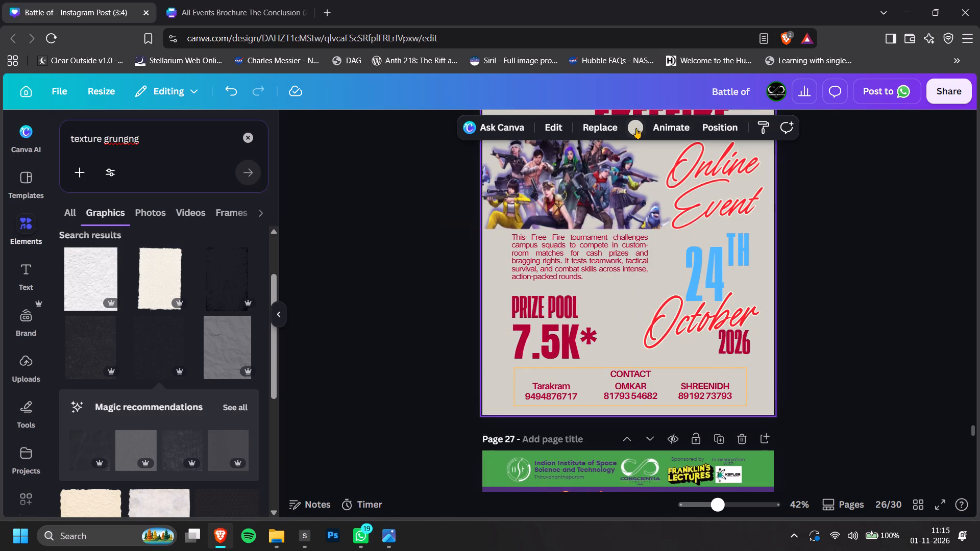
pyautogui.click(639, 127)
pyautogui.click(192, 277)
pyautogui.scroll(1, 837, 341)
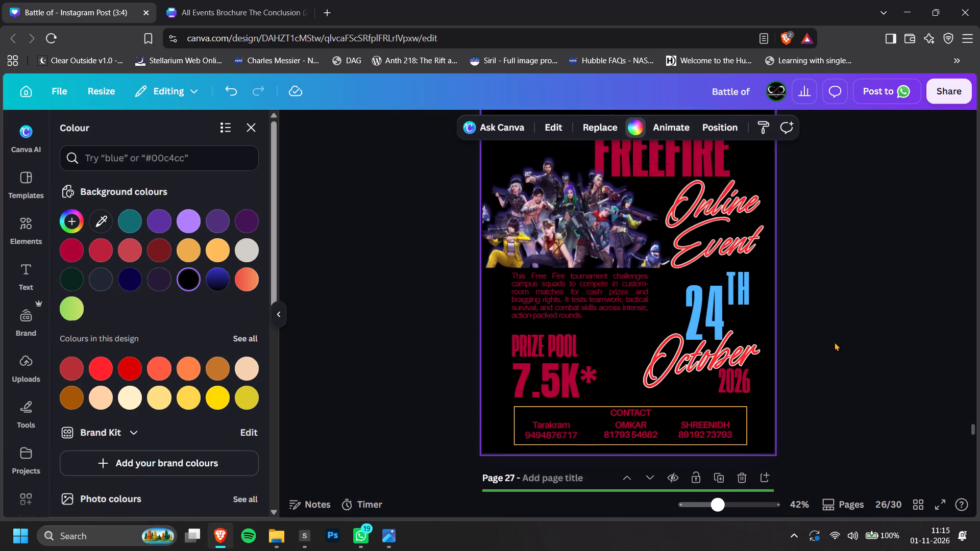
pyautogui.click(162, 258)
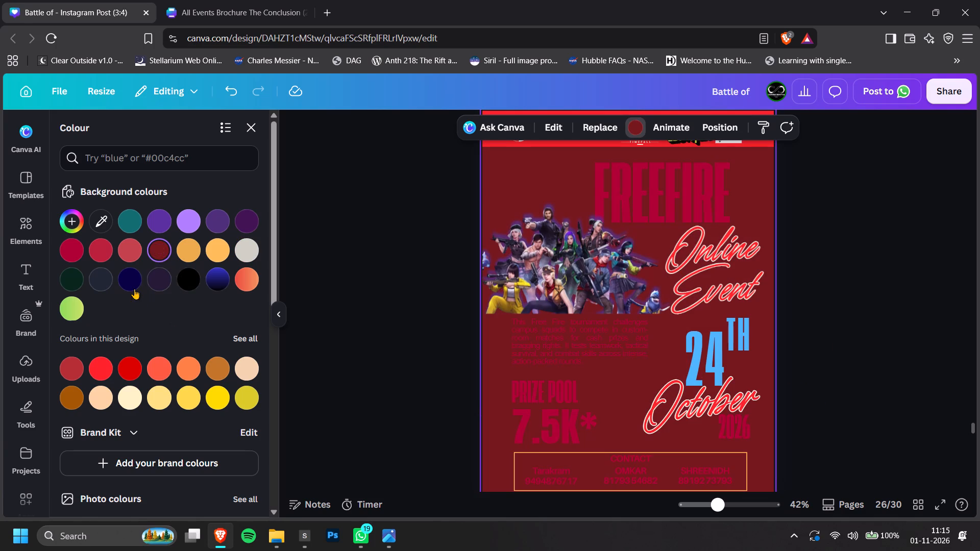
pyautogui.click(136, 283)
pyautogui.click(149, 281)
pyautogui.doubleClick(885, 303)
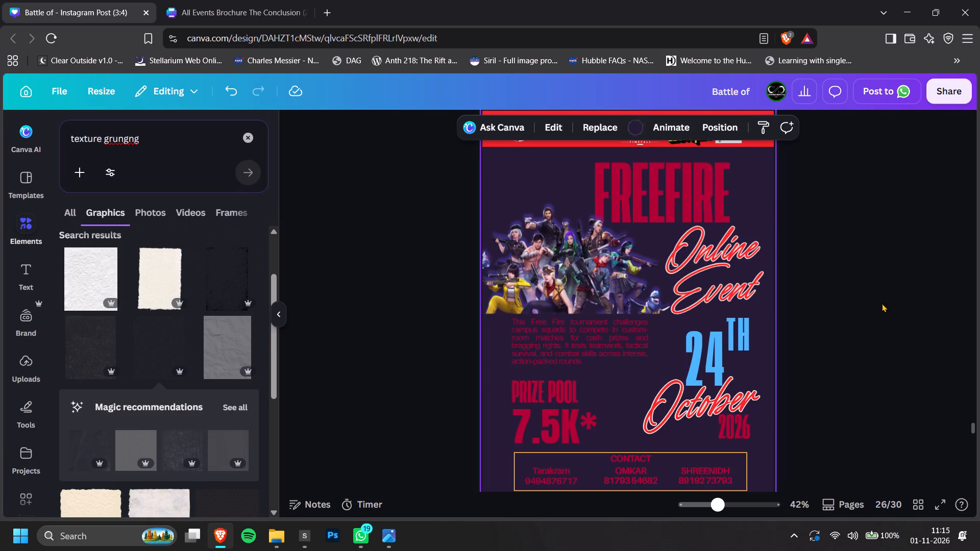
# Recolour the Free Fire poster's description text bright red.
pyautogui.scroll(-1, 882, 303)
pyautogui.keyDown('ctrl'); pyautogui.scroll(-1, 848, 301); pyautogui.keyUp('ctrl')
pyautogui.scroll(1, 848, 301)
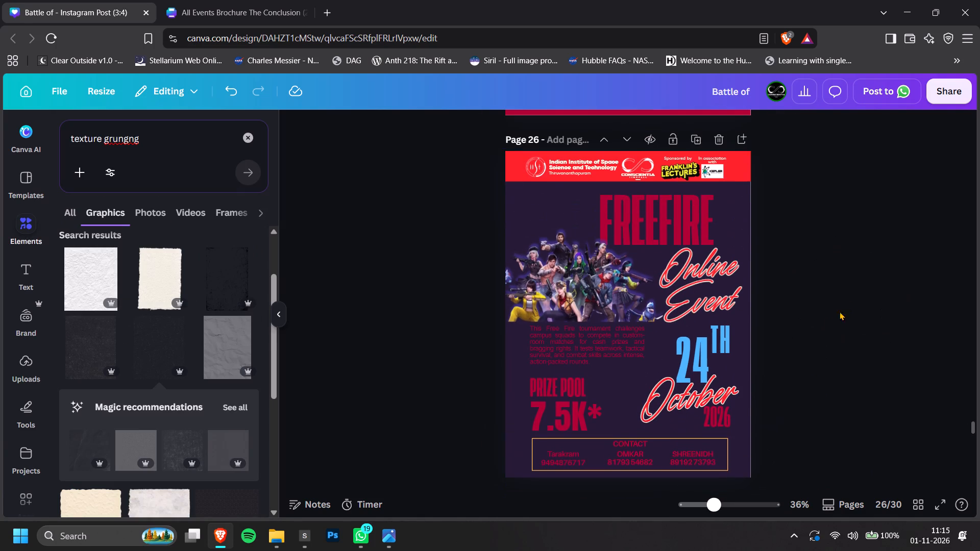
pyautogui.keyDown('ctrl'); pyautogui.scroll(1, 817, 336); pyautogui.keyUp('ctrl')
pyautogui.click(569, 345)
pyautogui.click(511, 123)
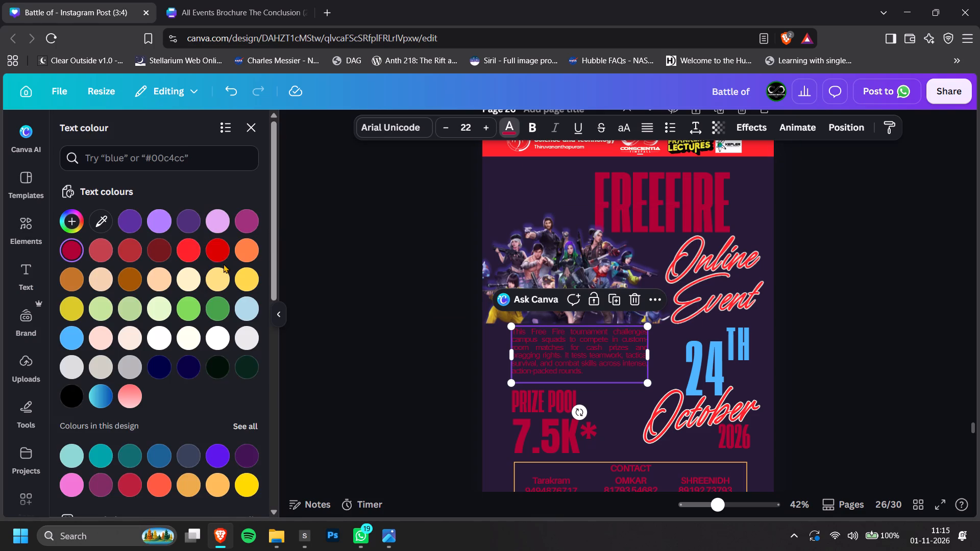
pyautogui.click(197, 249)
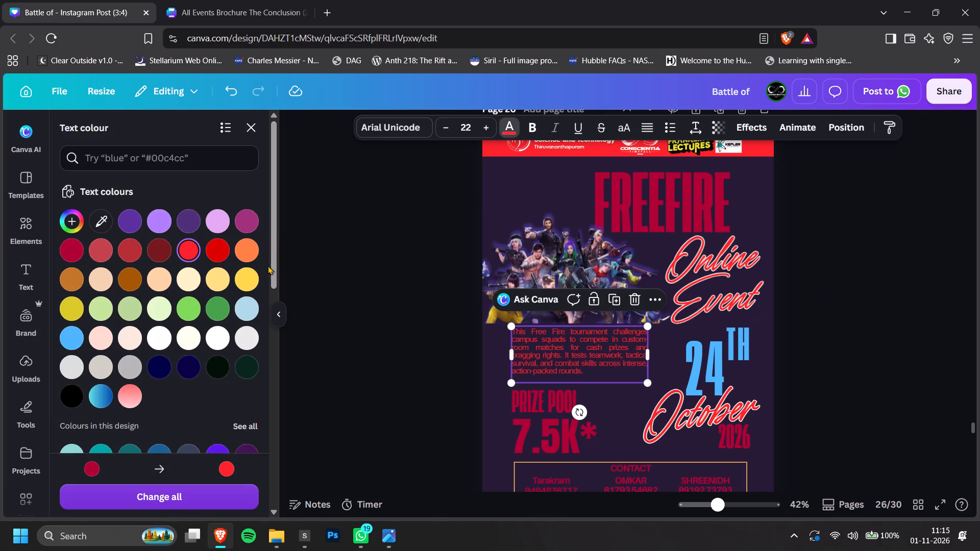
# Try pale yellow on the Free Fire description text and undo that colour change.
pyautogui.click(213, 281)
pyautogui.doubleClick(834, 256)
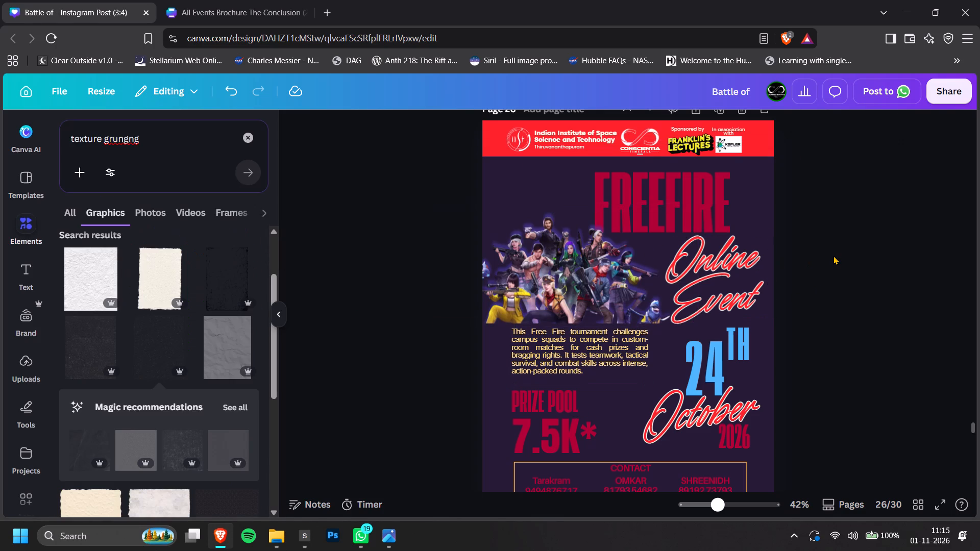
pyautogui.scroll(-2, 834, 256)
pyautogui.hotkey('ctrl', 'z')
# Copy the bull-and-chart artwork from the Stock Odyssey page of the All Events Brochure.
pyautogui.scroll(-3, 835, 256)
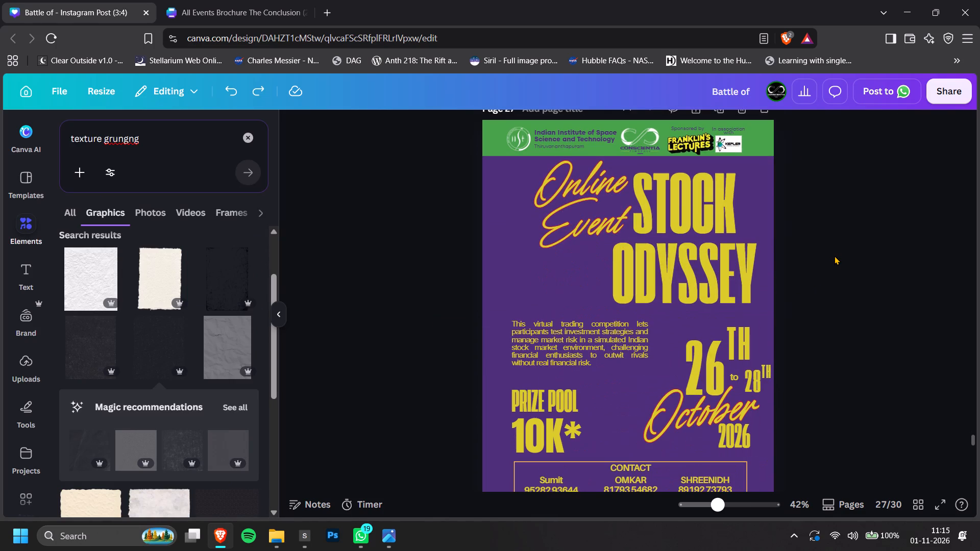
pyautogui.click(198, 0)
pyautogui.scroll(-6, 681, 300)
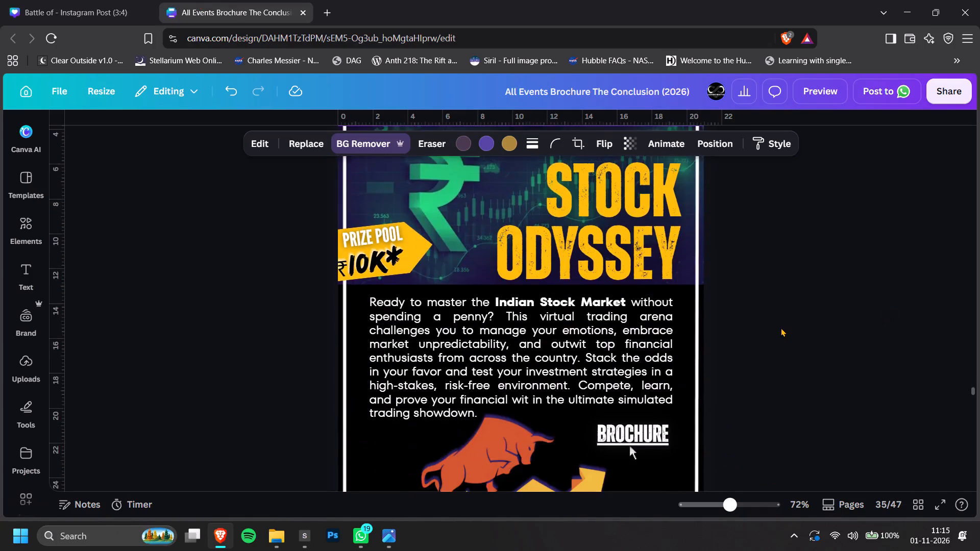
pyautogui.click(781, 328)
pyautogui.scroll(-2, 776, 340)
pyautogui.click(542, 356)
pyautogui.click(450, 403)
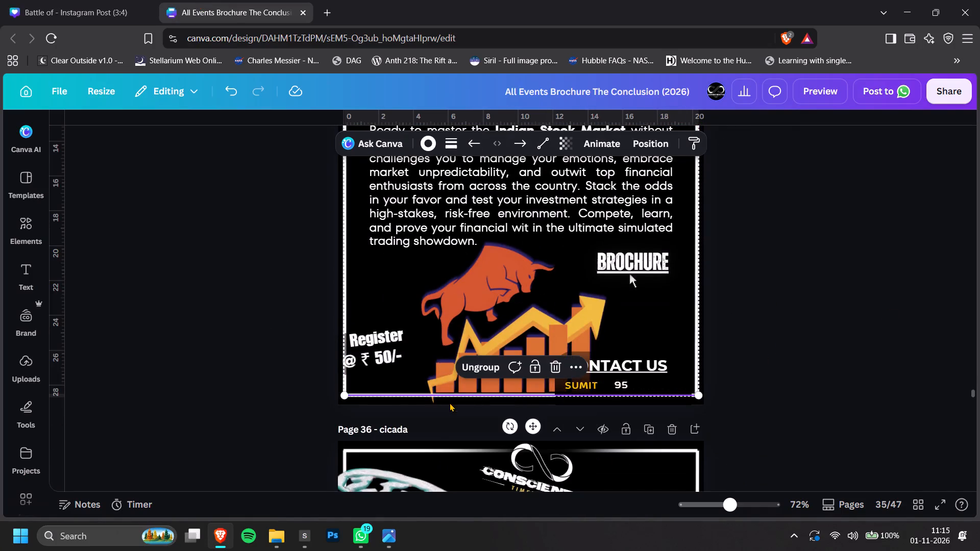
pyautogui.hotkey('alt', '1')
pyautogui.scroll(-6, 169, 341)
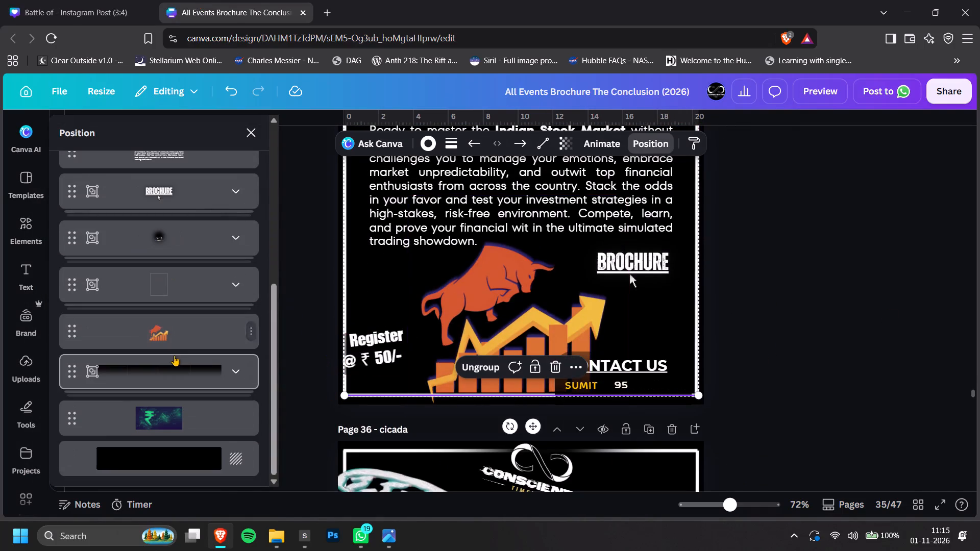
pyautogui.click(181, 339)
pyautogui.hotkey('ctrl', 'c')
# Paste the bull-and-chart artwork onto the Stock Odyssey poster and place it above the description, beside the title.
pyautogui.click(92, 0)
pyautogui.scroll(-1, 777, 299)
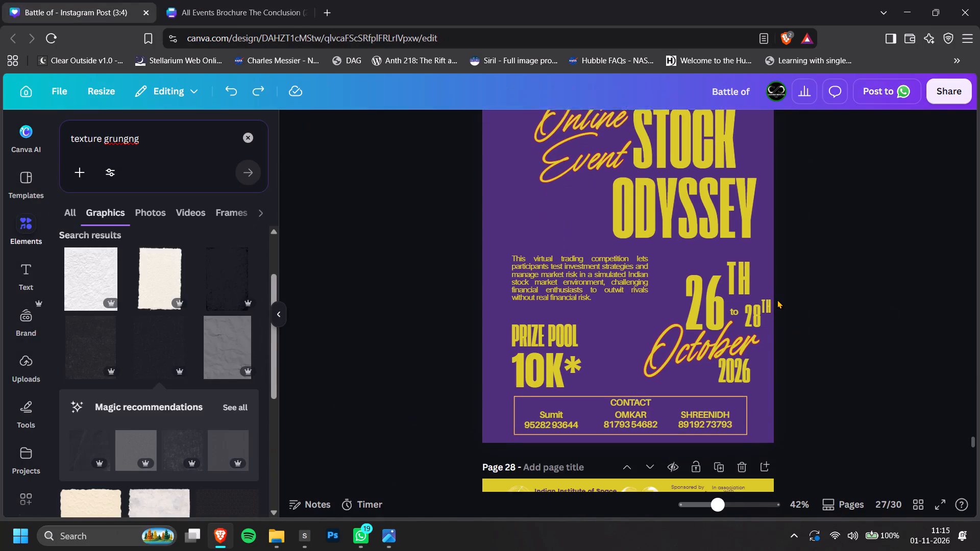
pyautogui.hotkey('ctrl', 'v')
pyautogui.scroll(1, 786, 304)
pyautogui.moveTo(605, 385); pyautogui.dragTo(557, 271)
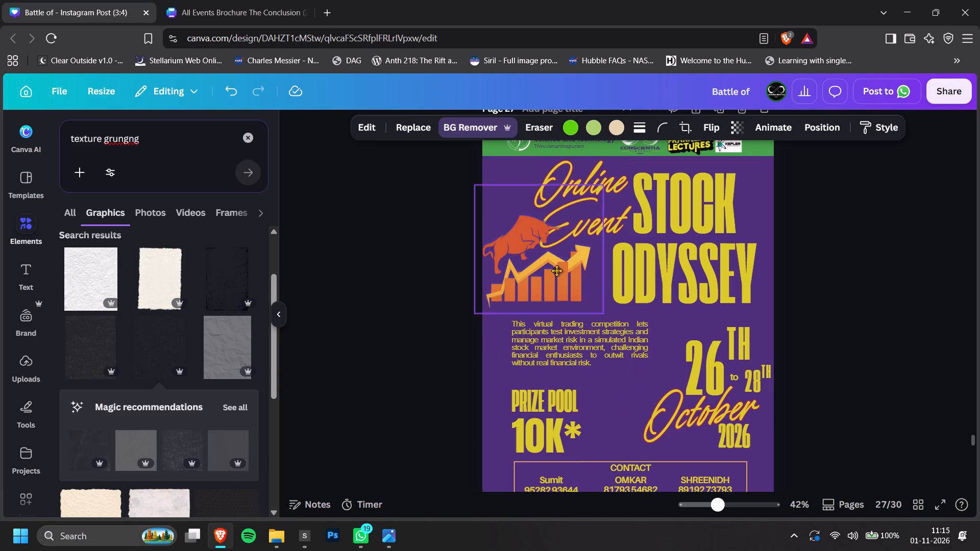
pyautogui.moveTo(557, 271); pyautogui.dragTo(570, 271)
# Shift the STOCK ODYSSEY title and the Online Event lettering slightly to the right to make room for the artwork.
pyautogui.moveTo(594, 178); pyautogui.dragTo(636, 180)
pyautogui.moveTo(734, 259); pyautogui.dragTo(748, 259)
pyautogui.moveTo(615, 207); pyautogui.dragTo(609, 205)
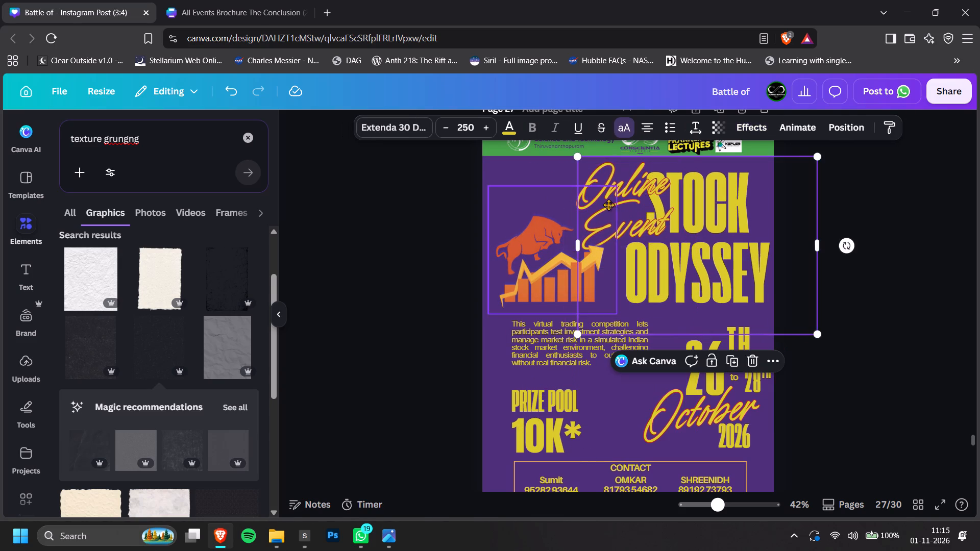
pyautogui.moveTo(609, 205); pyautogui.dragTo(605, 204)
pyautogui.hotkey('ctrl', 'z')
pyautogui.click(599, 204)
pyautogui.click(625, 186)
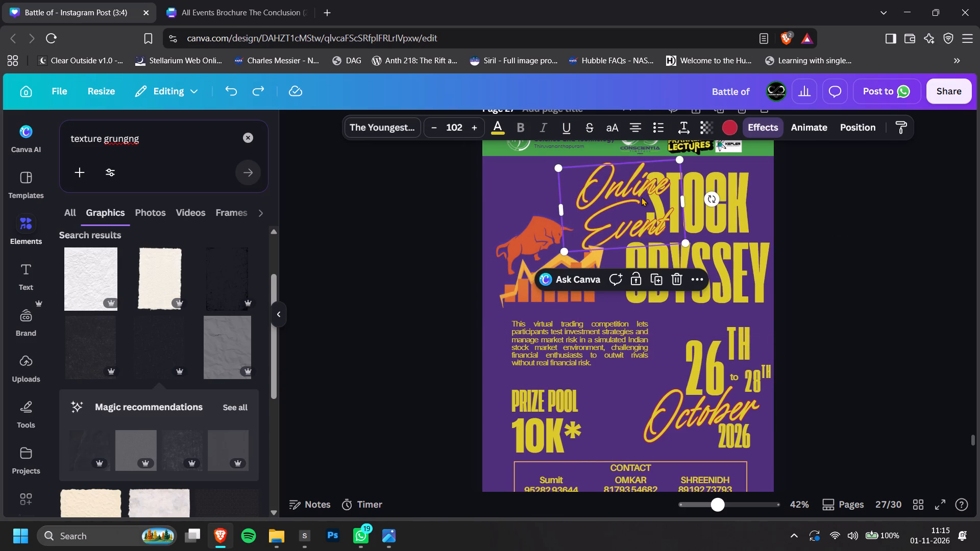
pyautogui.moveTo(642, 197); pyautogui.dragTo(617, 196)
# Enlarge the bull-and-chart artwork towards the poster's left edge and lower it slightly.
pyautogui.click(507, 262)
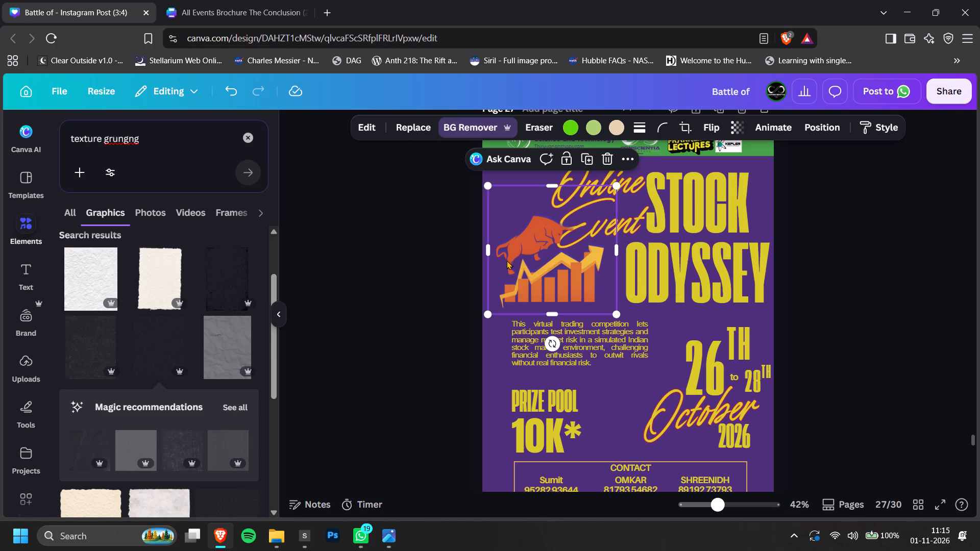
pyautogui.moveTo(489, 189); pyautogui.dragTo(456, 175)
pyautogui.moveTo(510, 240); pyautogui.dragTo(510, 250)
# Try filters including Heatwave and X-Pro - on the bull-and-chart artwork and settle on a coral-and-orange Duotone filter.
pyautogui.click(373, 122)
pyautogui.scroll(-4, 177, 322)
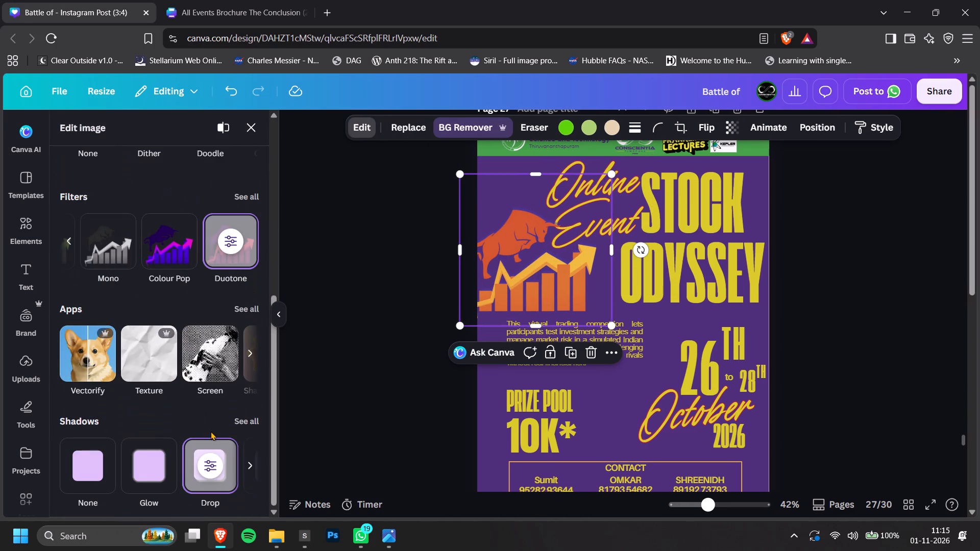
pyautogui.click(131, 228)
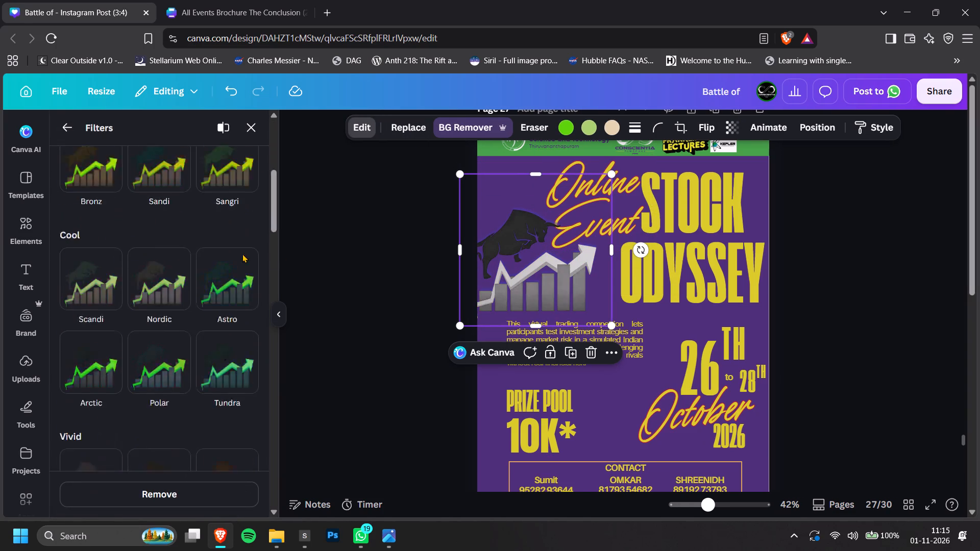
pyautogui.scroll(-4, 223, 322)
pyautogui.click(217, 485)
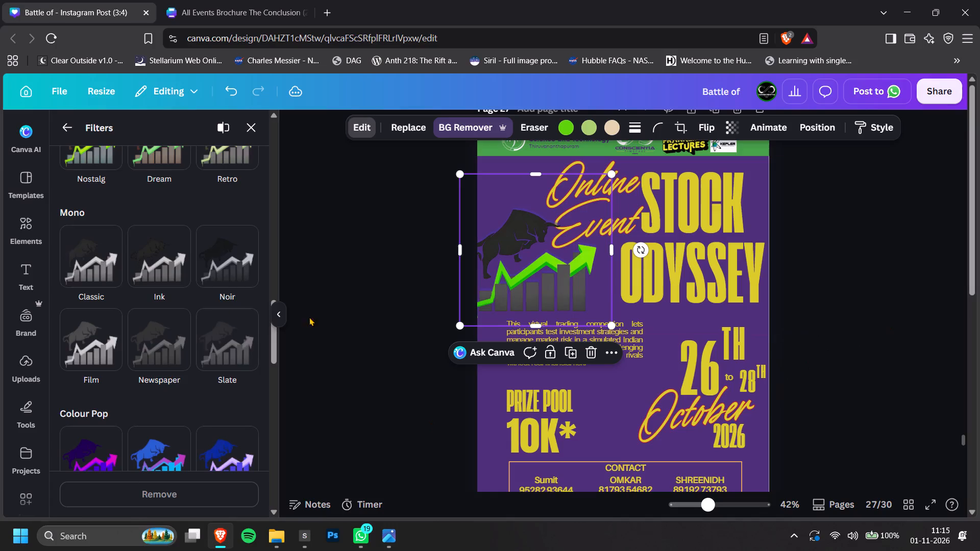
pyautogui.scroll(-1, 220, 404)
pyautogui.click(180, 377)
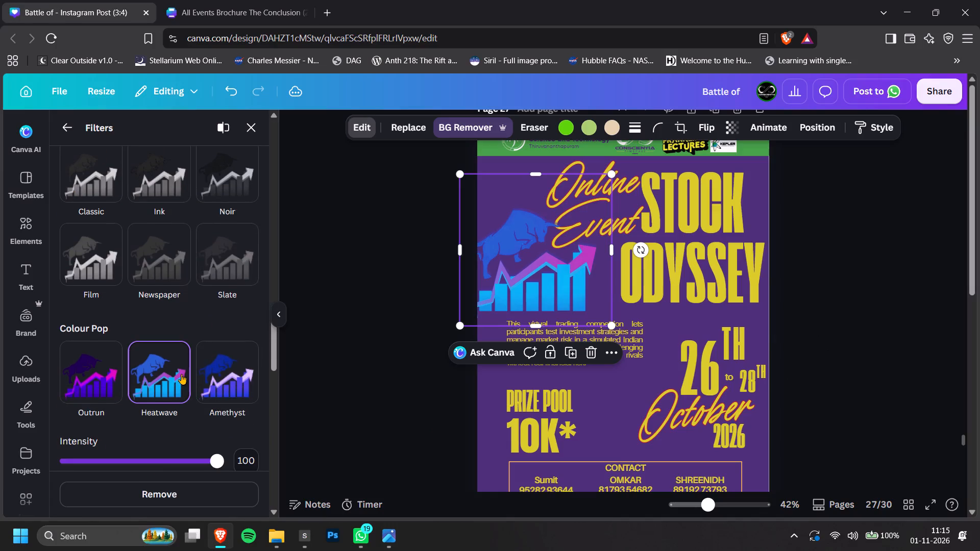
pyautogui.scroll(-3, 181, 374)
pyautogui.click(117, 359)
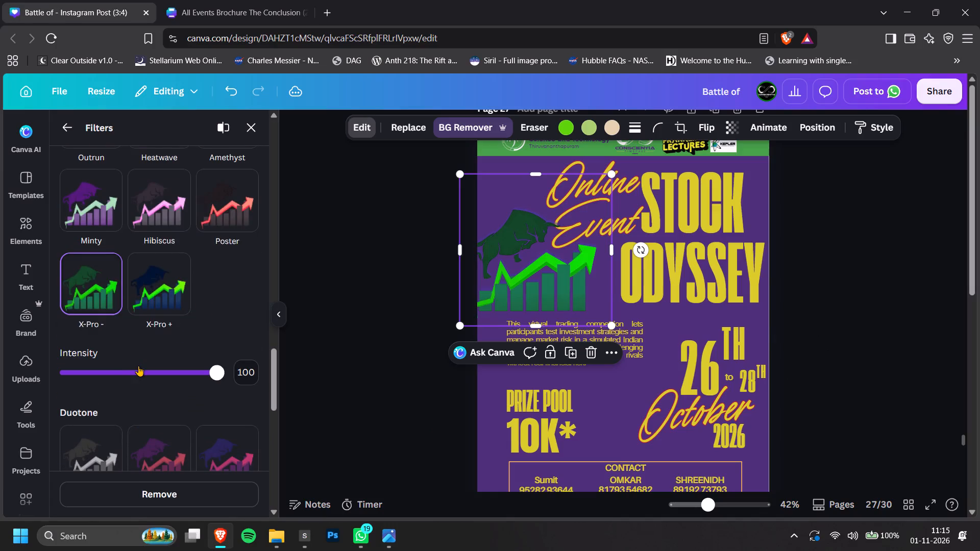
pyautogui.scroll(-4, 138, 366)
pyautogui.click(87, 364)
pyautogui.doubleClick(870, 286)
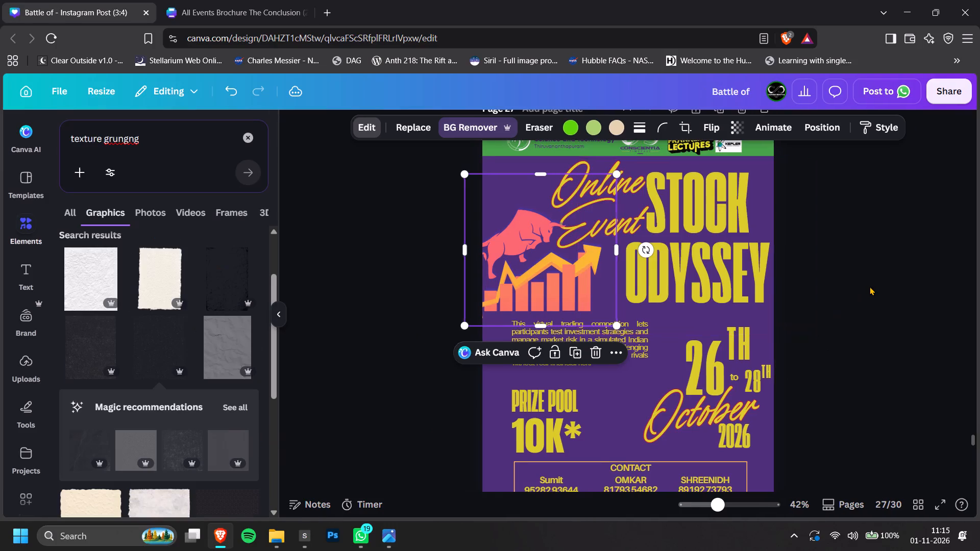
# Copy the winged cicada artwork from the brochure's Cicada page and paste it onto the Cicada poster.
pyautogui.scroll(-5, 870, 291)
pyautogui.click(197, 0)
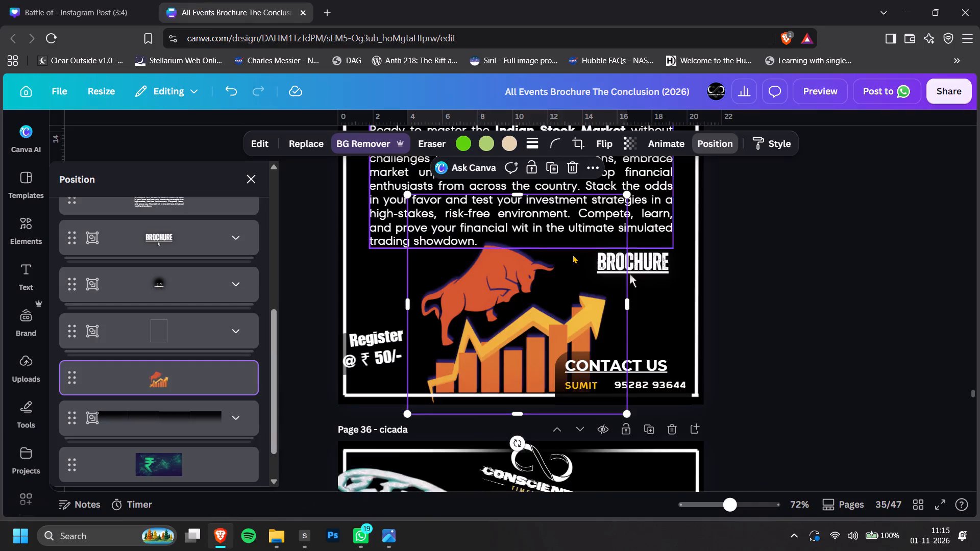
pyautogui.scroll(-5, 683, 293)
pyautogui.click(780, 311)
pyautogui.scroll(2, 782, 311)
pyautogui.click(611, 297)
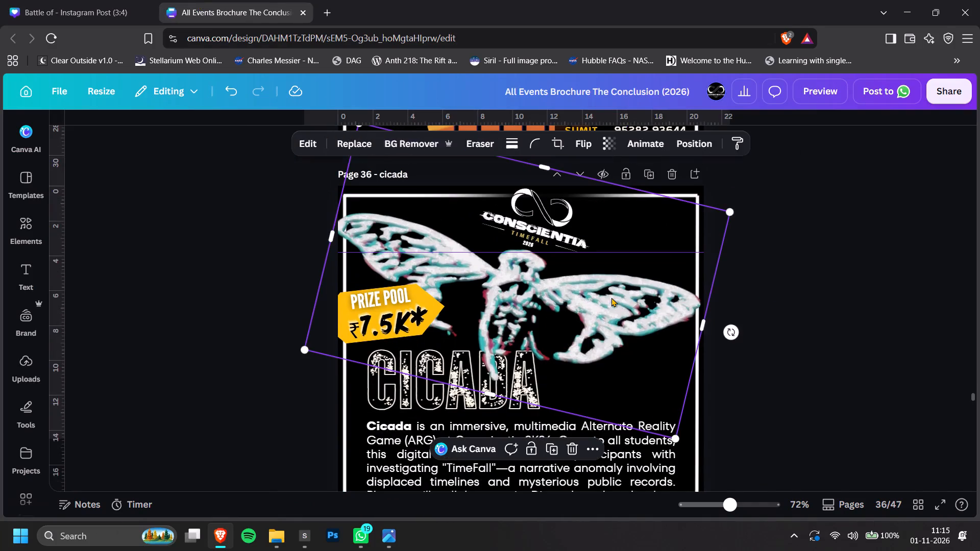
pyautogui.hotkey('ctrl', 'c')
pyautogui.click(137, 0)
pyautogui.hotkey('ctrl', 'v')
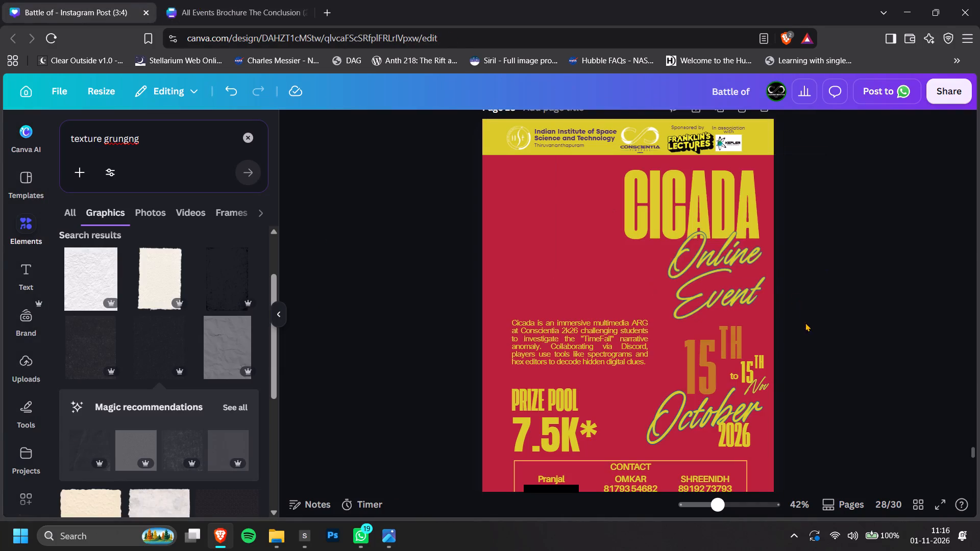
# Enlarge the cicada artwork and shift it left so its wing meets the poster's left edge.
pyautogui.moveTo(698, 299); pyautogui.dragTo(721, 349)
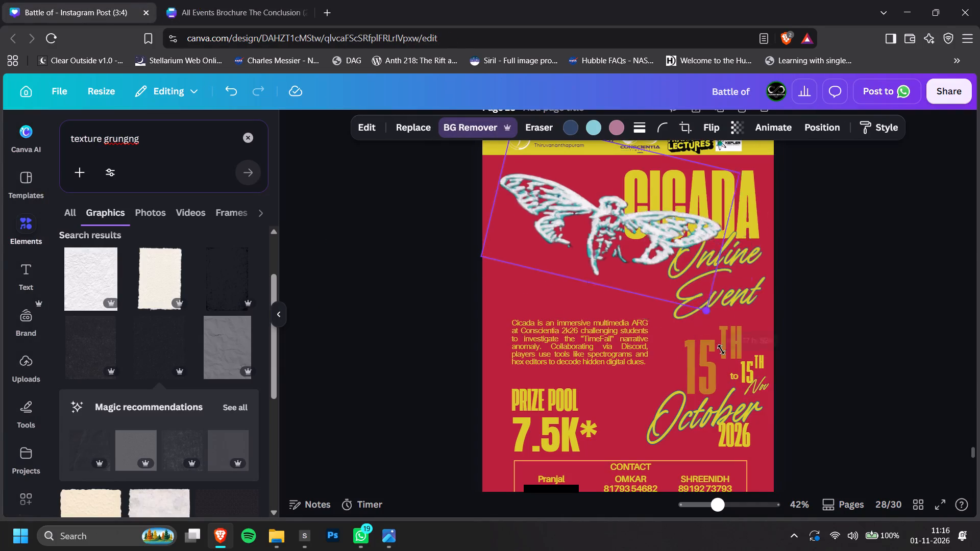
pyautogui.moveTo(721, 349); pyautogui.dragTo(726, 356)
pyautogui.moveTo(685, 300); pyautogui.dragTo(641, 305)
pyautogui.click(872, 315)
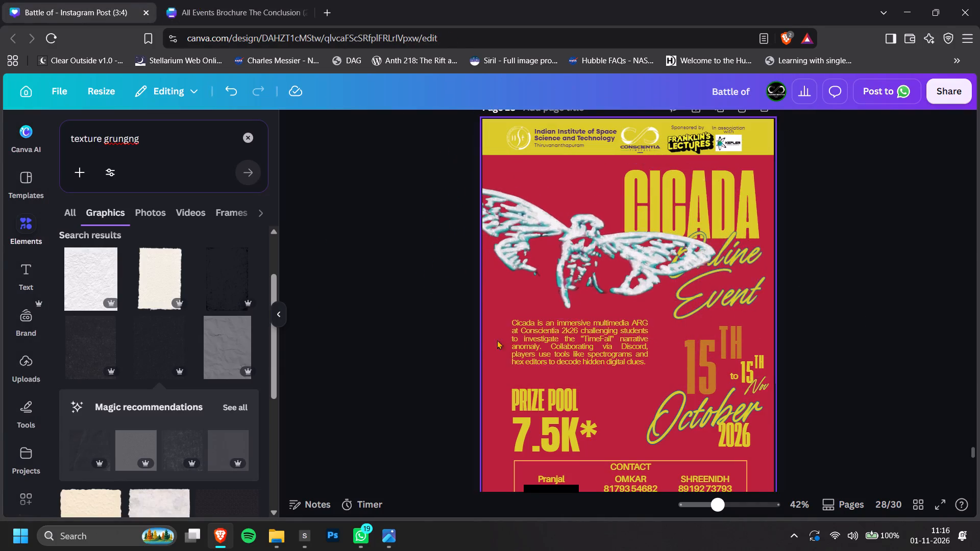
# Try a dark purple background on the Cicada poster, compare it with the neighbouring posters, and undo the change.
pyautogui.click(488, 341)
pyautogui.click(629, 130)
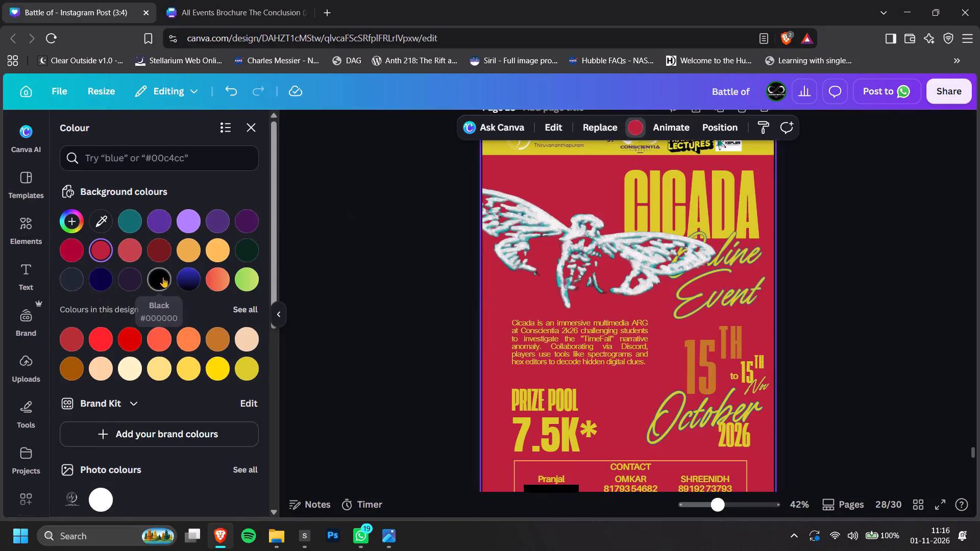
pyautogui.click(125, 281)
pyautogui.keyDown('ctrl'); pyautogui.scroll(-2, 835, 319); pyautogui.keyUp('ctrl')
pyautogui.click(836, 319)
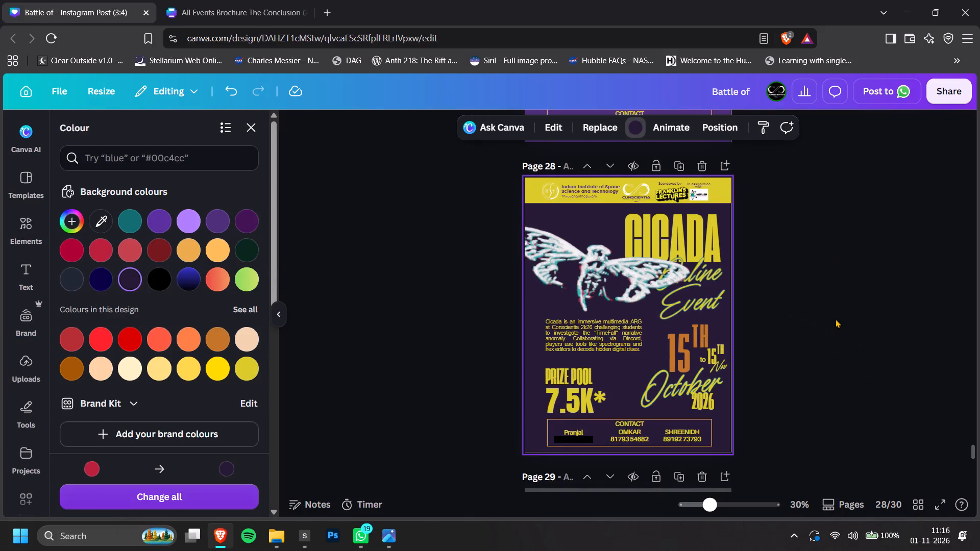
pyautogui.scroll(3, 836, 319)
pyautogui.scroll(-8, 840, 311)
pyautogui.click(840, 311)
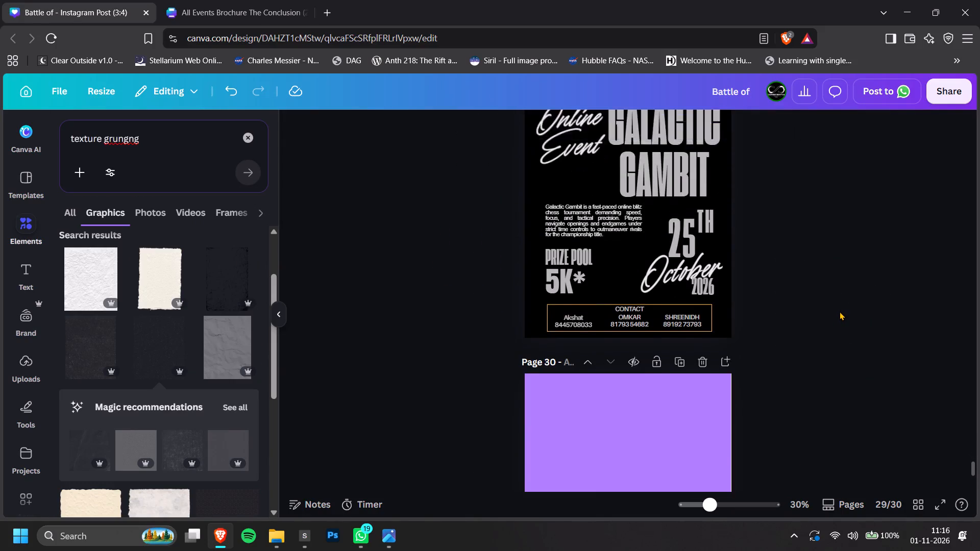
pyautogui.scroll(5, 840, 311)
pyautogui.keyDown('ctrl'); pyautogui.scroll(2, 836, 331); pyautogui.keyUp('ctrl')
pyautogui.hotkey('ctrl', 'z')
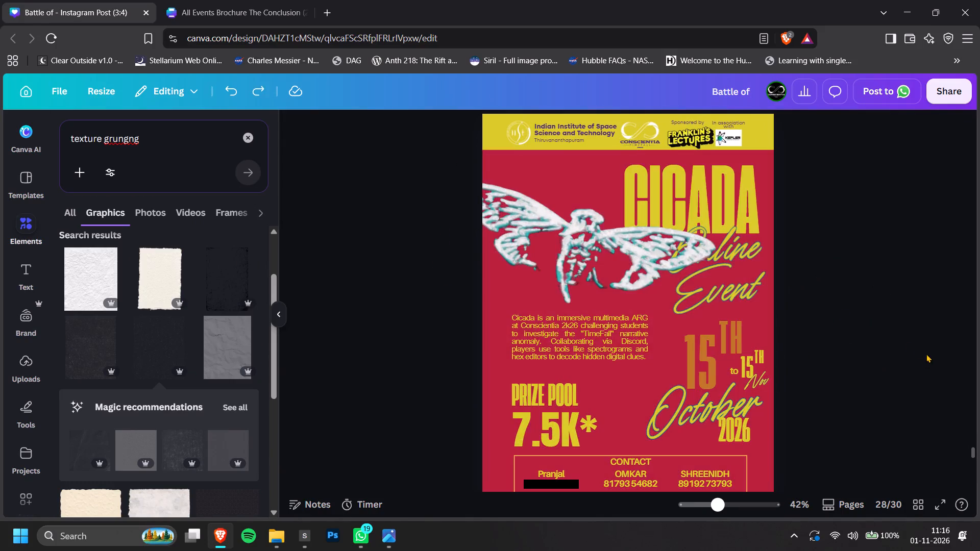
# Move the cicada artwork further left, away from the CICADA title and Online Event lettering.
pyautogui.scroll(-1, 907, 343)
pyautogui.scroll(1, 907, 343)
pyautogui.keyDown('alt'); pyautogui.moveTo(641, 284); pyautogui.dragTo(638, 283); pyautogui.keyUp('alt')
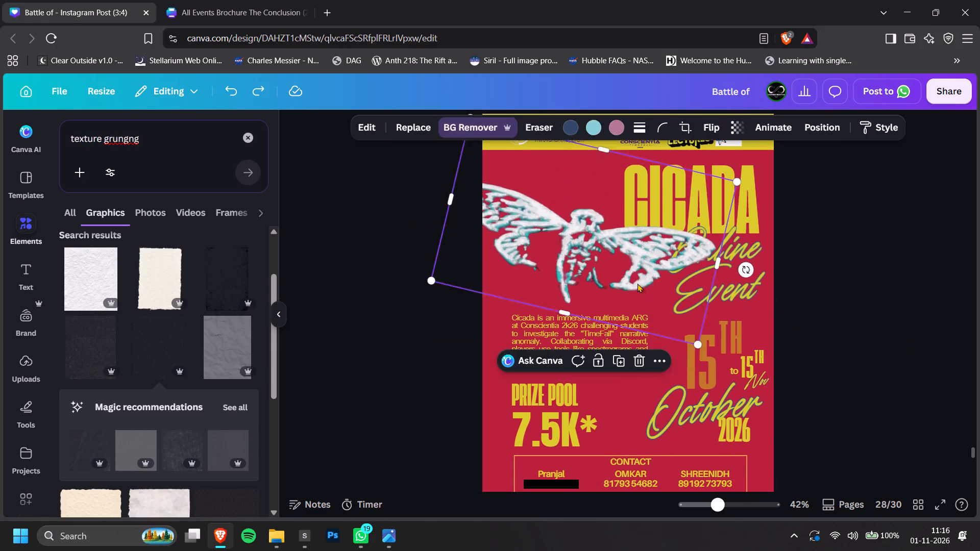
pyautogui.keyDown('alt'); pyautogui.moveTo(638, 283); pyautogui.dragTo(578, 292); pyautogui.keyUp('alt')
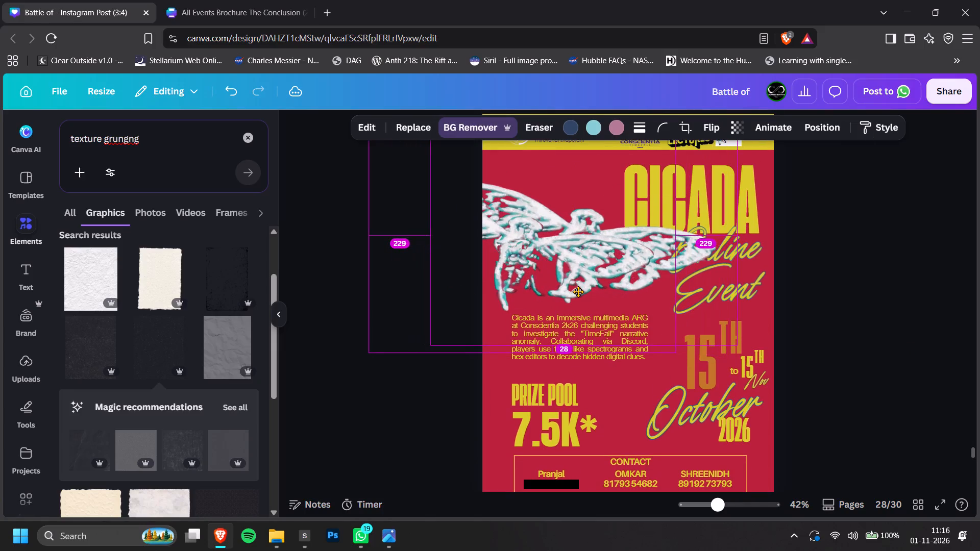
# Duplicate the cicada artwork on the Cicada poster and make the copy semi-transparent.
pyautogui.keyDown('alt'); pyautogui.moveTo(578, 292); pyautogui.dragTo(595, 299); pyautogui.keyUp('alt')
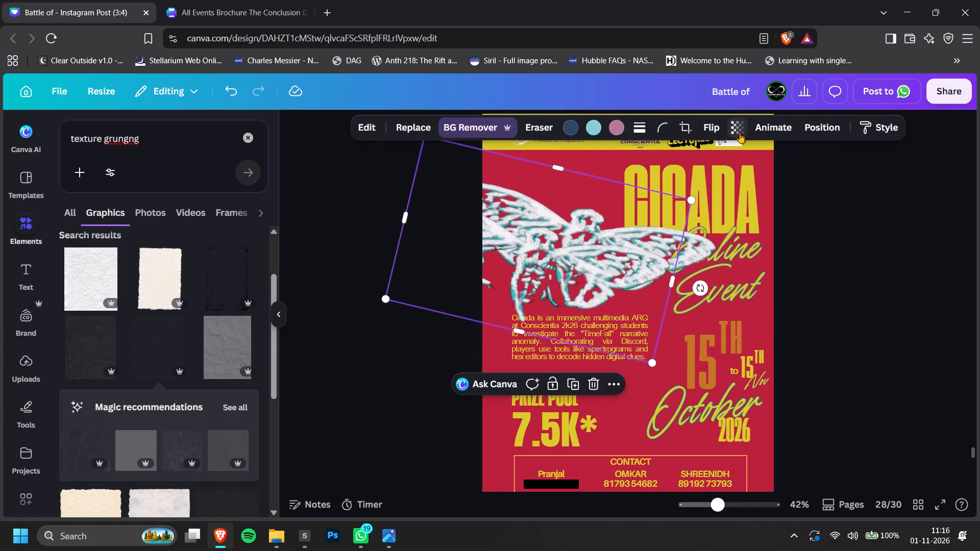
pyautogui.click(740, 133)
pyautogui.click(698, 190)
pyautogui.moveTo(712, 188); pyautogui.dragTo(718, 188)
# Shift the faded cicada copy upward and send it behind the original artwork as a ghost layer.
pyautogui.moveTo(529, 285); pyautogui.dragTo(540, 246)
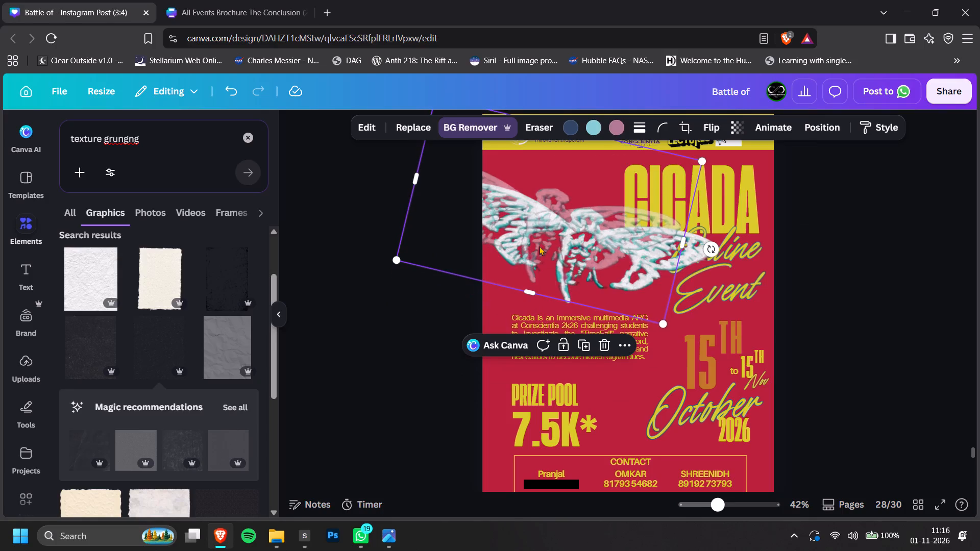
pyautogui.hotkey('ctrl', '[')
pyautogui.hotkey('ctrl', '[')
pyautogui.hotkey('ctrl', '[')
pyautogui.click(979, 243)
pyautogui.click(962, 262)
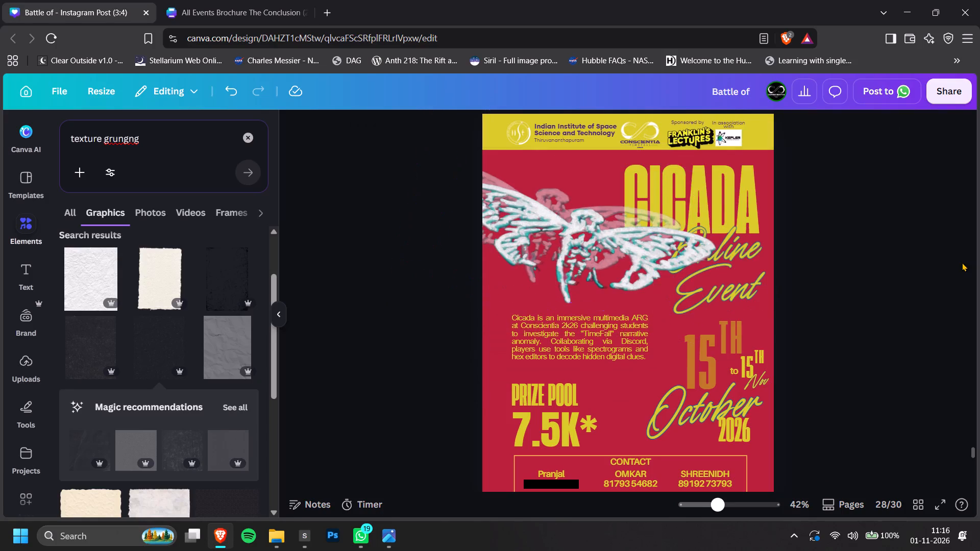
# Compare the remaining Galactic Gambit and blank pages with the Clash Royale page in the All Events Brochure.
pyautogui.keyDown('ctrl'); pyautogui.scroll(-3, 947, 278); pyautogui.keyUp('ctrl')
pyautogui.scroll(-4, 909, 294)
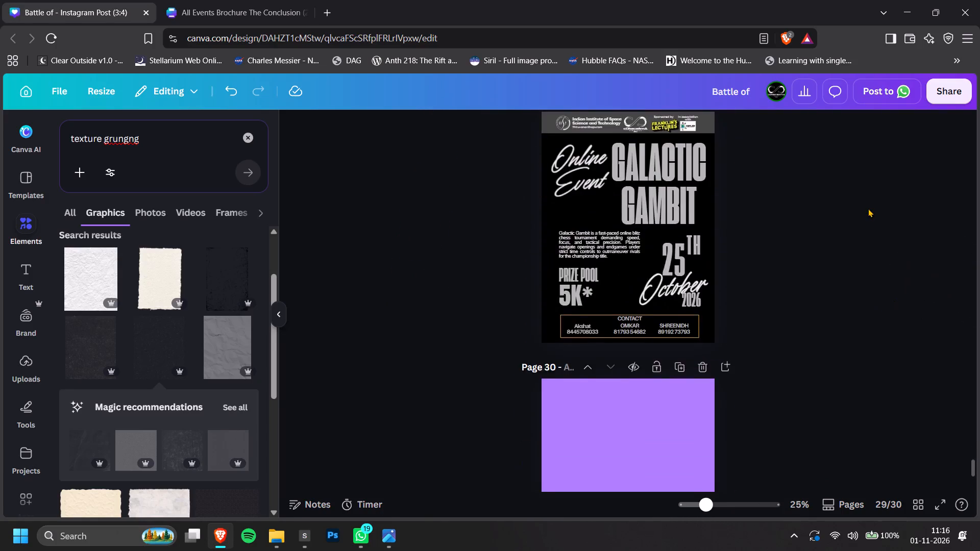
pyautogui.keyDown('ctrl'); pyautogui.scroll(3, 868, 208); pyautogui.keyUp('ctrl')
pyautogui.click(247, 0)
pyautogui.scroll(-7, 766, 341)
pyautogui.scroll(-3, 866, 339)
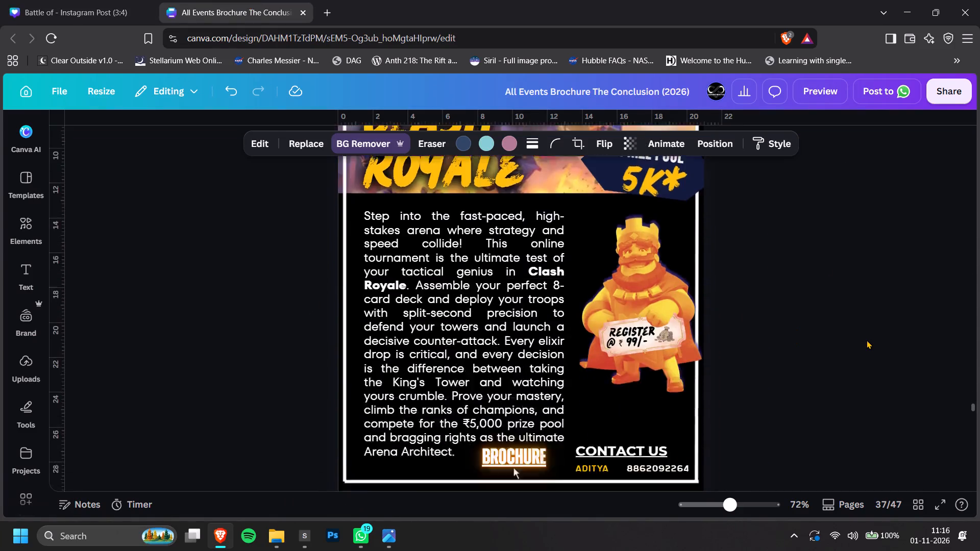
pyautogui.scroll(3, 867, 342)
pyautogui.click(867, 342)
pyautogui.click(97, 0)
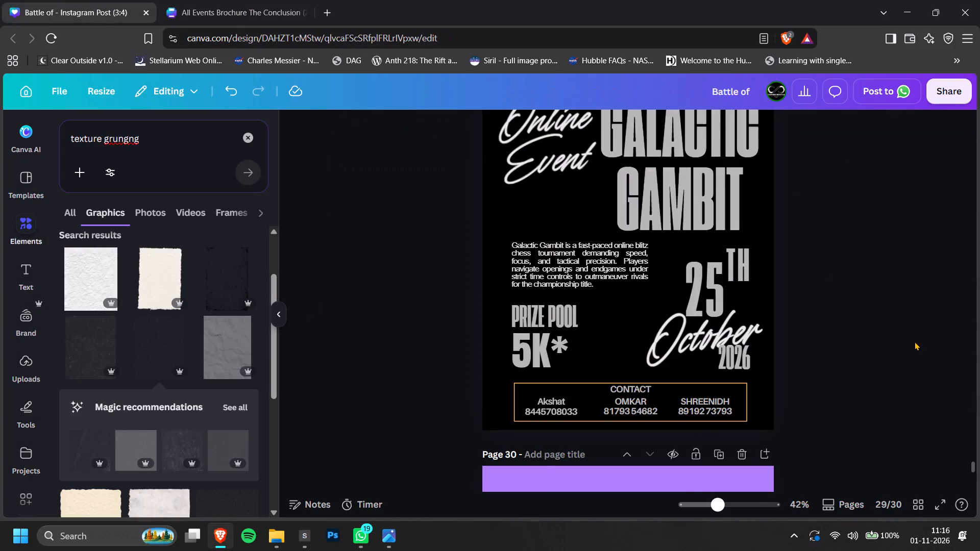
# Review the full set of event posters from the final pages back to page 2.
pyautogui.scroll(6, 915, 341)
pyautogui.keyDown('ctrl'); pyautogui.scroll(-9, 915, 341); pyautogui.keyUp('ctrl')
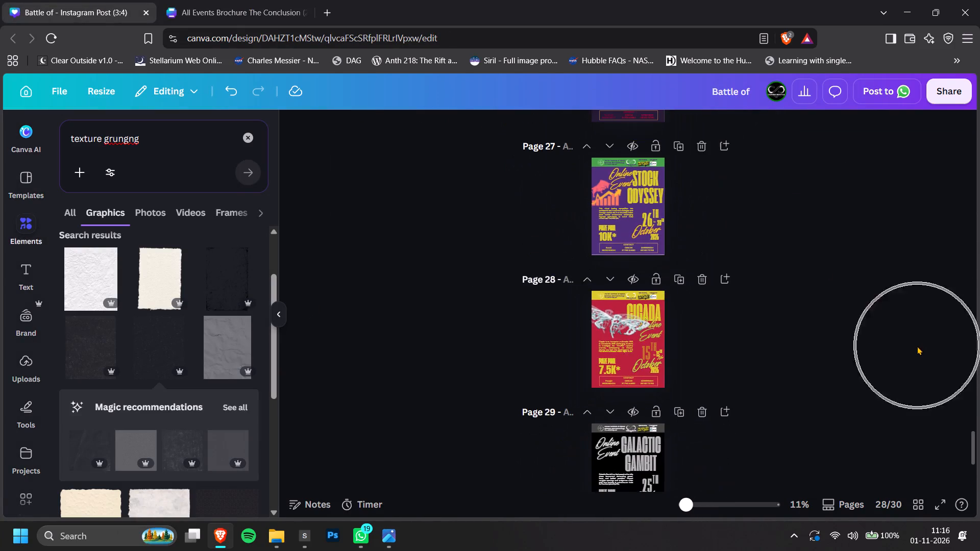
pyautogui.scroll(-5, 891, 362)
pyautogui.scroll(7, 886, 361)
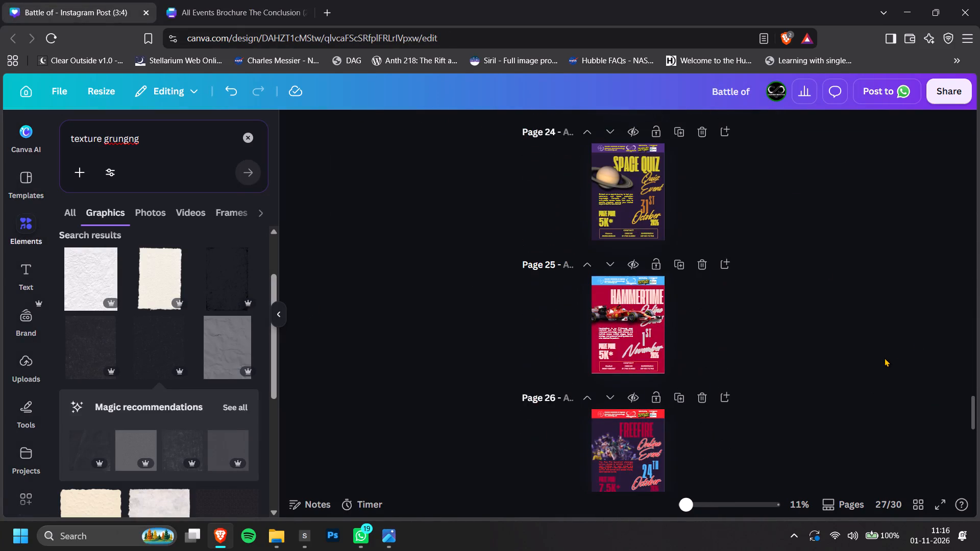
pyautogui.scroll(6, 869, 379)
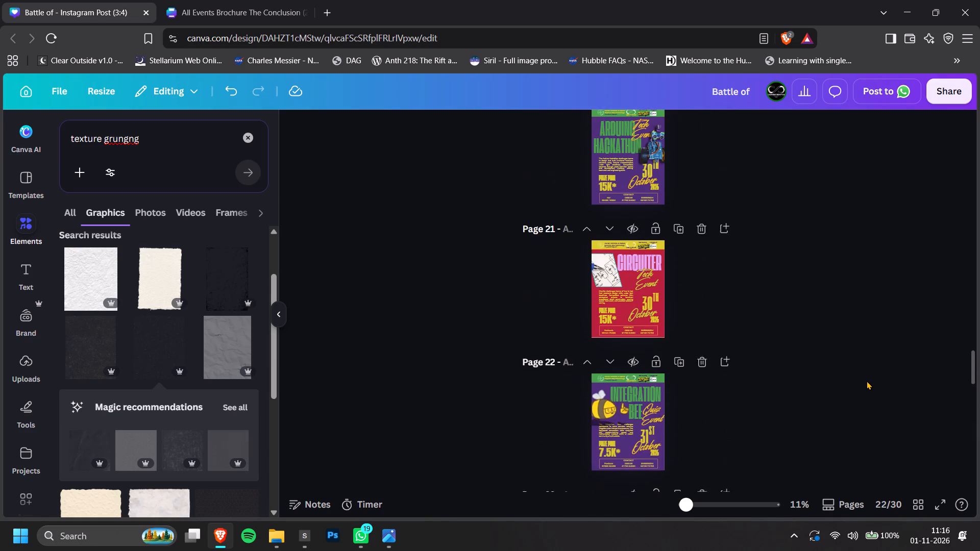
pyautogui.scroll(7, 867, 381)
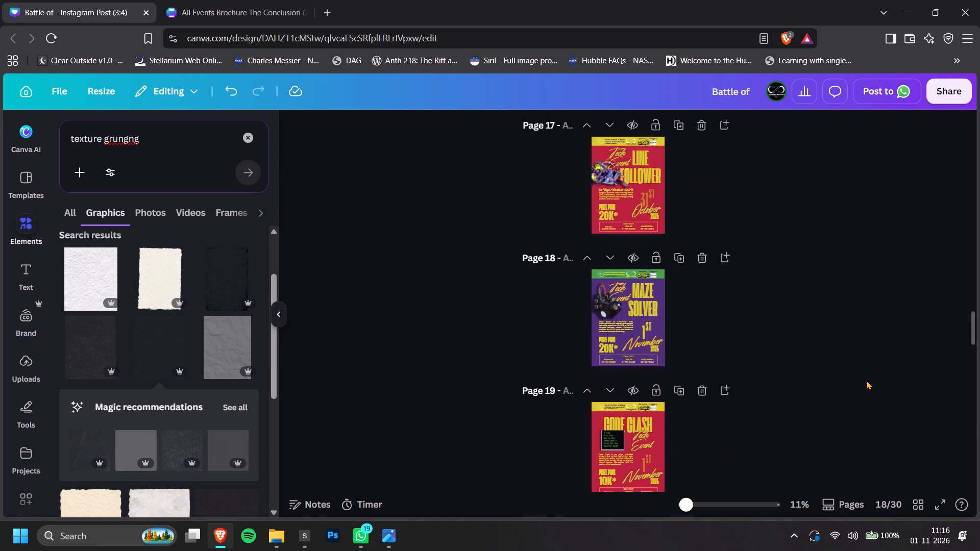
pyautogui.scroll(6, 867, 381)
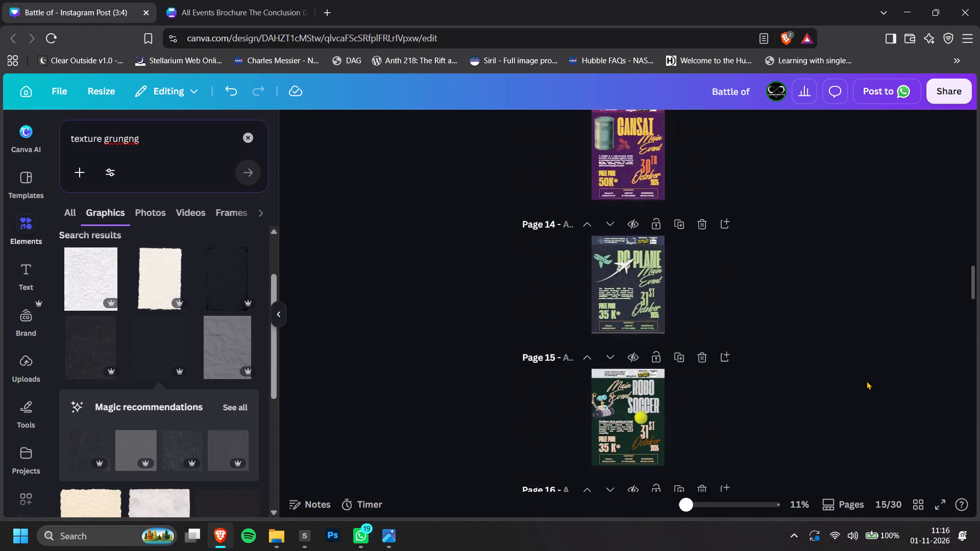
pyautogui.scroll(7, 860, 396)
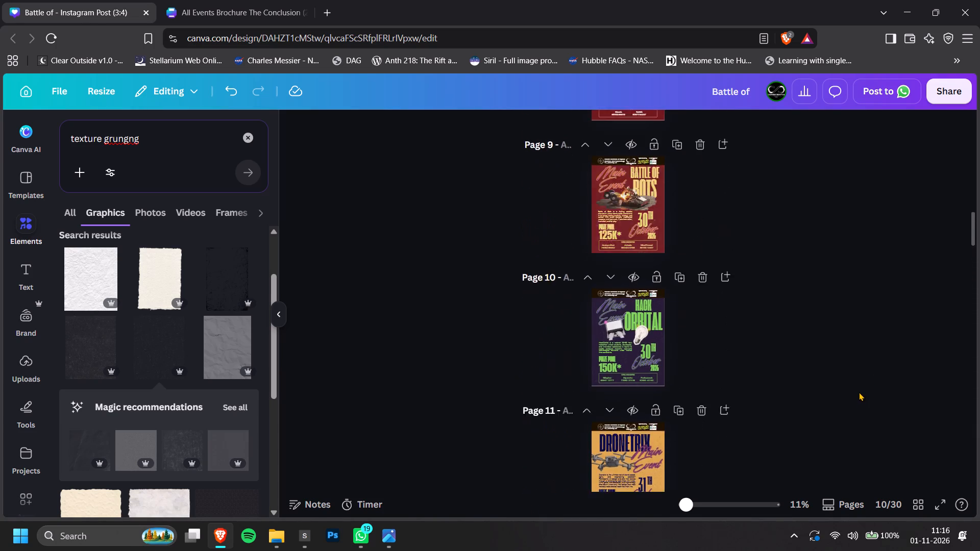
pyautogui.scroll(4, 859, 392)
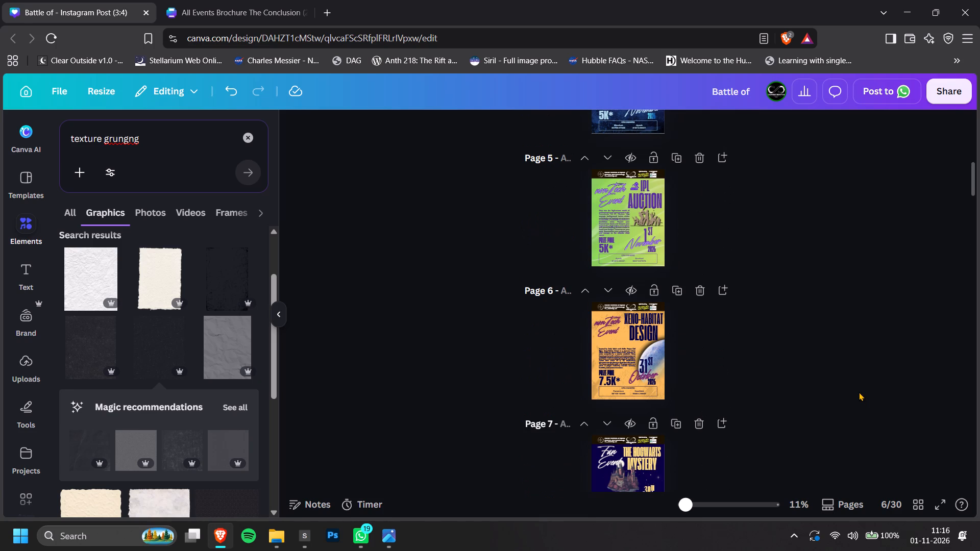
pyautogui.scroll(9, 860, 383)
pyautogui.middleClick(869, 254)
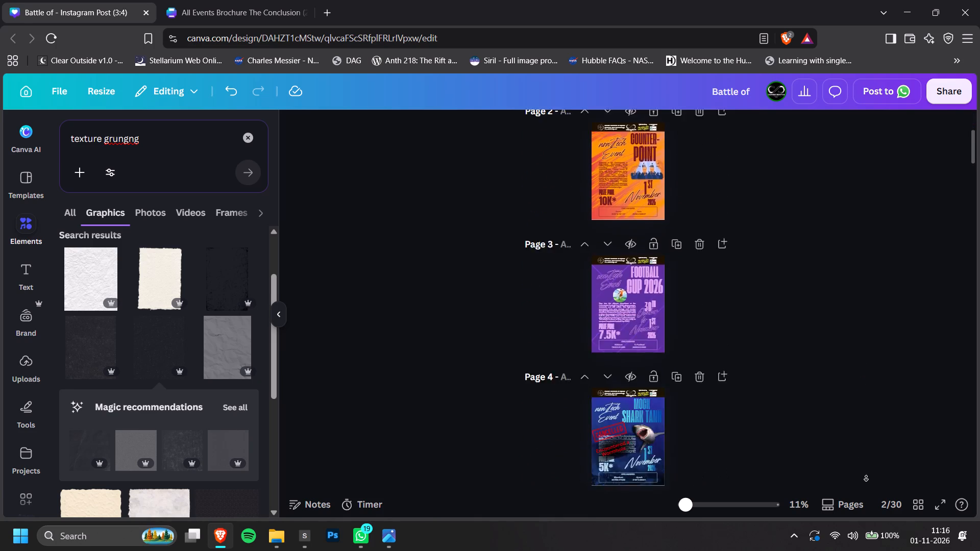
pyautogui.middleClick(850, 436)
pyautogui.keyDown('ctrl'); pyautogui.scroll(1, 803, 388); pyautogui.keyUp('ctrl')
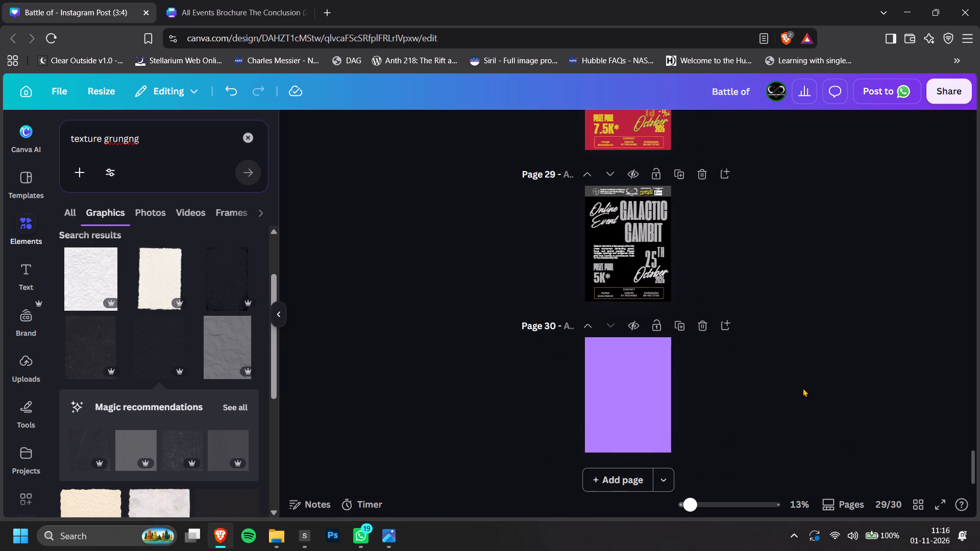
pyautogui.keyDown('ctrl'); pyautogui.scroll(2, 803, 388); pyautogui.keyUp('ctrl')
# Duplicate the Freefire poster page.
pyautogui.click(667, 390)
pyautogui.scroll(2, 685, 389)
pyautogui.scroll(1, 816, 388)
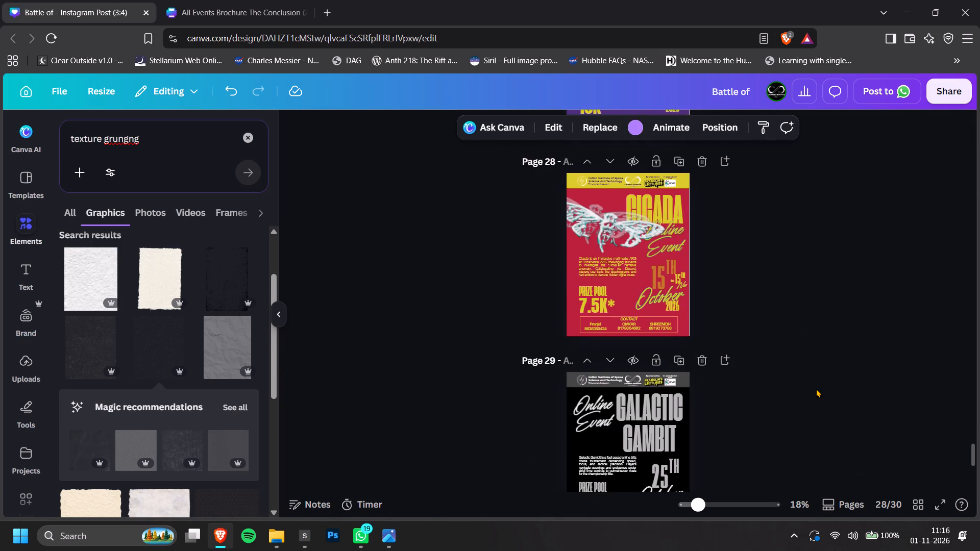
pyautogui.scroll(4, 816, 388)
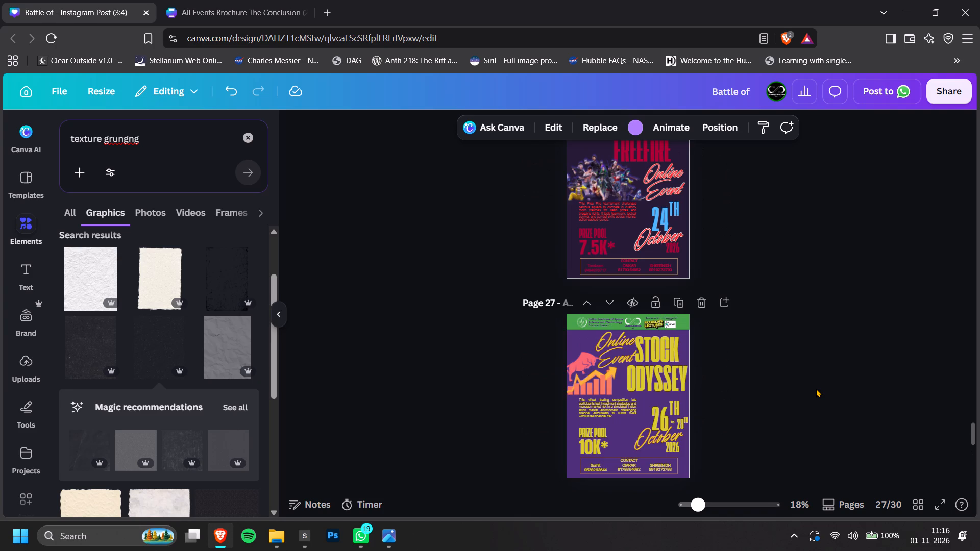
pyautogui.scroll(8, 816, 388)
pyautogui.scroll(-8, 823, 387)
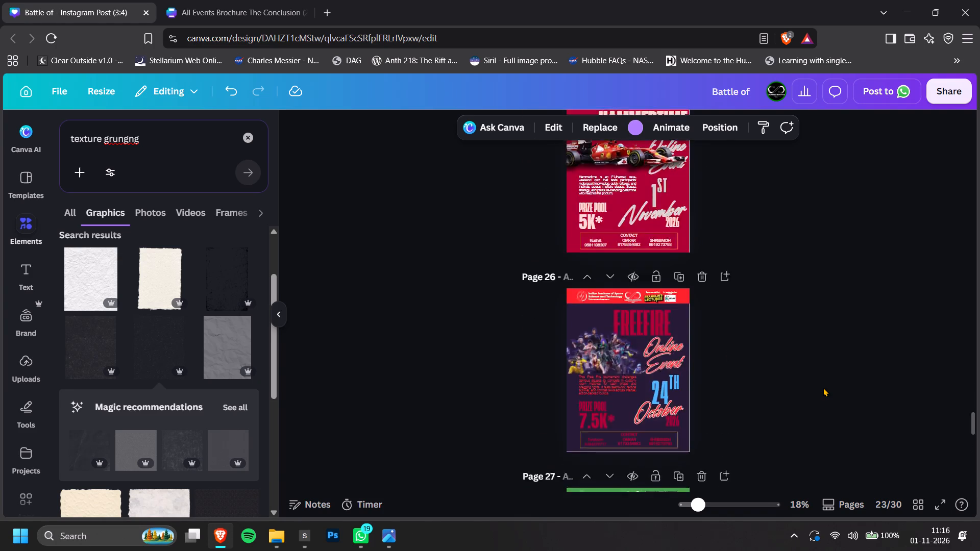
pyautogui.scroll(-2, 823, 387)
pyautogui.scroll(10, 823, 387)
pyautogui.scroll(-6, 822, 390)
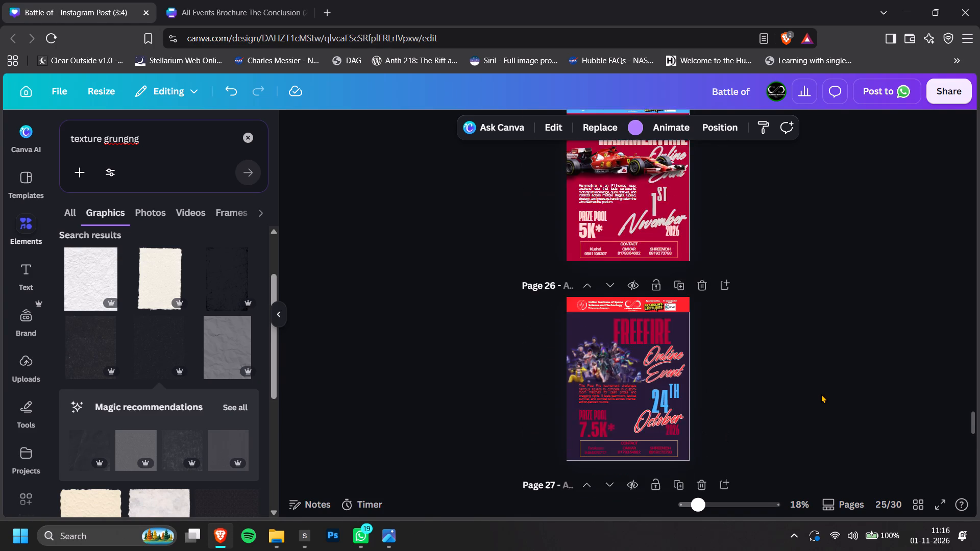
pyautogui.scroll(-4, 821, 394)
pyautogui.scroll(4, 821, 394)
pyautogui.click(680, 277)
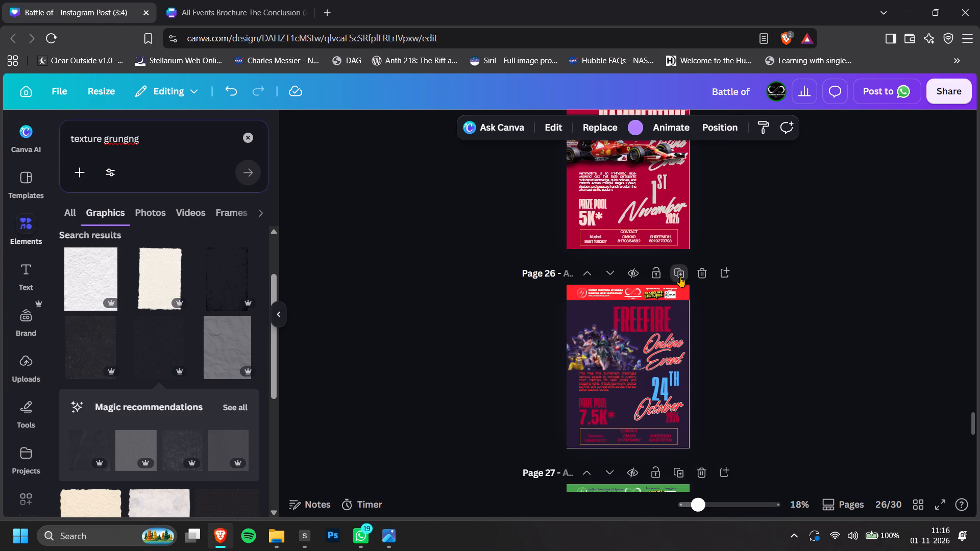
# Change the title on the duplicated Freefire poster to BGMI and shift it toward the poster's right edge.
pyautogui.scroll(-3, 839, 443)
pyautogui.scroll(1, 797, 397)
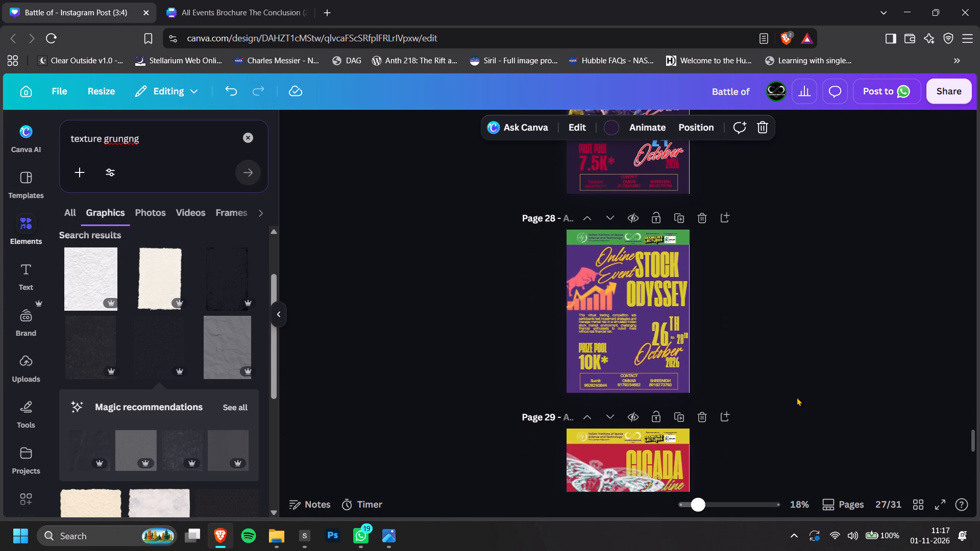
pyautogui.scroll(3, 797, 397)
pyautogui.keyDown('ctrl'); pyautogui.scroll(6, 788, 433); pyautogui.keyUp('ctrl')
pyautogui.scroll(-2, 795, 427)
pyautogui.keyDown('ctrl'); pyautogui.scroll(-1, 867, 387); pyautogui.keyUp('ctrl')
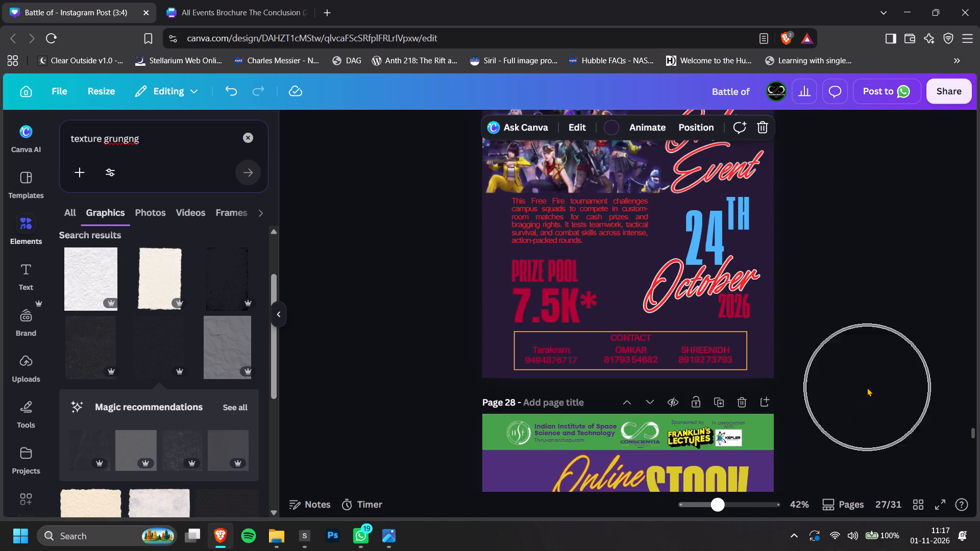
pyautogui.scroll(2, 867, 387)
pyautogui.doubleClick(701, 220)
pyautogui.write('BGMI')
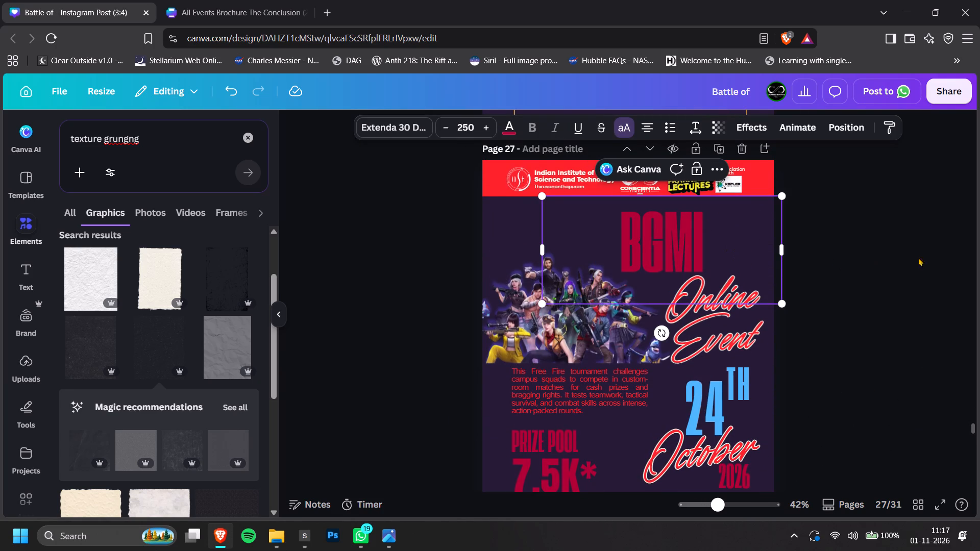
pyautogui.click(979, 255)
pyautogui.click(864, 212)
pyautogui.moveTo(689, 238); pyautogui.dragTo(730, 237)
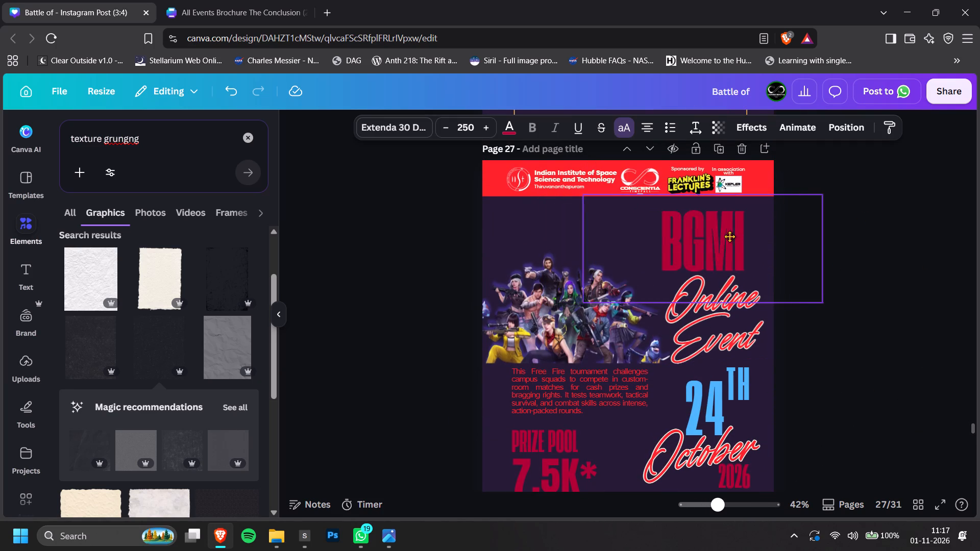
# Enlarge the BGMI title to font size 338 and position it just above the Online Event lettering.
pyautogui.moveTo(730, 237); pyautogui.dragTo(737, 234)
pyautogui.moveTo(588, 298); pyautogui.dragTo(496, 320)
pyautogui.moveTo(706, 256); pyautogui.dragTo(733, 251)
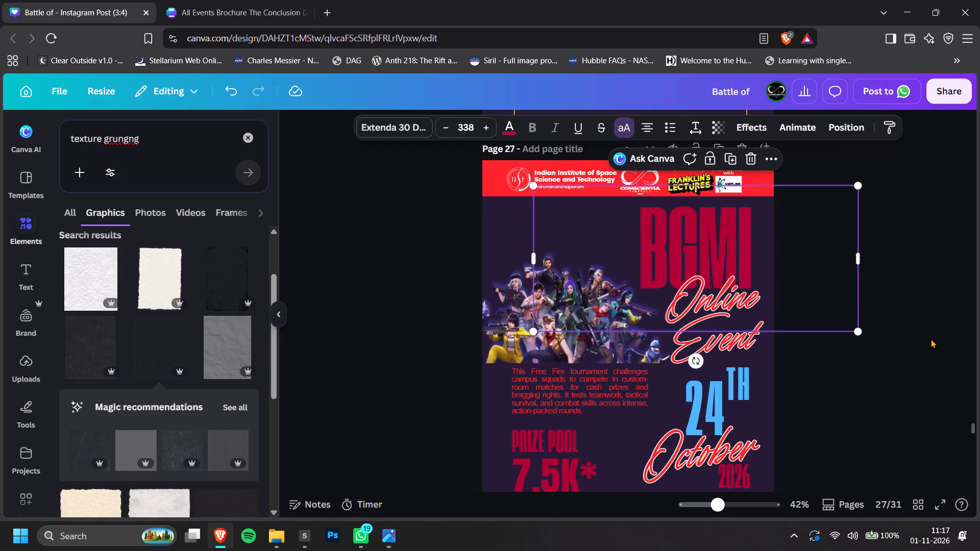
pyautogui.click(929, 359)
# Open the BGMI 2026 brochure linked from the BGMI page of the All Events Brochure design.
pyautogui.click(250, 18)
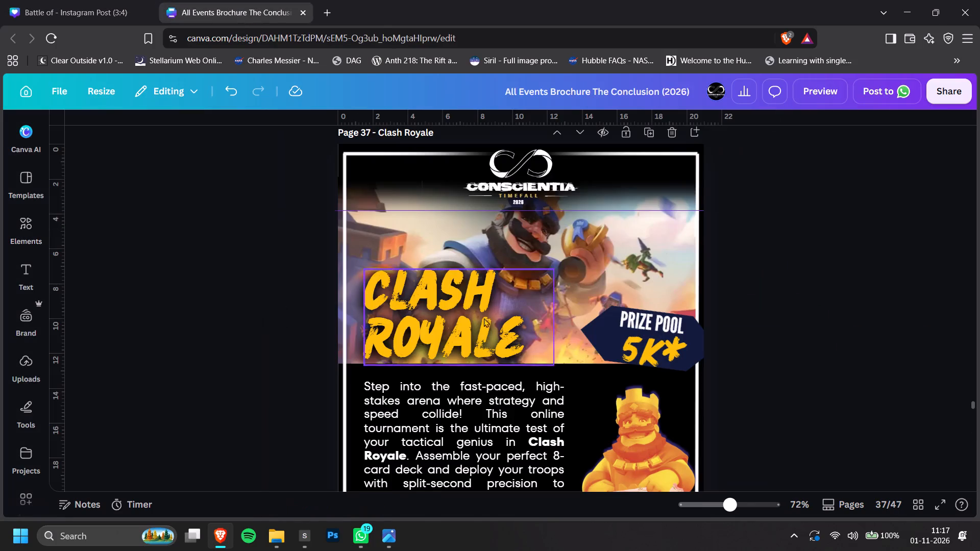
pyautogui.scroll(20, 825, 353)
pyautogui.scroll(5, 825, 353)
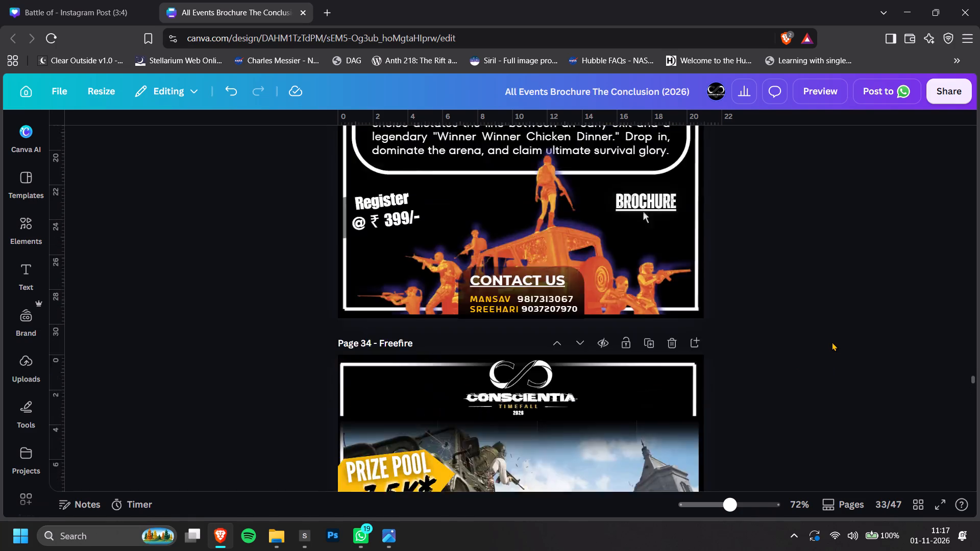
pyautogui.scroll(-1, 832, 342)
pyautogui.click(665, 372)
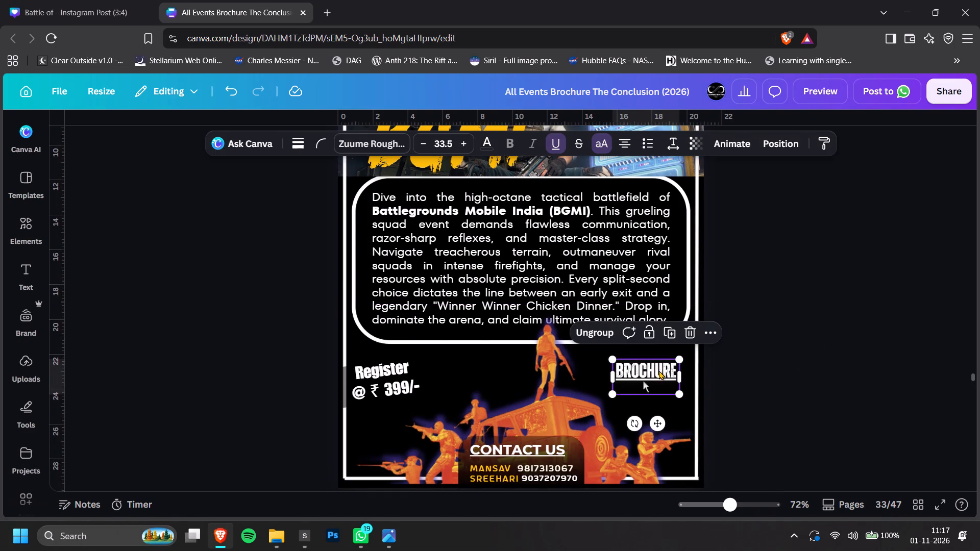
pyautogui.click(659, 370)
pyautogui.click(632, 333)
pyautogui.click(236, 0)
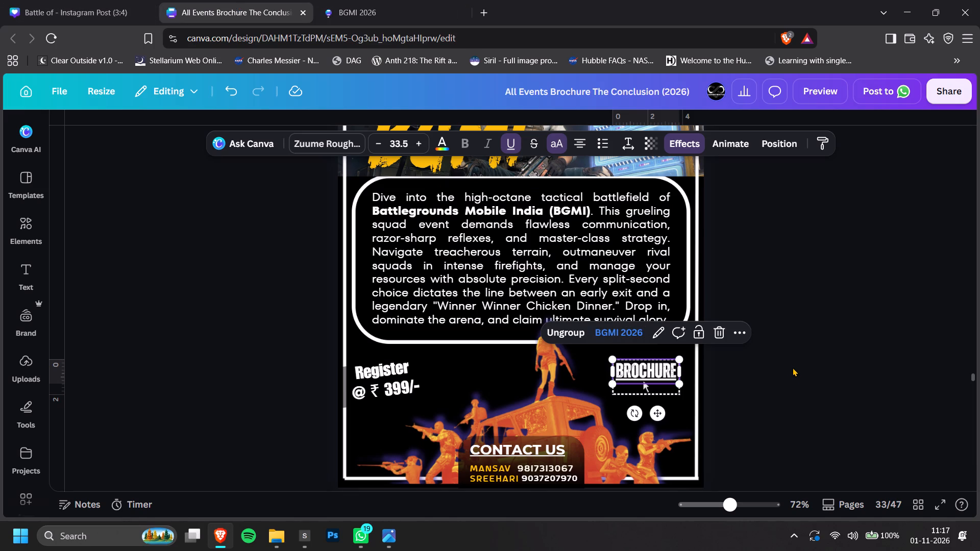
pyautogui.click(799, 372)
# Replace the first contact name on the BGMI poster with the first contact name from the brochure's BGMI page.
pyautogui.doubleClick(479, 467)
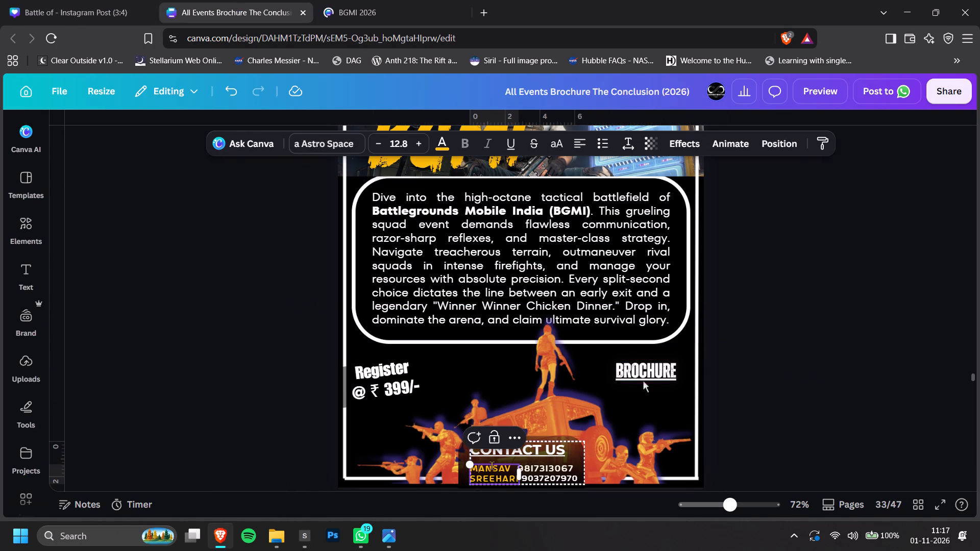
pyautogui.doubleClick(492, 466)
pyautogui.hotkey('ctrl', 'c')
pyautogui.click(70, 0)
pyautogui.scroll(-2, 722, 380)
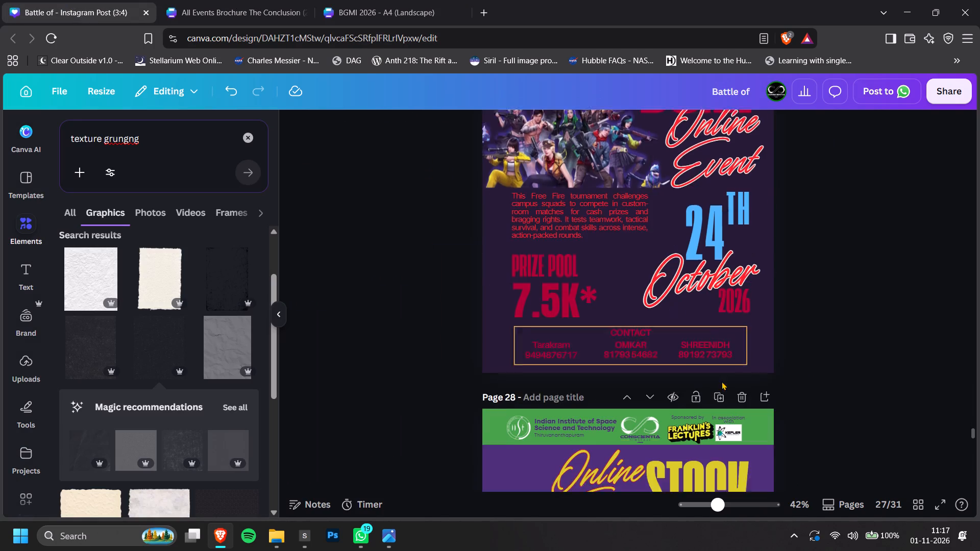
pyautogui.scroll(1, 575, 248)
pyautogui.doubleClick(545, 267)
pyautogui.doubleClick(554, 260)
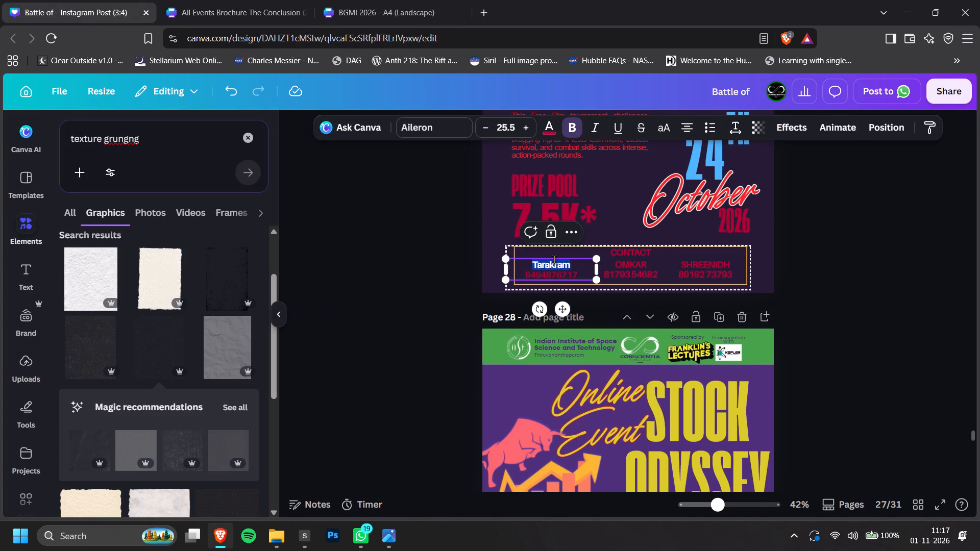
pyautogui.hotkey('ctrl', 'v')
pyautogui.click(850, 282)
# Replace the first contact's phone number on the BGMI poster with the matching number from the brochure's BGMI page.
pyautogui.click(195, 0)
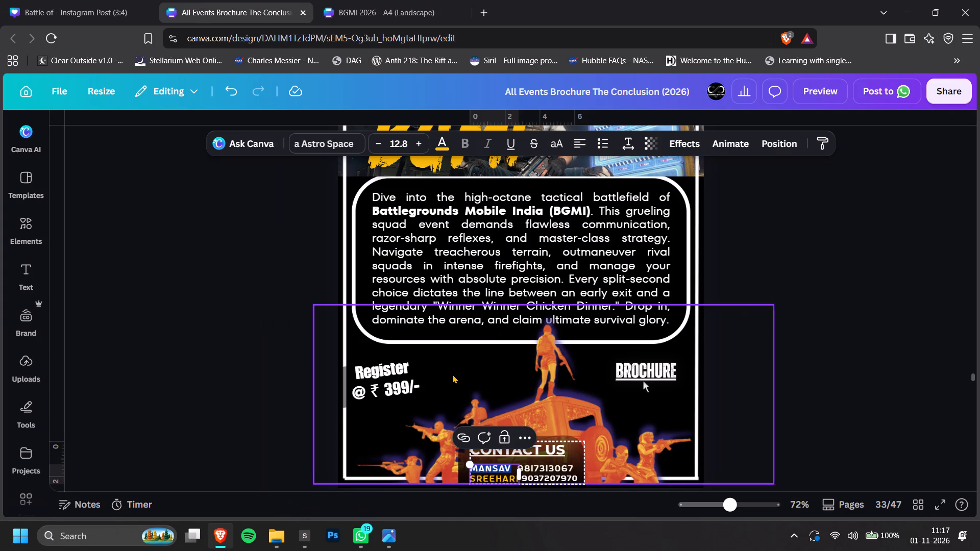
pyautogui.scroll(-1, 423, 380)
pyautogui.doubleClick(539, 385)
pyautogui.tripleClick(539, 384)
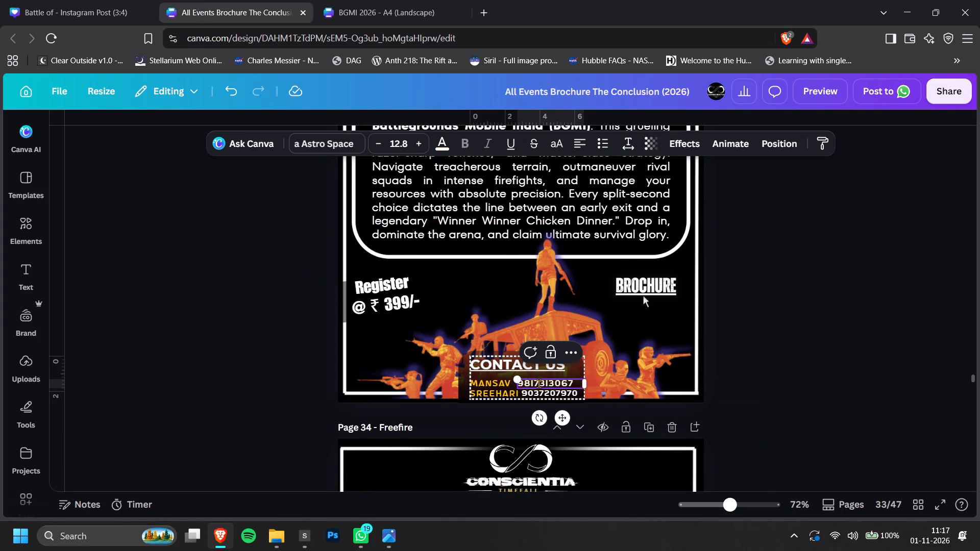
pyautogui.hotkey('ctrl', 'c')
pyautogui.click(79, 0)
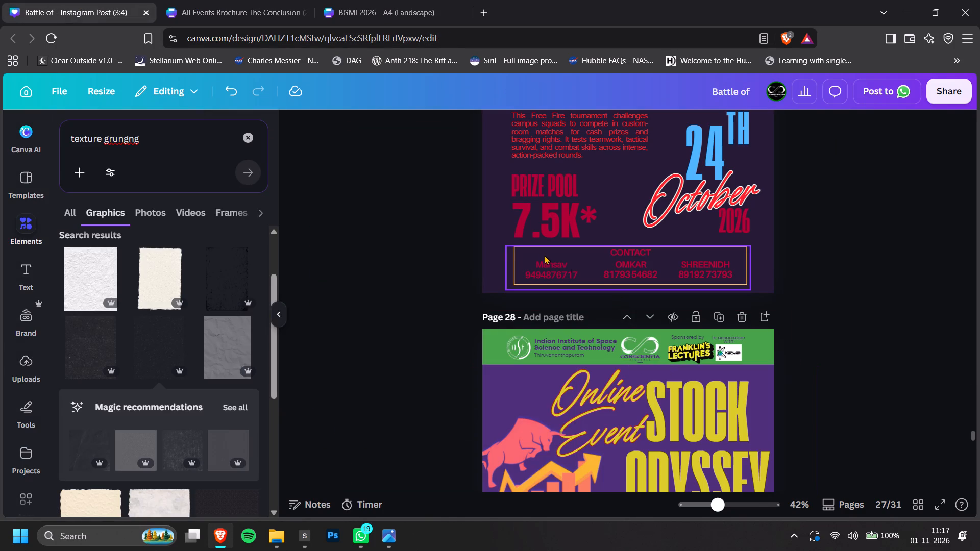
pyautogui.doubleClick(541, 275)
pyautogui.doubleClick(543, 276)
pyautogui.hotkey('ctrl', 'v')
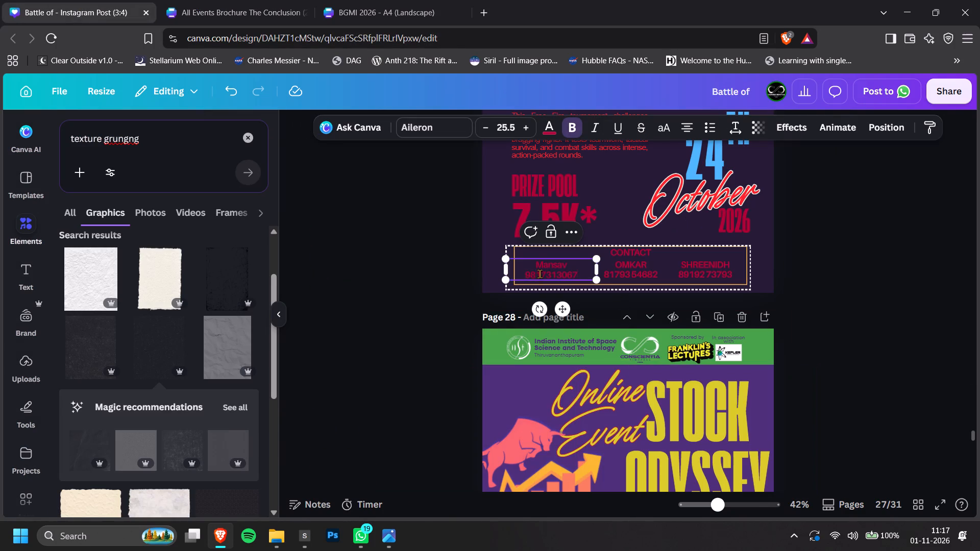
# Switch to the linked BGMI 2026 brochure design.
pyautogui.click(345, 0)
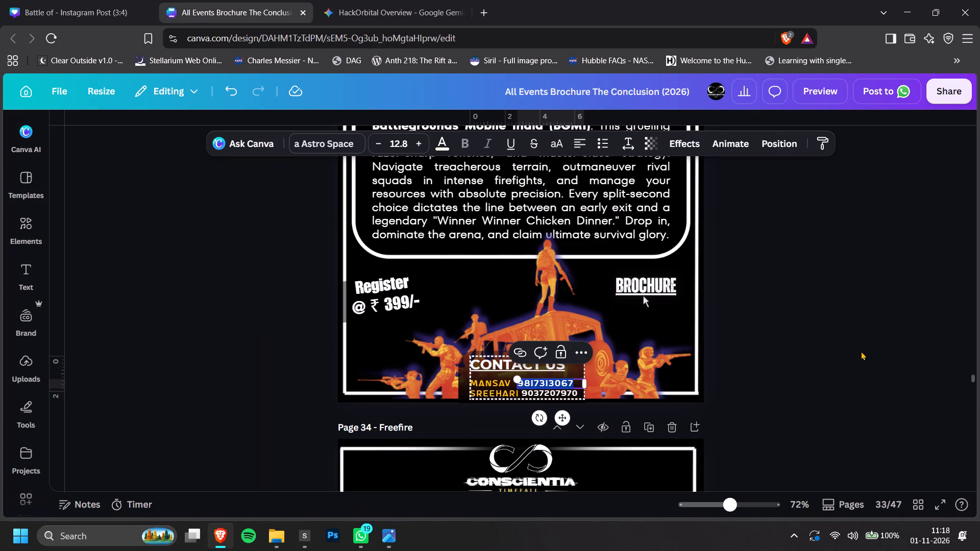
# Check the BGMI page's contact and registration details in the All Events Brochure, and review the BGMI poster back in the Battle of design.
pyautogui.click(796, 358)
pyautogui.scroll(2, 794, 358)
pyautogui.scroll(-3, 794, 358)
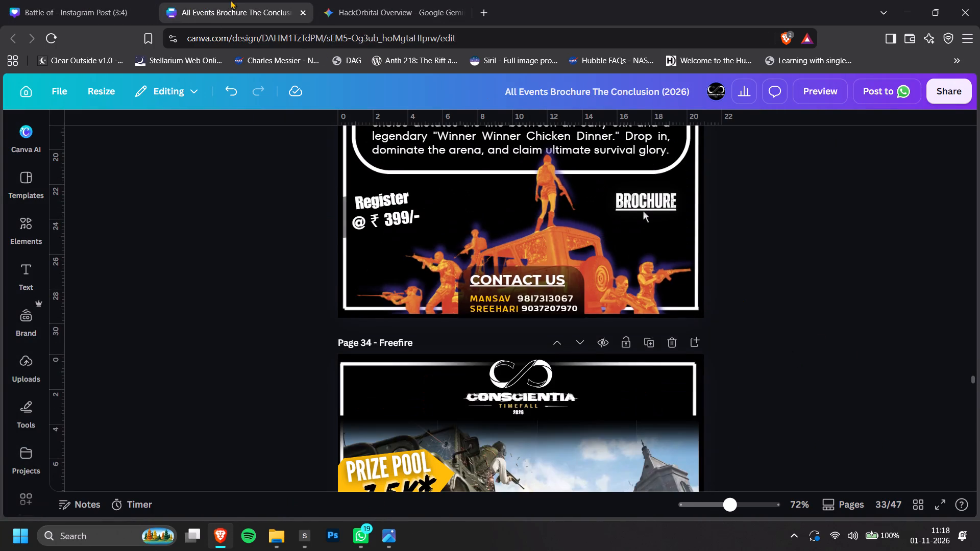
pyautogui.click(231, 0)
pyautogui.click(163, 0)
pyautogui.click(134, 0)
pyautogui.scroll(-1, 884, 364)
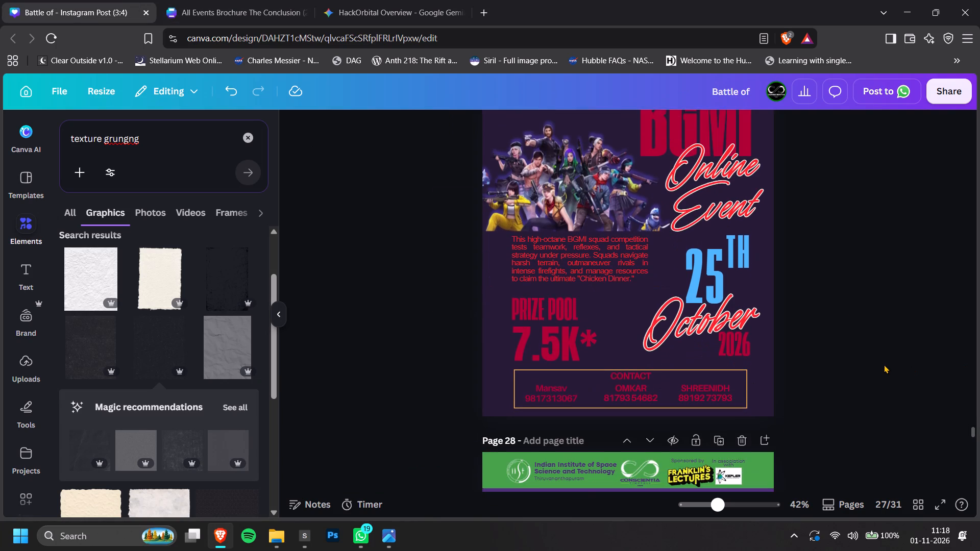
pyautogui.scroll(-5, 884, 364)
pyautogui.scroll(6, 881, 371)
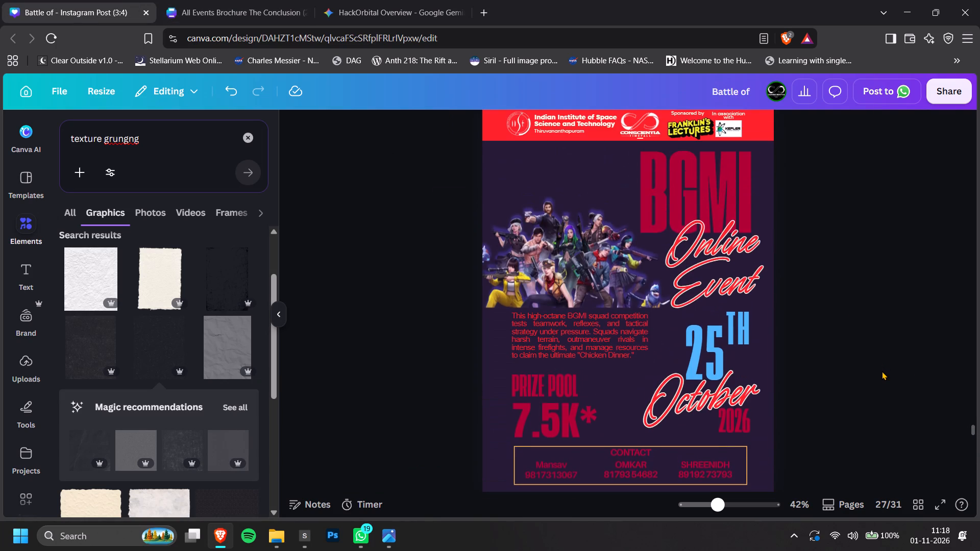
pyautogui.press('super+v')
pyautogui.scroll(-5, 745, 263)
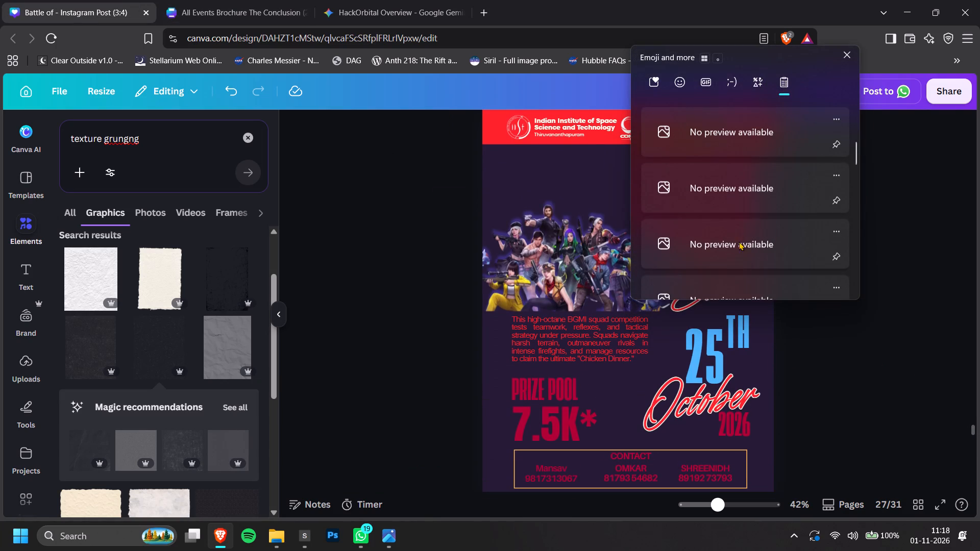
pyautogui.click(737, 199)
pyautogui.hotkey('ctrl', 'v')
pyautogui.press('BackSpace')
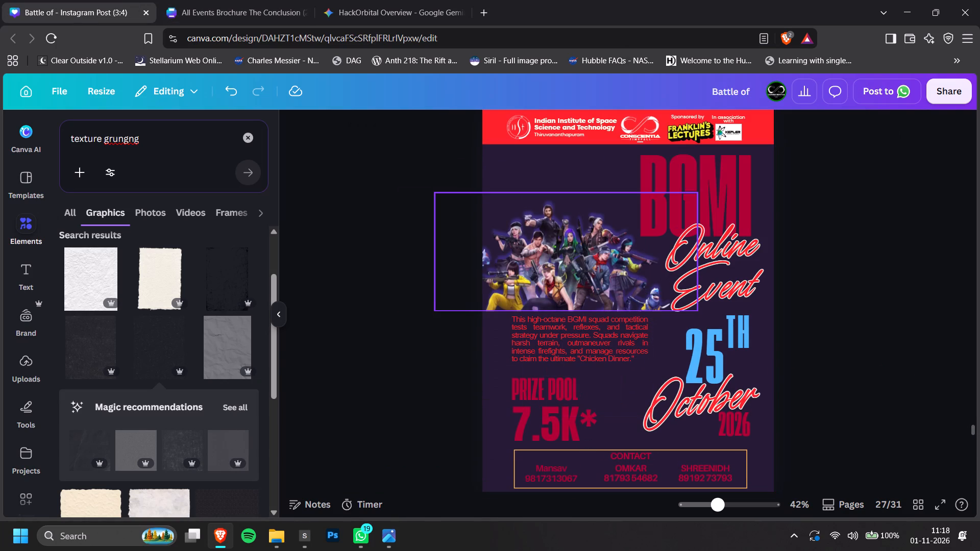
# Paste the previously copied red Formula 1 car image onto the BGMI poster and place it over the lower part of the character artwork.
pyautogui.press('super+v')
pyautogui.scroll(-8, 806, 193)
pyautogui.click(755, 168)
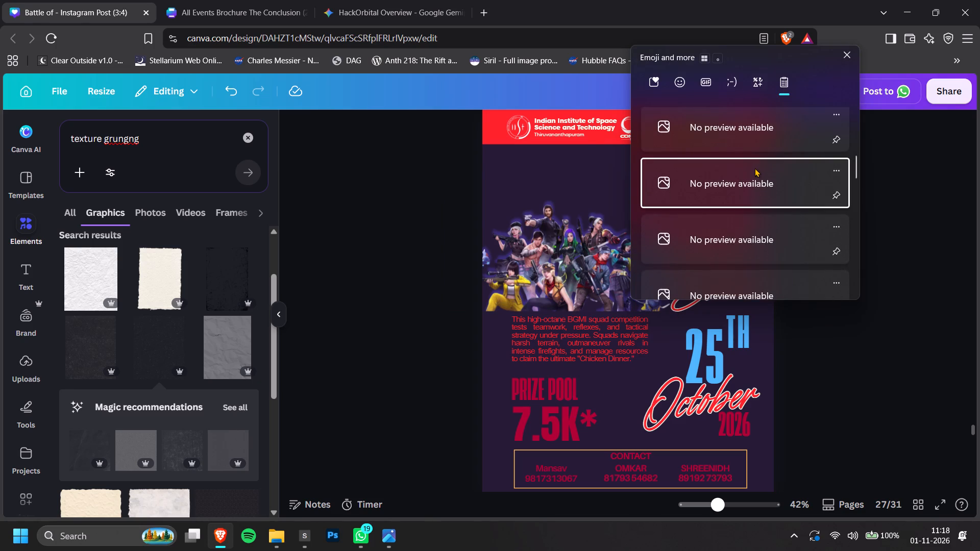
pyautogui.hotkey('ctrl', 'v')
pyautogui.moveTo(612, 203); pyautogui.dragTo(606, 266)
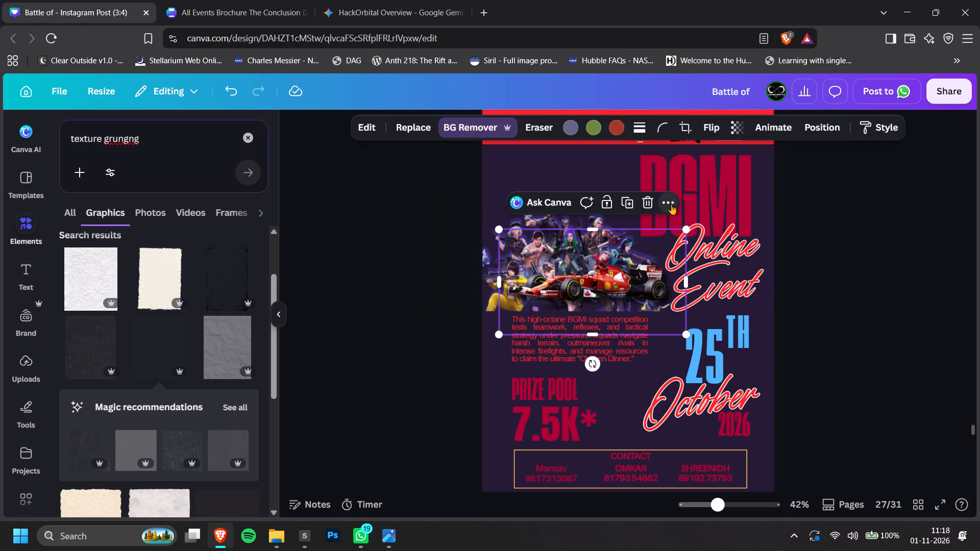
# Apply the red car image's colours to the whole BGMI poster page.
pyautogui.click(671, 204)
pyautogui.scroll(-7, 738, 360)
pyautogui.click(757, 433)
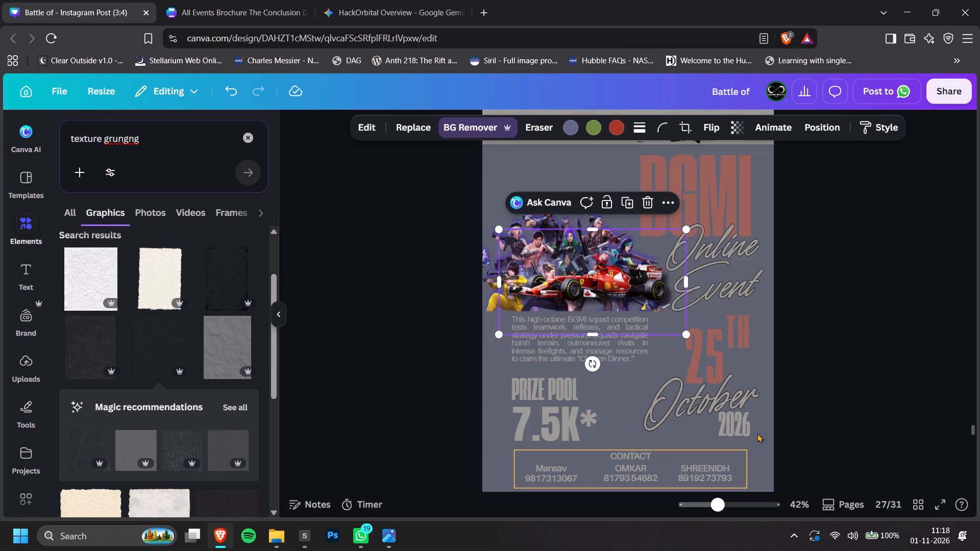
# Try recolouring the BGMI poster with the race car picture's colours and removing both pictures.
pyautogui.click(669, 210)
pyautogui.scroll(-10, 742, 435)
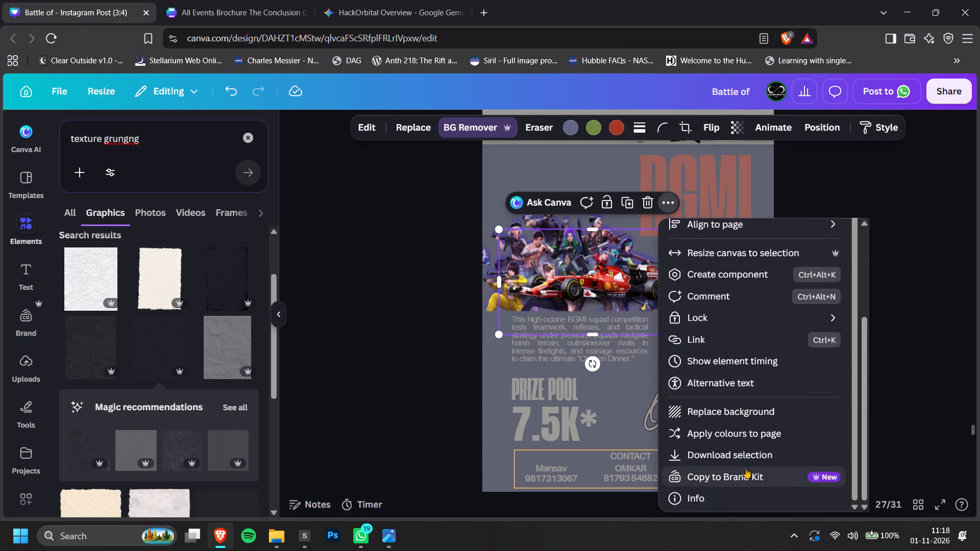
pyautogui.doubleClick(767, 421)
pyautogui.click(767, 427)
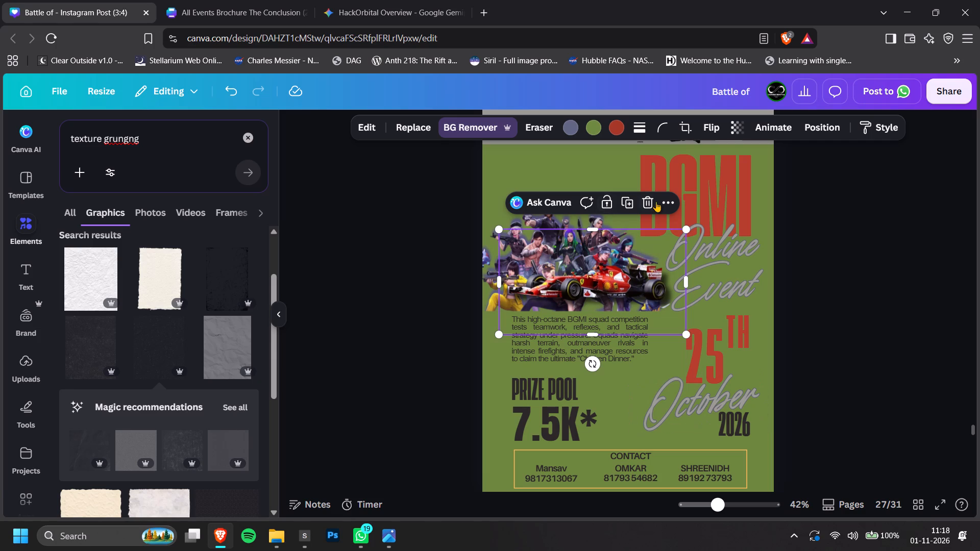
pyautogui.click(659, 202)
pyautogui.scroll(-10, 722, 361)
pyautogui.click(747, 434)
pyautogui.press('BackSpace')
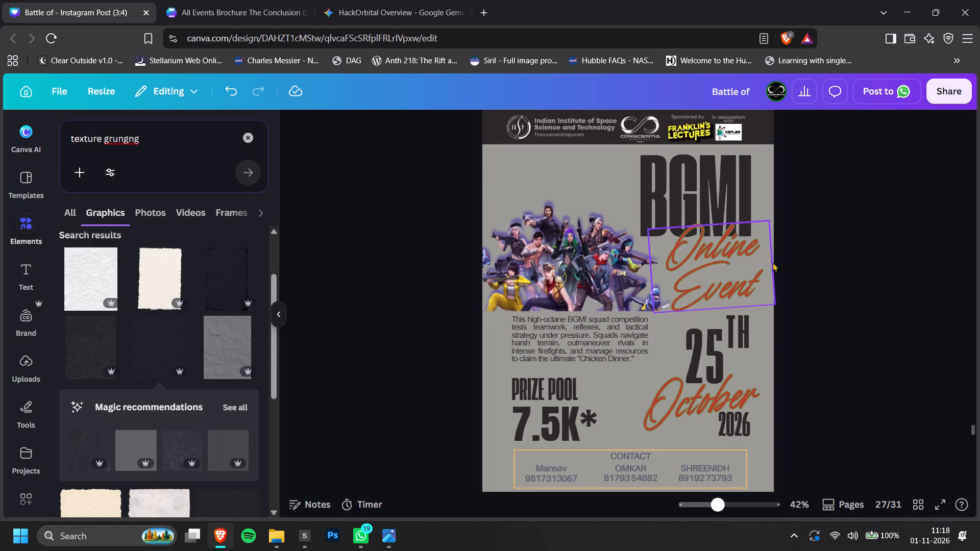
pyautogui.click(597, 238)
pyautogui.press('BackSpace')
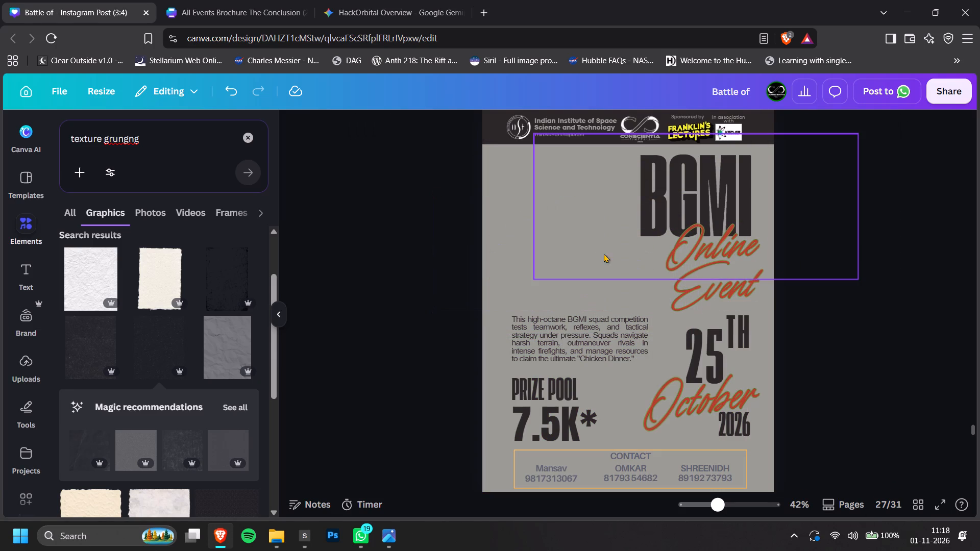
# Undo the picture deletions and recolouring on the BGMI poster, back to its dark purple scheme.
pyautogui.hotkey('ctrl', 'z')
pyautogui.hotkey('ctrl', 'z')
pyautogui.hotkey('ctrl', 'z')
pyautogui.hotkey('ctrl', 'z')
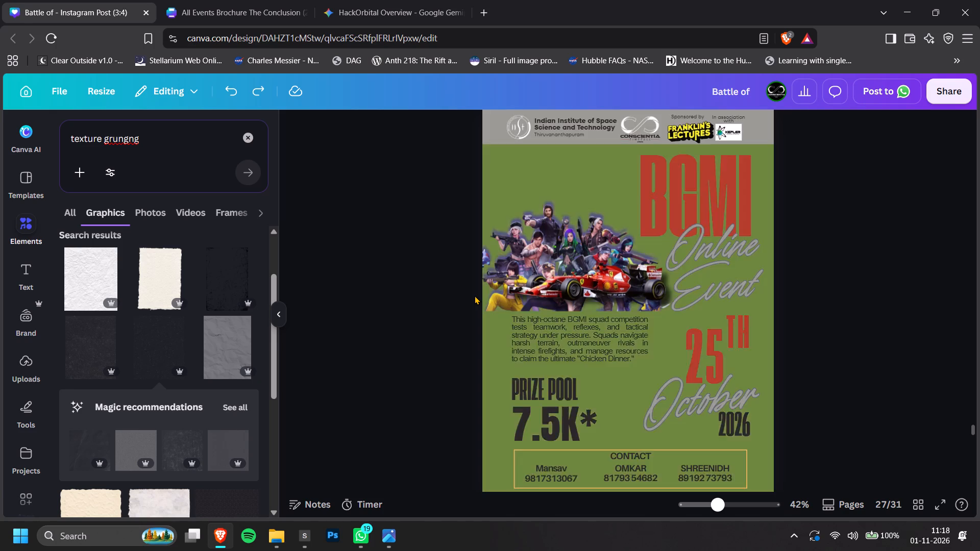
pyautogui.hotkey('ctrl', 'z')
# Delete the race car and the Free Fire character group from the BGMI poster.
pyautogui.click(594, 297)
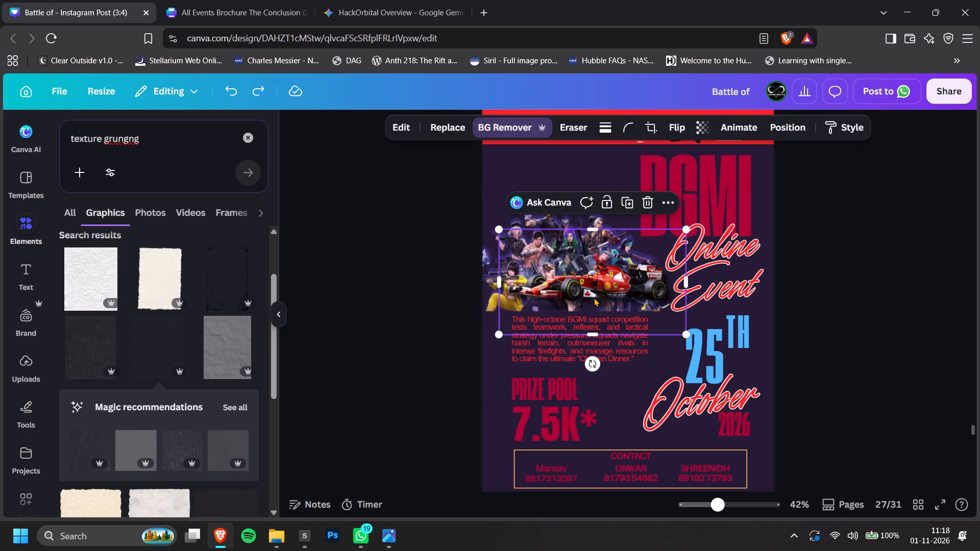
pyautogui.press('BackSpace')
pyautogui.click(552, 272)
pyautogui.press('BackSpace')
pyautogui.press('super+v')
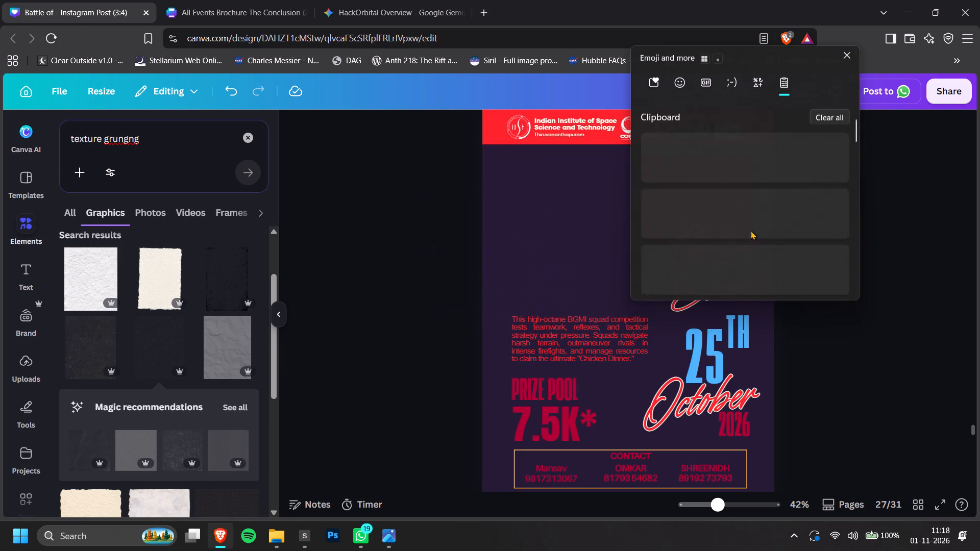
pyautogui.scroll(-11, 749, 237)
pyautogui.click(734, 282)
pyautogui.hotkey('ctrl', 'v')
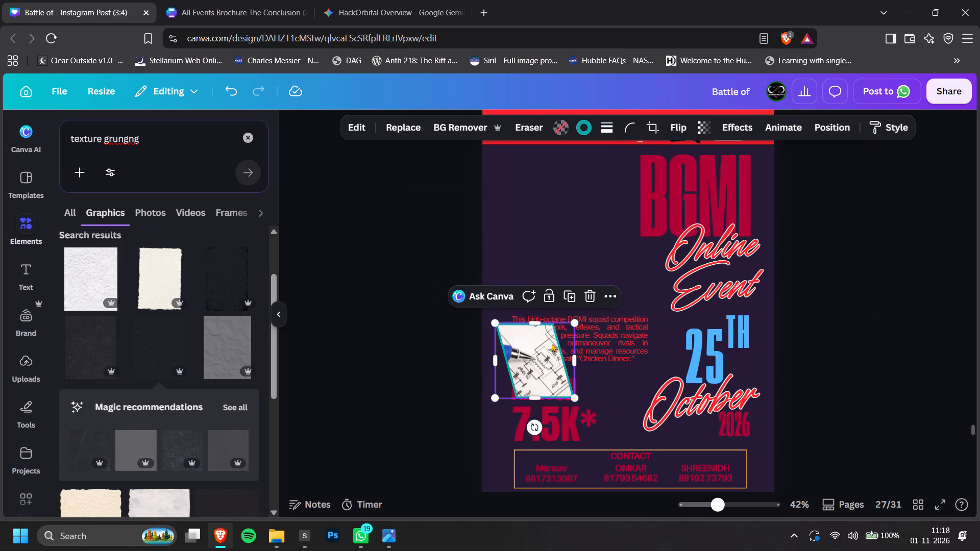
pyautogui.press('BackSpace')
# Paste the colour wheel image from the clipboard history onto the BGMI poster.
pyautogui.press('super+v')
pyautogui.scroll(-6, 703, 251)
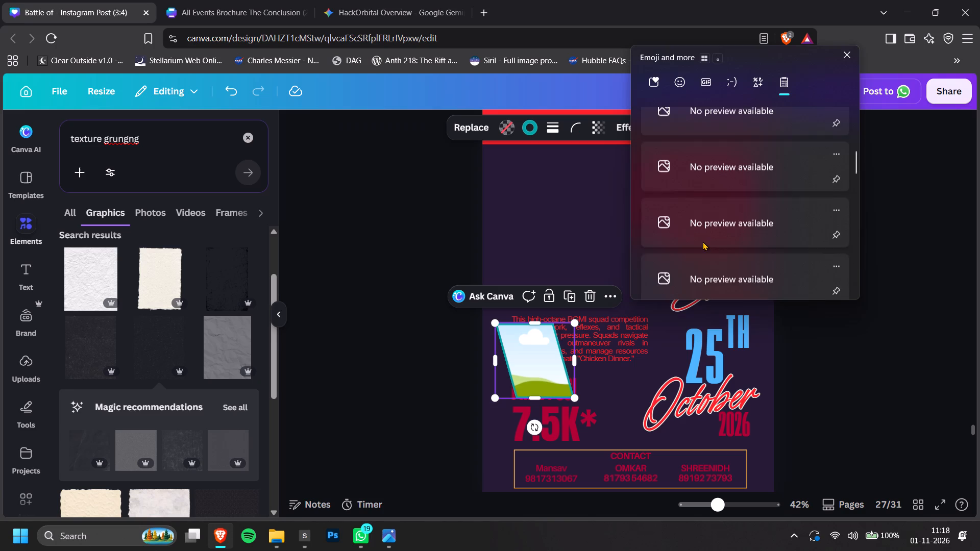
pyautogui.scroll(-17, 703, 241)
pyautogui.click(733, 186)
pyautogui.hotkey('ctrl', 'v')
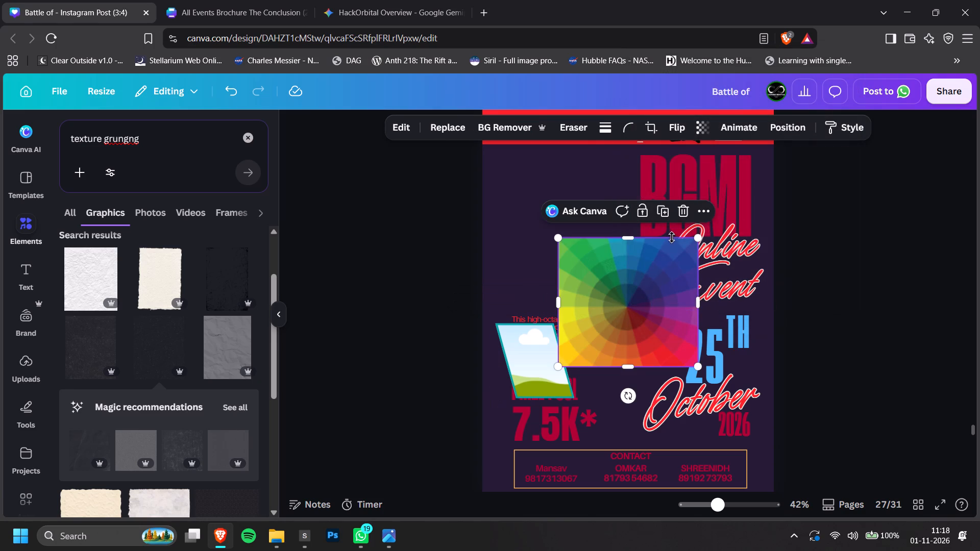
# Apply the colour wheel's colours to the BGMI page repeatedly until it has a crimson background with a yellow header and text.
pyautogui.click(706, 211)
pyautogui.scroll(-7, 742, 346)
pyautogui.click(772, 429)
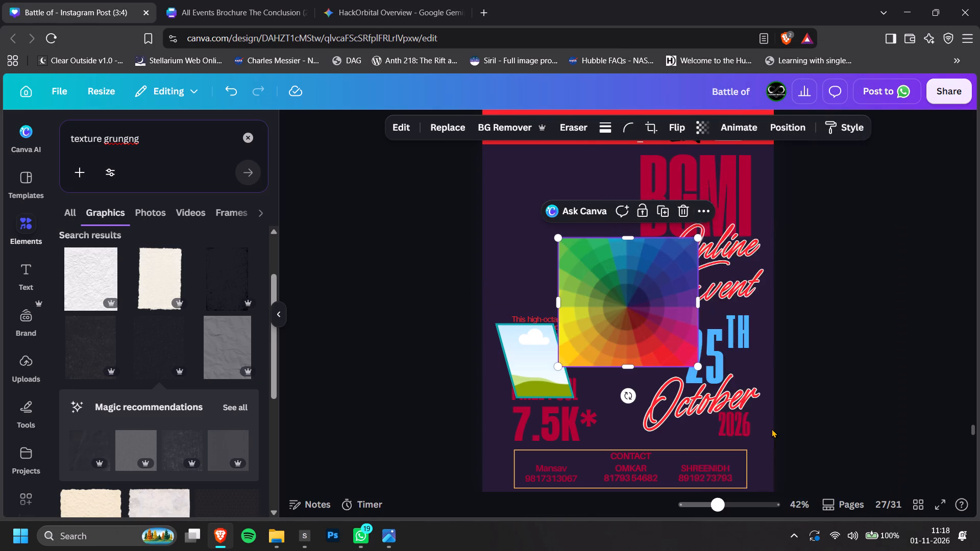
pyautogui.click(709, 215)
pyautogui.scroll(-7, 768, 406)
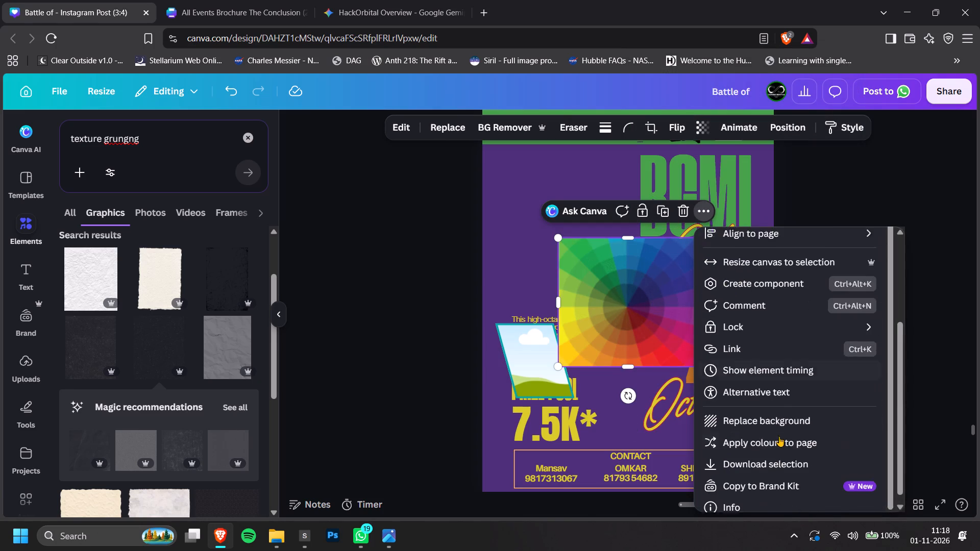
pyautogui.scroll(-2, 779, 436)
pyautogui.click(779, 442)
pyautogui.click(700, 210)
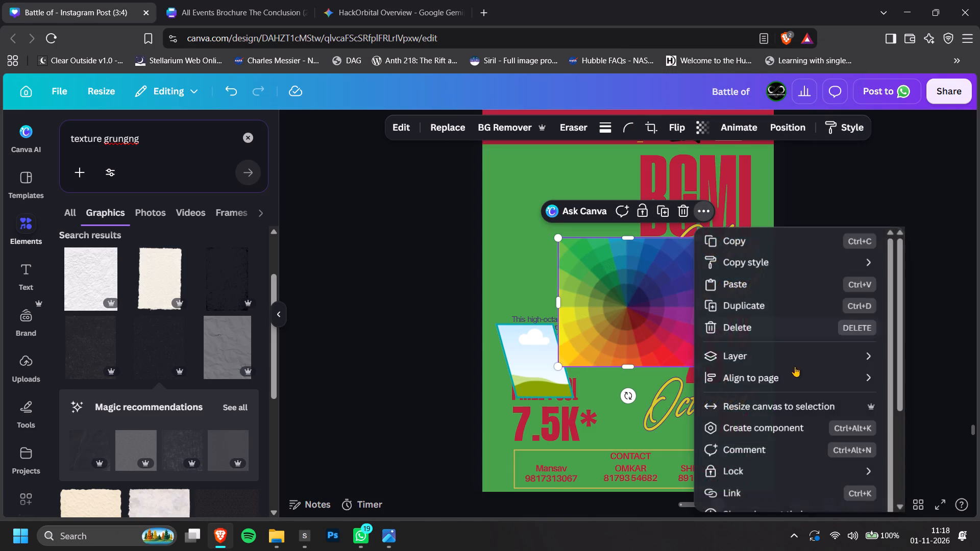
pyautogui.scroll(-11, 817, 392)
pyautogui.click(807, 430)
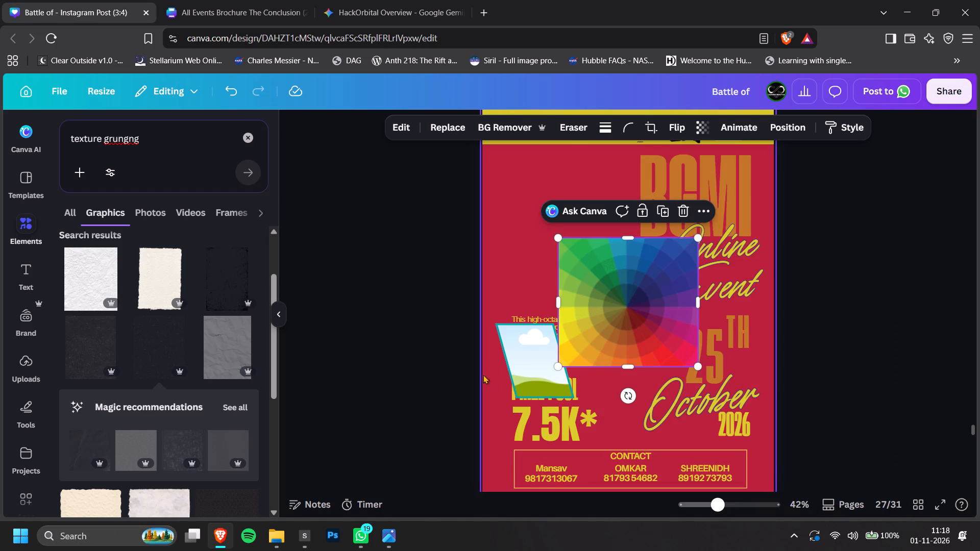
# Delete the slanted empty image frame and the colour wheel from the BGMI poster.
pyautogui.click(521, 355)
pyautogui.press('BackSpace')
pyautogui.click(567, 309)
pyautogui.press('BackSpace')
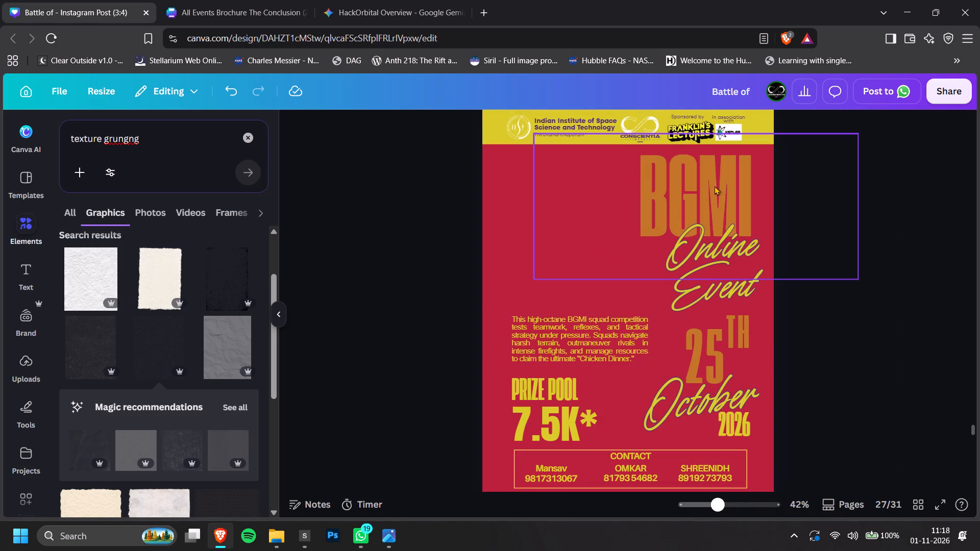
# Recolour the BGMI title light lilac to contrast with the crimson background.
pyautogui.click(715, 185)
pyautogui.click(501, 123)
pyautogui.click(210, 224)
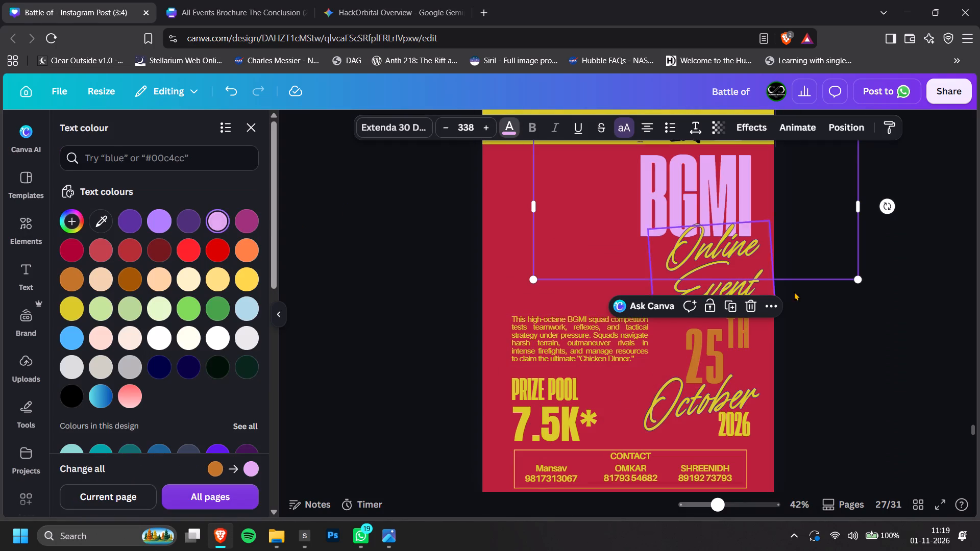
pyautogui.doubleClick(906, 321)
pyautogui.keyDown('ctrl'); pyautogui.scroll(-2, 905, 322); pyautogui.keyUp('ctrl')
pyautogui.keyDown('ctrl'); pyautogui.scroll(1, 904, 323); pyautogui.keyUp('ctrl')
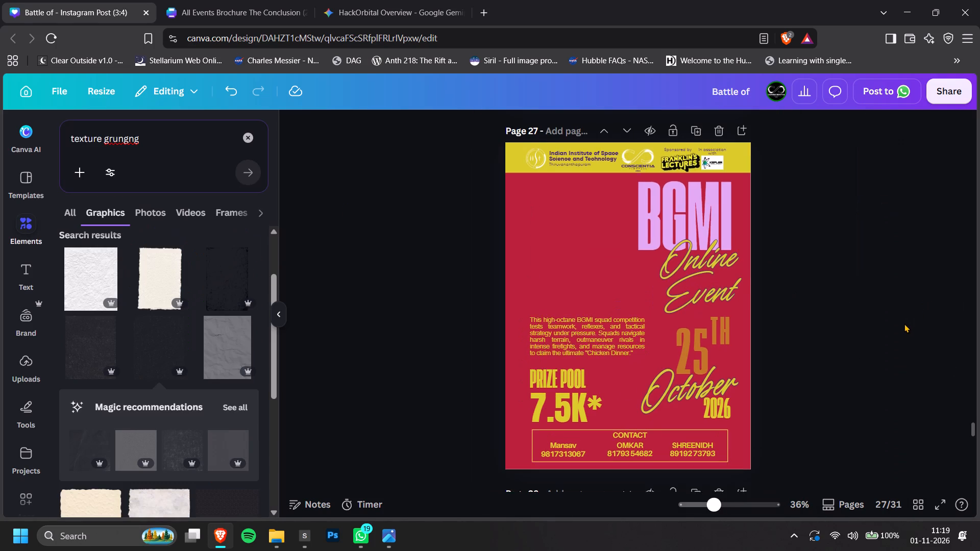
pyautogui.keyDown('ctrl'); pyautogui.scroll(1, 904, 323); pyautogui.keyUp('ctrl')
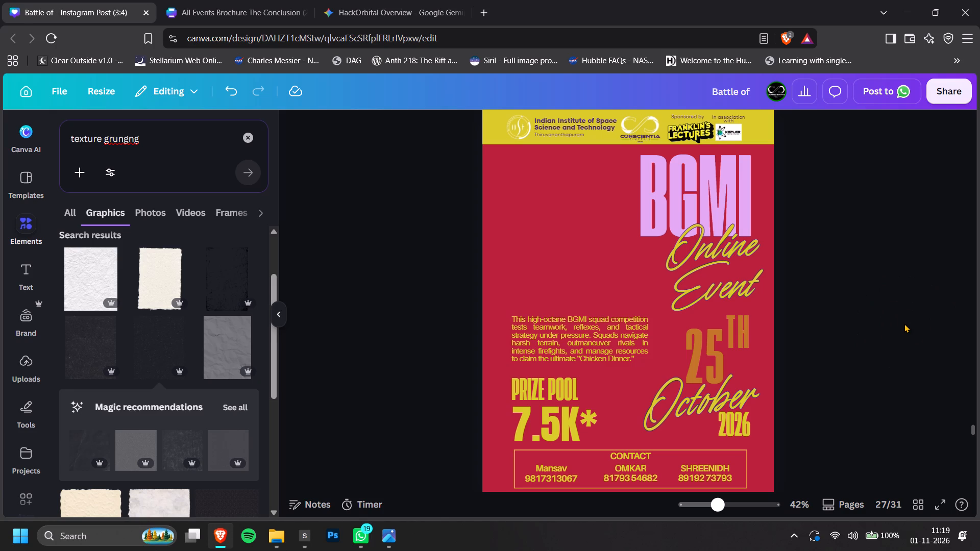
# Copy the soldiers-and-jeep artwork from the All Events Brochure's BGMI page and paste it onto the BGMI poster.
pyautogui.click(194, 16)
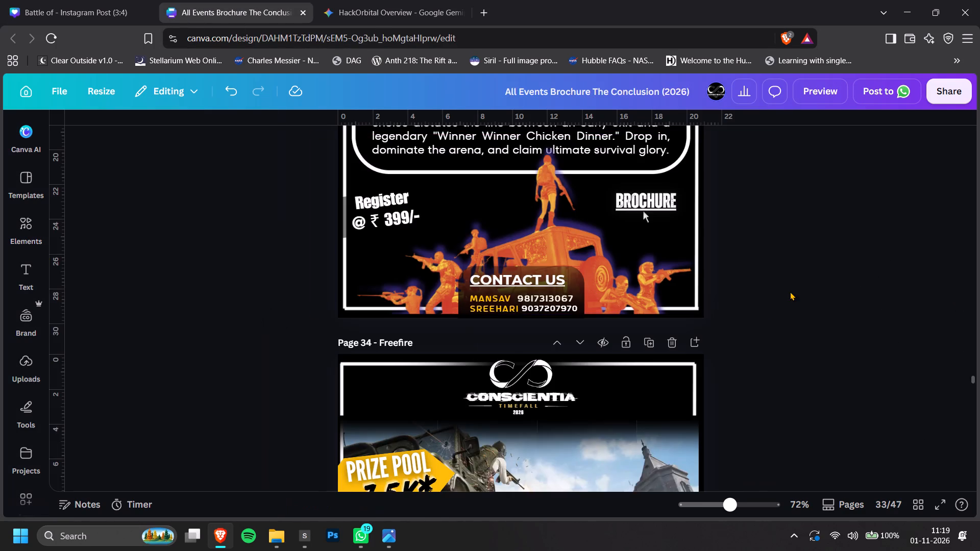
pyautogui.scroll(2, 790, 291)
pyautogui.click(524, 383)
pyautogui.hotkey('ctrl', 'c')
pyautogui.click(162, 0)
pyautogui.click(57, 0)
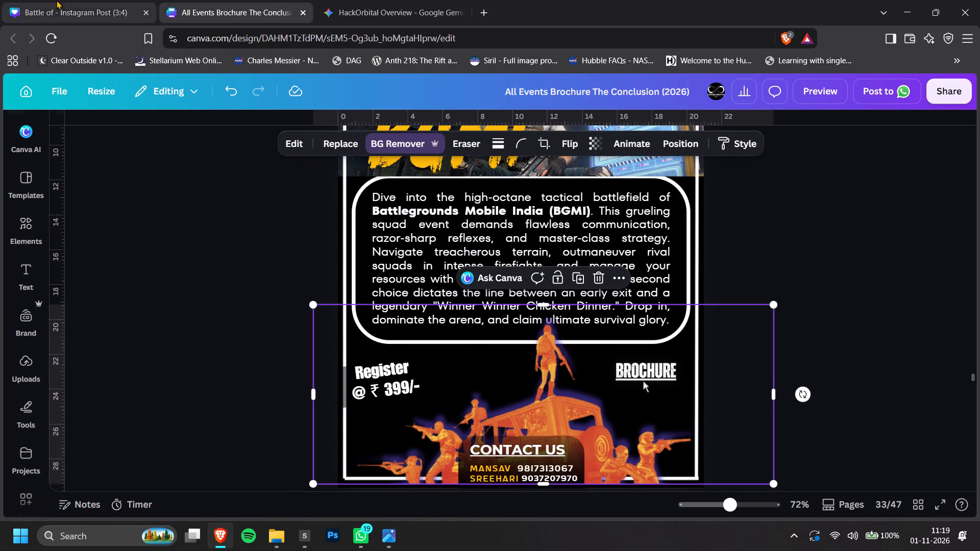
pyautogui.hotkey('ctrl', 'v')
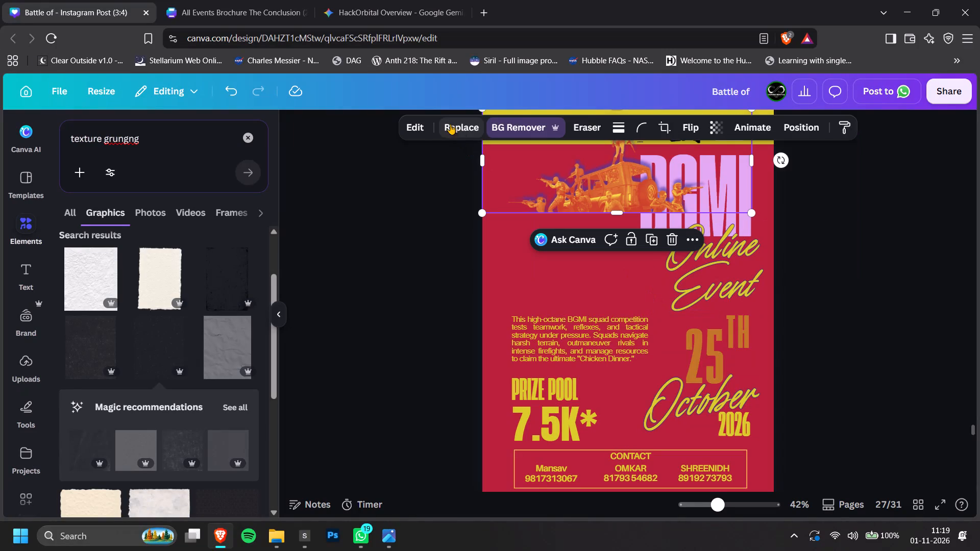
# Remove the orange Duotone filter from the pasted soldiers-and-jeep artwork.
pyautogui.moveTo(426, 123); pyautogui.dragTo(390, 135)
pyautogui.click(366, 132)
pyautogui.scroll(-4, 199, 348)
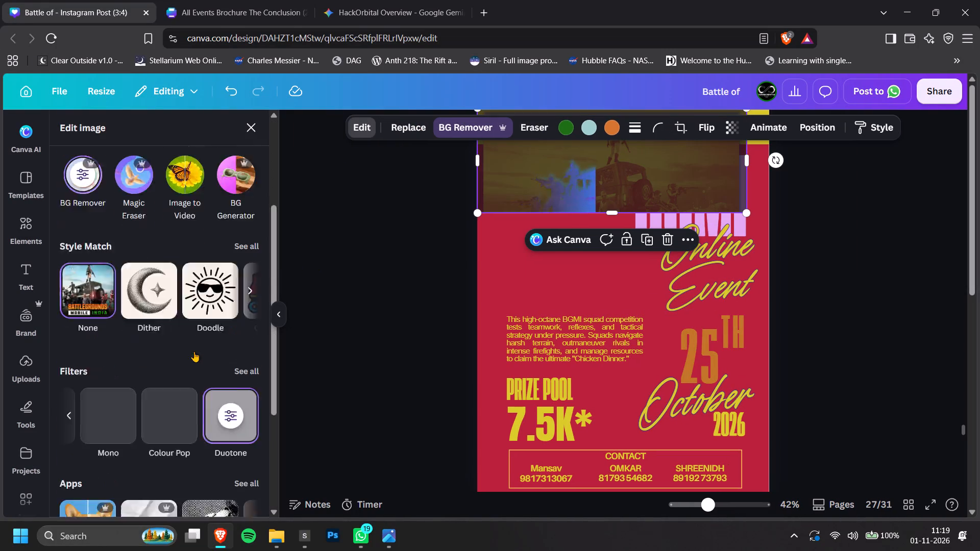
pyautogui.click(242, 270)
pyautogui.click(242, 257)
pyautogui.scroll(-1, 198, 444)
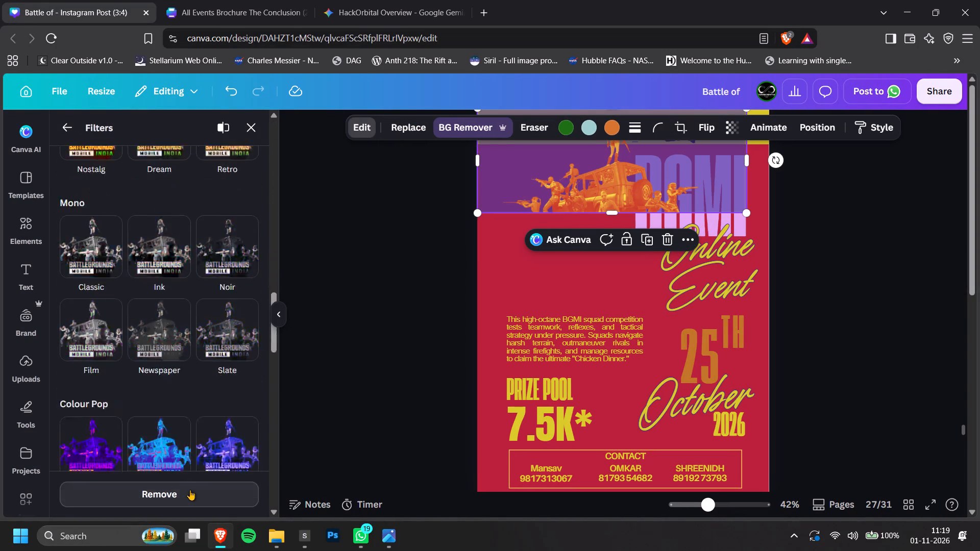
pyautogui.click(190, 490)
pyautogui.click(909, 268)
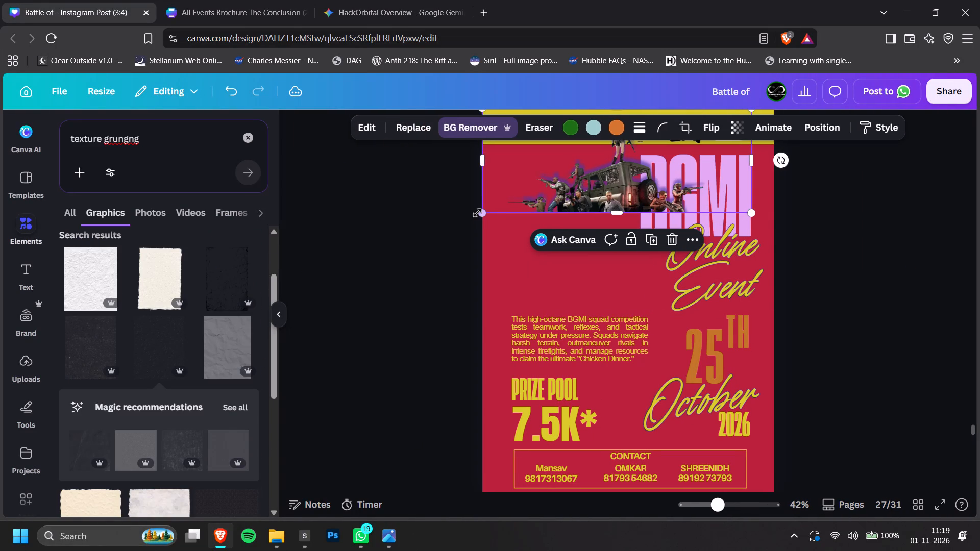
# Enlarge the soldiers-and-jeep artwork to span the BGMI poster's width and place it just above the description text.
pyautogui.moveTo(478, 212); pyautogui.dragTo(304, 360)
pyautogui.moveTo(515, 254); pyautogui.dragTo(583, 271)
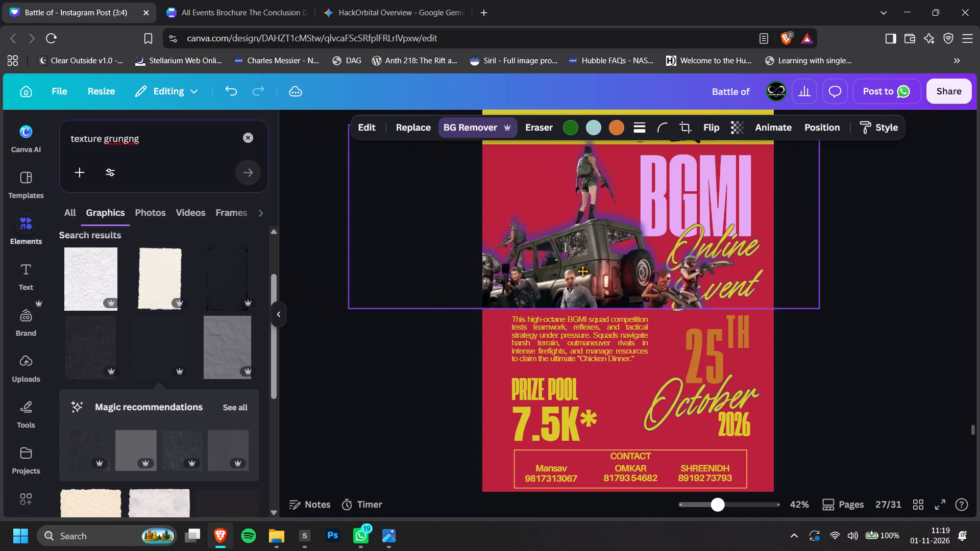
pyautogui.moveTo(583, 271); pyautogui.dragTo(613, 272)
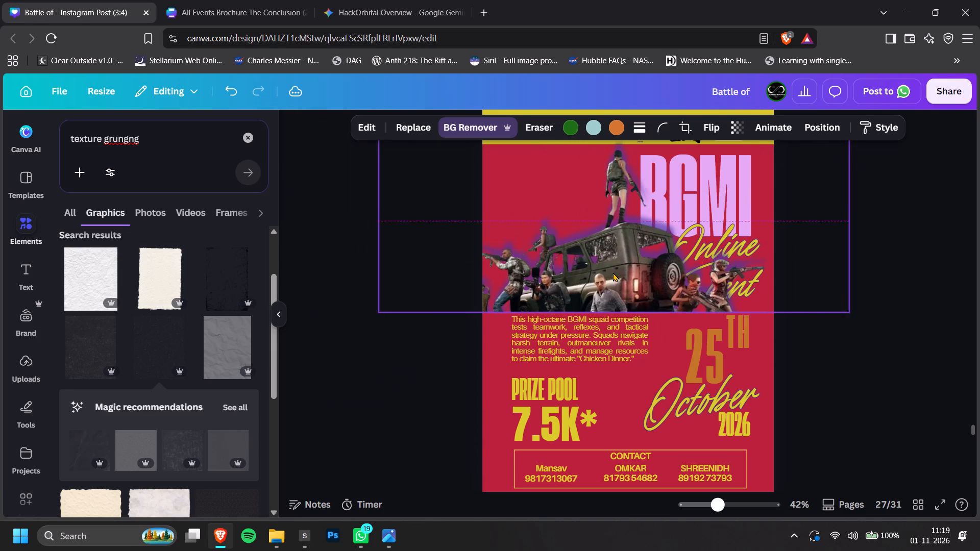
pyautogui.click(905, 302)
pyautogui.hotkey('alt', '1')
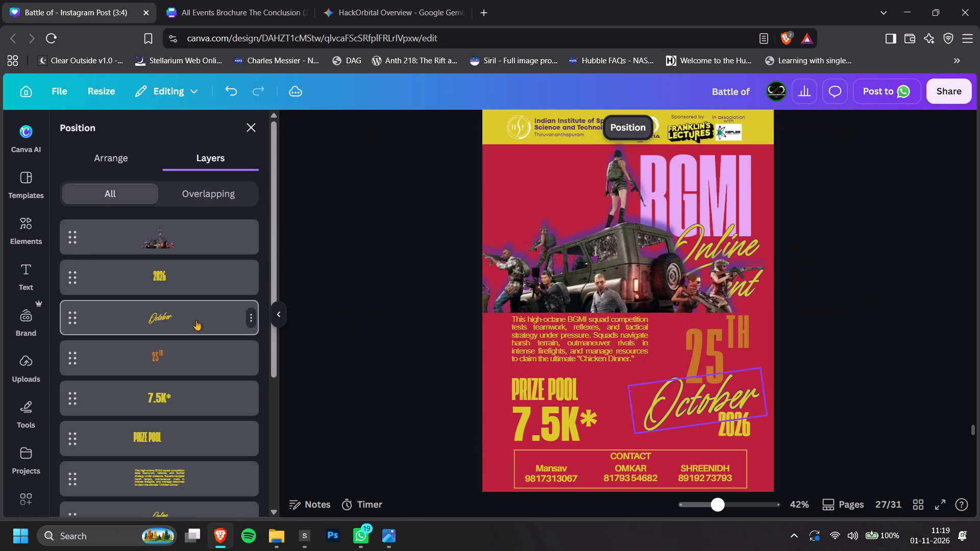
pyautogui.moveTo(625, 268); pyautogui.dragTo(626, 262)
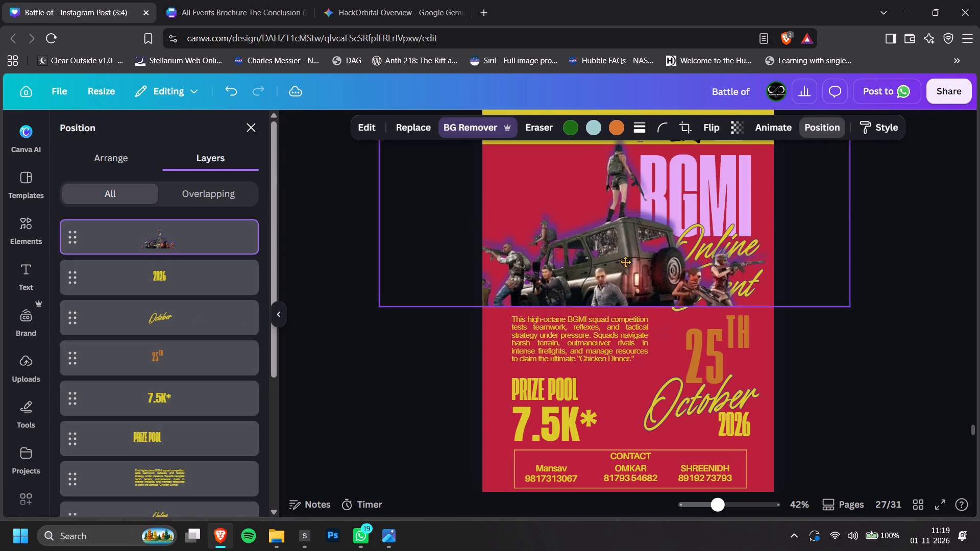
pyautogui.moveTo(626, 262); pyautogui.dragTo(626, 263)
# Move the "Online Event" lettering out from behind the artwork to the BGMI poster's upper left, beside the title.
pyautogui.scroll(-1, 173, 321)
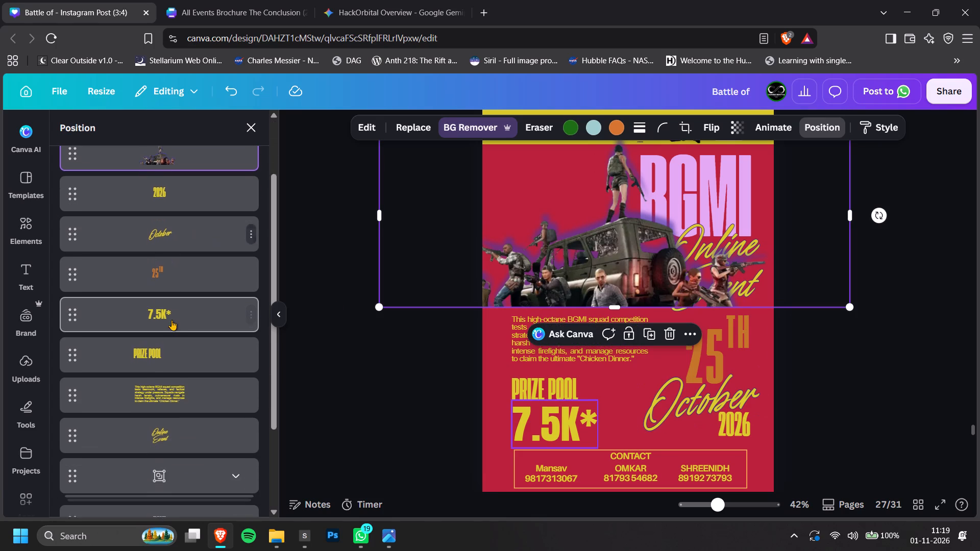
pyautogui.click(191, 235)
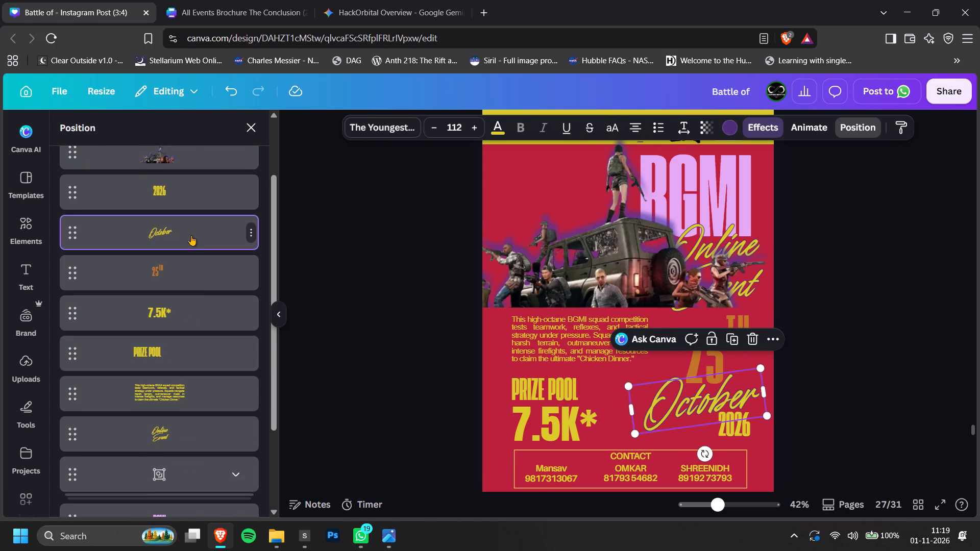
pyautogui.scroll(-3, 189, 392)
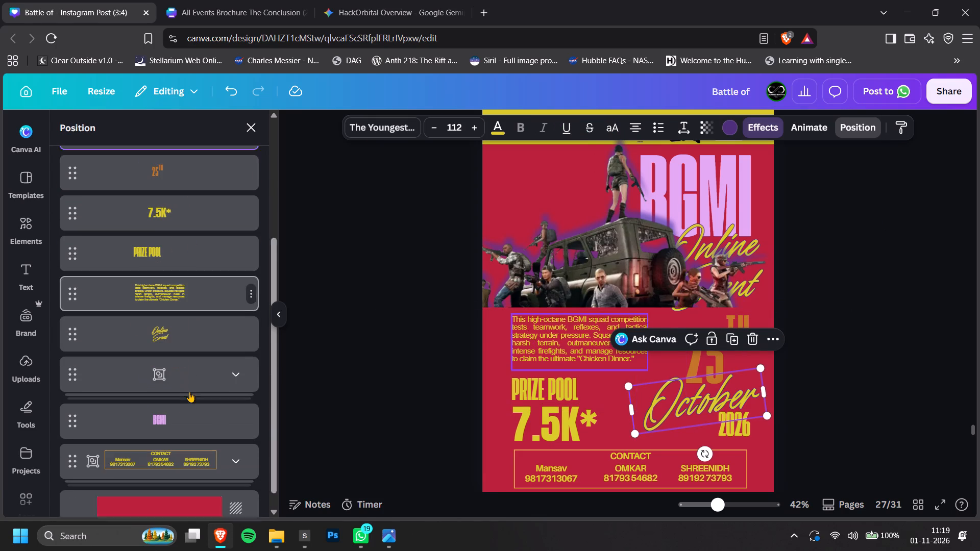
pyautogui.click(191, 307)
pyautogui.moveTo(738, 258); pyautogui.dragTo(573, 193)
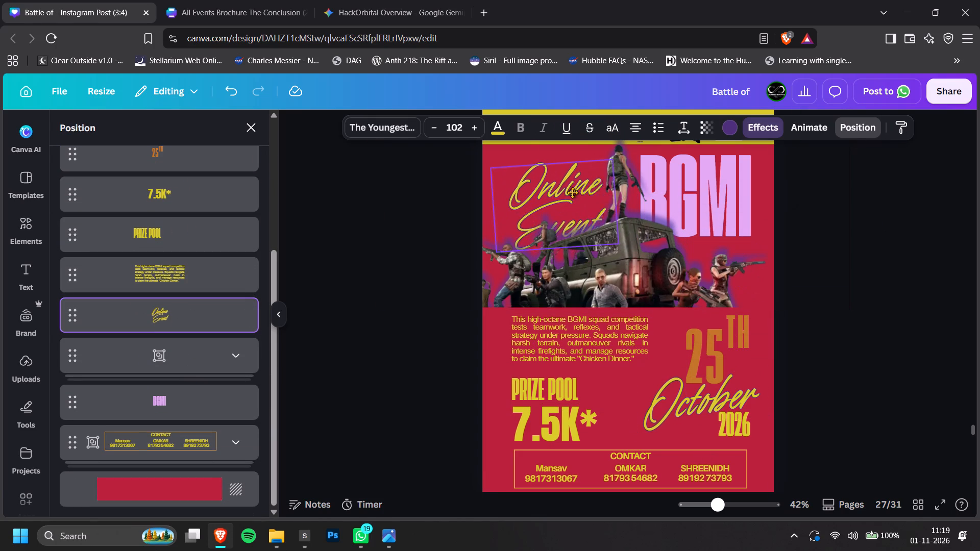
pyautogui.moveTo(573, 193); pyautogui.dragTo(567, 185)
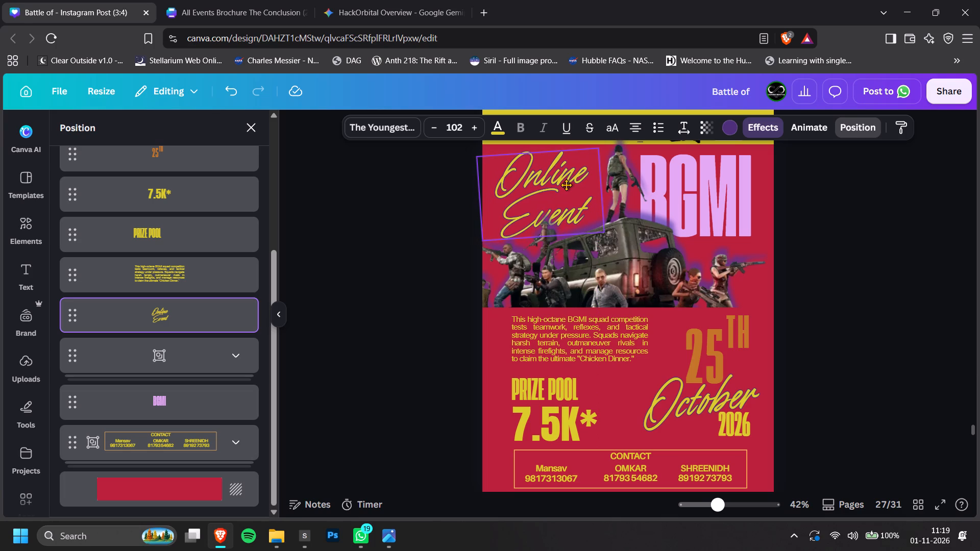
pyautogui.moveTo(567, 185); pyautogui.dragTo(565, 186)
pyautogui.click(853, 196)
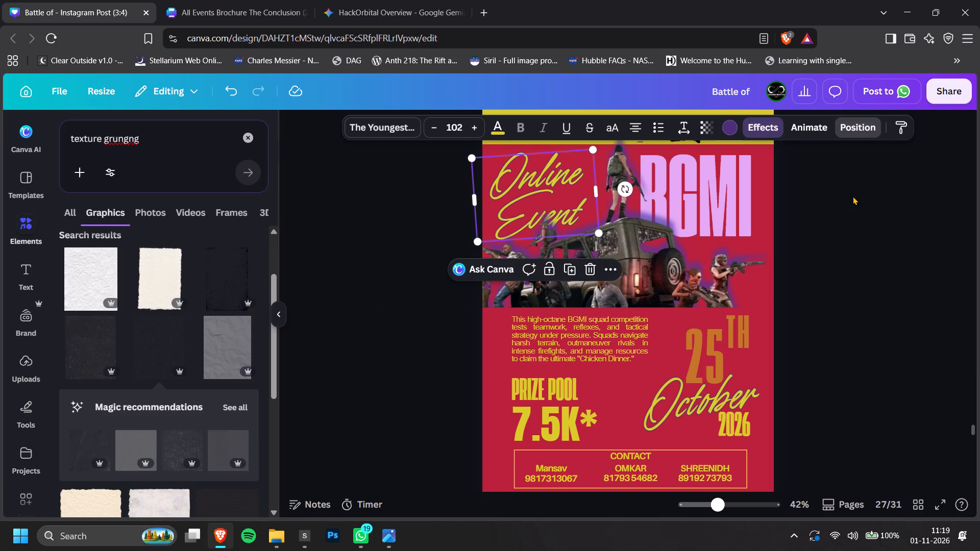
pyautogui.click(857, 198)
# Recolour the "25TH" date on the BGMI poster golden yellow.
pyautogui.scroll(-1, 926, 312)
pyautogui.click(732, 253)
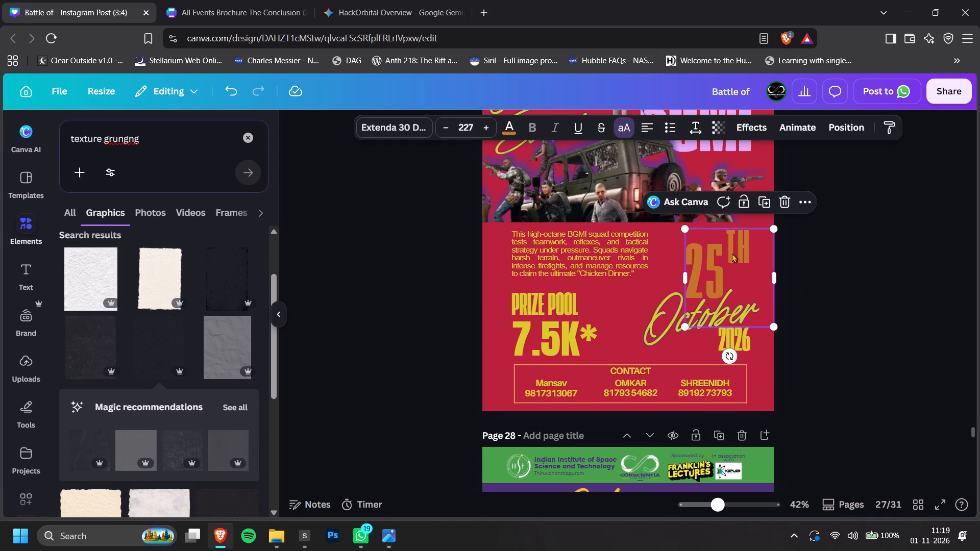
pyautogui.click(511, 123)
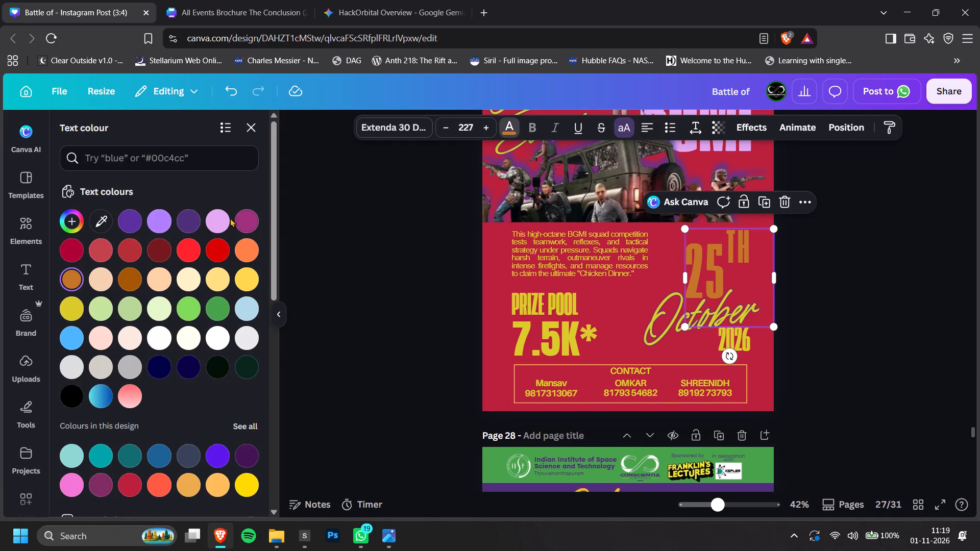
pyautogui.click(230, 218)
pyautogui.click(219, 221)
pyautogui.click(212, 284)
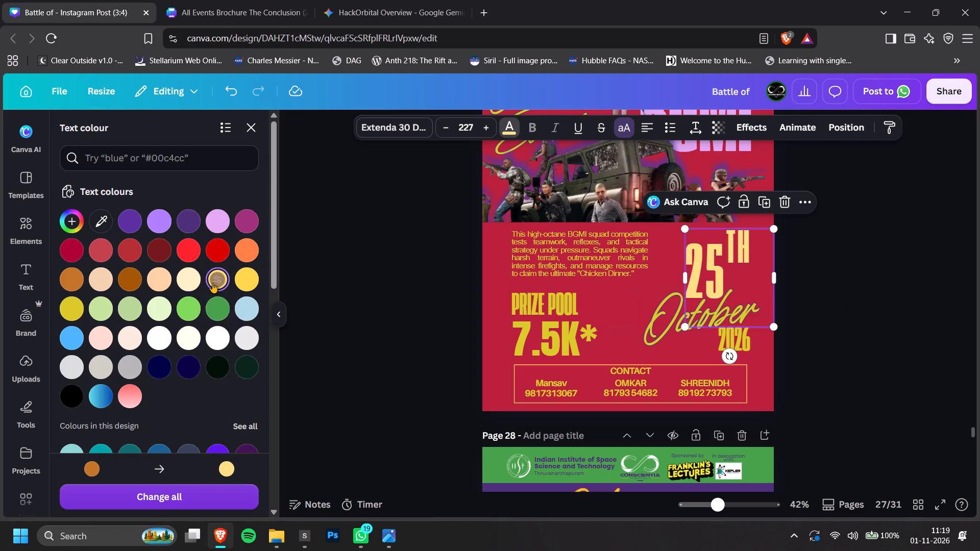
pyautogui.click(192, 282)
pyautogui.click(236, 279)
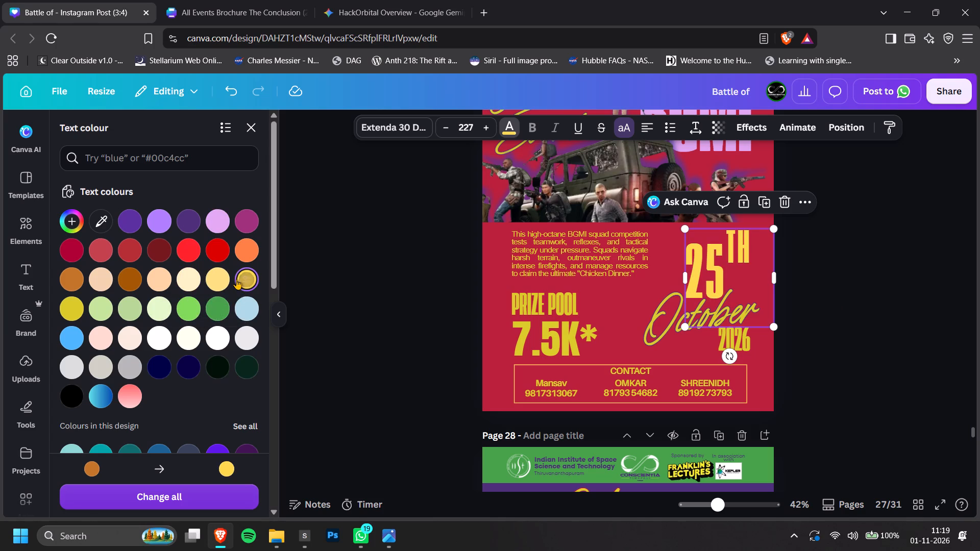
pyautogui.doubleClick(855, 320)
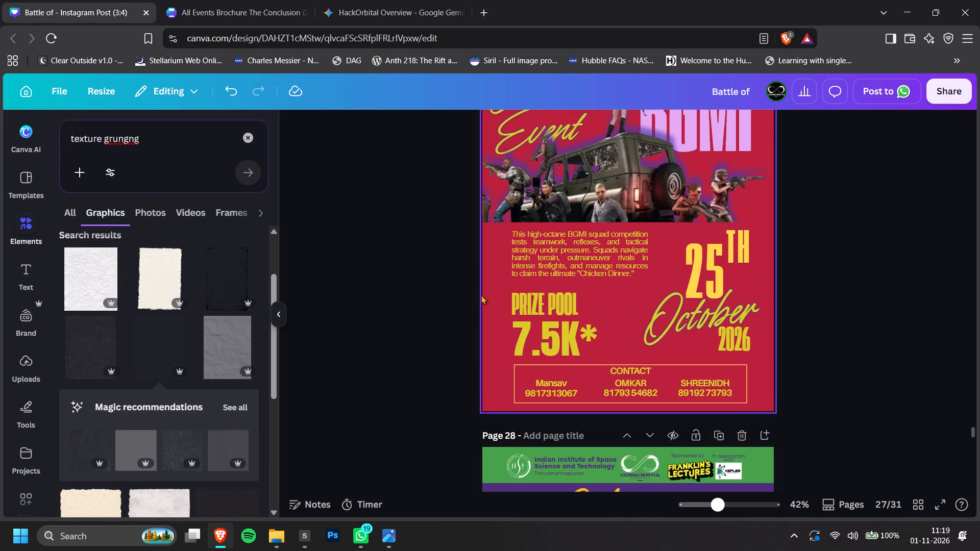
# Copy the half-white, half-black chess king from the All Events Brochure's Galactic Gambit page and paste it onto the Galactic Gambit poster.
pyautogui.scroll(1, 869, 297)
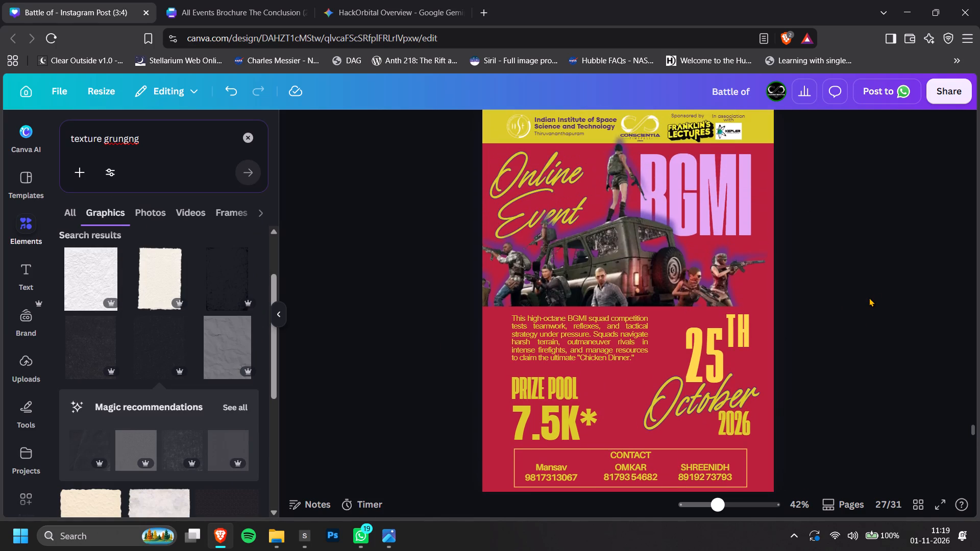
pyautogui.scroll(-5, 869, 297)
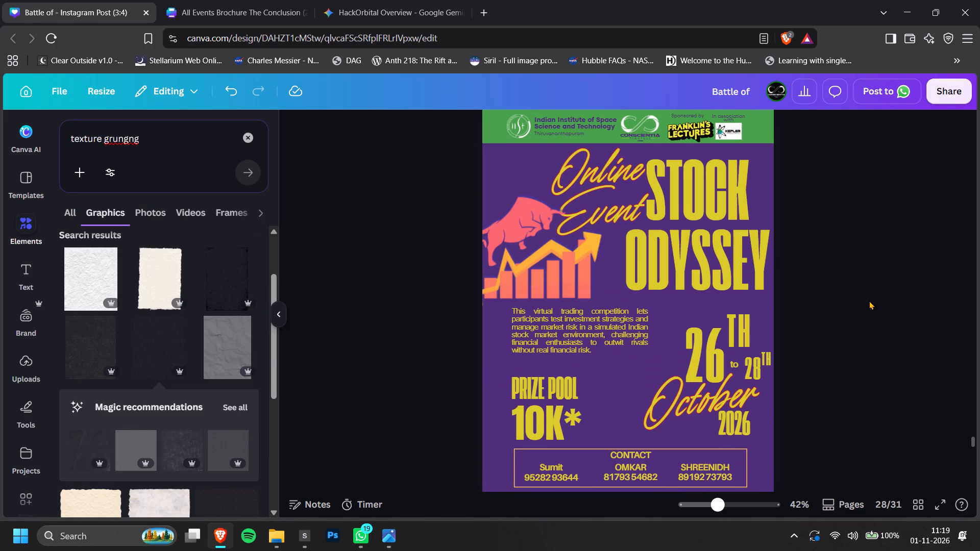
pyautogui.scroll(-10, 901, 332)
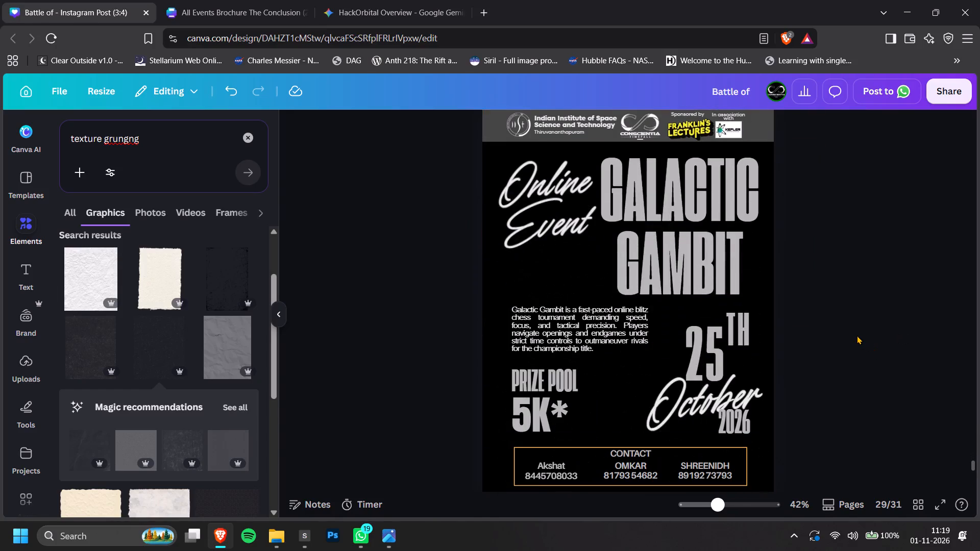
pyautogui.click(228, 0)
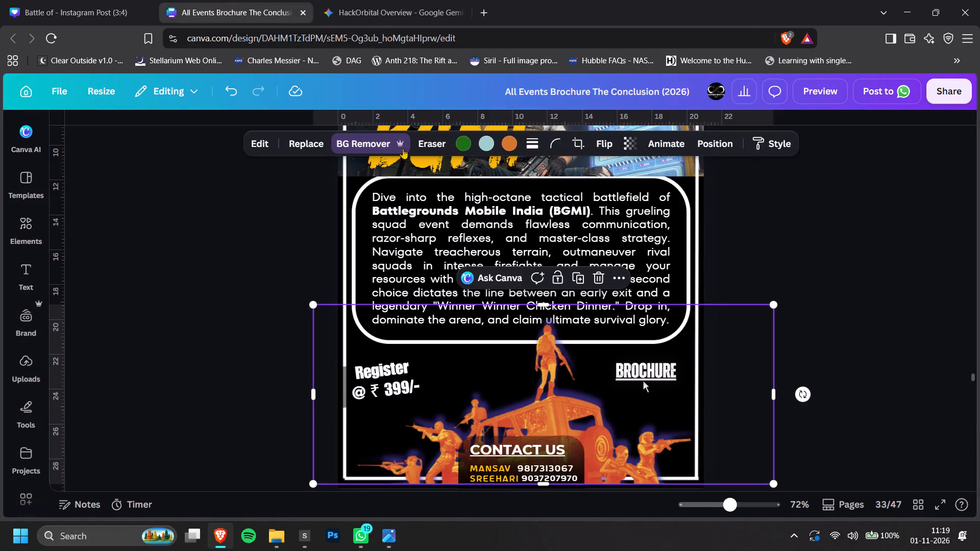
pyautogui.click(854, 308)
pyautogui.middleClick(867, 212)
pyautogui.middleClick(861, 436)
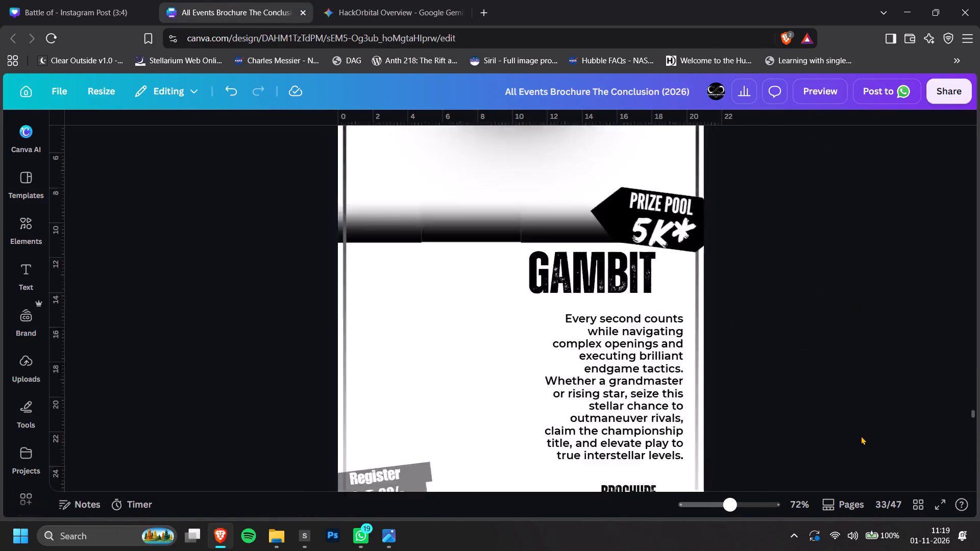
pyautogui.scroll(4, 861, 436)
pyautogui.scroll(-3, 856, 430)
pyautogui.scroll(8, 856, 430)
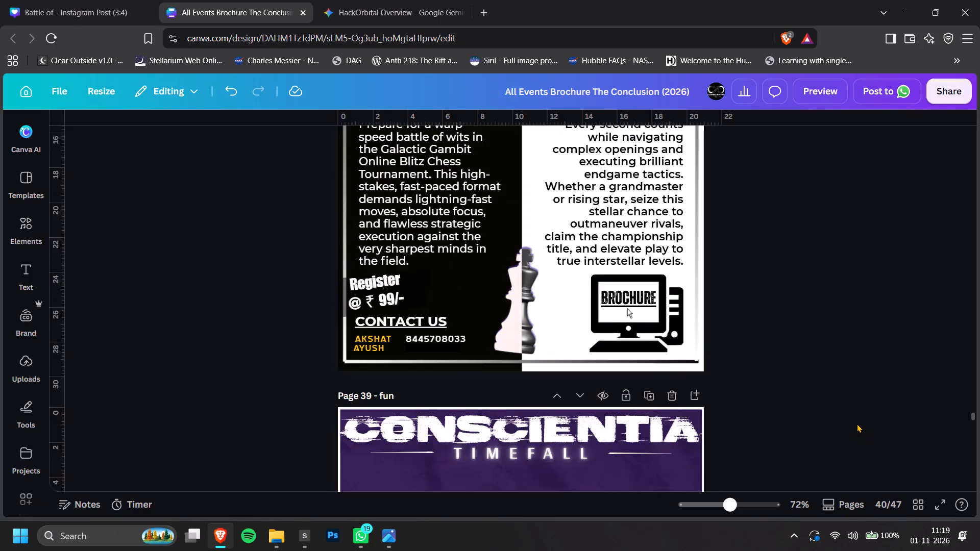
pyautogui.scroll(3, 857, 423)
pyautogui.scroll(-1, 857, 424)
pyautogui.click(533, 477)
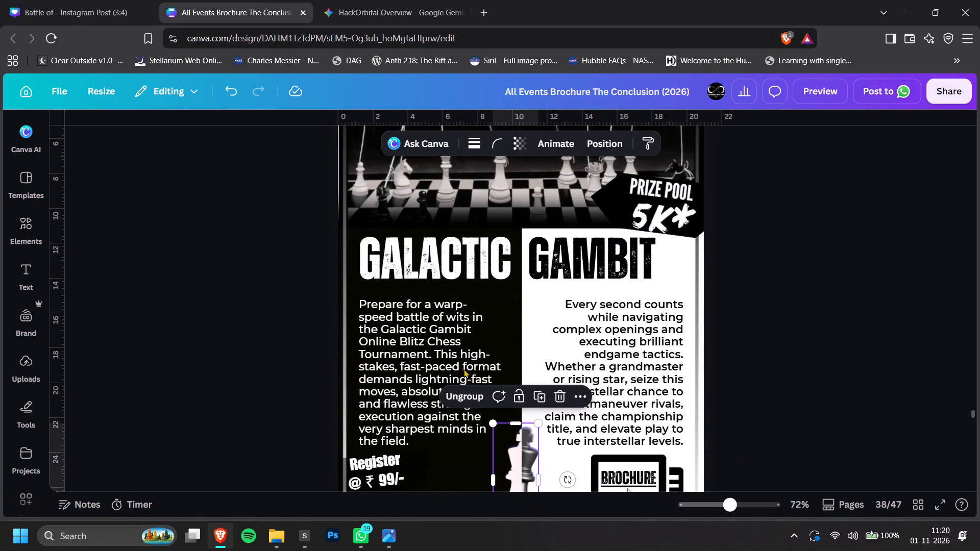
pyautogui.hotkey('ctrl', 'c')
pyautogui.click(129, 0)
pyautogui.hotkey('ctrl', 'v')
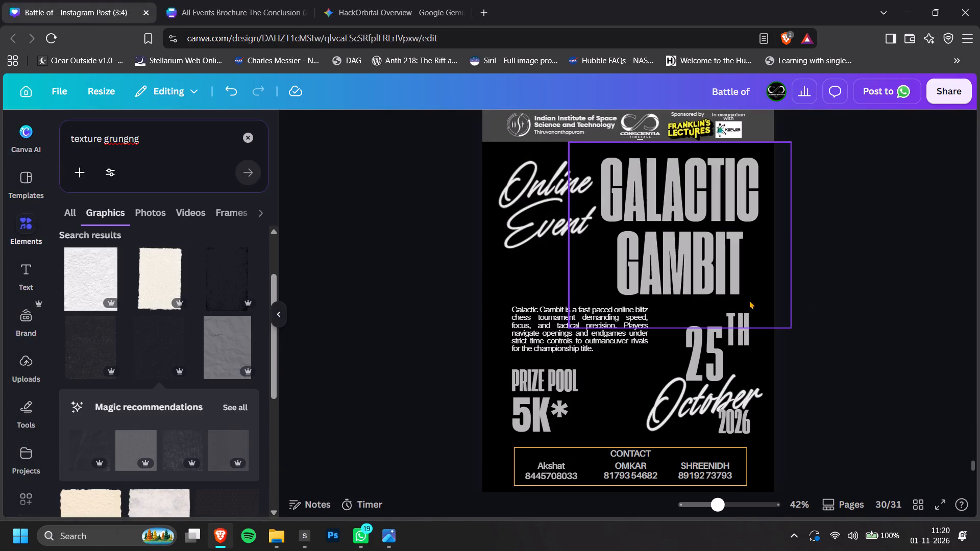
# Enlarge the pasted chess king and place it left of the Galactic Gambit title, above the description.
pyautogui.moveTo(572, 331); pyautogui.dragTo(555, 305)
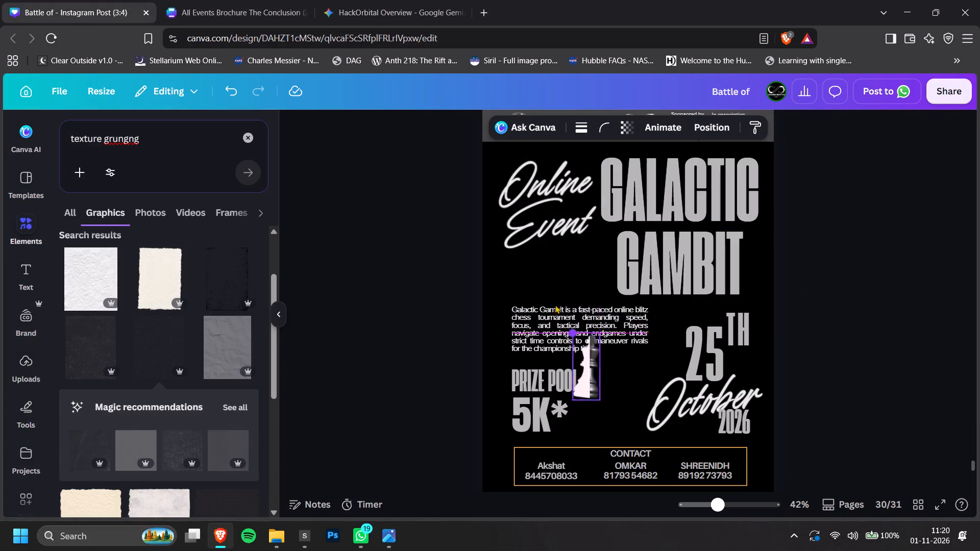
pyautogui.moveTo(555, 305); pyautogui.dragTo(538, 258)
pyautogui.moveTo(595, 367); pyautogui.dragTo(594, 296)
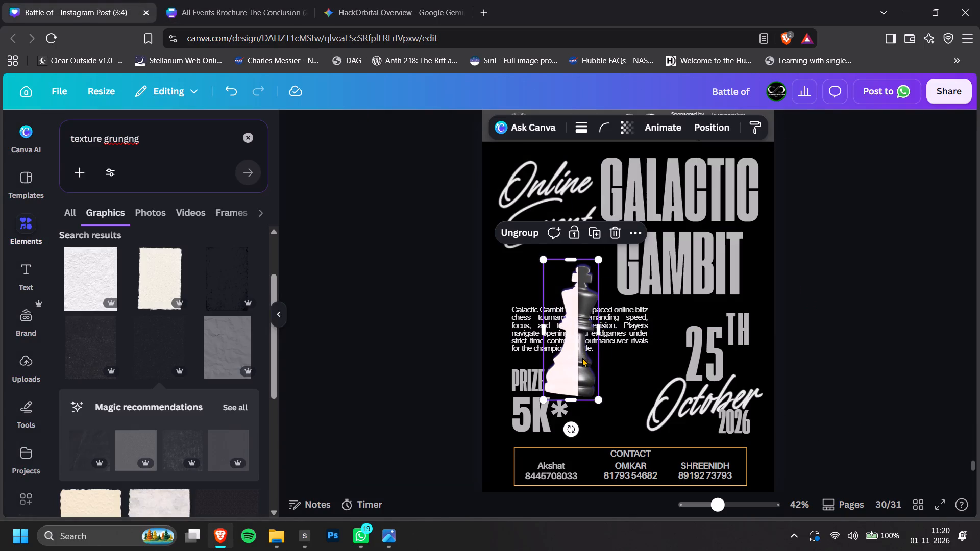
pyautogui.hotkey('ctrl', 'z')
pyautogui.moveTo(581, 359); pyautogui.dragTo(553, 256)
# Move the "Online Event" lettering between the chess king and the Galactic Gambit title, overlapping the start of "GAMBIT".
pyautogui.click(587, 222)
pyautogui.moveTo(588, 215); pyautogui.dragTo(648, 267)
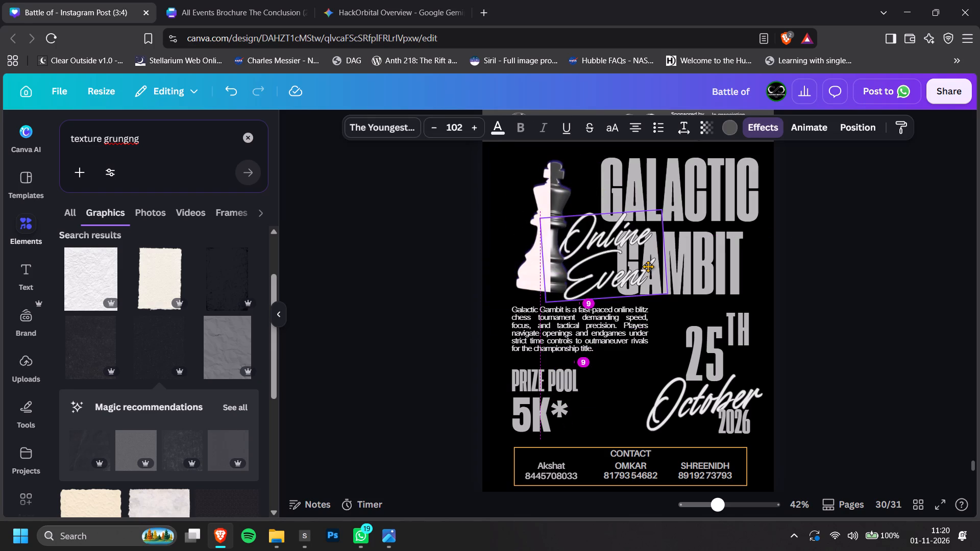
pyautogui.moveTo(648, 267); pyautogui.dragTo(657, 264)
pyautogui.click(955, 273)
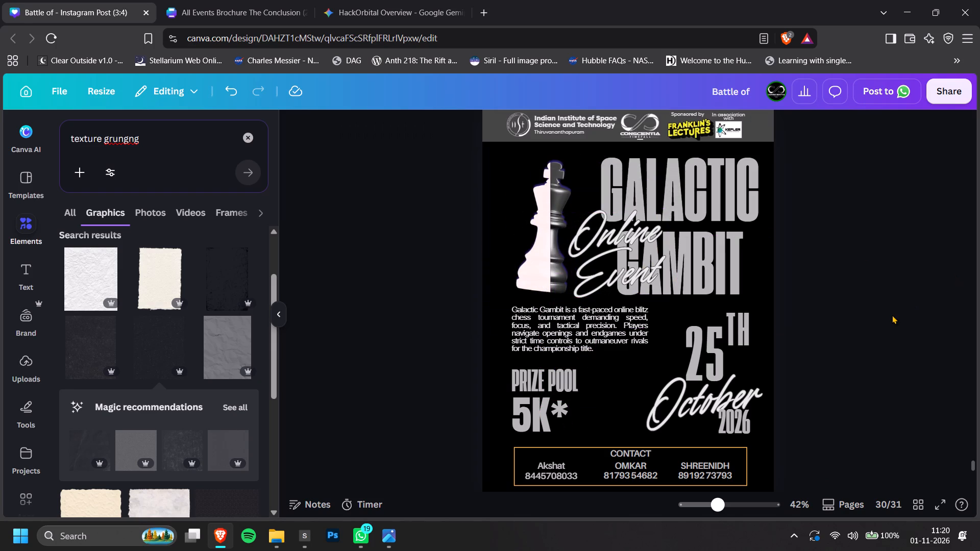
# Nudge the chess king and the "Online Event" lettering slightly left on the Galactic Gambit poster.
pyautogui.moveTo(541, 231); pyautogui.dragTo(525, 231)
pyautogui.moveTo(600, 258); pyautogui.dragTo(593, 254)
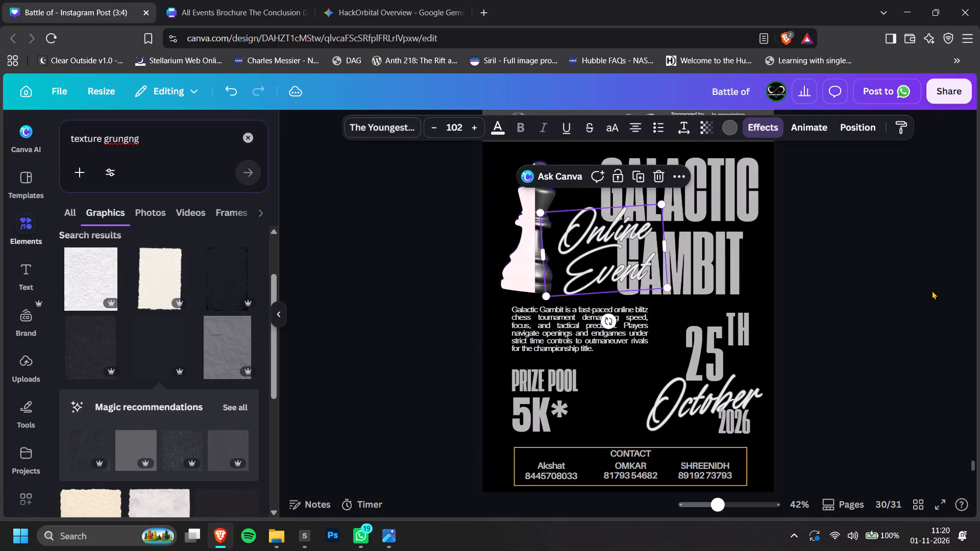
pyautogui.click(932, 290)
# Look through the last event posters and compare them with the Clash Royale and neighbouring pages of the All Events Brochure.
pyautogui.scroll(-3, 914, 337)
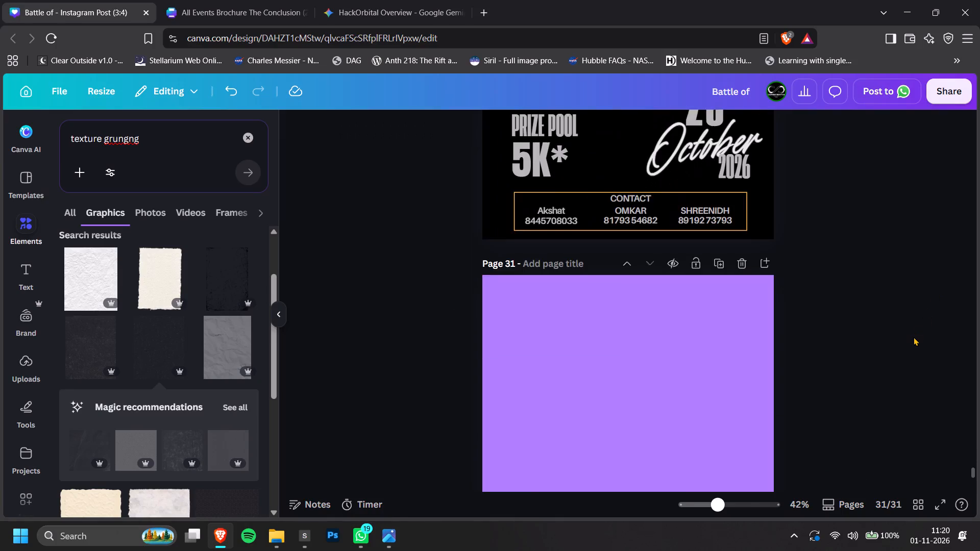
pyautogui.scroll(10, 914, 337)
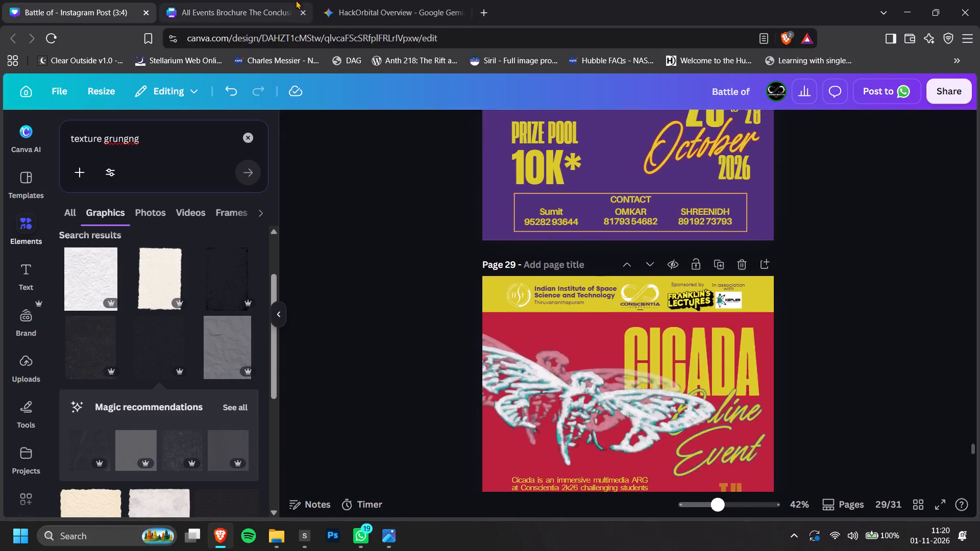
pyautogui.click(269, 0)
pyautogui.scroll(-7, 811, 266)
pyautogui.scroll(13, 807, 278)
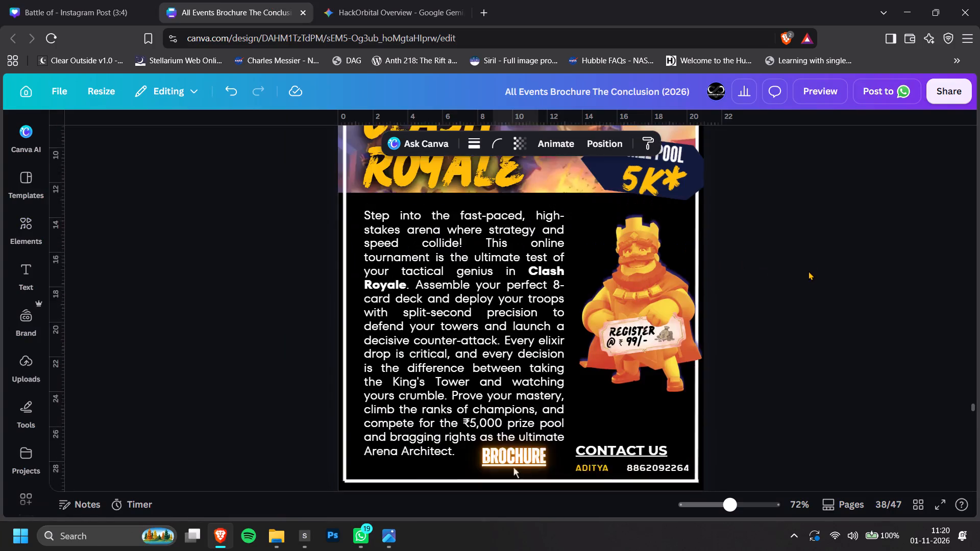
pyautogui.scroll(2, 811, 270)
pyautogui.click(812, 275)
pyautogui.scroll(-2, 812, 277)
pyautogui.keyDown('ctrl'); pyautogui.scroll(-2, 839, 330); pyautogui.keyUp('ctrl')
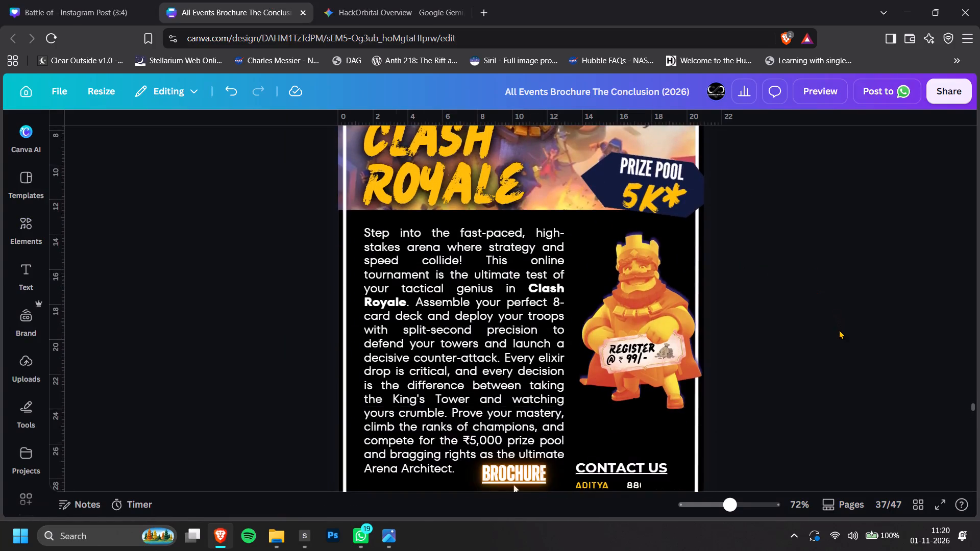
pyautogui.scroll(1, 622, 393)
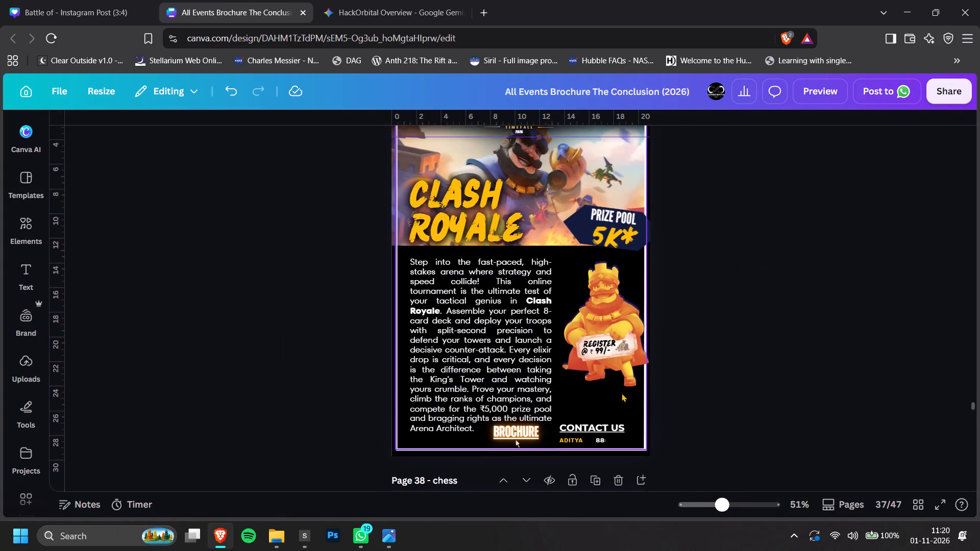
pyautogui.click(100, 0)
pyautogui.scroll(3, 848, 329)
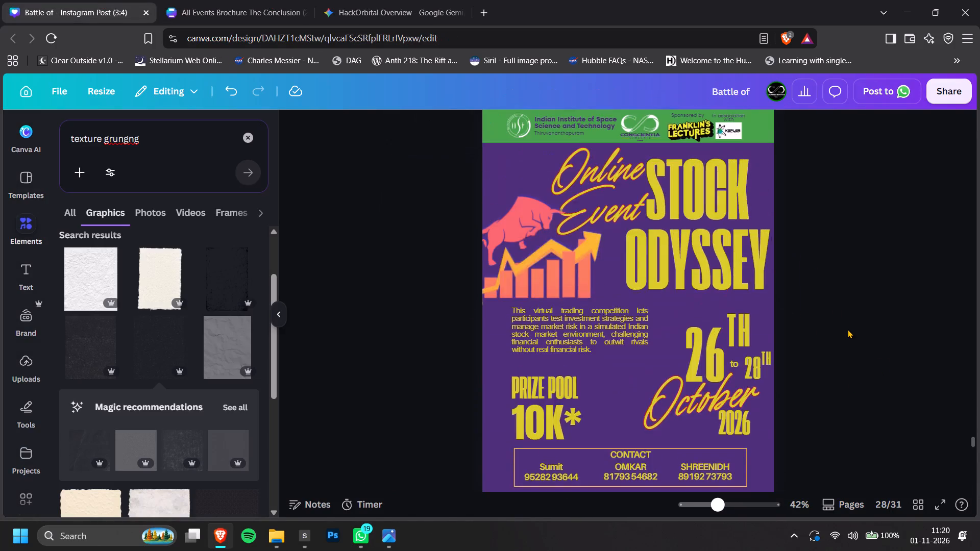
pyautogui.scroll(3, 848, 329)
pyautogui.scroll(-10, 848, 326)
pyautogui.scroll(4, 848, 326)
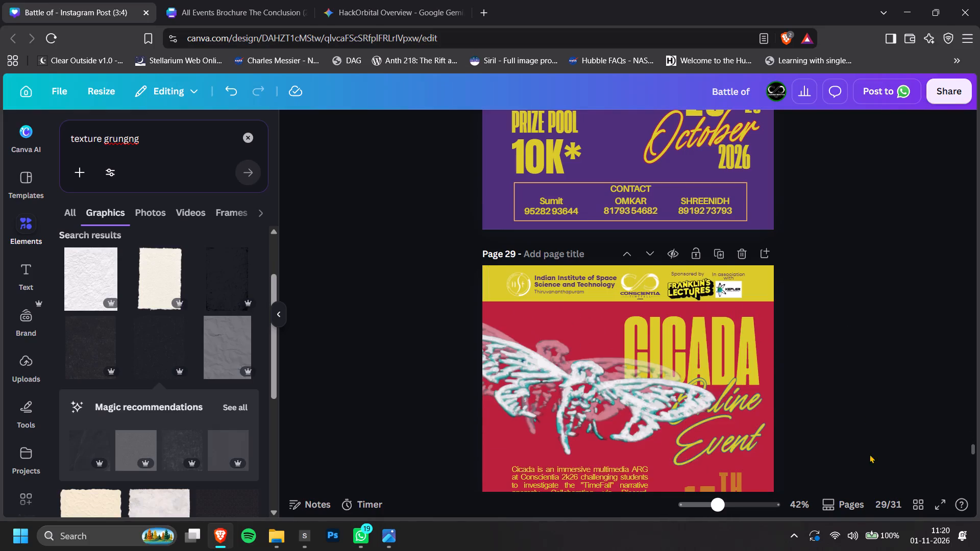
# Look through the later event poster pages as thumbnails, viewing the General Quiz poster and its neighbours.
pyautogui.click(853, 504)
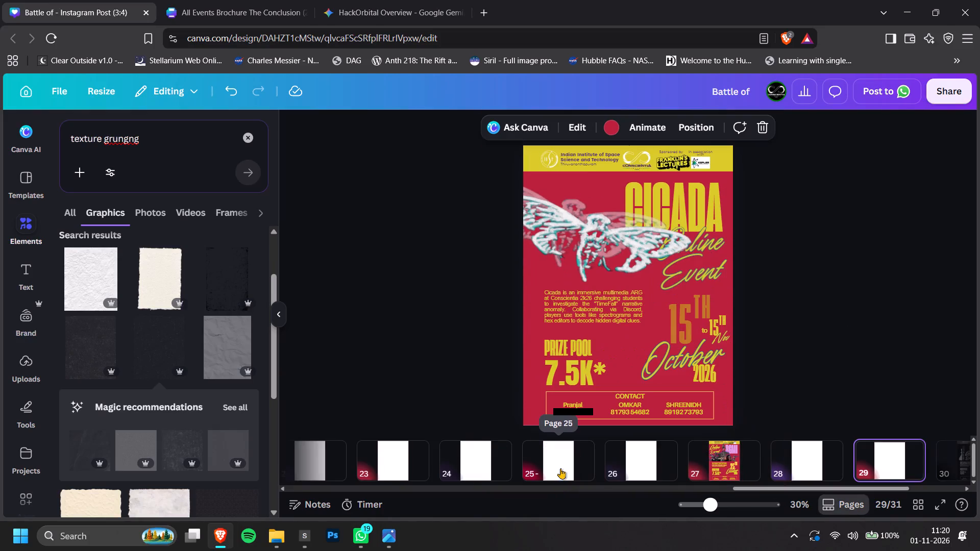
pyautogui.click(543, 469)
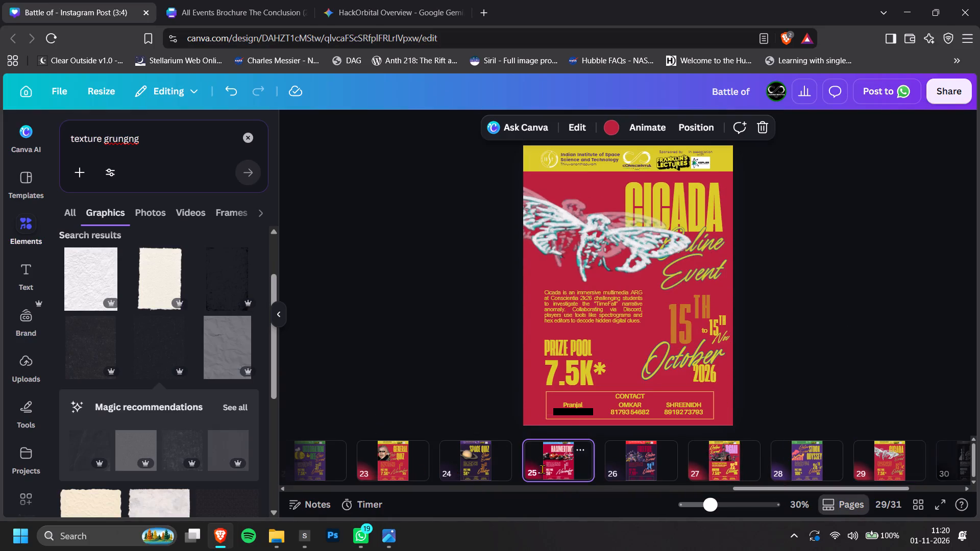
pyautogui.click(647, 468)
pyautogui.click(385, 462)
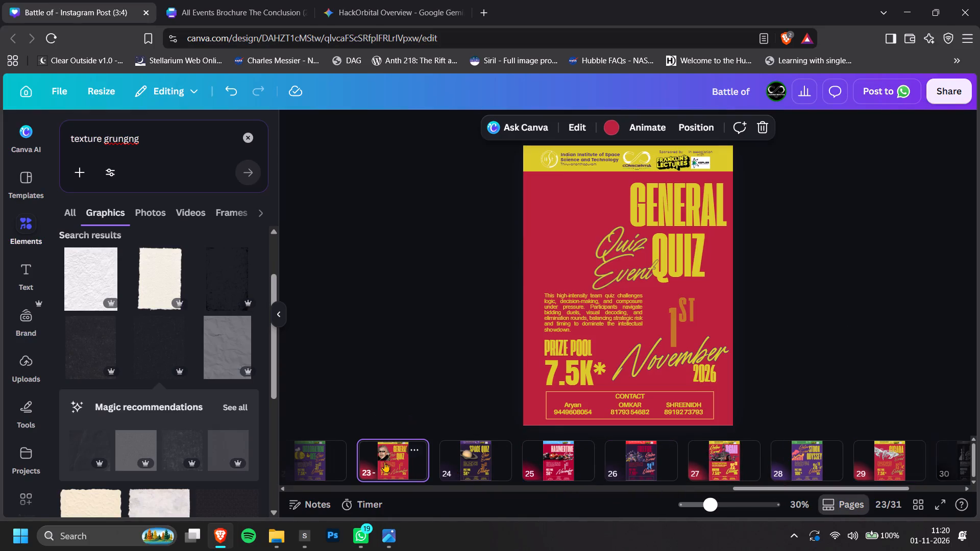
pyautogui.keyDown('shift'); pyautogui.scroll(2, 483, 472); pyautogui.keyUp('shift')
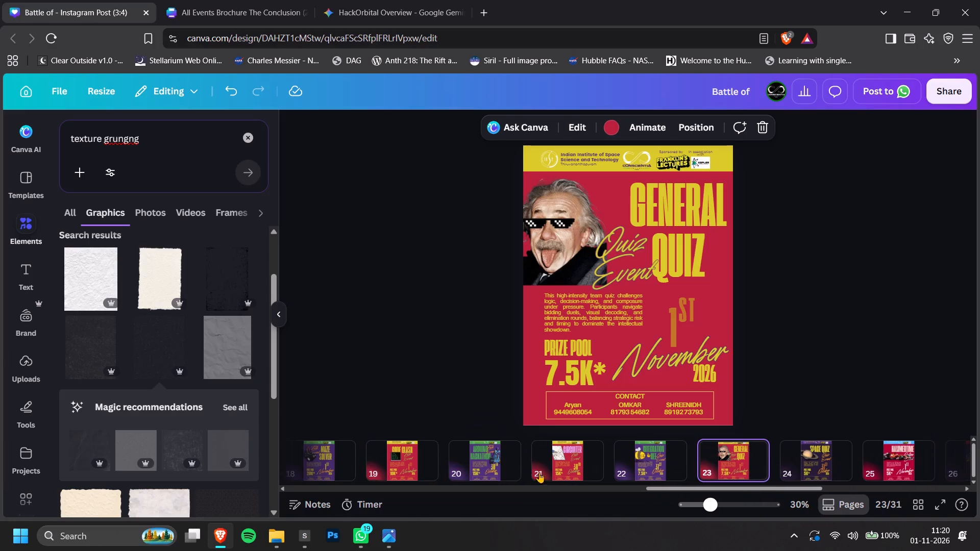
pyautogui.keyDown('shift'); pyautogui.scroll(-5, 485, 468); pyautogui.keyUp('shift')
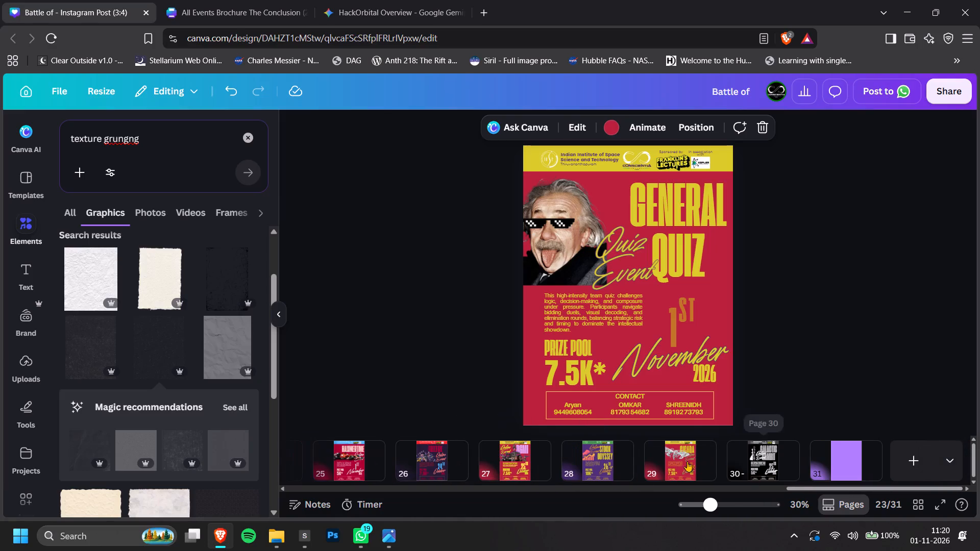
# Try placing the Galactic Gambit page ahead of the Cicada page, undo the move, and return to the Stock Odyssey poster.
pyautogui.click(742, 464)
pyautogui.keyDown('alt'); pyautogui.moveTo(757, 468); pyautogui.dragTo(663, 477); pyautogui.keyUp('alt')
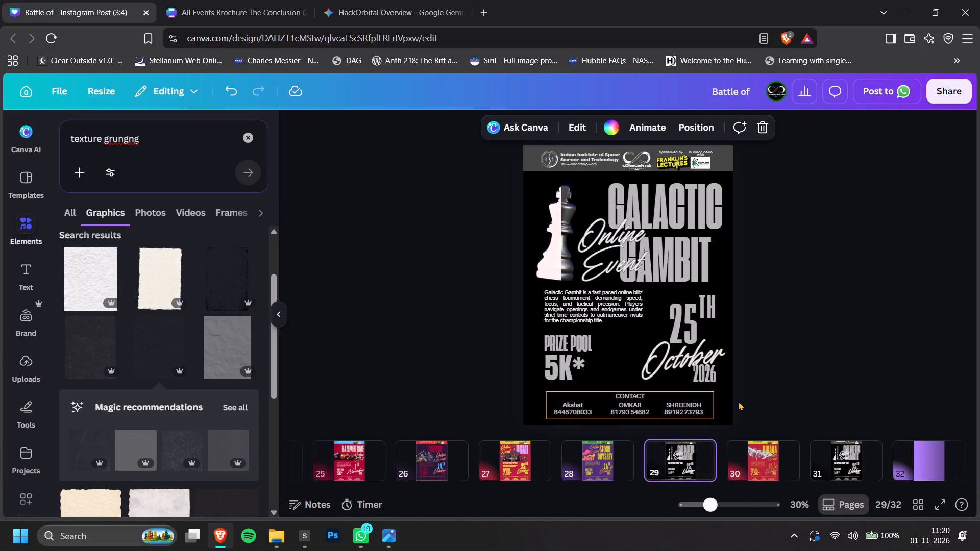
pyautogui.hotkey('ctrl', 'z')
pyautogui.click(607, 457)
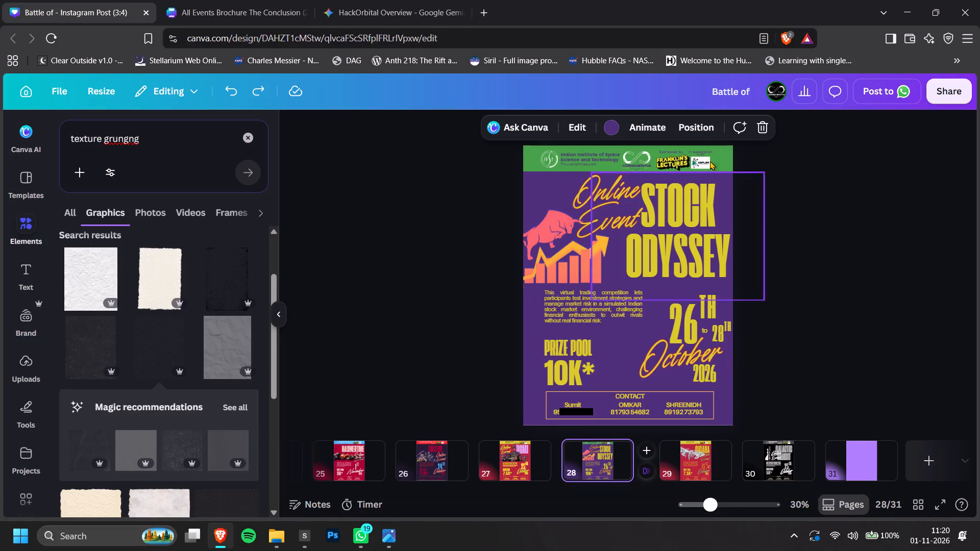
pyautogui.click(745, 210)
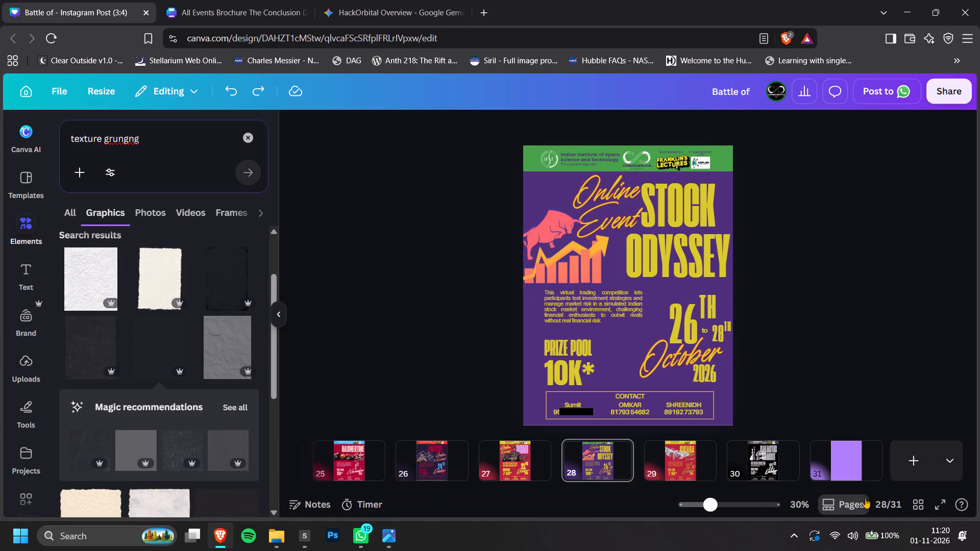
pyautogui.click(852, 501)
# Open the linked brochure from the Clash Royale page of the All Events Brochure, examine its event details and artwork, and close it.
pyautogui.click(208, 0)
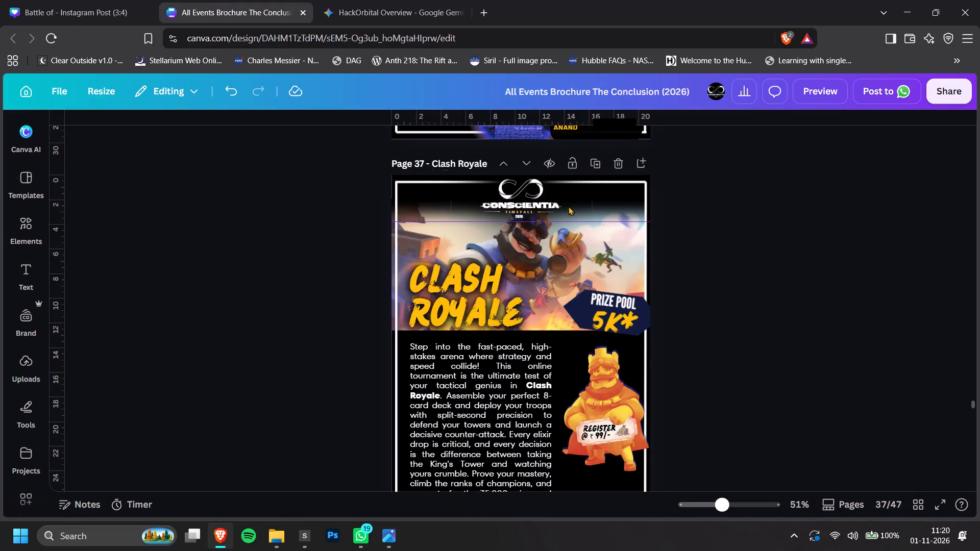
pyautogui.scroll(-2, 656, 368)
pyautogui.doubleClick(535, 347)
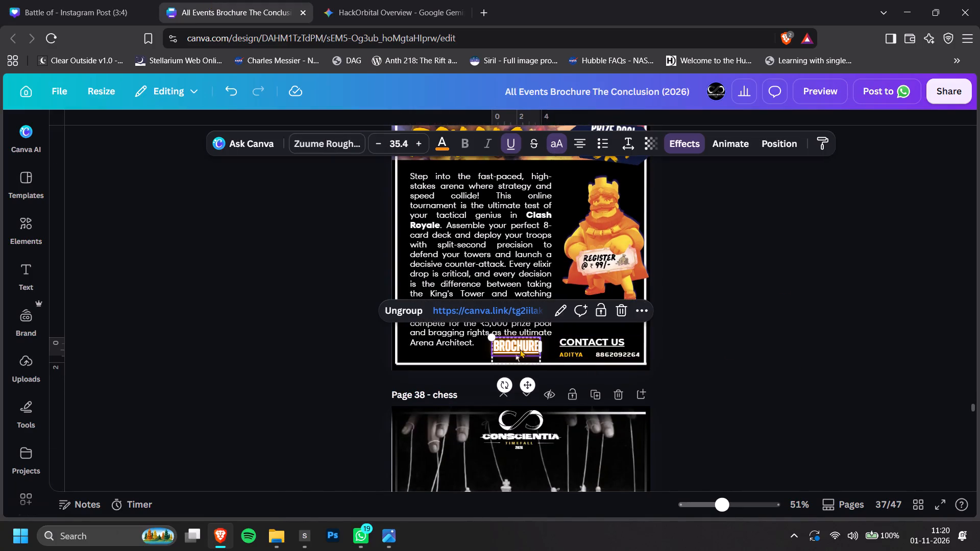
pyautogui.click(497, 298)
pyautogui.click(519, 369)
pyautogui.hotkey('ctrl', 'z')
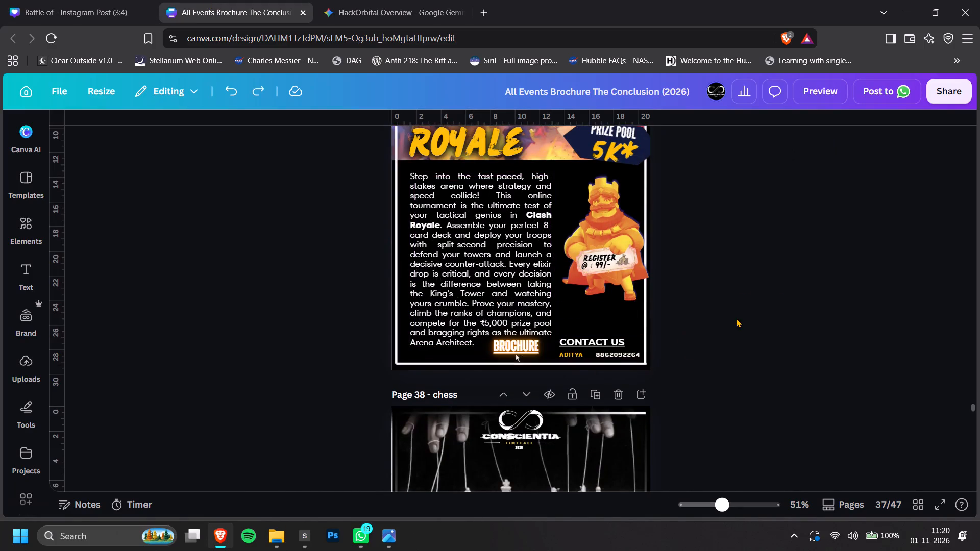
pyautogui.click(496, 352)
pyautogui.click(509, 347)
pyautogui.click(509, 314)
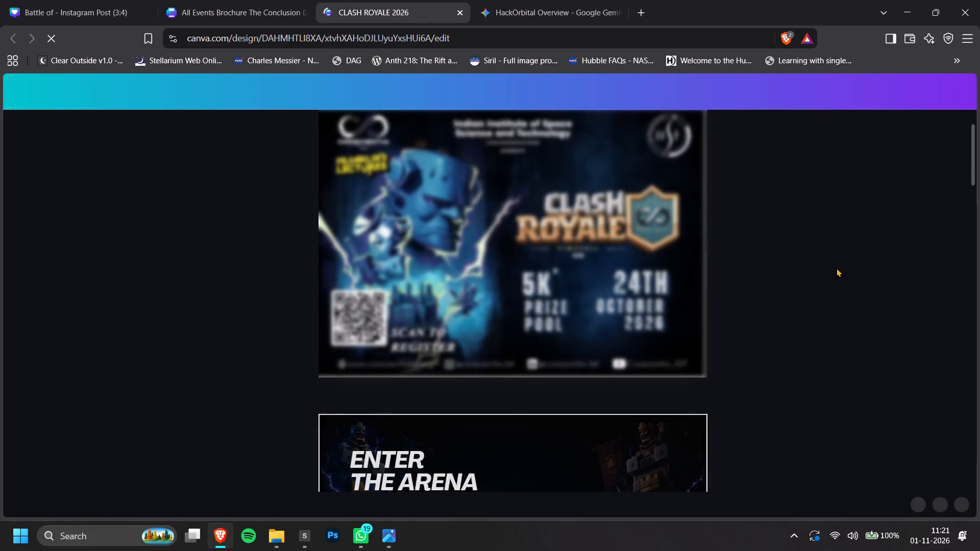
pyautogui.scroll(-2, 833, 272)
pyautogui.scroll(2, 832, 273)
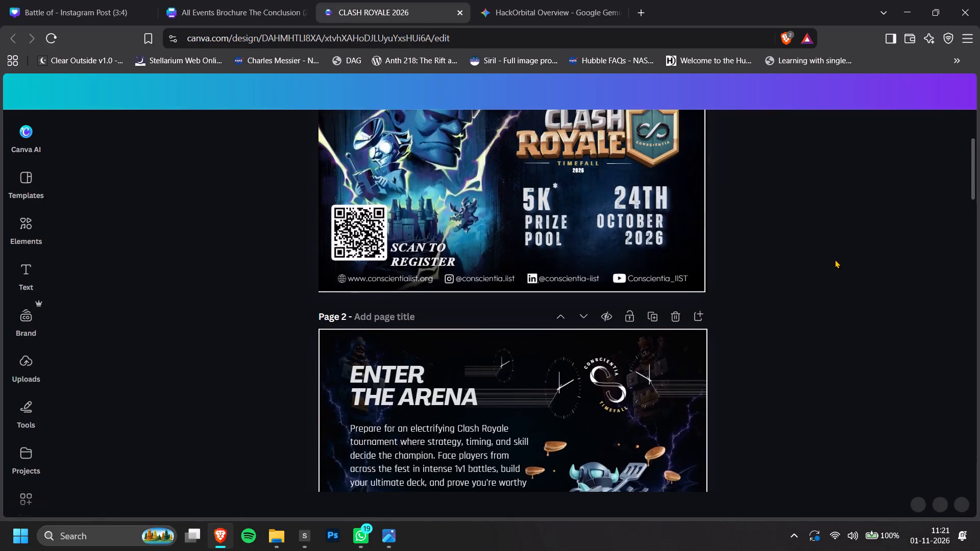
pyautogui.scroll(1, 835, 259)
pyautogui.click(453, 17)
pyautogui.click(456, 17)
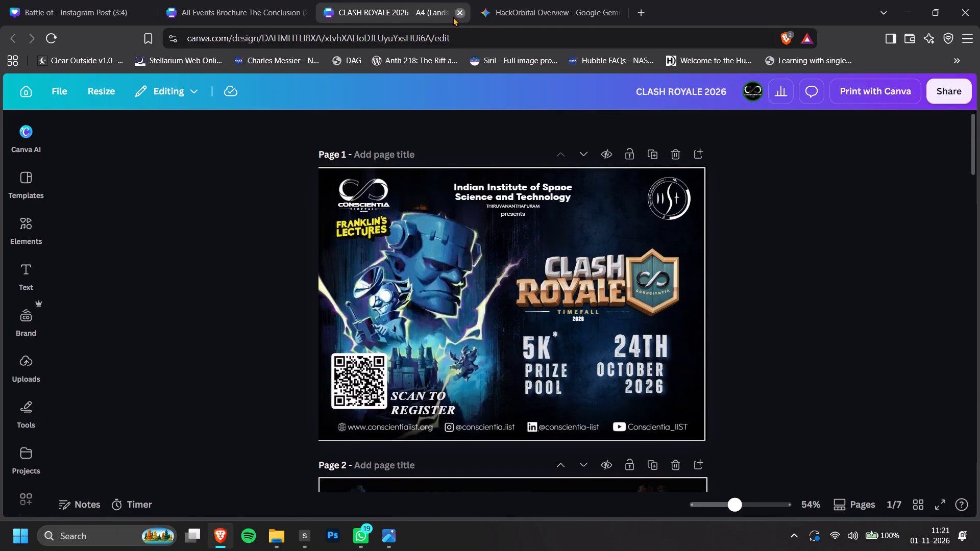
# Back in the poster design, recolour the large "15TH" date on the Cicada poster light peach.
pyautogui.click(74, 0)
pyautogui.scroll(3, 865, 311)
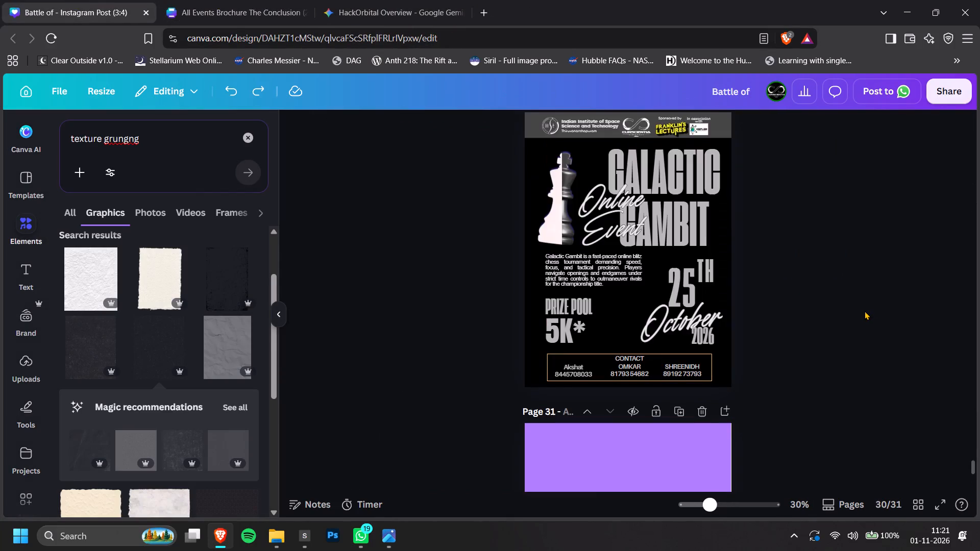
pyautogui.click(865, 311)
pyautogui.scroll(7, 865, 311)
pyautogui.scroll(-3, 865, 306)
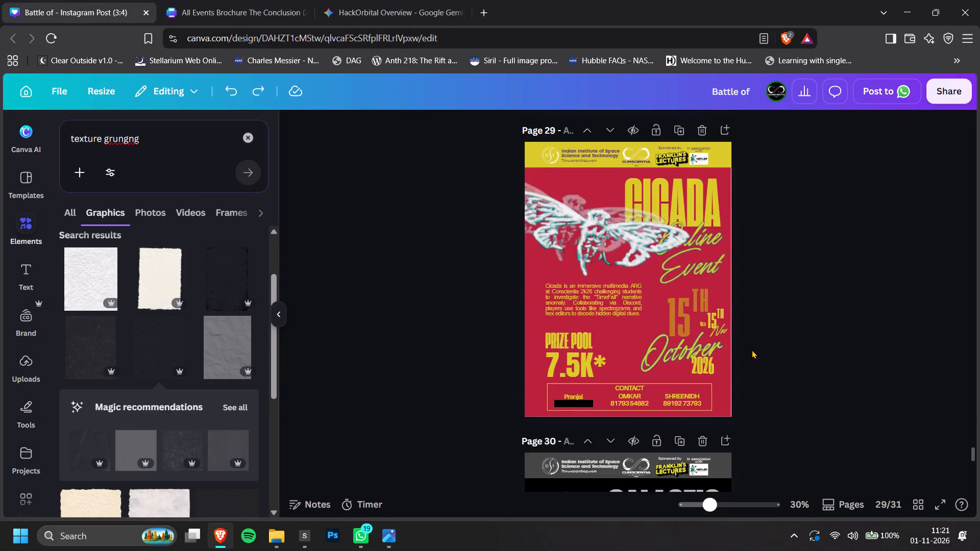
pyautogui.click(703, 306)
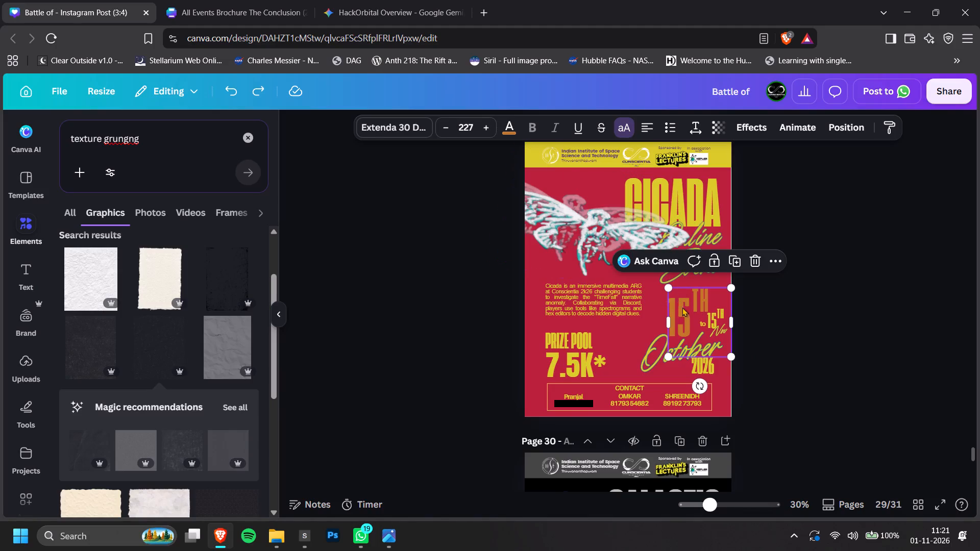
pyautogui.click(683, 308)
pyautogui.click(797, 335)
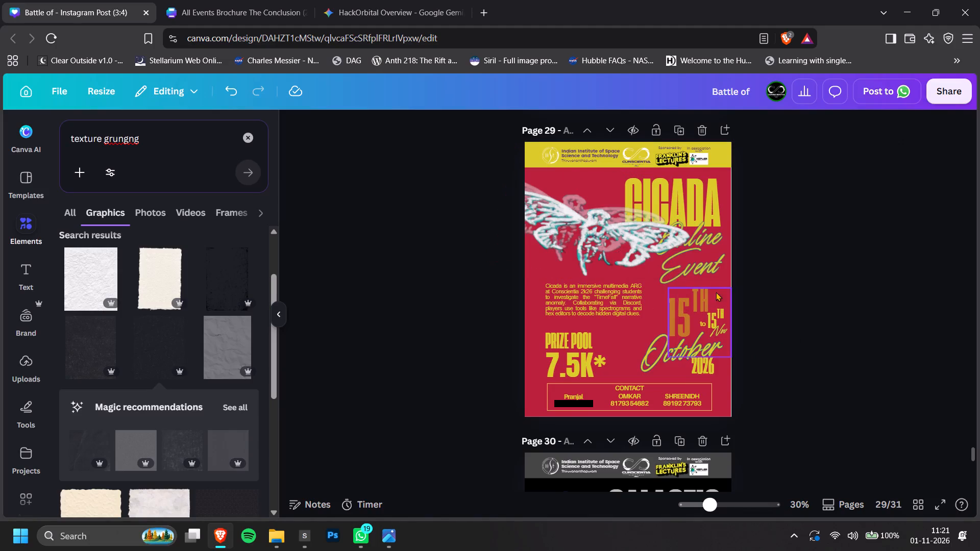
pyautogui.click(690, 293)
pyautogui.click(514, 131)
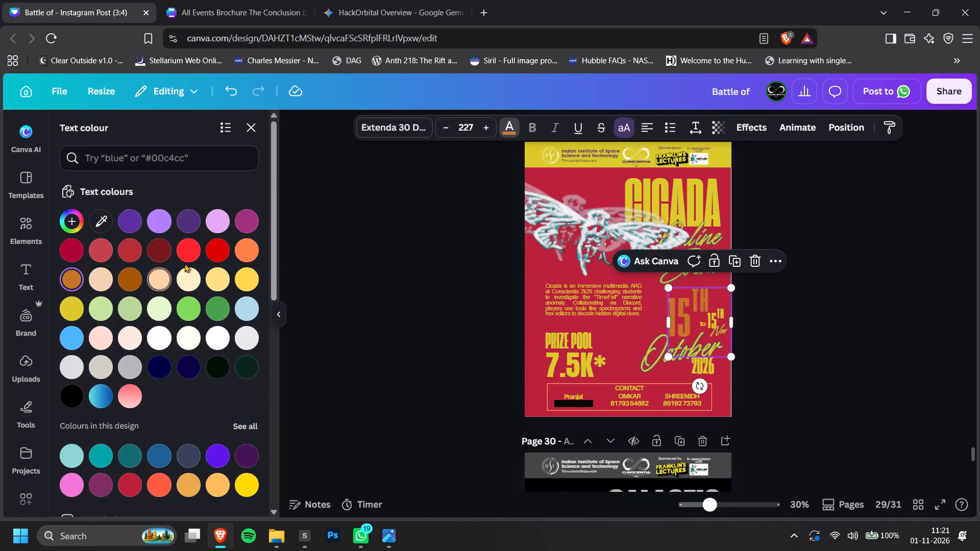
pyautogui.click(178, 252)
pyautogui.click(133, 279)
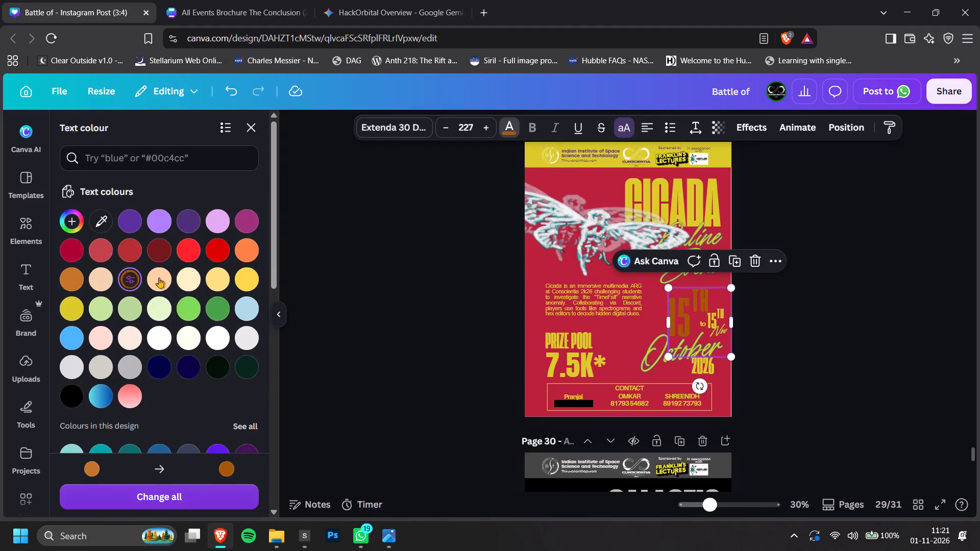
pyautogui.click(159, 278)
pyautogui.doubleClick(842, 324)
# Recolour the large "26TH" date on the Stock Odyssey poster light peach.
pyautogui.scroll(4, 842, 324)
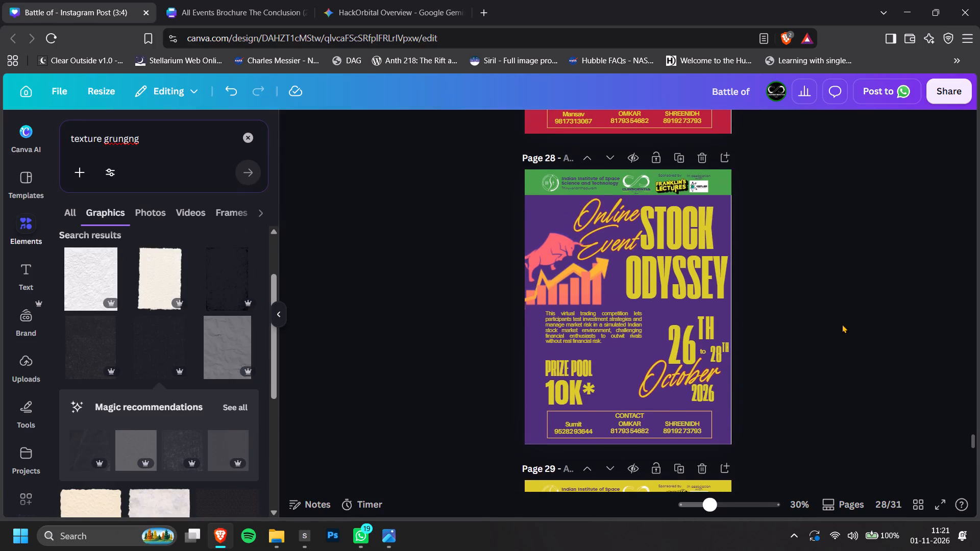
pyautogui.click(674, 333)
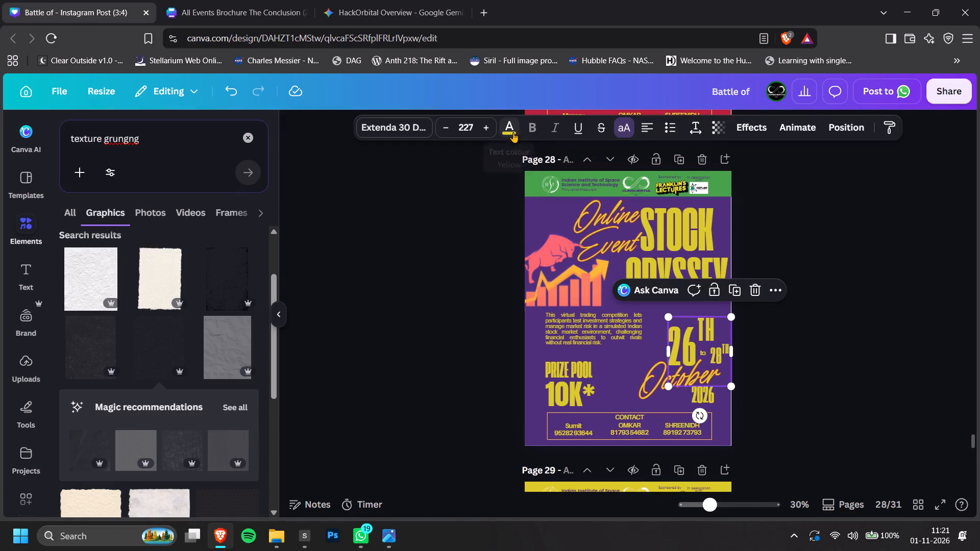
pyautogui.click(513, 132)
pyautogui.click(160, 279)
pyautogui.doubleClick(894, 326)
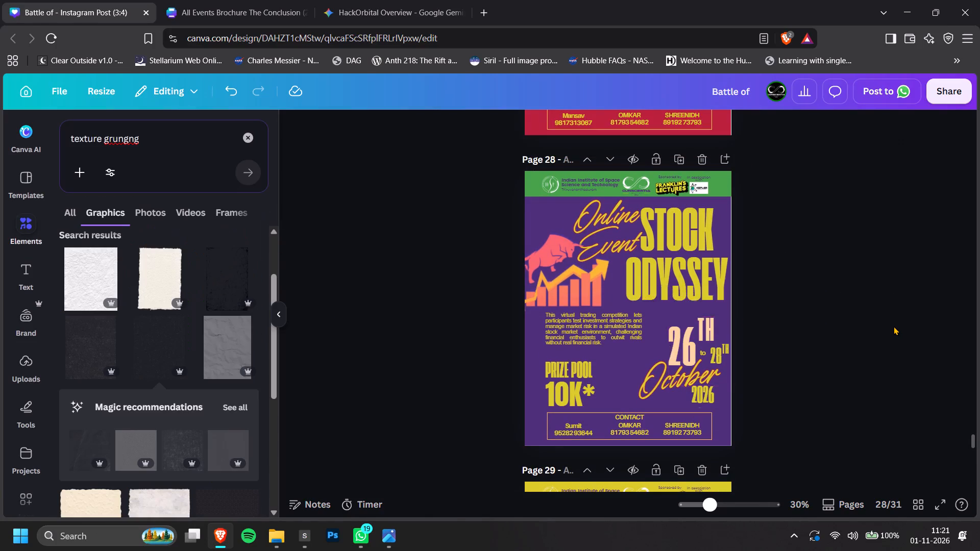
# Recolour the "24TH" date on the page 26 Freefire poster red (#c3414c).
pyautogui.scroll(4, 894, 326)
pyautogui.scroll(3, 852, 355)
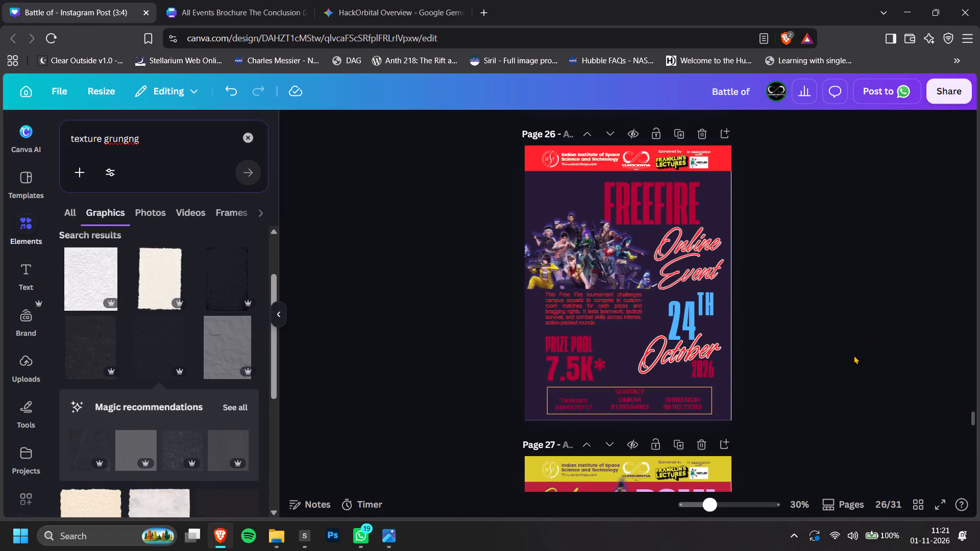
pyautogui.click(696, 310)
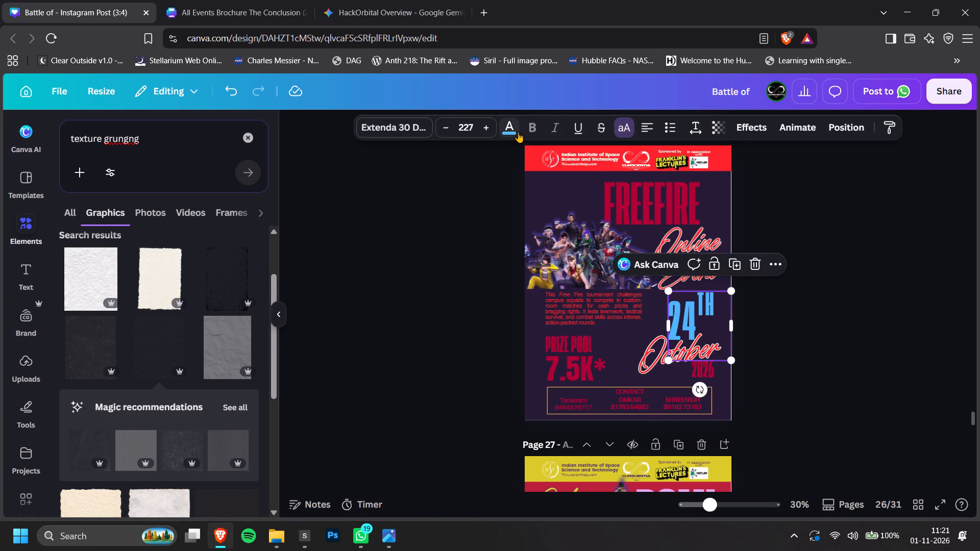
pyautogui.click(518, 132)
pyautogui.click(141, 254)
pyautogui.click(93, 246)
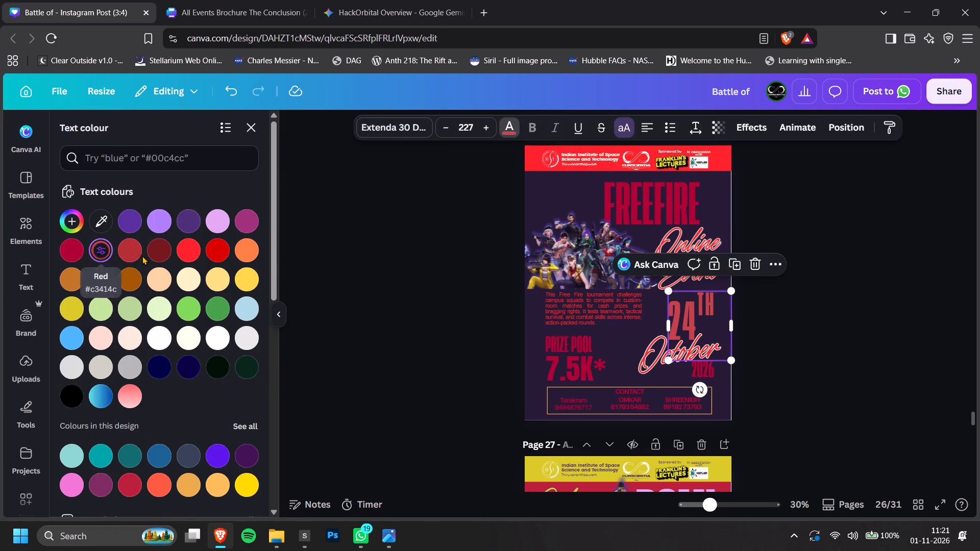
pyautogui.doubleClick(838, 329)
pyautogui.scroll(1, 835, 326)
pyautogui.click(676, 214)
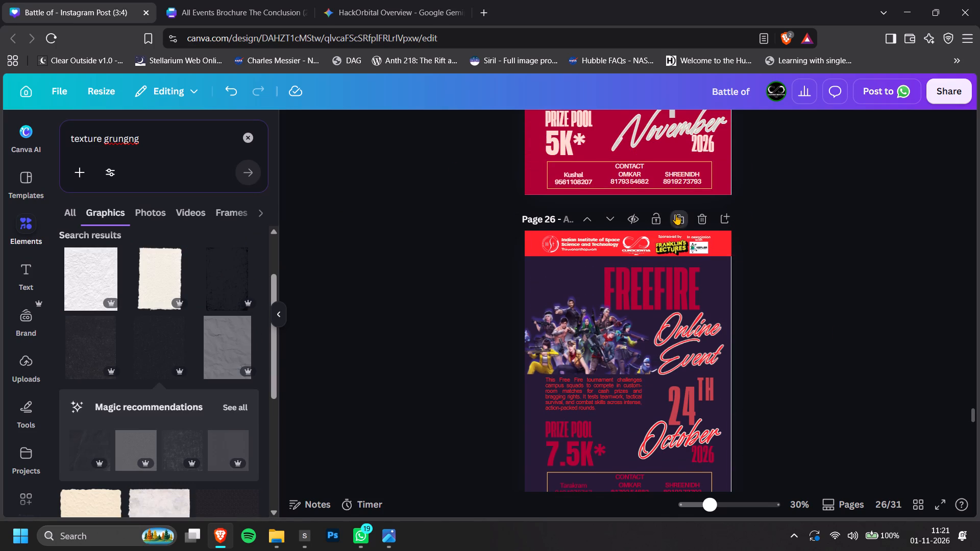
# Apply the colours of the group character artwork to the duplicated Freefire poster on page 27.
pyautogui.scroll(-2, 850, 340)
pyautogui.scroll(1, 850, 340)
pyautogui.keyDown('ctrl'); pyautogui.scroll(1, 850, 342); pyautogui.keyUp('ctrl')
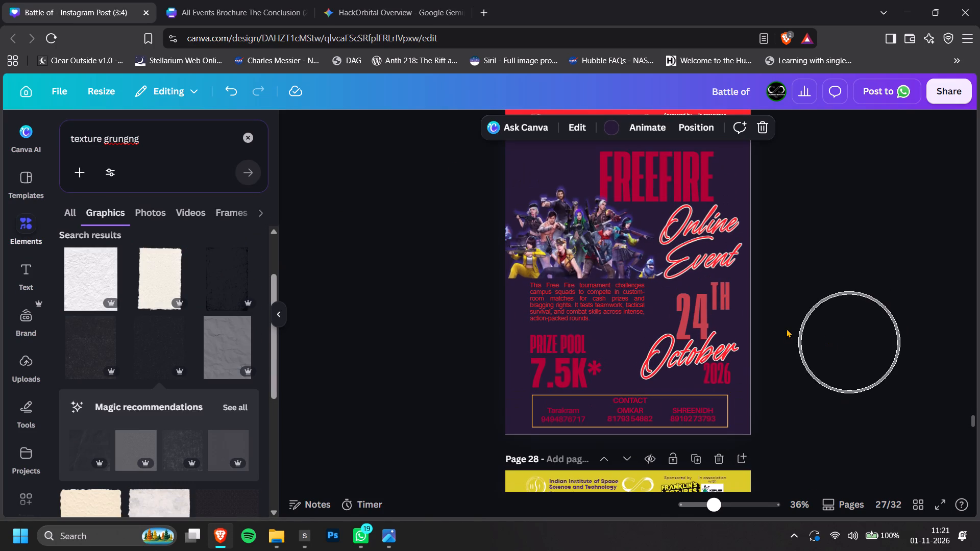
pyautogui.hotkey('alt', '1')
pyautogui.scroll(-2, 228, 328)
pyautogui.click(562, 241)
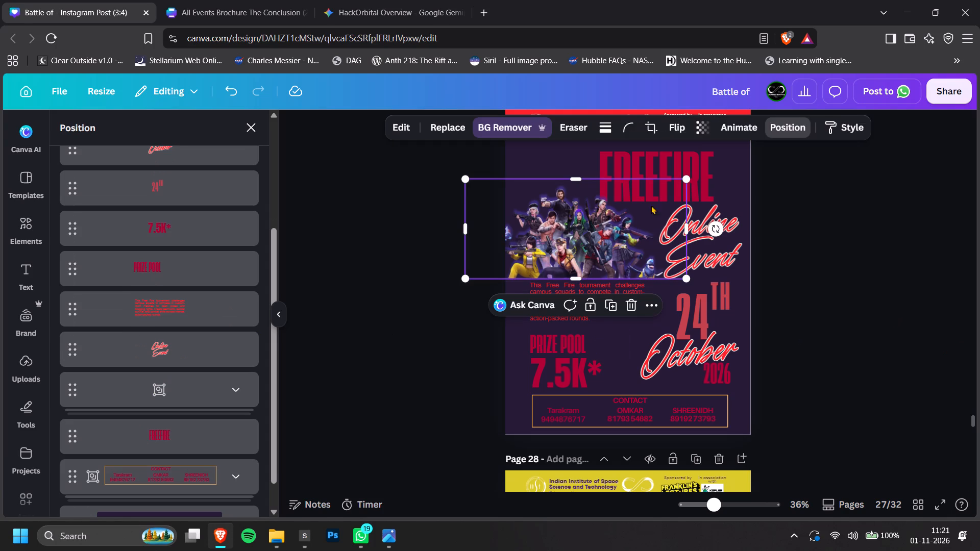
pyautogui.click(648, 300)
pyautogui.scroll(-11, 766, 248)
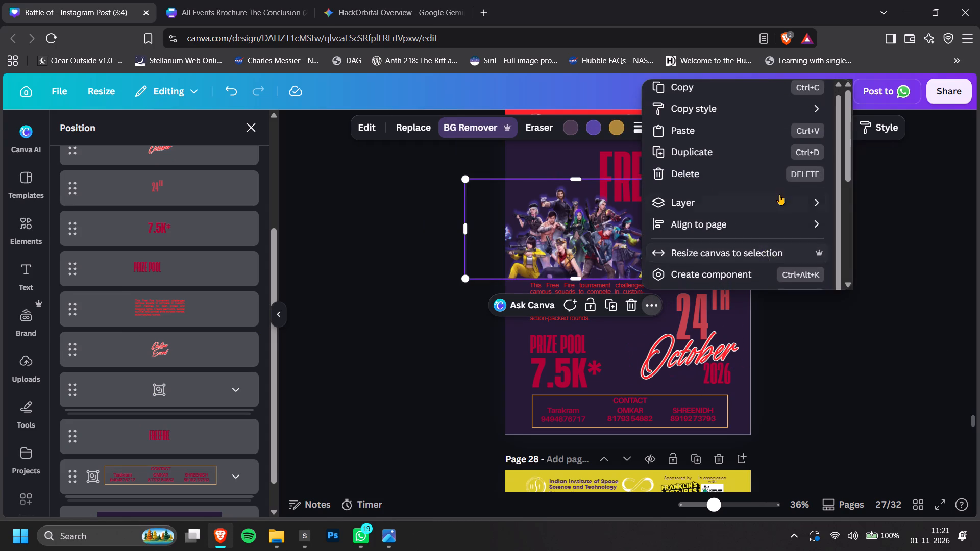
pyautogui.scroll(-2, 779, 194)
pyautogui.click(748, 217)
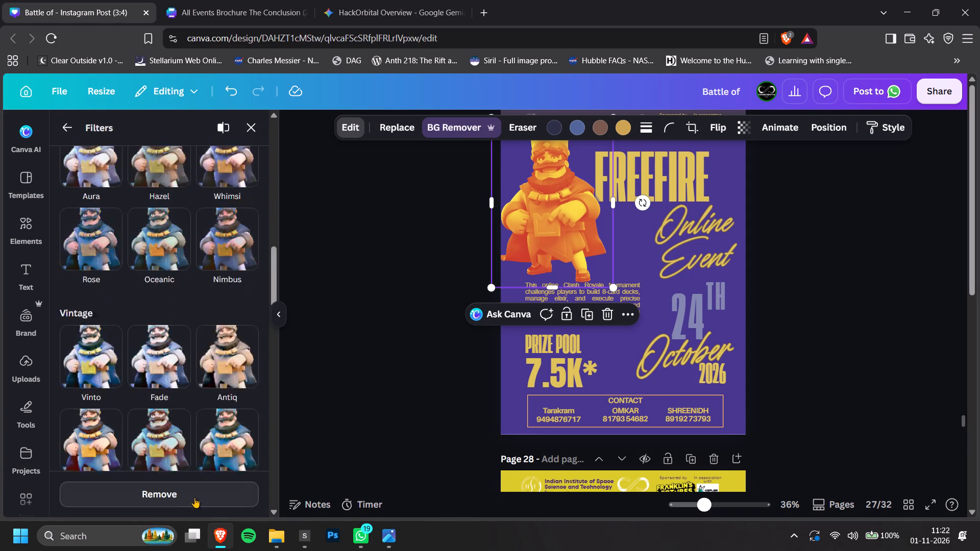
pyautogui.click(194, 497)
pyautogui.doubleClick(959, 356)
# Shrink the king image slightly and place it below the header strip, left of the poster title.
pyautogui.scroll(1, 882, 344)
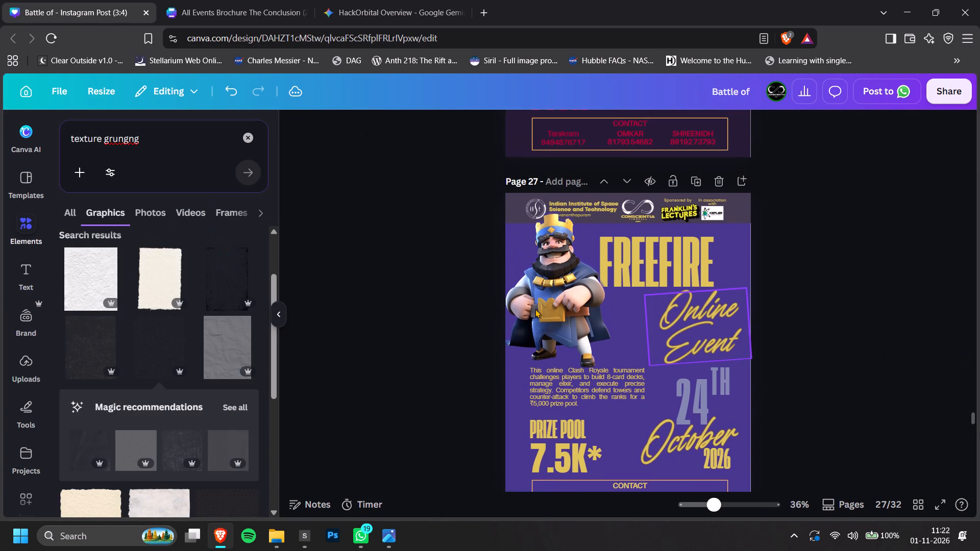
pyautogui.click(533, 307)
pyautogui.moveTo(619, 201); pyautogui.dragTo(599, 210)
pyautogui.moveTo(556, 269); pyautogui.dragTo(562, 268)
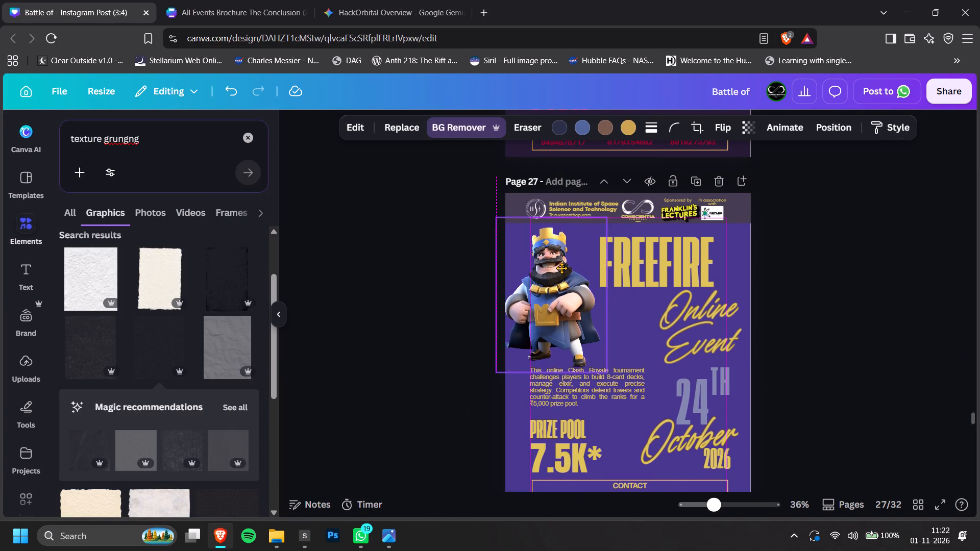
pyautogui.moveTo(562, 268); pyautogui.dragTo(562, 267)
# Shift the Clash Royale description slightly down so it sits between the king's feet and the prize pool text.
pyautogui.click(605, 397)
pyautogui.moveTo(601, 399); pyautogui.dragTo(600, 407)
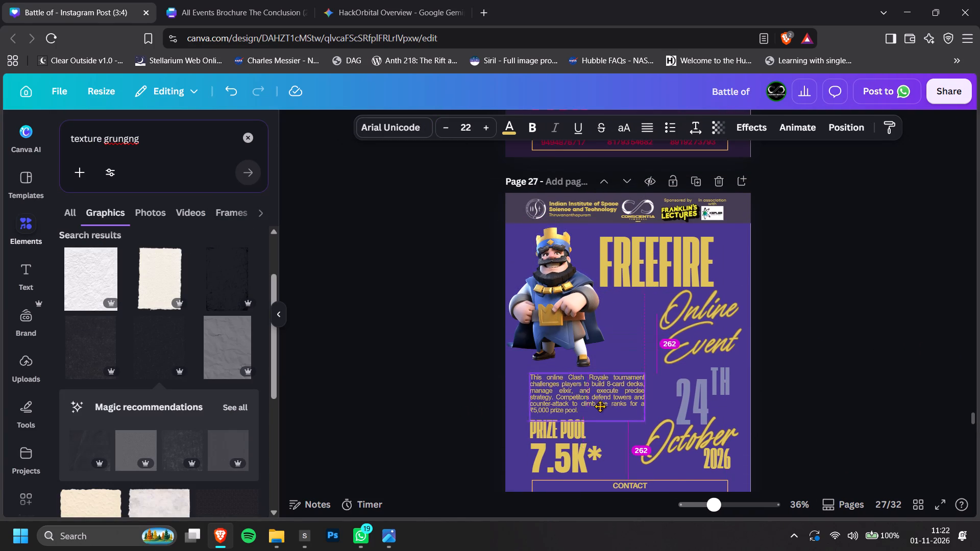
pyautogui.moveTo(600, 407); pyautogui.dragTo(602, 404)
pyautogui.click(792, 375)
# Recolour the "24TH" date on the page 27 Clash Royale poster light pinkish purple.
pyautogui.scroll(-1, 792, 375)
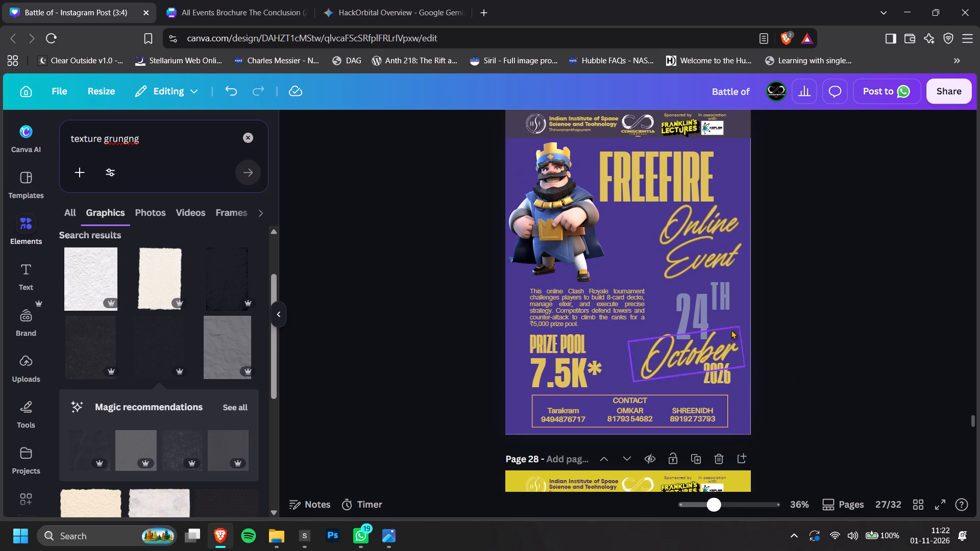
pyautogui.click(725, 314)
pyautogui.click(509, 124)
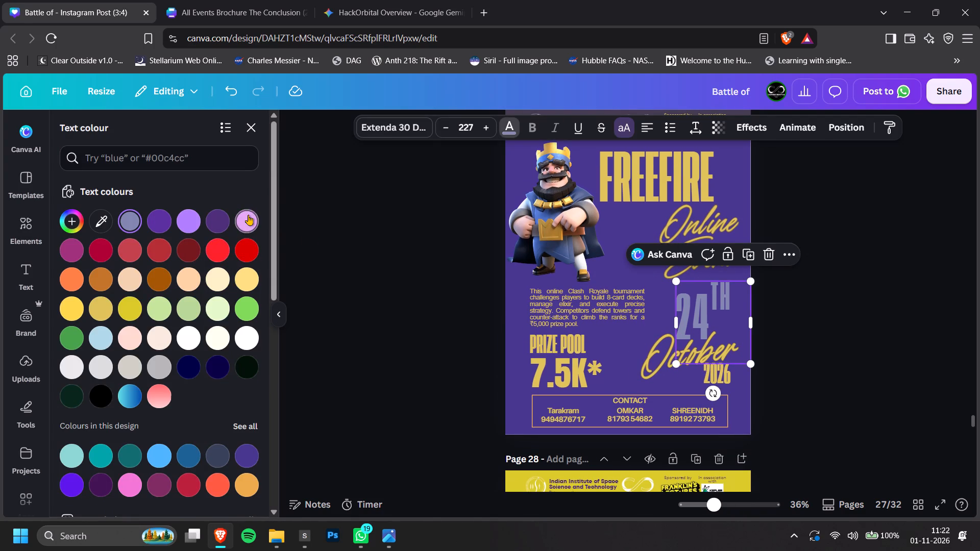
pyautogui.click(248, 215)
pyautogui.doubleClick(818, 254)
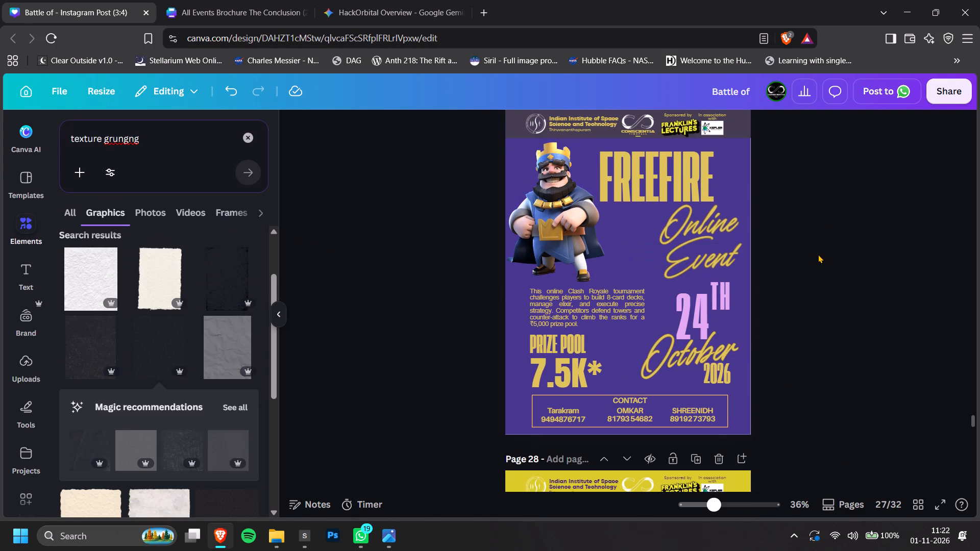
# Recolour the page 27 poster title bright red and replace its text with "Clash royale".
pyautogui.click(673, 182)
pyautogui.click(514, 120)
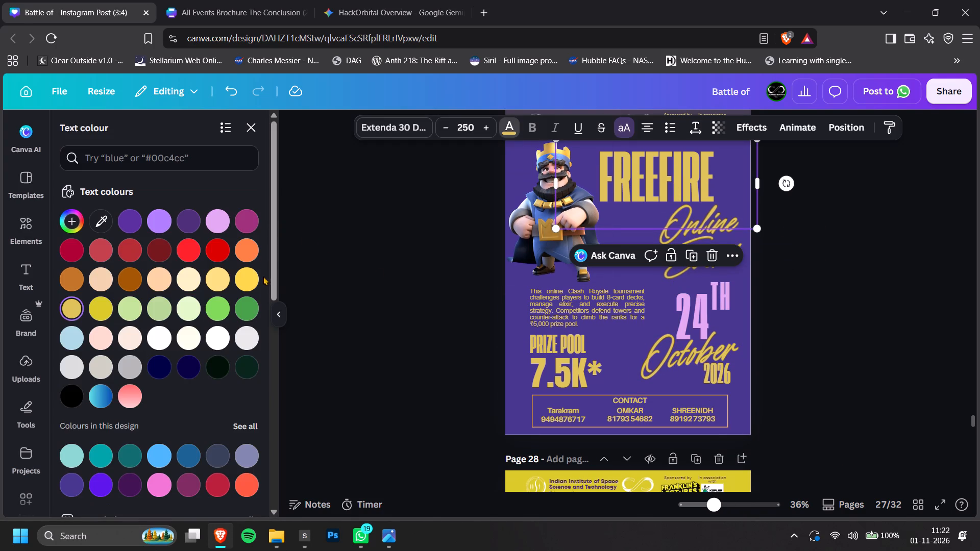
pyautogui.click(177, 248)
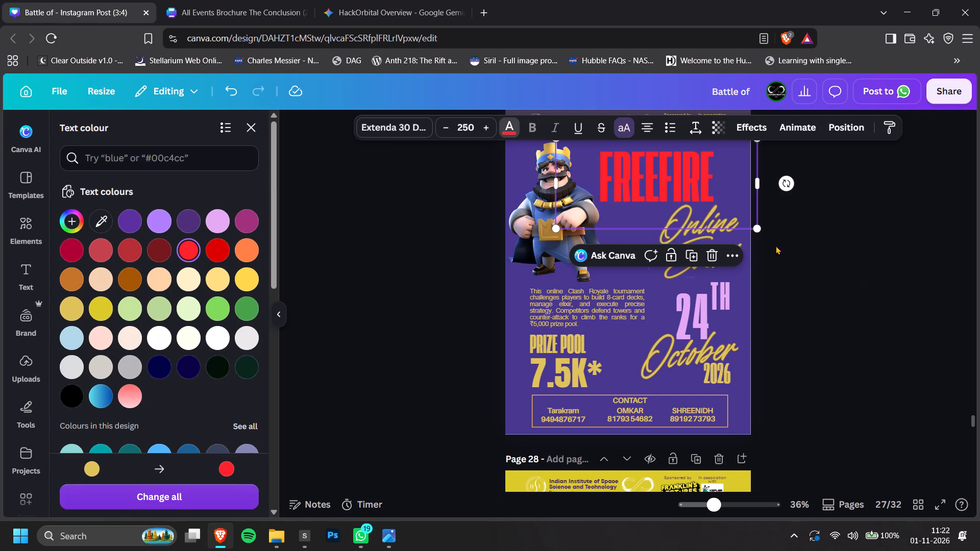
pyautogui.doubleClick(681, 182)
pyautogui.write('Clash royale')
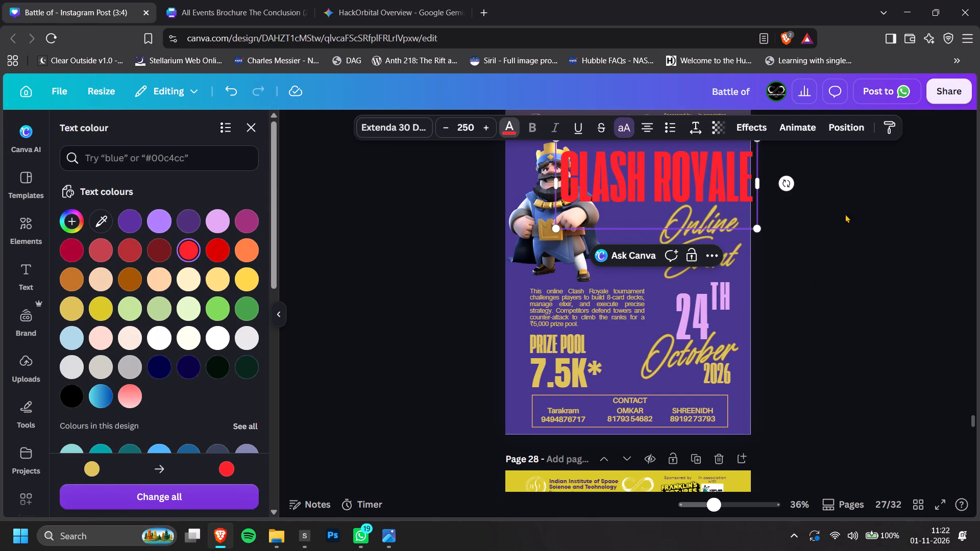
pyautogui.click(856, 197)
# Shift the king image slightly left on the Clash Royale poster, towards the page edge.
pyautogui.click(551, 252)
pyautogui.moveTo(545, 259); pyautogui.dragTo(534, 260)
pyautogui.click(852, 236)
pyautogui.click(522, 241)
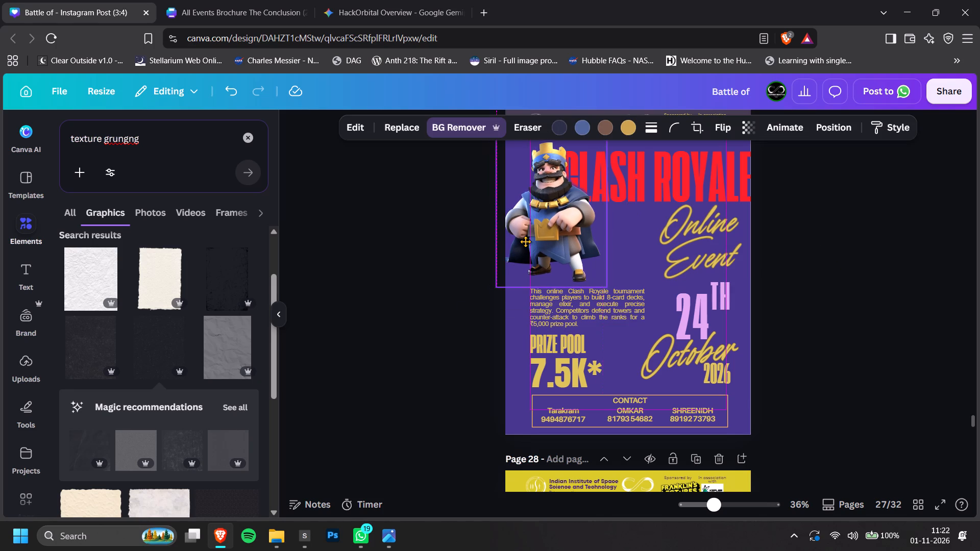
pyautogui.click(855, 234)
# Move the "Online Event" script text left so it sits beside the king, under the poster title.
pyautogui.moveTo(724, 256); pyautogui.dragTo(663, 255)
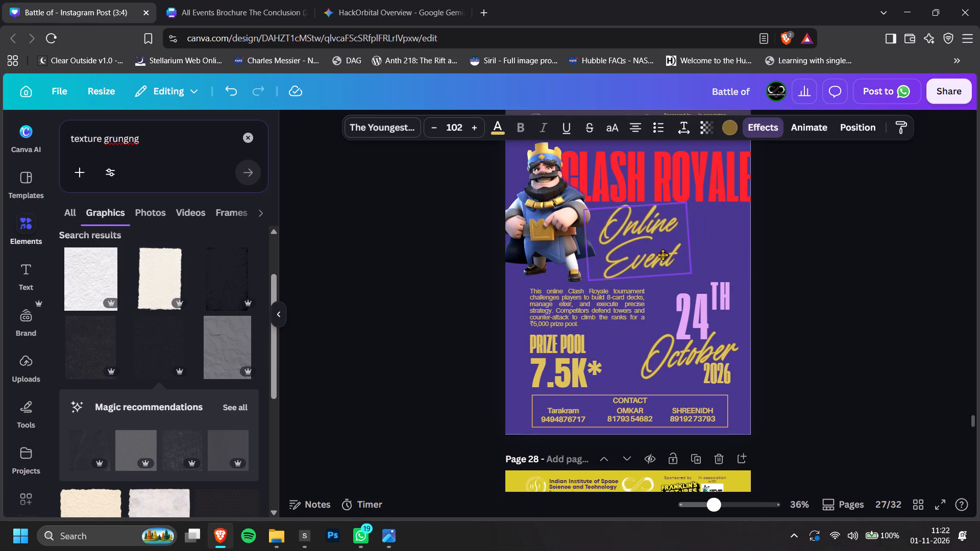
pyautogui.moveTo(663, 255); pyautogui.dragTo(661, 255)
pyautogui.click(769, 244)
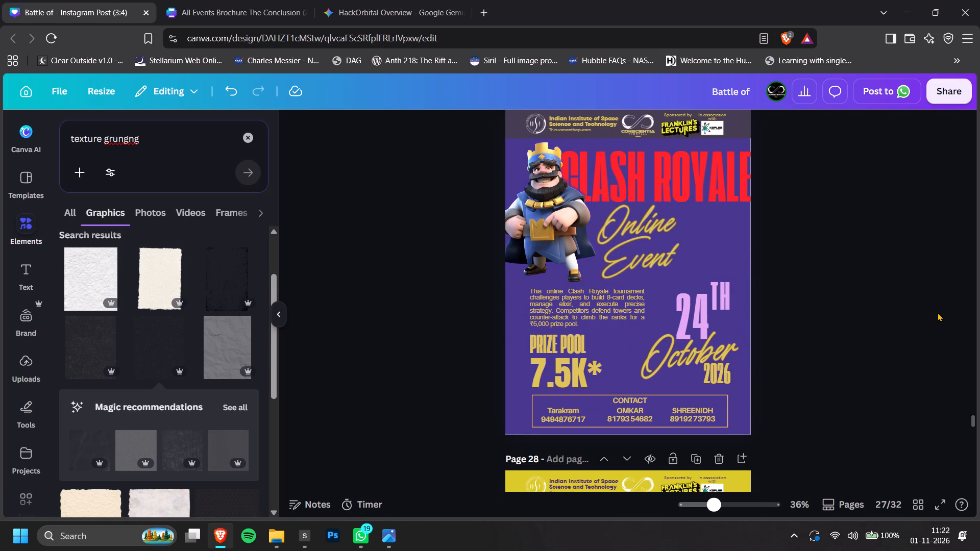
# Narrow the Clash Royale title box so it wraps onto two lines, and move it towards the poster's right edge.
pyautogui.click(686, 165)
pyautogui.moveTo(760, 183); pyautogui.dragTo(733, 179)
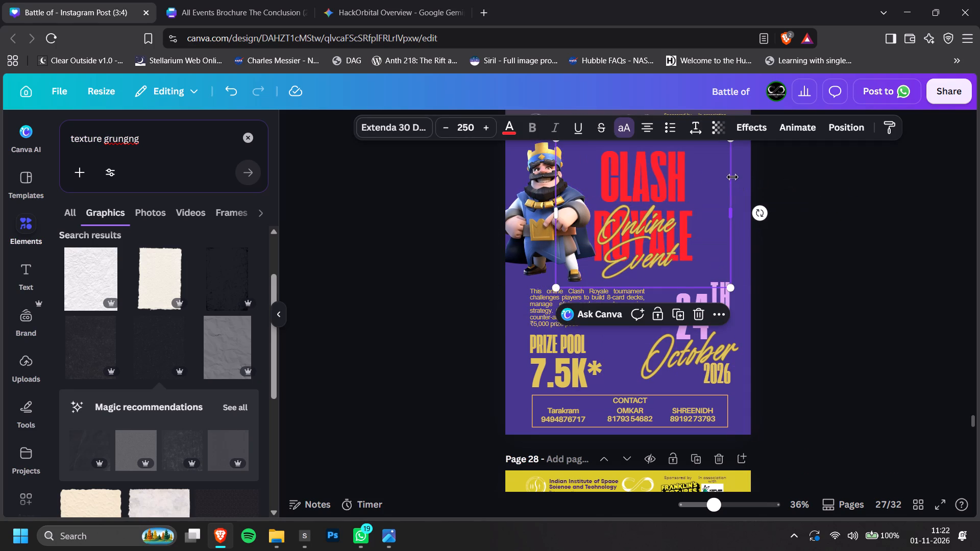
pyautogui.moveTo(693, 174); pyautogui.dragTo(742, 171)
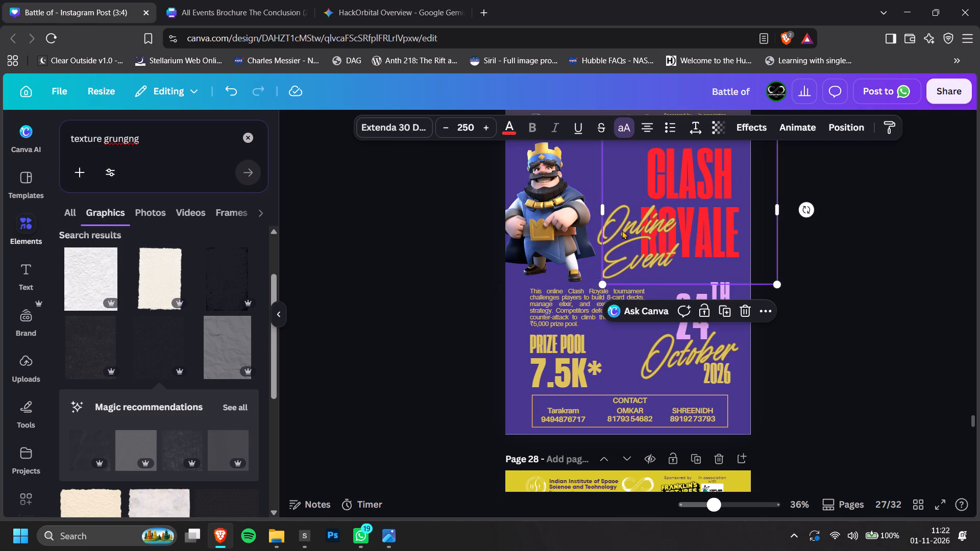
# Place the "Online Event" script text beside the king's head, overlapping the left part of the Clash Royale title.
pyautogui.moveTo(636, 240); pyautogui.dragTo(626, 216)
pyautogui.hotkey('ctrl', 'z')
pyautogui.click(625, 238)
pyautogui.click(643, 248)
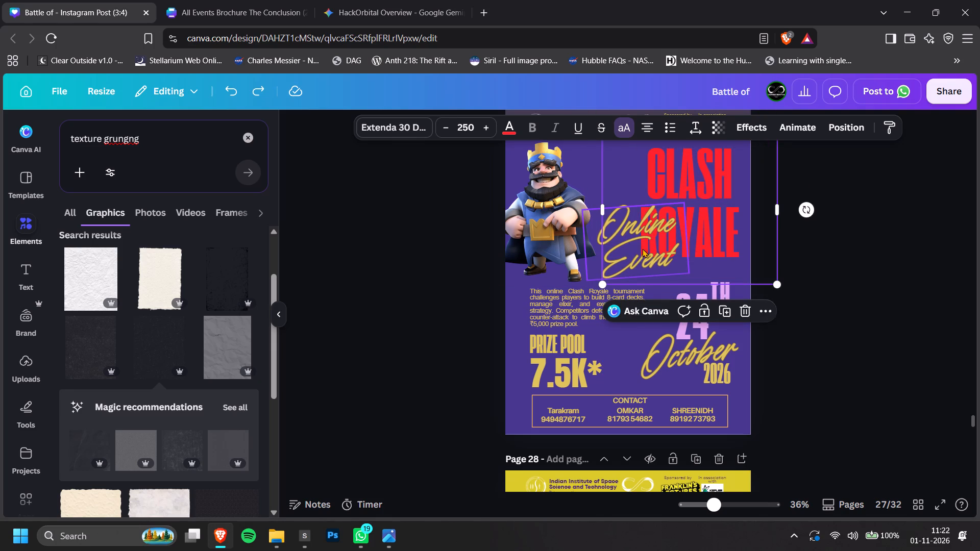
pyautogui.moveTo(636, 259); pyautogui.dragTo(617, 199)
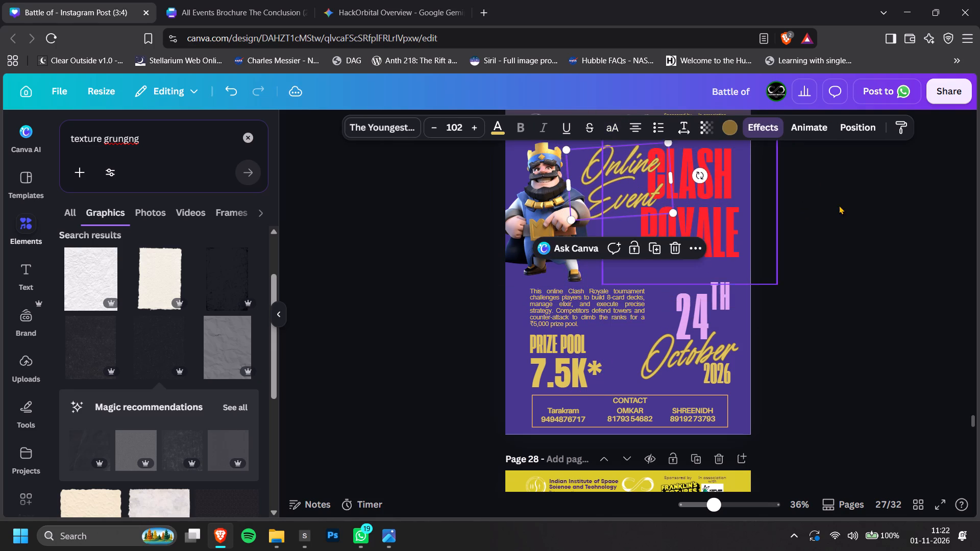
pyautogui.click(839, 205)
pyautogui.click(568, 256)
pyautogui.click(837, 237)
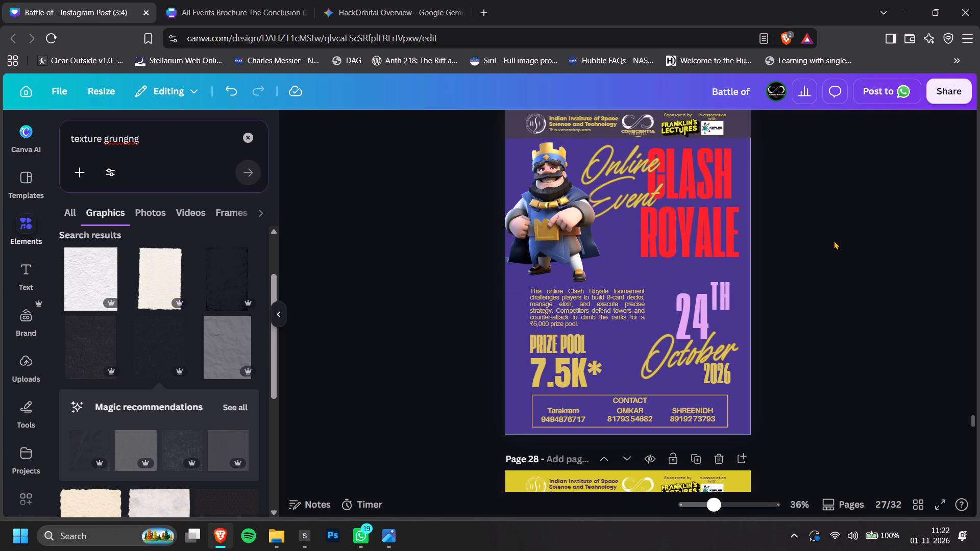
# Set the prize pool amount on the Clash Royale poster to 5K*, matching the brochure's Clash Royale page.
pyautogui.scroll(-1, 834, 240)
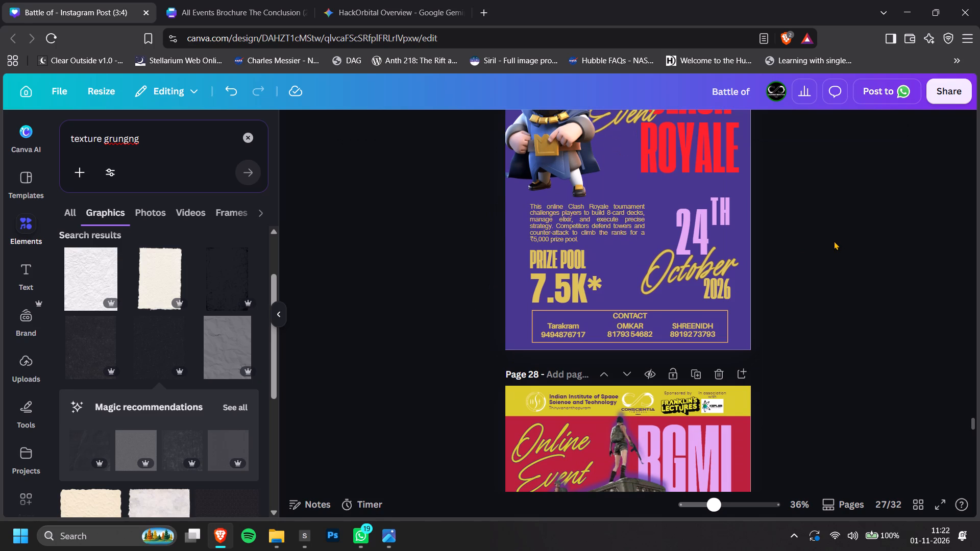
pyautogui.keyDown('ctrl'); pyautogui.scroll(1, 858, 287); pyautogui.keyUp('ctrl')
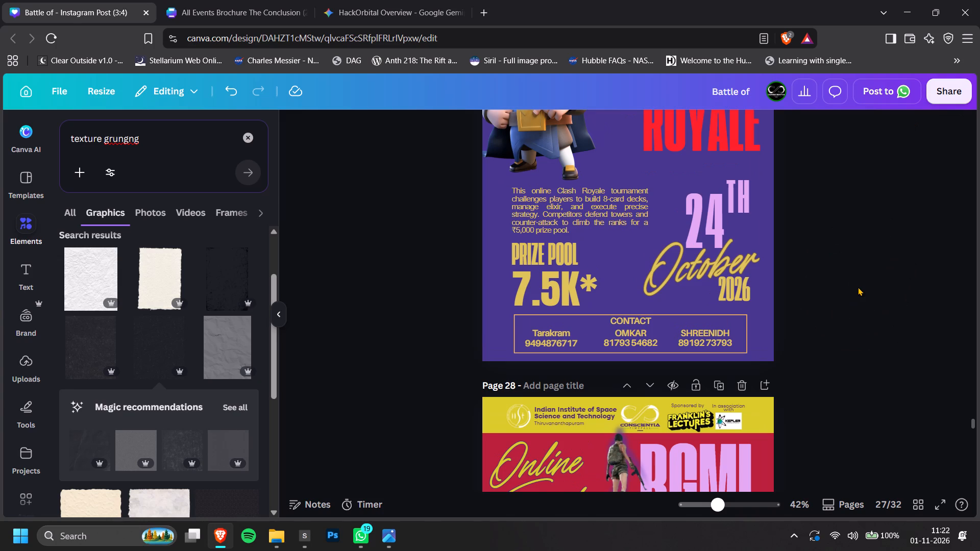
pyautogui.click(199, 0)
pyautogui.click(799, 286)
pyautogui.scroll(1, 798, 286)
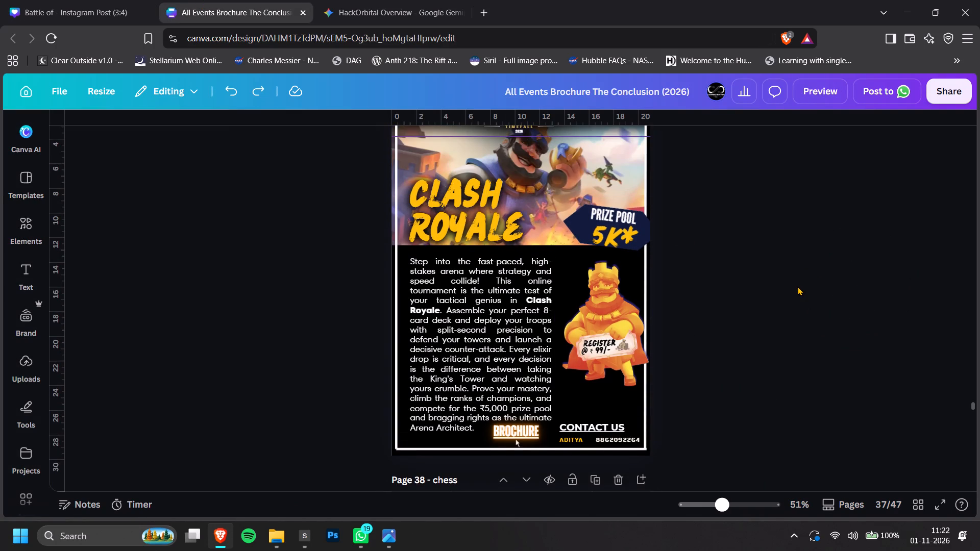
pyautogui.click(71, 0)
pyautogui.doubleClick(540, 293)
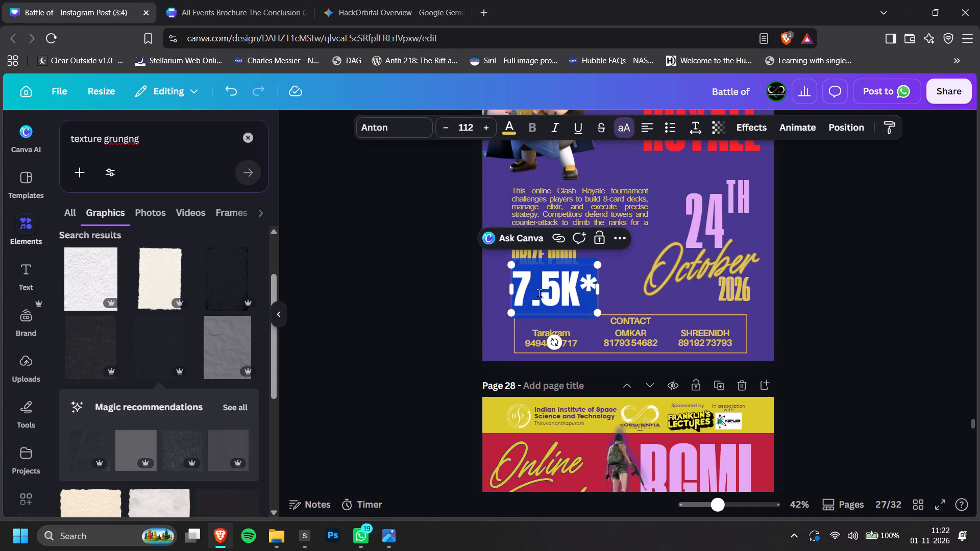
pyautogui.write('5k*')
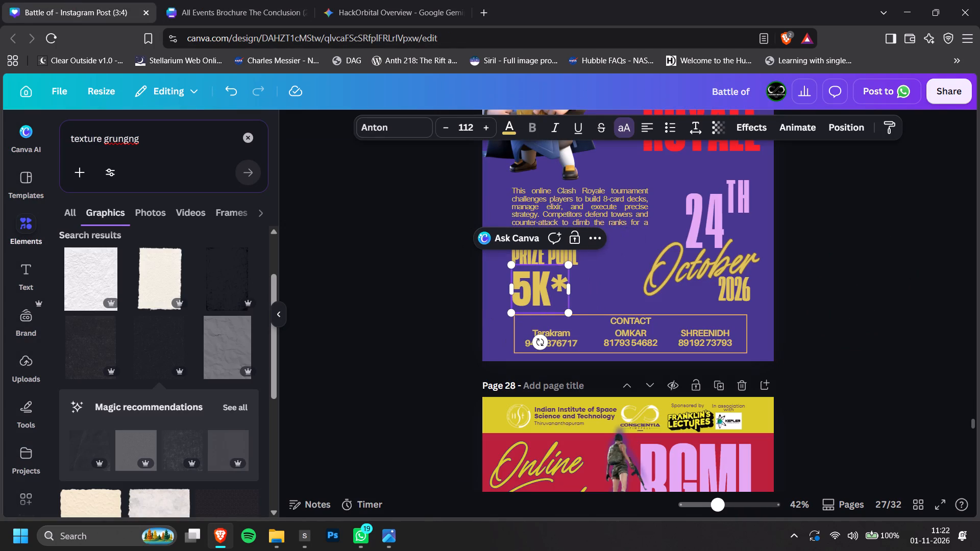
# Replace the first contact's name on the Clash Royale poster with the contact name copied from the brochure's Clash Royale page.
pyautogui.click(257, 0)
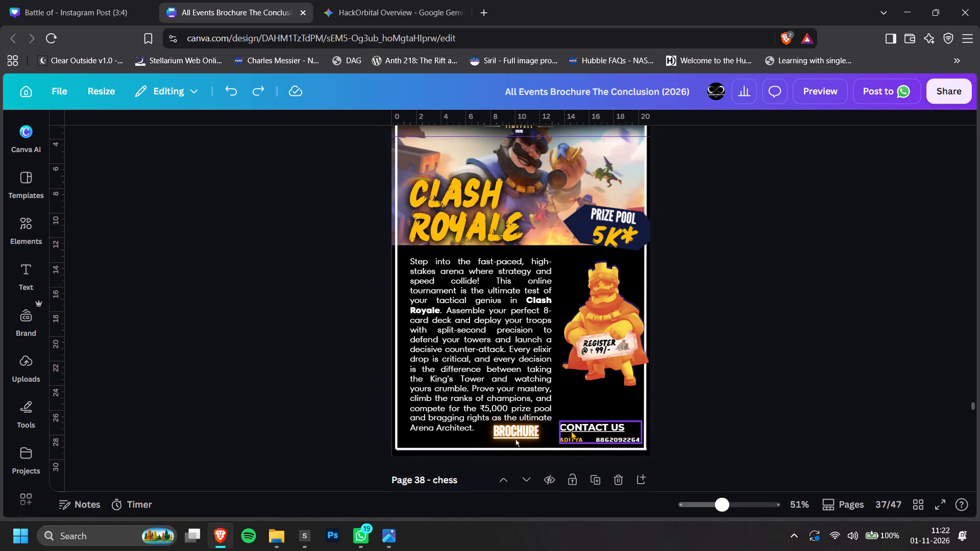
pyautogui.click(573, 432)
pyautogui.doubleClick(573, 441)
pyautogui.doubleClick(573, 441)
pyautogui.hotkey('ctrl', 'c')
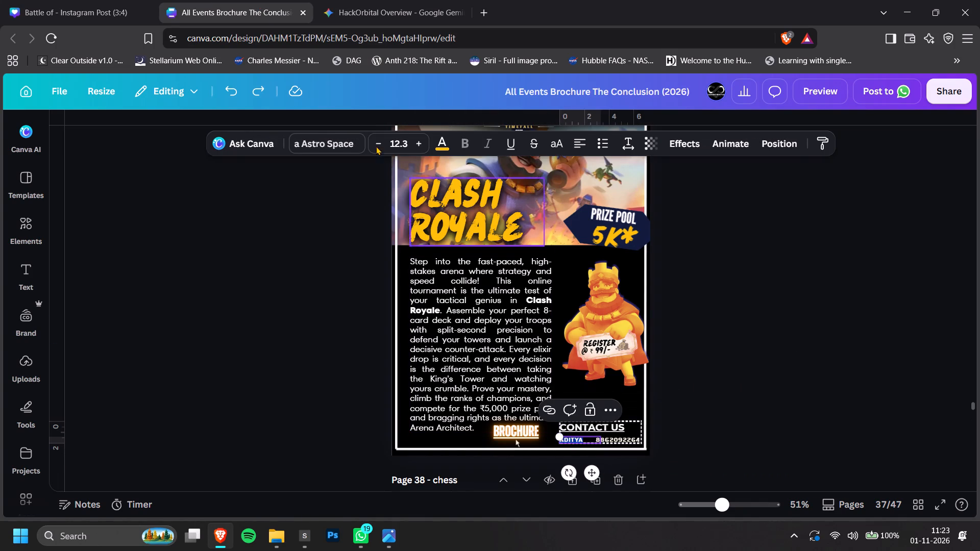
pyautogui.click(141, 0)
pyautogui.tripleClick(557, 332)
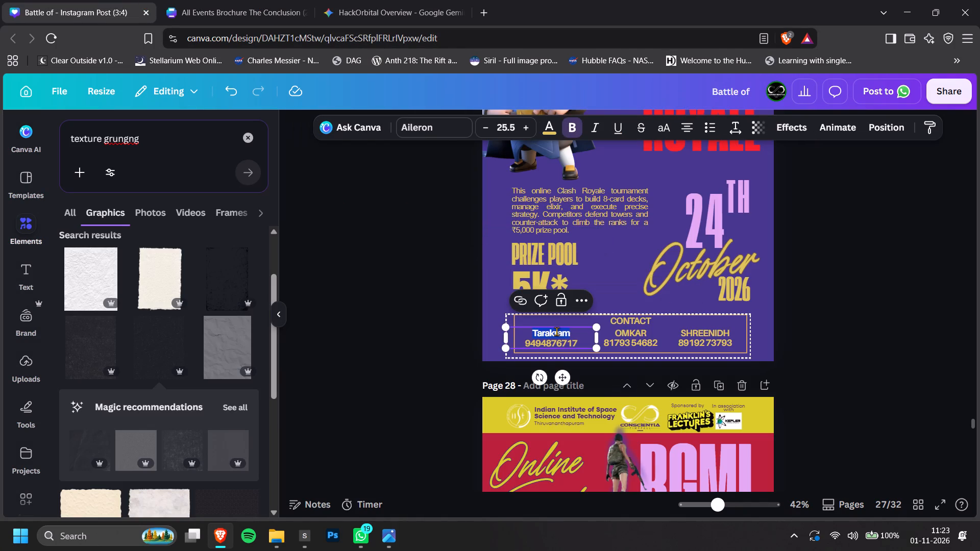
pyautogui.hotkey('ctrl', 'v')
pyautogui.press('Return')
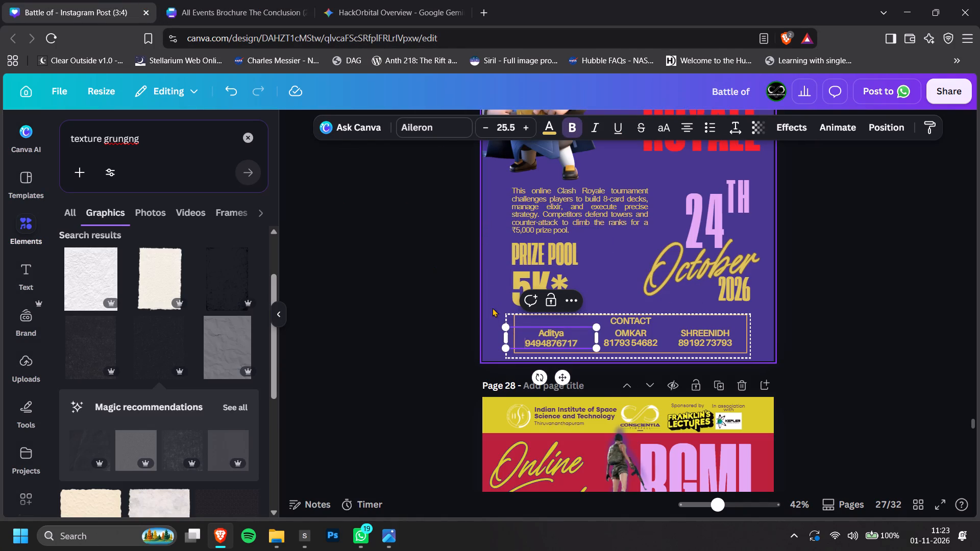
# Replace the first contact's phone number on the Clash Royale poster with the number copied from the brochure.
pyautogui.click(239, 0)
pyautogui.tripleClick(617, 437)
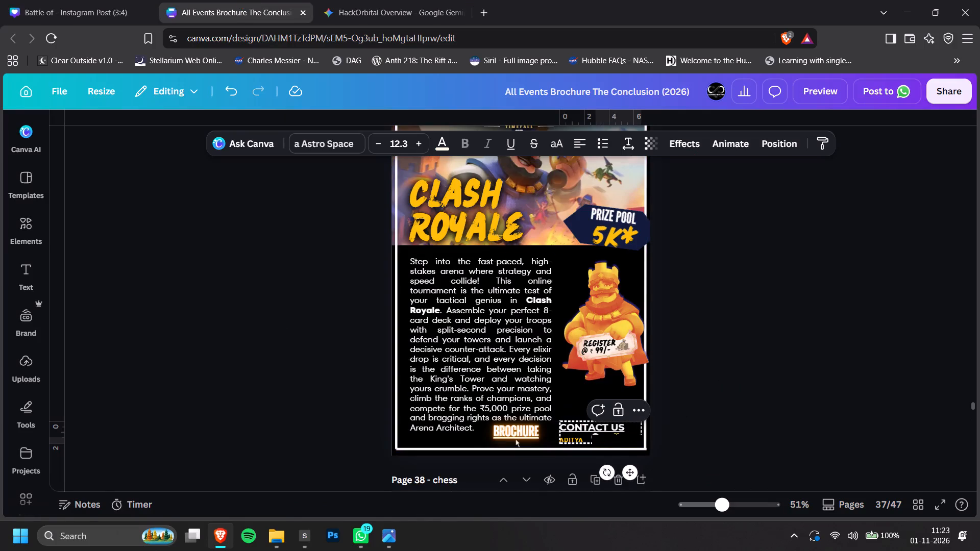
pyautogui.hotkey('ctrl', 'c')
pyautogui.click(120, 0)
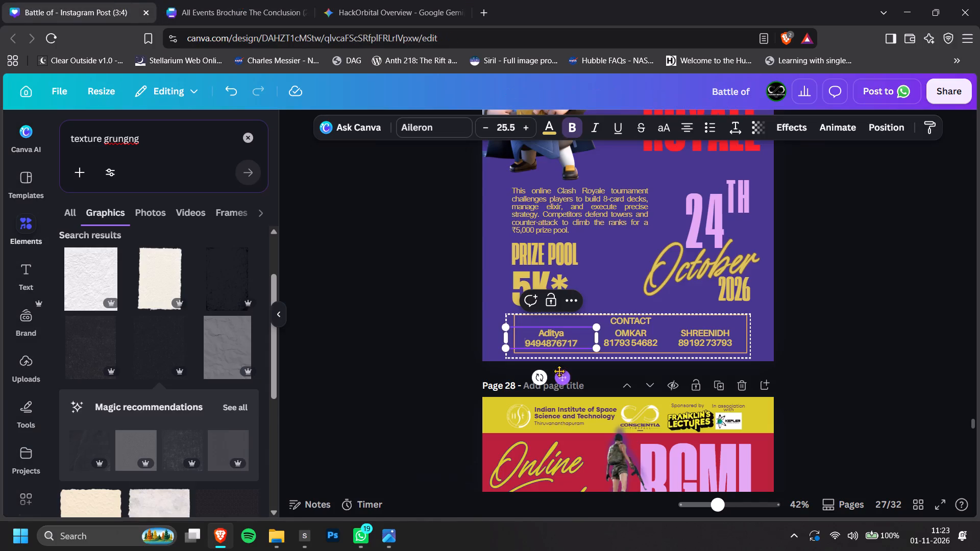
pyautogui.doubleClick(550, 345)
pyautogui.hotkey('ctrl', 'v')
pyautogui.keyDown('ctrl'); pyautogui.click(832, 323); pyautogui.keyUp('ctrl')
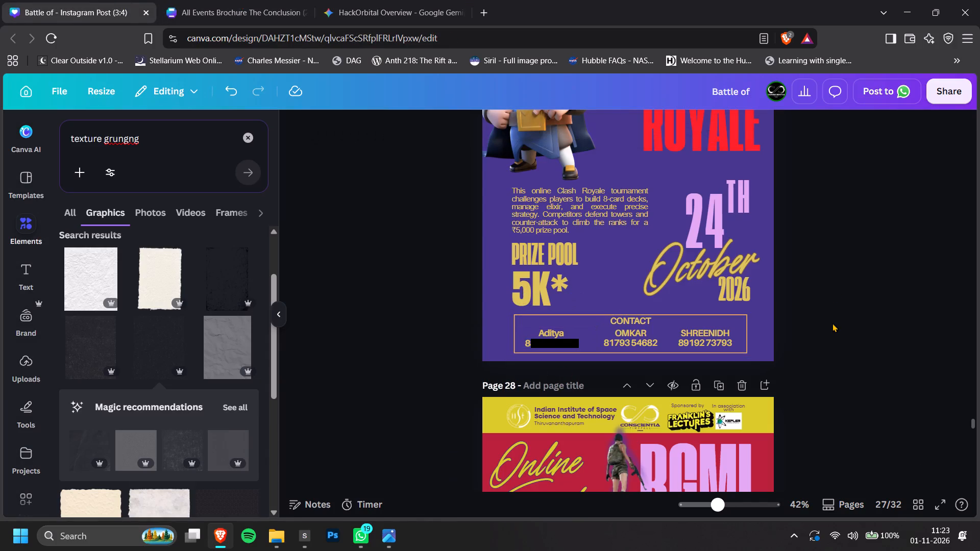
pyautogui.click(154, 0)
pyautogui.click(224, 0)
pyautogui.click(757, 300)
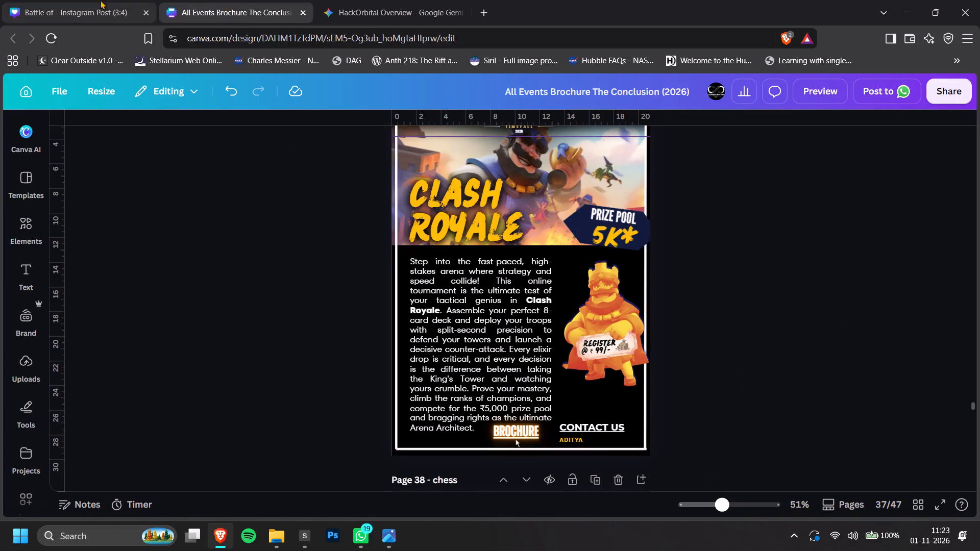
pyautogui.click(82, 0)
# Change the Clash Royale poster's background colour to a very dark purple.
pyautogui.scroll(2, 801, 264)
pyautogui.scroll(-1, 801, 264)
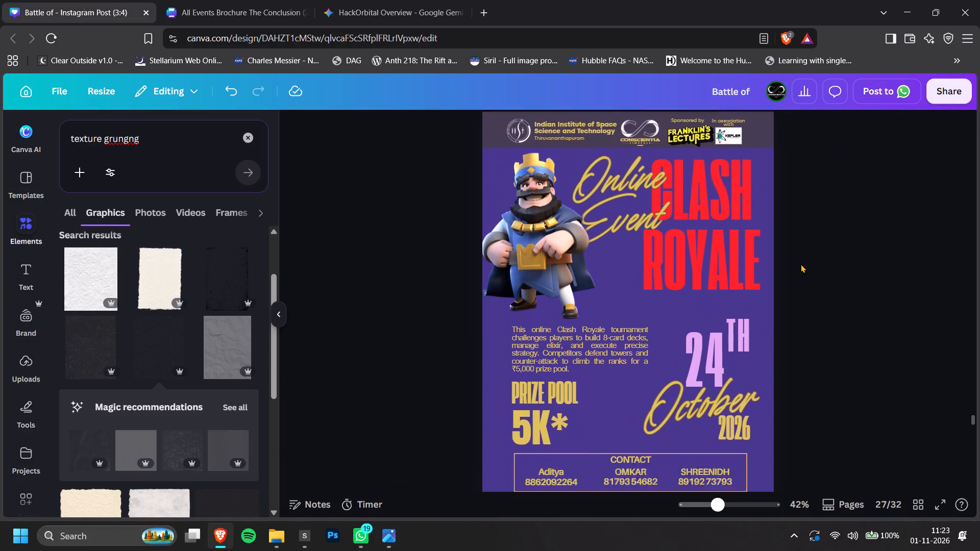
pyautogui.click(504, 315)
pyautogui.click(631, 119)
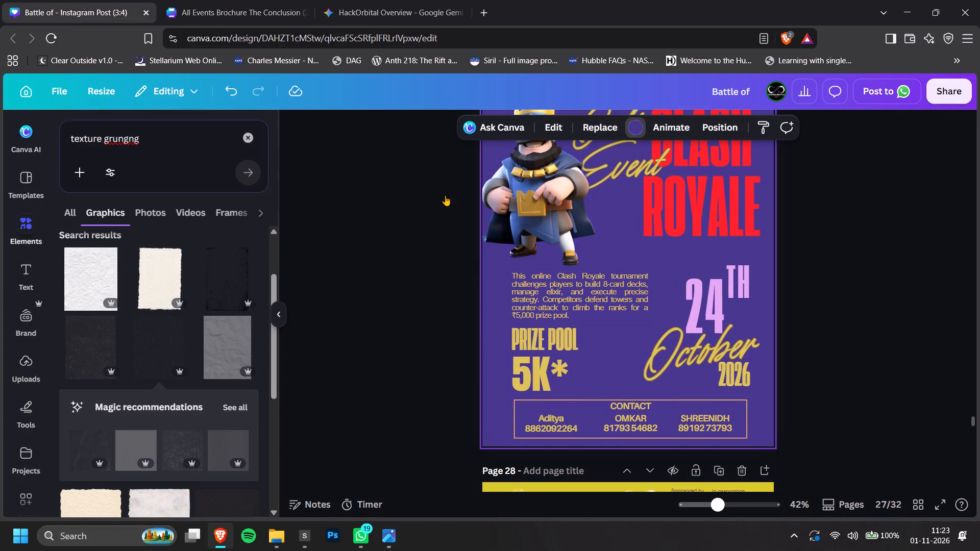
pyautogui.click(150, 272)
pyautogui.click(846, 291)
pyautogui.click(846, 291)
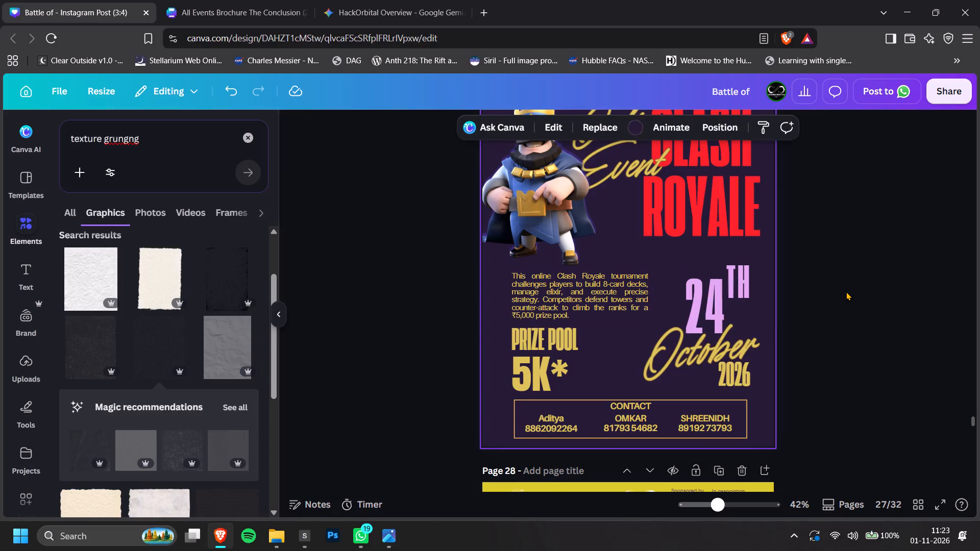
# Review the recoloured Clash Royale poster alongside the other event posters in the design, including Freefire and Circuiter.
pyautogui.keyDown('ctrl'); pyautogui.scroll(-2, 846, 291); pyautogui.keyUp('ctrl')
pyautogui.scroll(3, 846, 291)
pyautogui.scroll(-3, 846, 291)
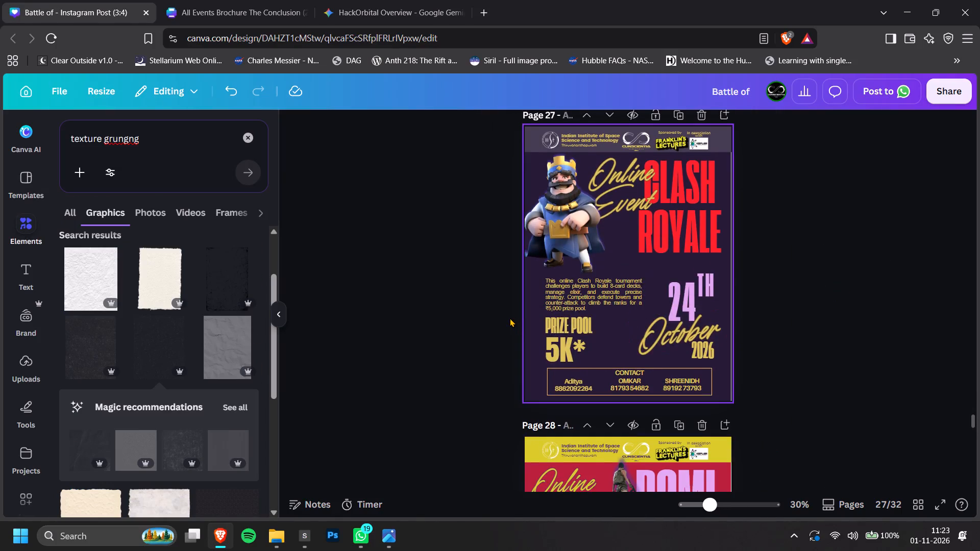
pyautogui.scroll(5, 516, 314)
pyautogui.scroll(-3, 516, 313)
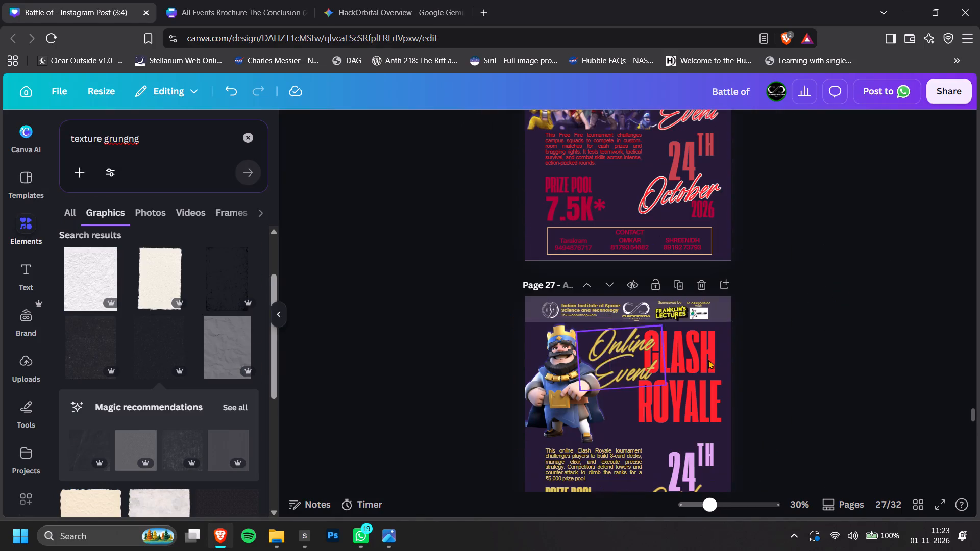
pyautogui.click(611, 287)
pyautogui.scroll(-10, 848, 357)
pyautogui.scroll(2, 848, 358)
pyautogui.scroll(20, 848, 358)
pyautogui.scroll(14, 848, 358)
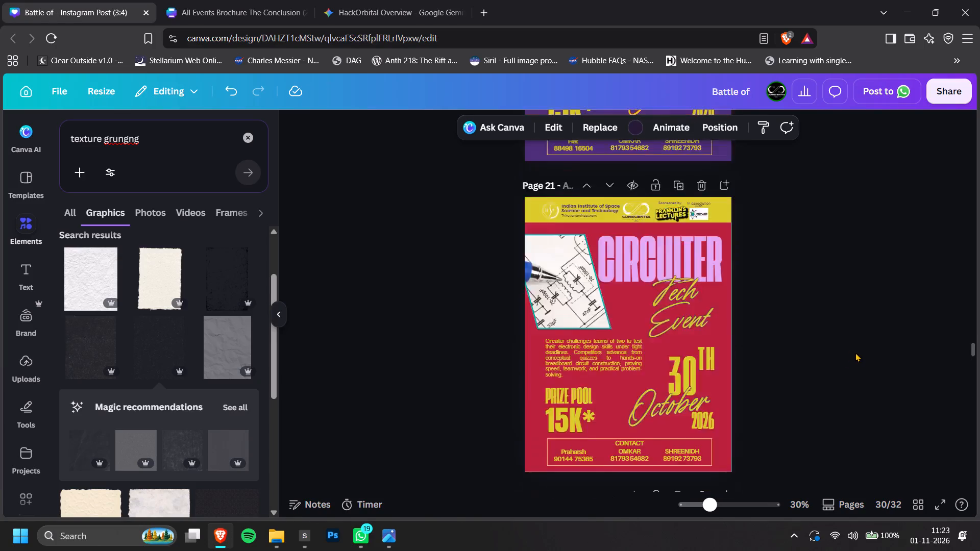
# Copy the dark header strip together with its logo group from the page 2 Counterpoint poster.
pyautogui.scroll(20, 855, 353)
pyautogui.scroll(20, 855, 353)
pyautogui.scroll(4, 855, 353)
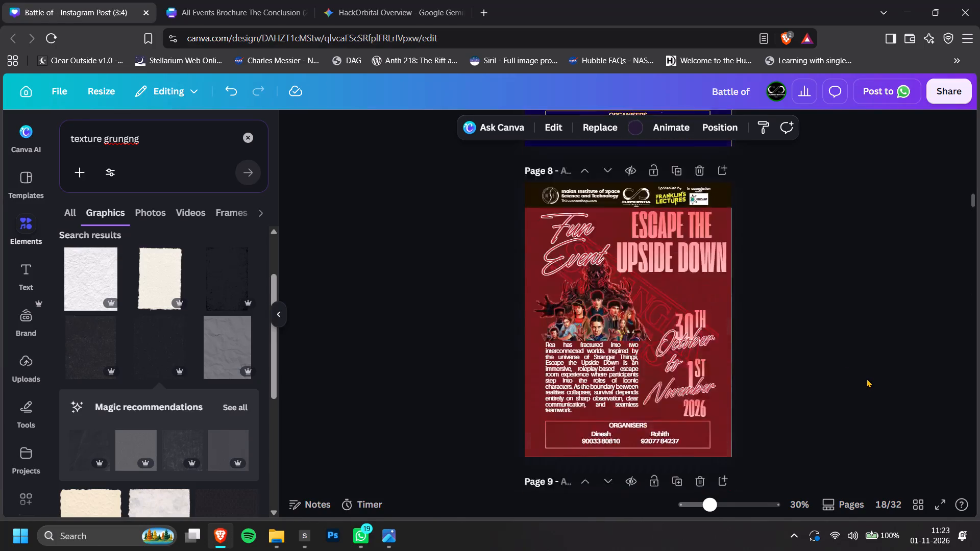
pyautogui.scroll(15, 867, 379)
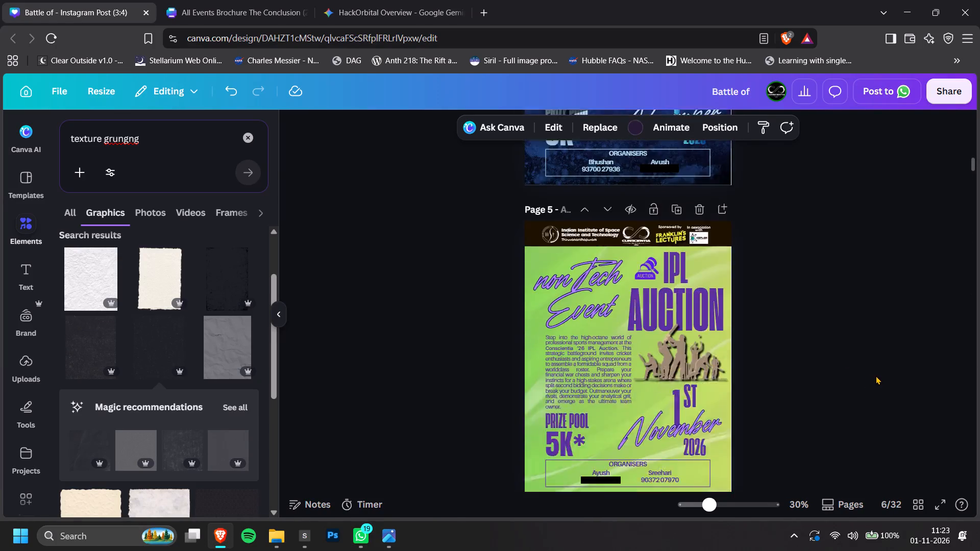
pyautogui.scroll(13, 876, 375)
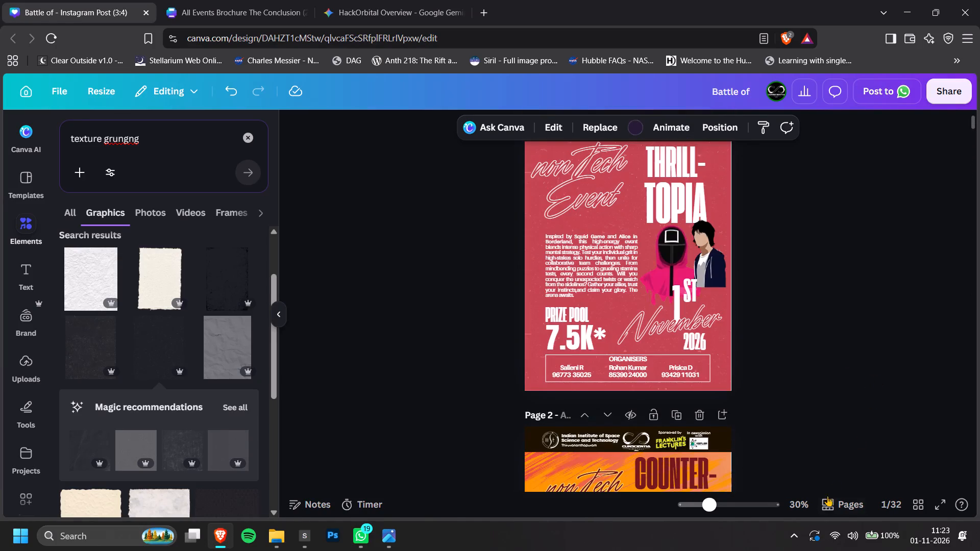
pyautogui.scroll(-2, 773, 441)
pyautogui.keyDown('ctrl'); pyautogui.scroll(3, 776, 270); pyautogui.keyUp('ctrl')
pyautogui.click(798, 266)
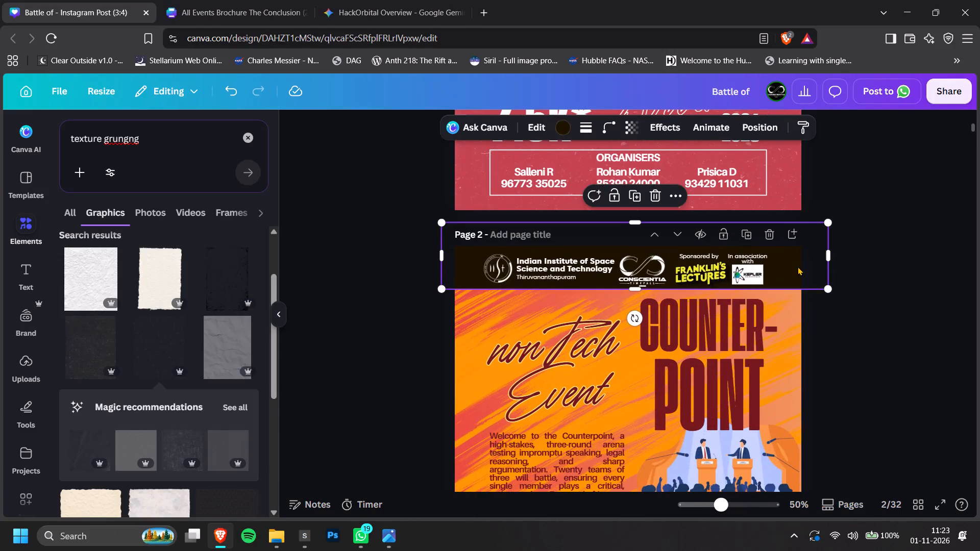
pyautogui.moveTo(709, 270); pyautogui.dragTo(715, 280)
pyautogui.hotkey('ctrl', 'z')
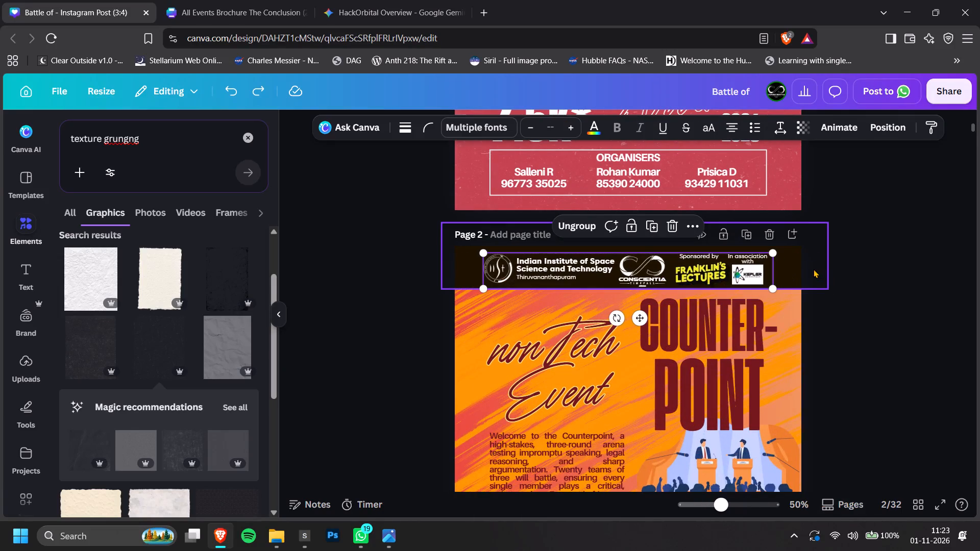
pyautogui.keyDown('shift'); pyautogui.click(799, 269); pyautogui.keyUp('shift')
pyautogui.hotkey('ctrl', 'c')
pyautogui.keyDown('ctrl'); pyautogui.scroll(-4, 837, 334); pyautogui.keyUp('ctrl')
pyautogui.scroll(8, 836, 346)
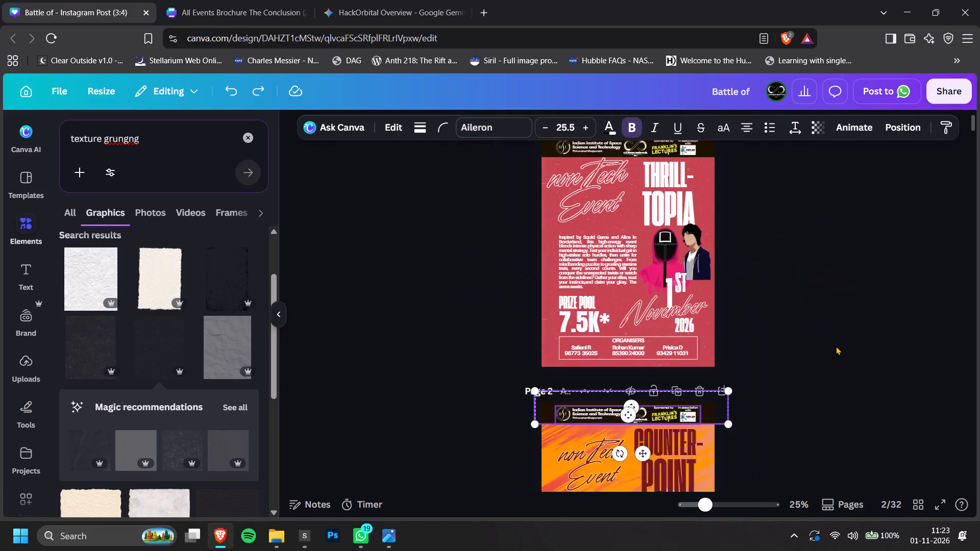
pyautogui.scroll(6, 836, 346)
pyautogui.scroll(-3, 836, 346)
pyautogui.click(836, 346)
# Replace the header on the page 13 CanSat poster with the copied dark header strip and logos.
pyautogui.scroll(-12, 836, 346)
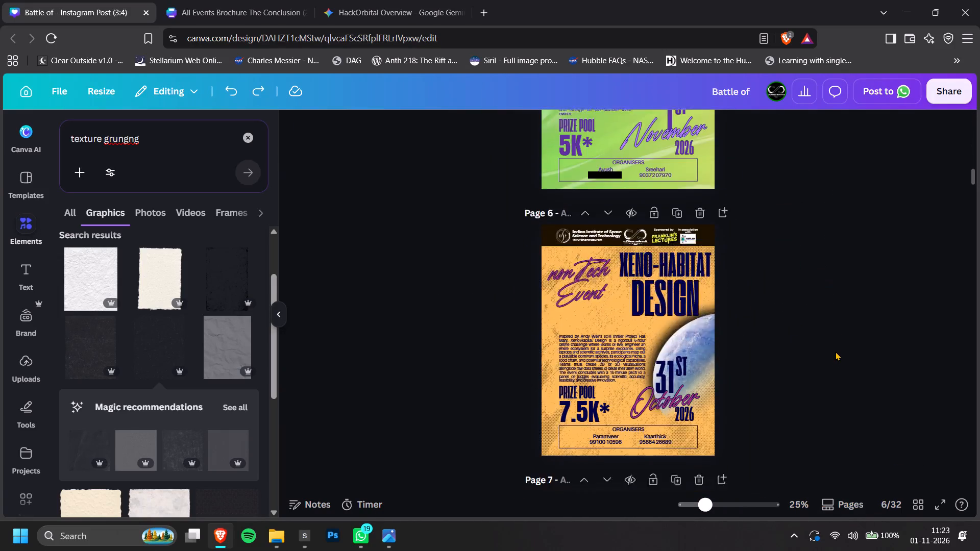
pyautogui.scroll(-19, 835, 355)
pyautogui.scroll(-3, 834, 358)
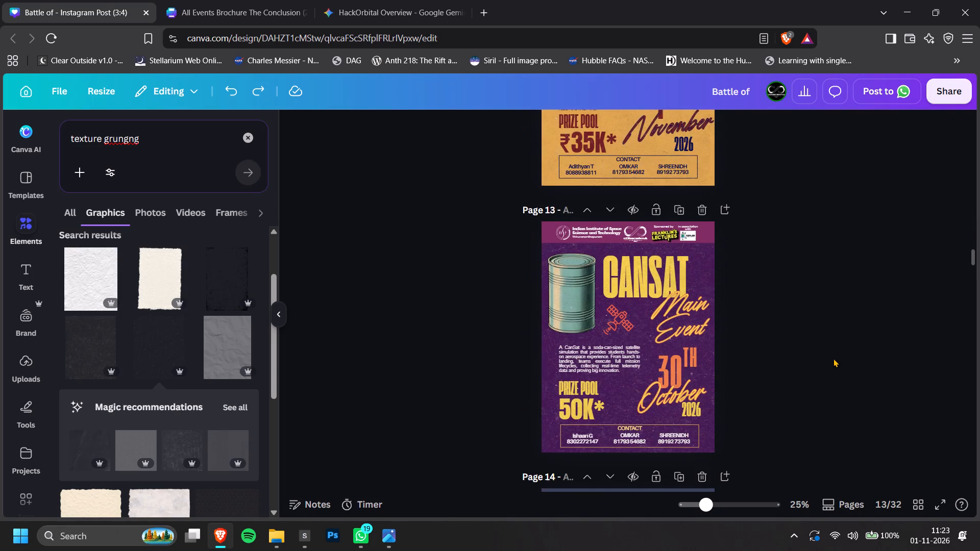
pyautogui.scroll(-1, 834, 358)
pyautogui.click(673, 138)
pyautogui.press('BackSpace')
pyautogui.scroll(1, 786, 213)
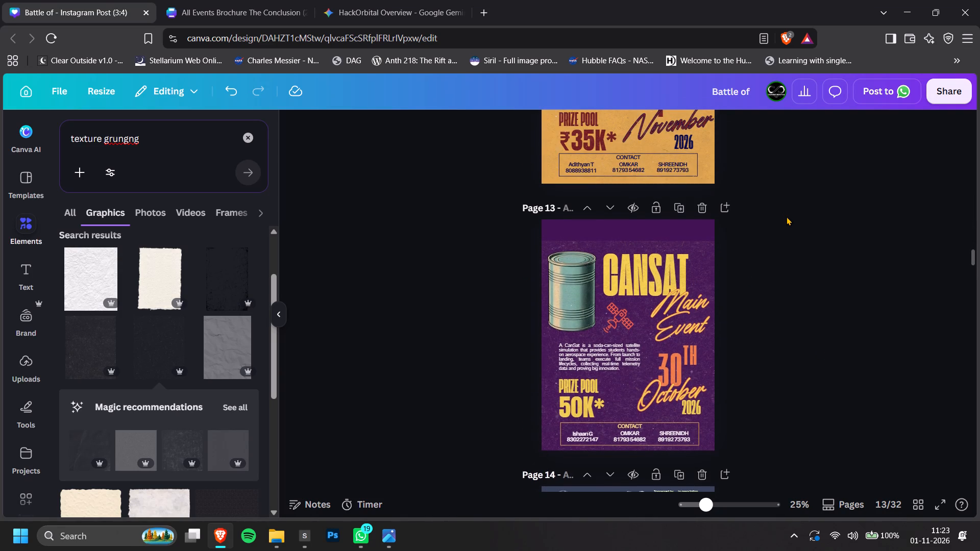
pyautogui.hotkey('ctrl', 'v')
pyautogui.click(786, 218)
# Replace the header on the page 14 RC Plane poster with the copied dark header strip and logos.
pyautogui.scroll(-3, 788, 222)
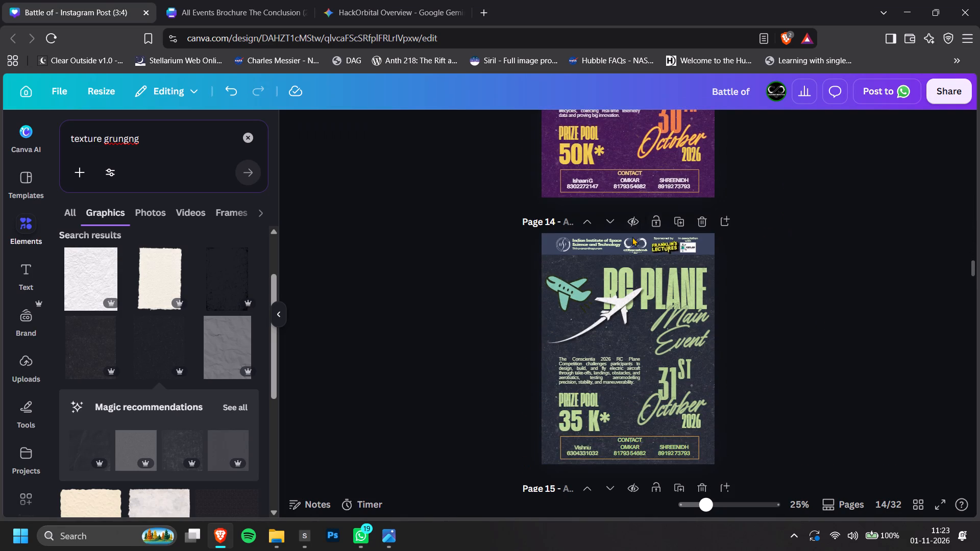
pyautogui.click(635, 238)
pyautogui.press('BackSpace')
pyautogui.hotkey('ctrl', 'v')
# Replace the header on the page 15 Robo Soccer poster with the copied dark header strip and logos.
pyautogui.scroll(-1, 796, 265)
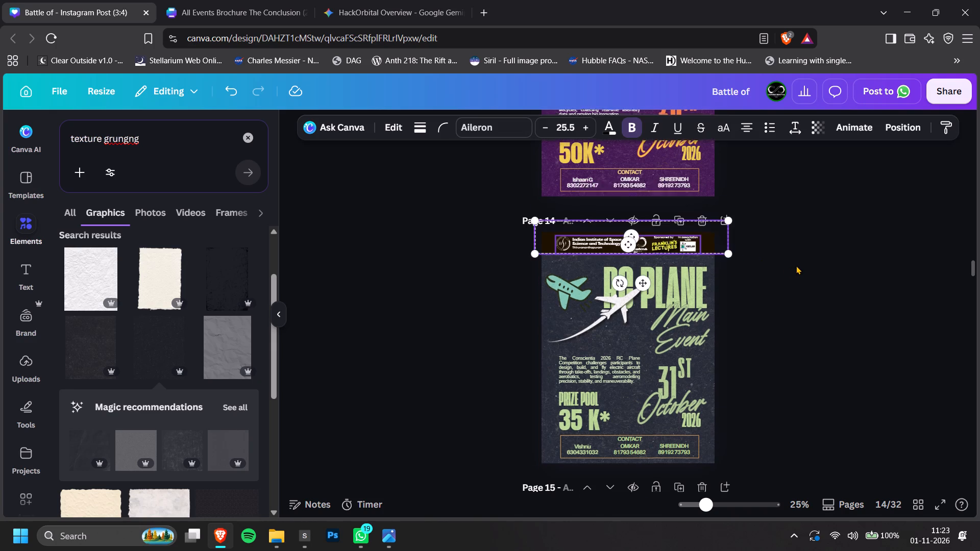
pyautogui.scroll(-3, 796, 265)
pyautogui.click(687, 164)
pyautogui.press('BackSpace')
pyautogui.click(685, 164)
pyautogui.press('BackSpace')
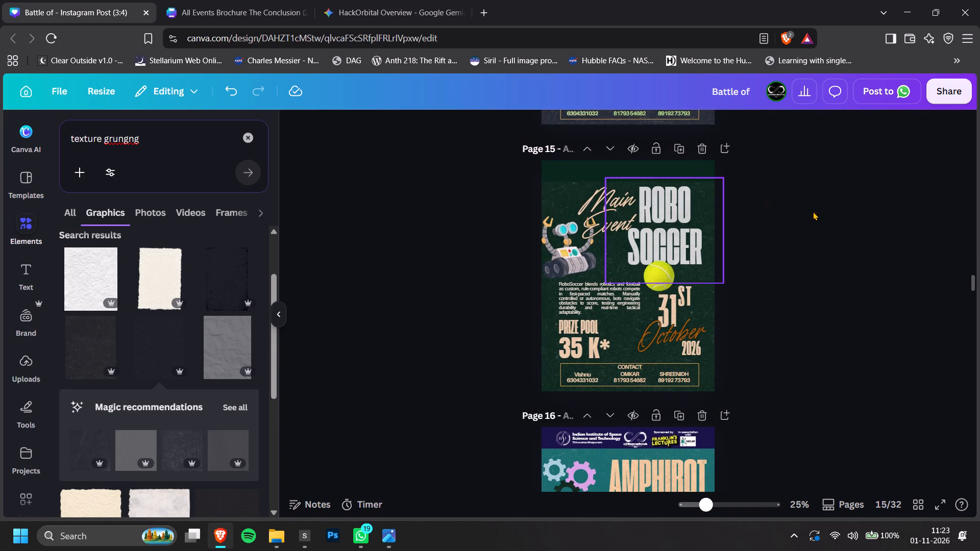
pyautogui.scroll(2, 822, 213)
pyautogui.hotkey('ctrl', 'v')
pyautogui.hotkey('ctrl', 'z')
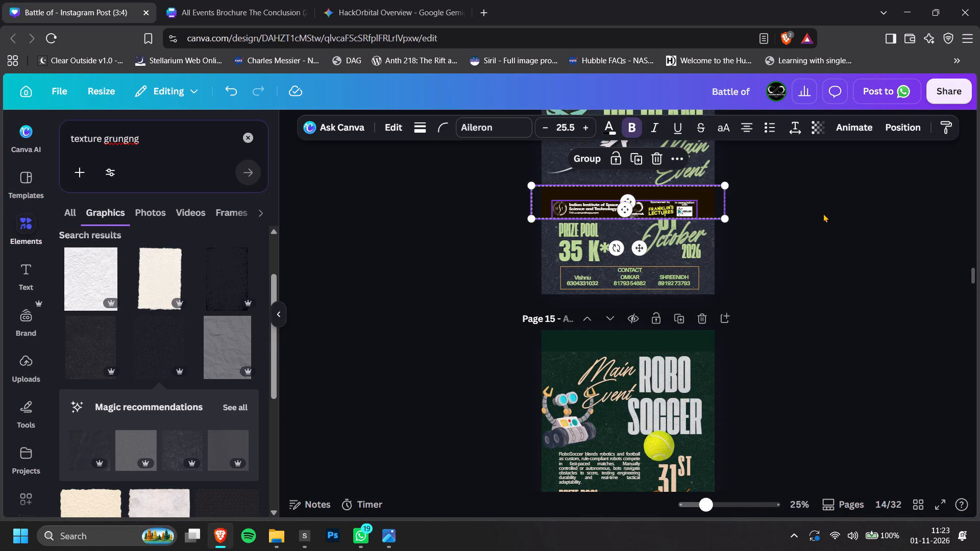
pyautogui.scroll(-2, 823, 213)
pyautogui.hotkey('ctrl', 'v')
# Replace the headers on the page 16 Amphibot and page 17 Line Follower posters with the copied dark header.
pyautogui.scroll(-3, 823, 213)
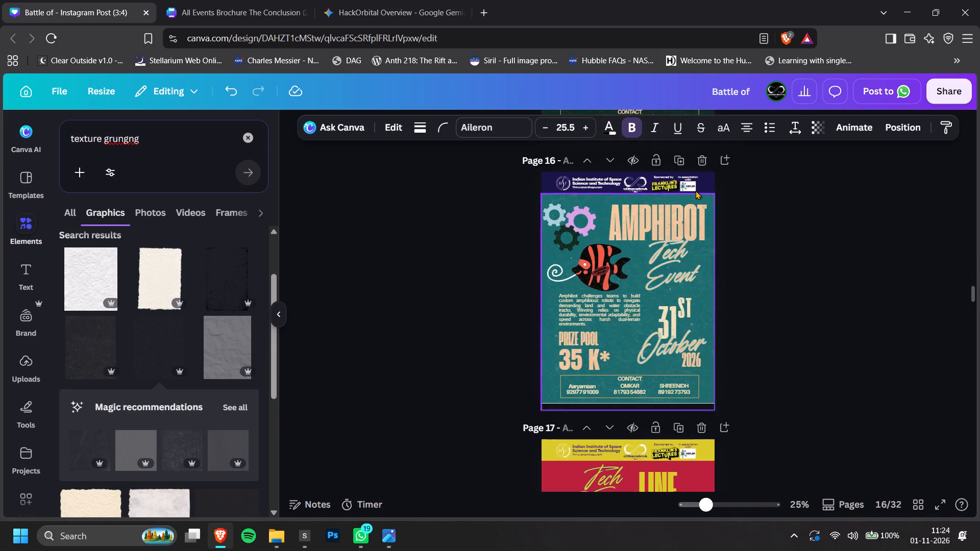
pyautogui.click(695, 190)
pyautogui.press('BackSpace')
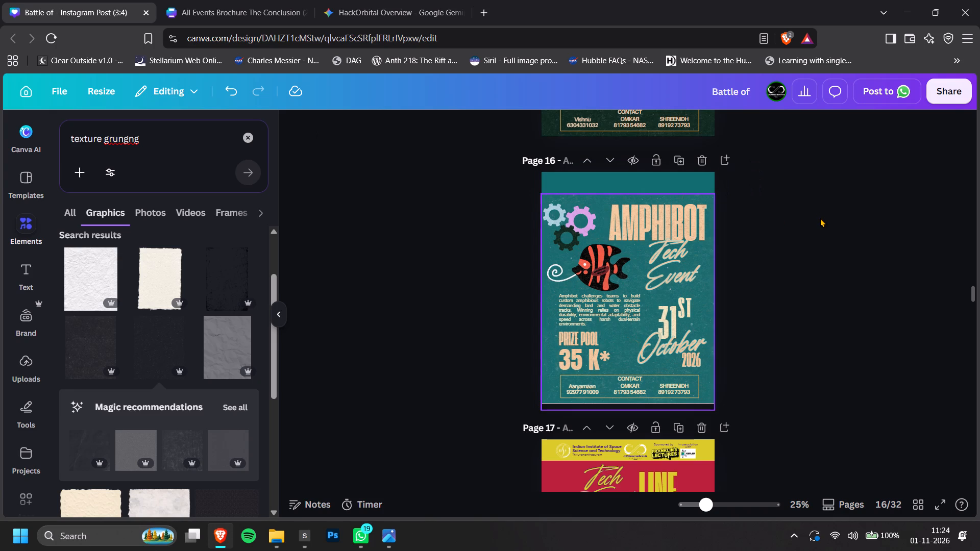
pyautogui.hotkey('ctrl', 'v')
pyautogui.scroll(-2, 820, 218)
pyautogui.click(690, 271)
pyautogui.press('BackSpace')
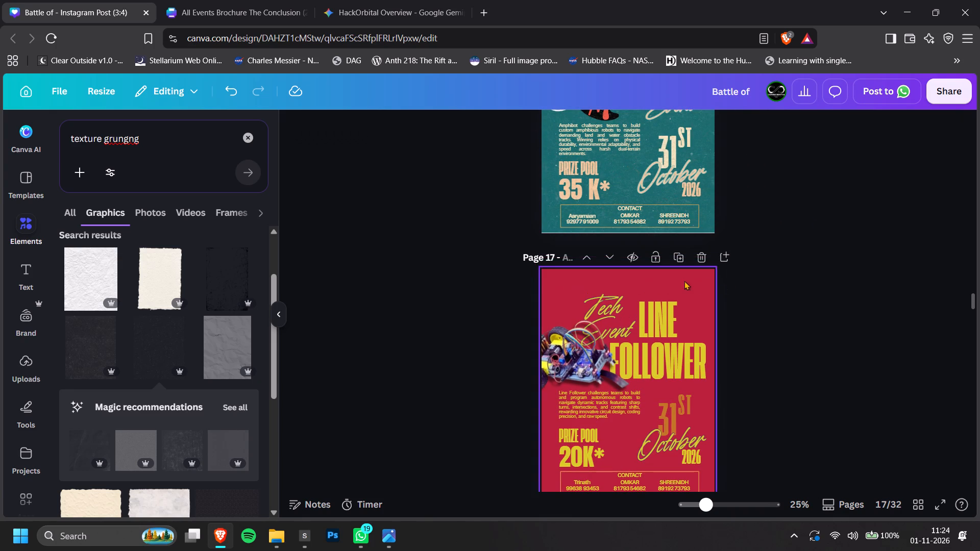
pyautogui.hotkey('ctrl', 'v')
# Replace the headers on the page 18 Maze Solver and page 19 Code Clash posters with the copied dark header.
pyautogui.scroll(-4, 862, 300)
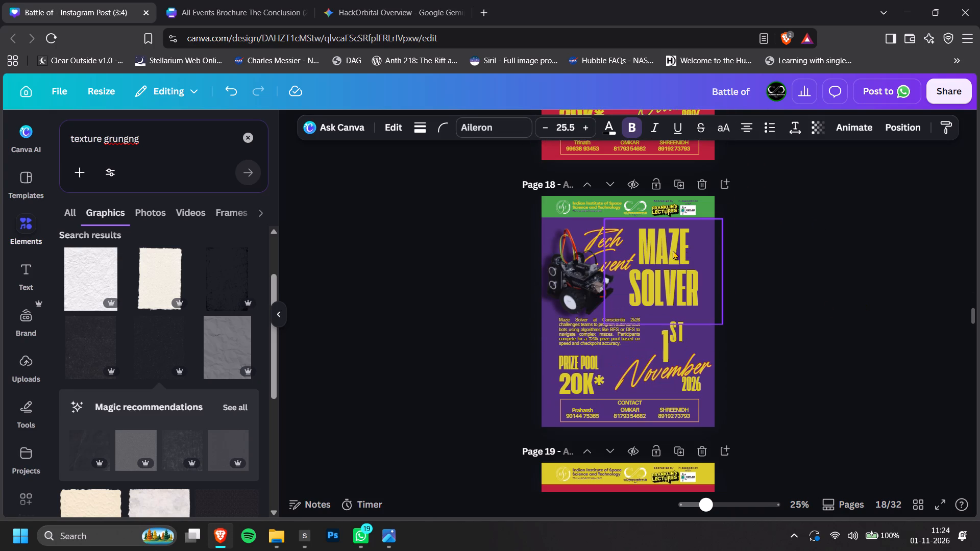
pyautogui.click(685, 213)
pyautogui.press('BackSpace')
pyautogui.hotkey('ctrl', 'v')
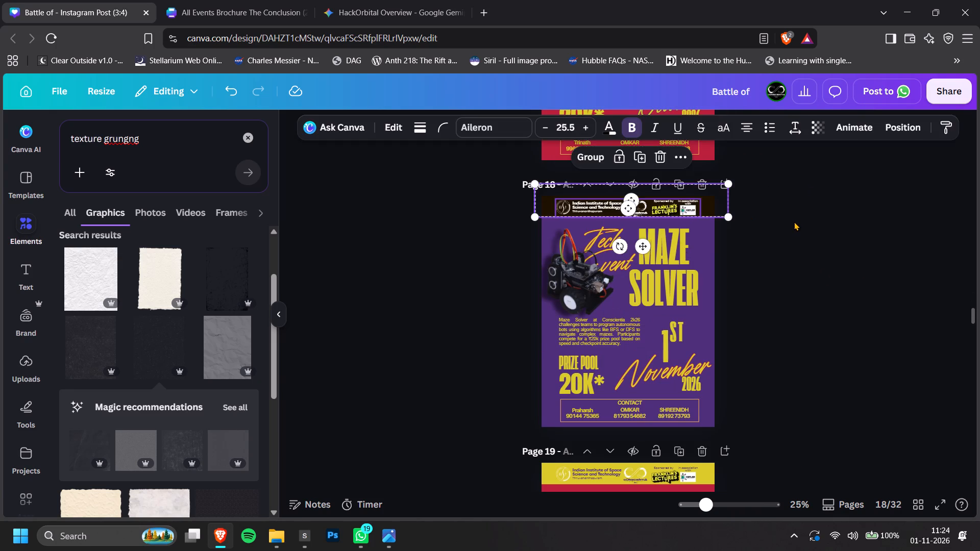
pyautogui.scroll(-2, 794, 221)
pyautogui.click(669, 300)
pyautogui.press('BackSpace')
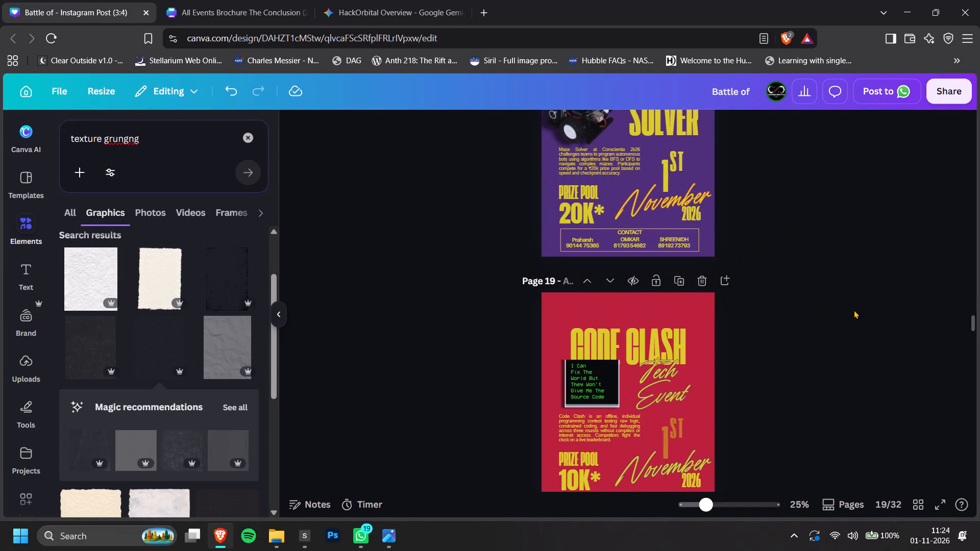
pyautogui.hotkey('ctrl', 'v')
# Replace the headers on the page 20 Arduino Hackathon and page 21 Circuiter posters with the copied dark header.
pyautogui.scroll(-2, 854, 310)
pyautogui.click(675, 390)
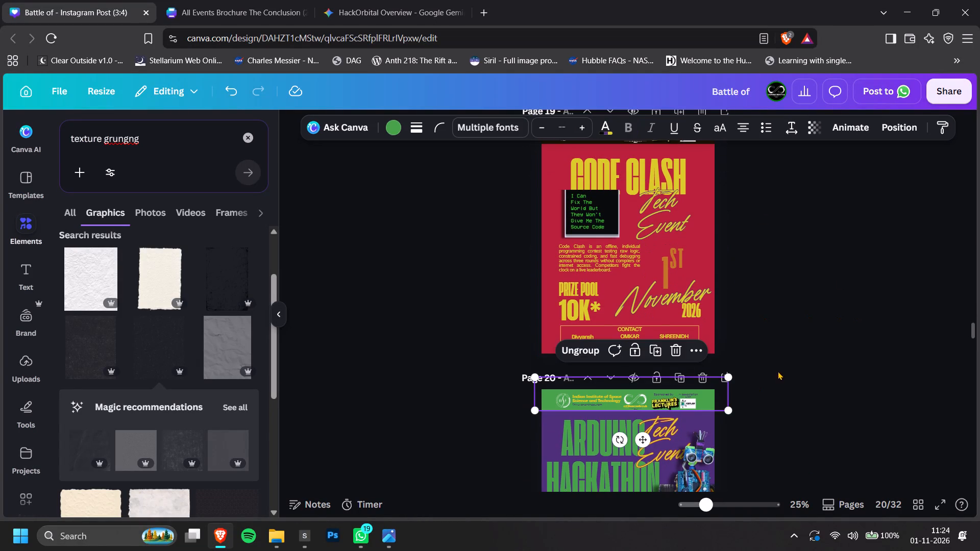
pyautogui.press('BackSpace')
pyautogui.scroll(-1, 775, 389)
pyautogui.hotkey('ctrl', 'v')
pyautogui.scroll(-3, 776, 381)
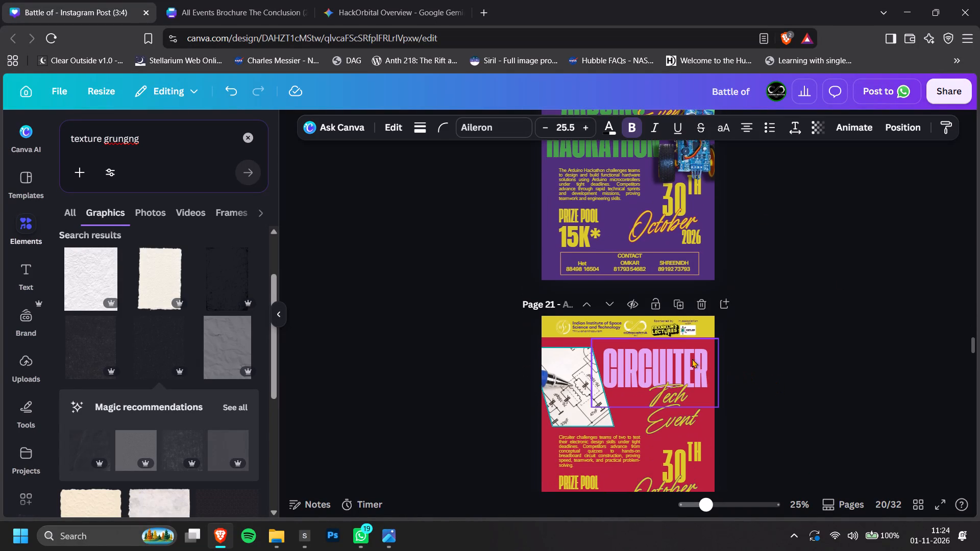
pyautogui.click(677, 327)
pyautogui.press('BackSpace')
pyautogui.hotkey('ctrl', 'v')
# Replace the header on the page 22 Integration Bee poster with the copied dark header strip and logos.
pyautogui.scroll(-2, 679, 331)
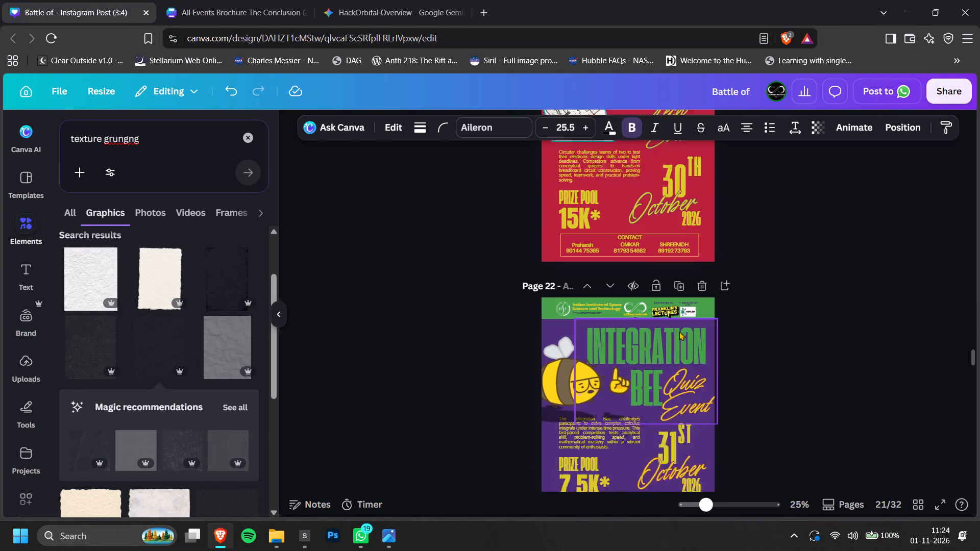
pyautogui.click(688, 259)
pyautogui.press('BackSpace')
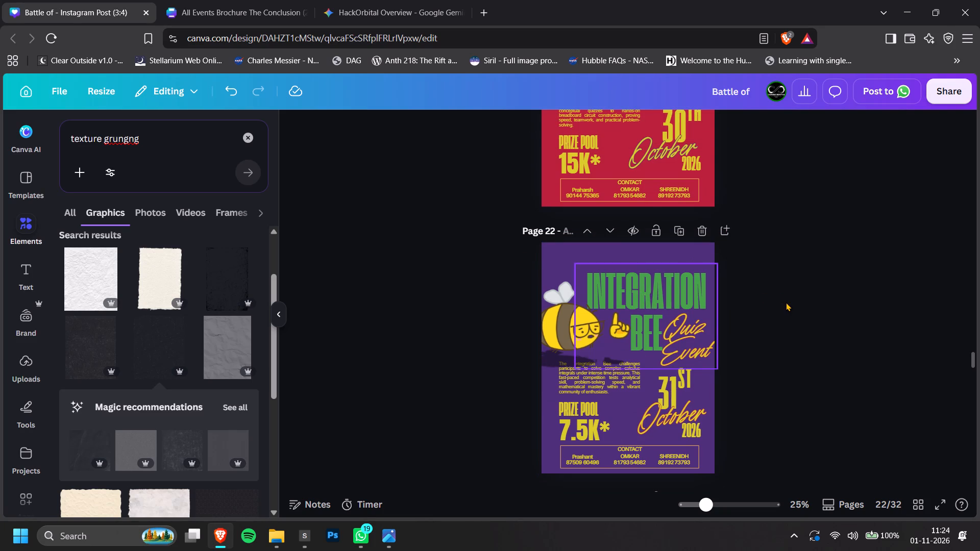
pyautogui.hotkey('ctrl', 'v')
# Replace the headers on the page 23 General Quiz and page 24 Space Quiz posters with the copied dark header.
pyautogui.scroll(-3, 786, 302)
pyautogui.click(647, 259)
pyautogui.press('BackSpace')
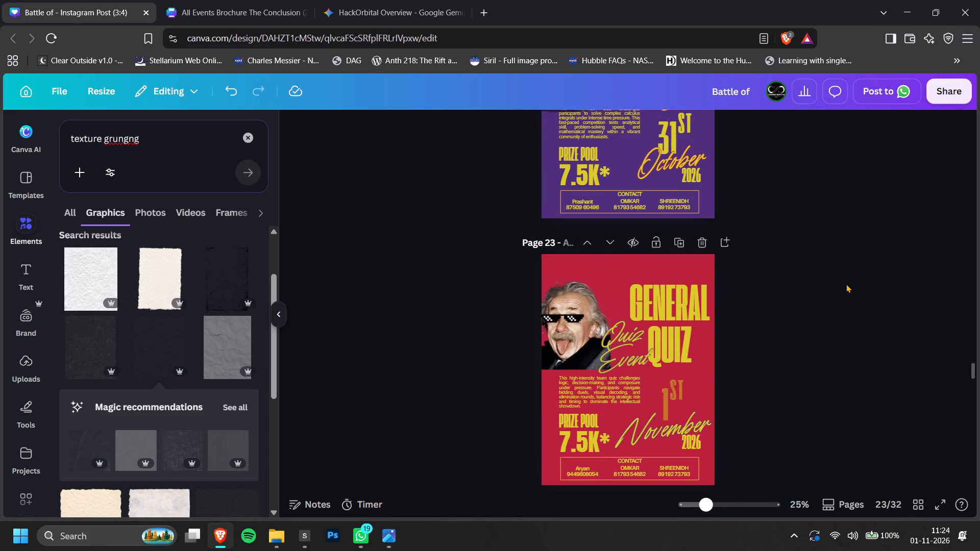
pyautogui.hotkey('ctrl', 'v')
pyautogui.scroll(-2, 847, 292)
pyautogui.click(634, 364)
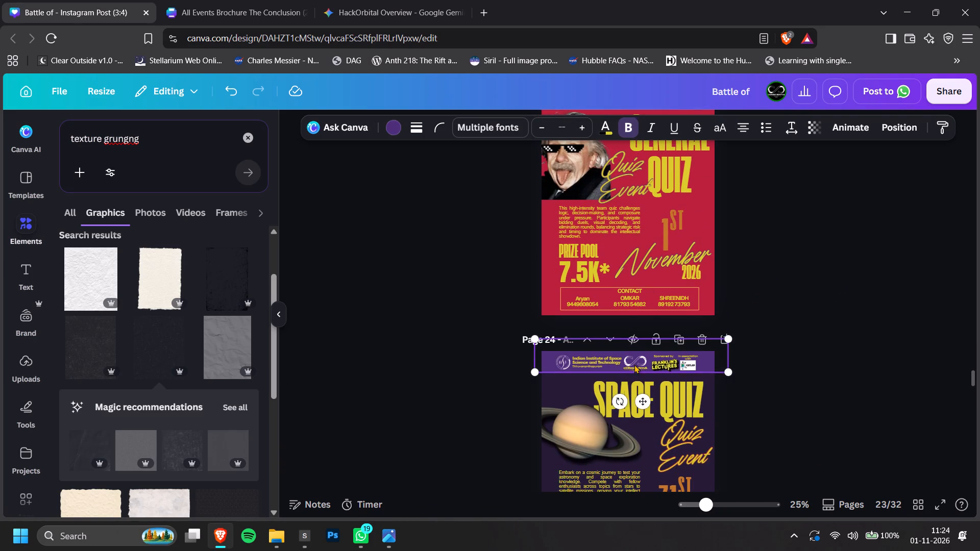
pyautogui.press('BackSpace')
pyautogui.scroll(-1, 903, 363)
pyautogui.hotkey('ctrl', 'v')
# Replace the headers on the page 25 Hammertime and page 26 Freefire posters with the copied dark header.
pyautogui.scroll(-3, 854, 363)
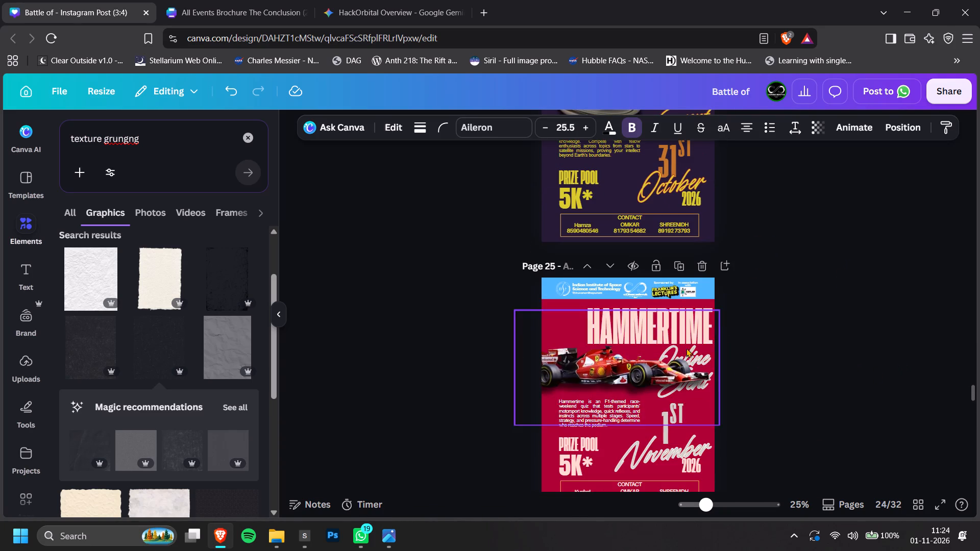
pyautogui.click(655, 291)
pyautogui.press('BackSpace')
pyautogui.hotkey('ctrl', 'v')
pyautogui.scroll(-3, 790, 284)
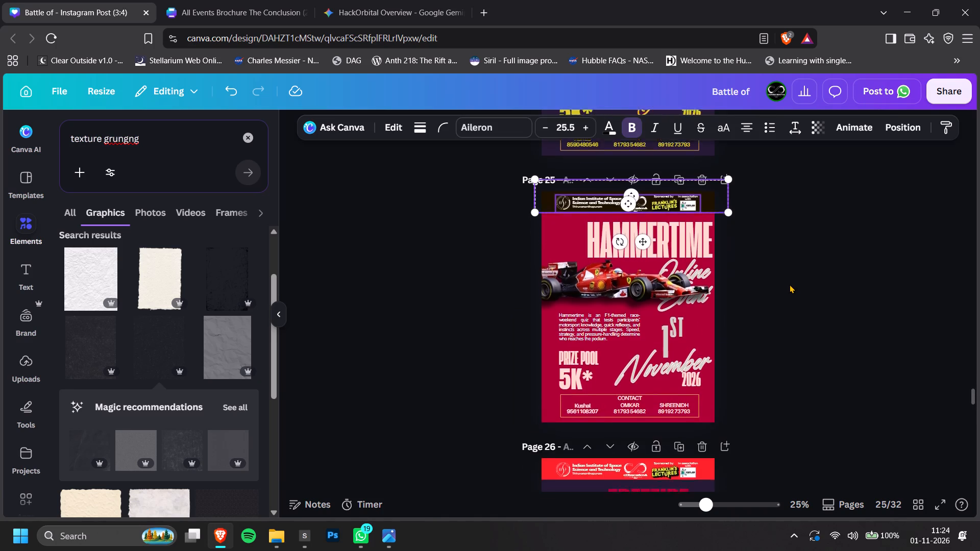
pyautogui.scroll(-1, 790, 284)
pyautogui.click(694, 224)
pyautogui.press('BackSpace')
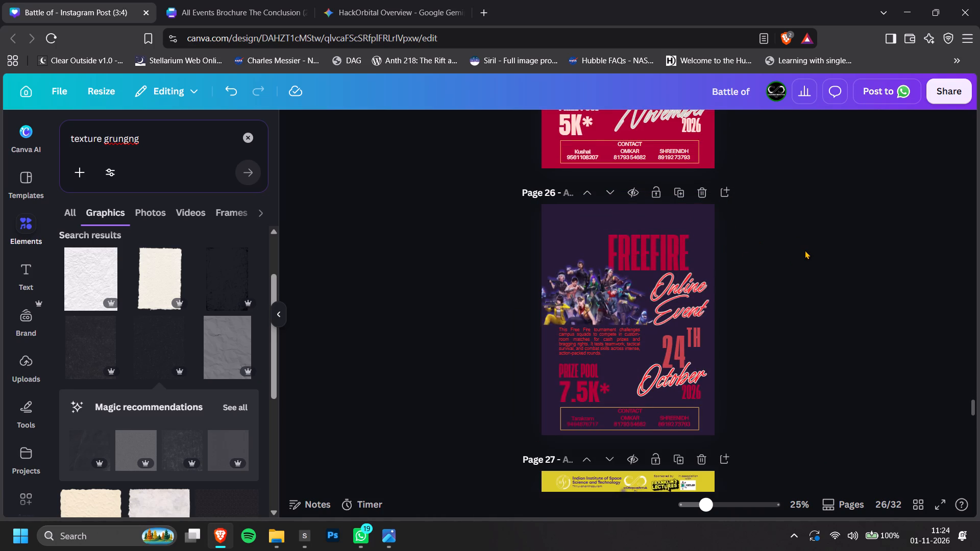
pyautogui.hotkey('ctrl', 'v')
# Replace the headers on the page 27 BGMI and page 28 Clash Royale posters with the copied dark header.
pyautogui.scroll(-2, 805, 250)
pyautogui.click(647, 315)
pyautogui.click(673, 306)
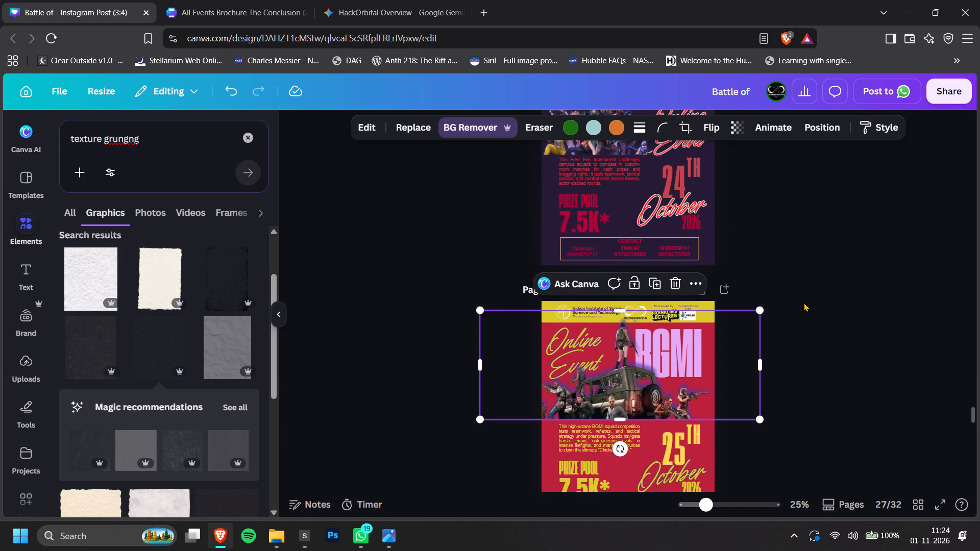
pyautogui.click(805, 304)
pyautogui.click(701, 303)
pyautogui.press('BackSpace')
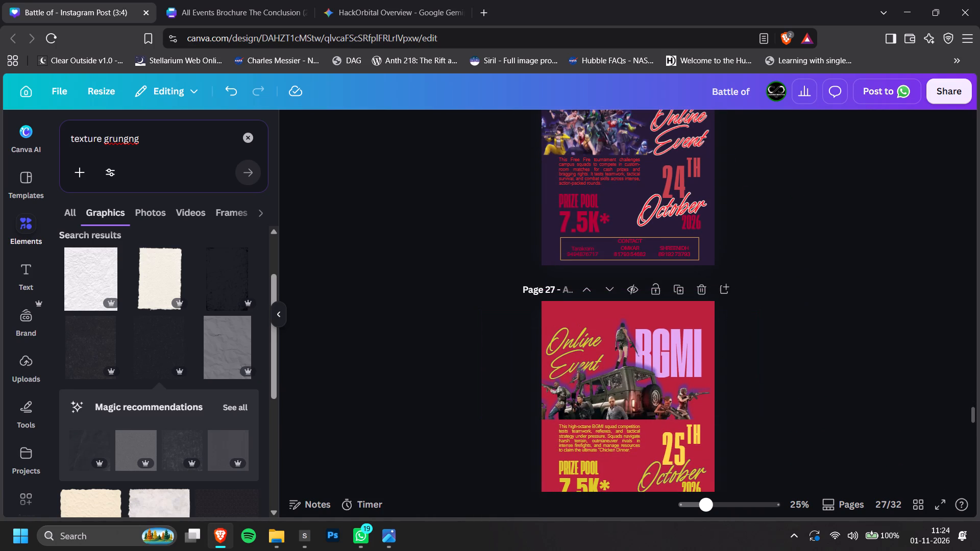
pyautogui.hotkey('ctrl', 'v')
pyautogui.scroll(-2, 701, 302)
pyautogui.click(601, 396)
pyautogui.click(601, 404)
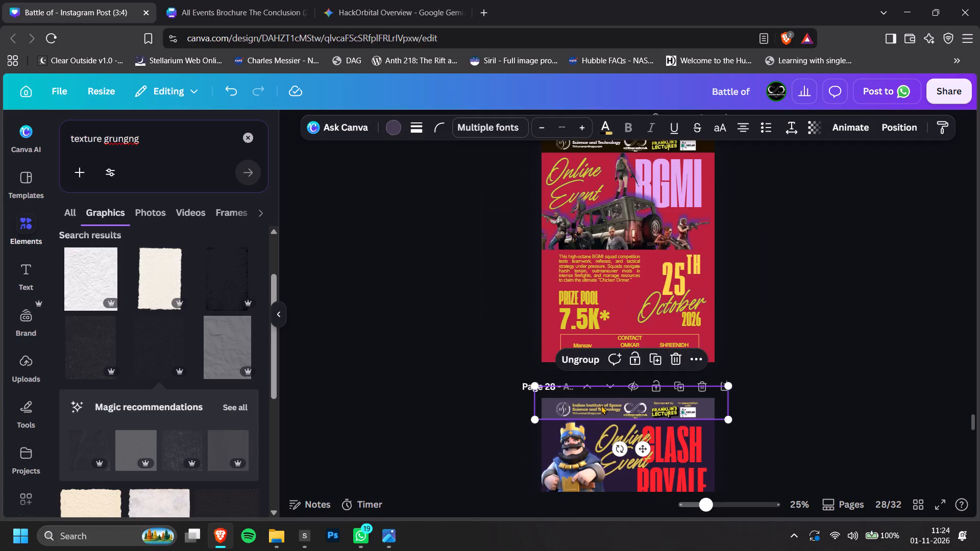
pyautogui.press('BackSpace')
pyautogui.scroll(-1, 854, 361)
pyautogui.hotkey('ctrl', 'v')
# Replace the green header on the page 29 Stock Odyssey poster with the copied dark header.
pyautogui.scroll(-3, 856, 359)
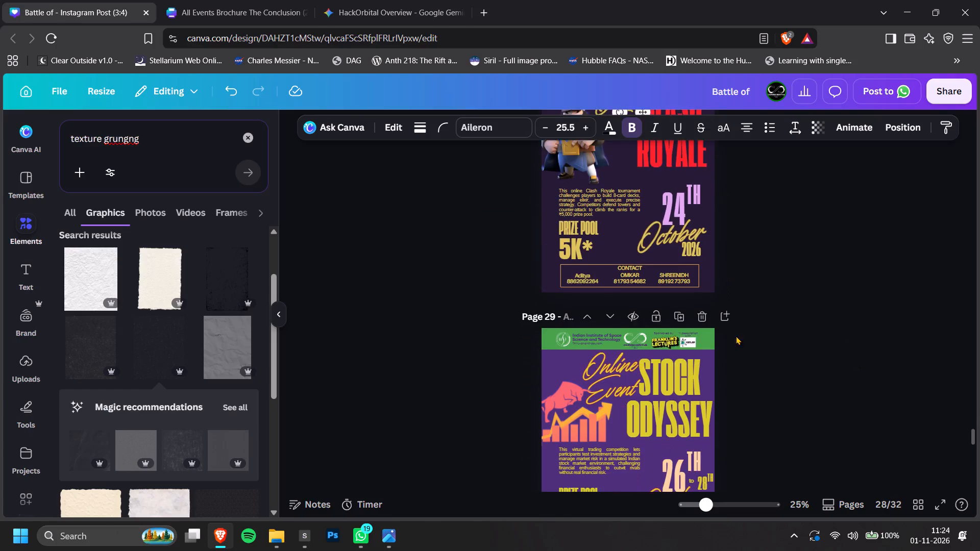
pyautogui.click(684, 333)
pyautogui.press('BackSpace')
pyautogui.hotkey('ctrl', 'v')
pyautogui.scroll(-2, 819, 343)
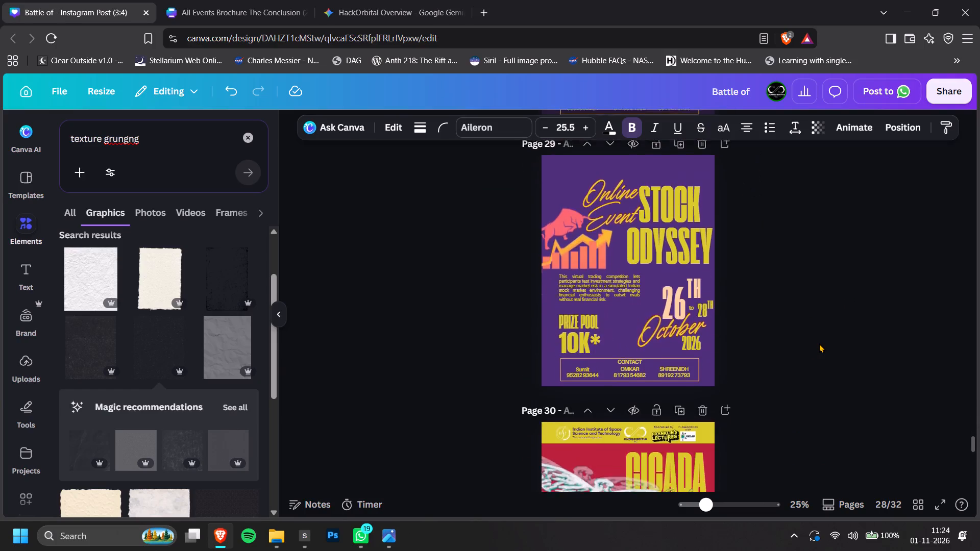
pyautogui.scroll(2, 819, 343)
pyautogui.press('BackSpace')
pyautogui.scroll(1, 819, 343)
pyautogui.scroll(-2, 819, 343)
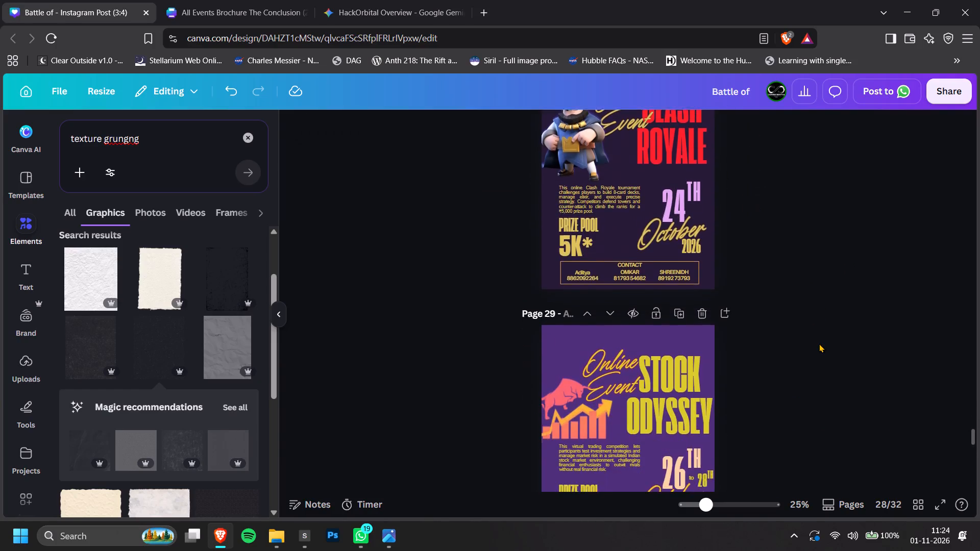
pyautogui.scroll(-1, 819, 343)
pyautogui.hotkey('ctrl', 'v')
# Replace the headers on the page 30 Cicada and page 31 Galactic Gambit posters with the copied dark header.
pyautogui.scroll(-3, 819, 343)
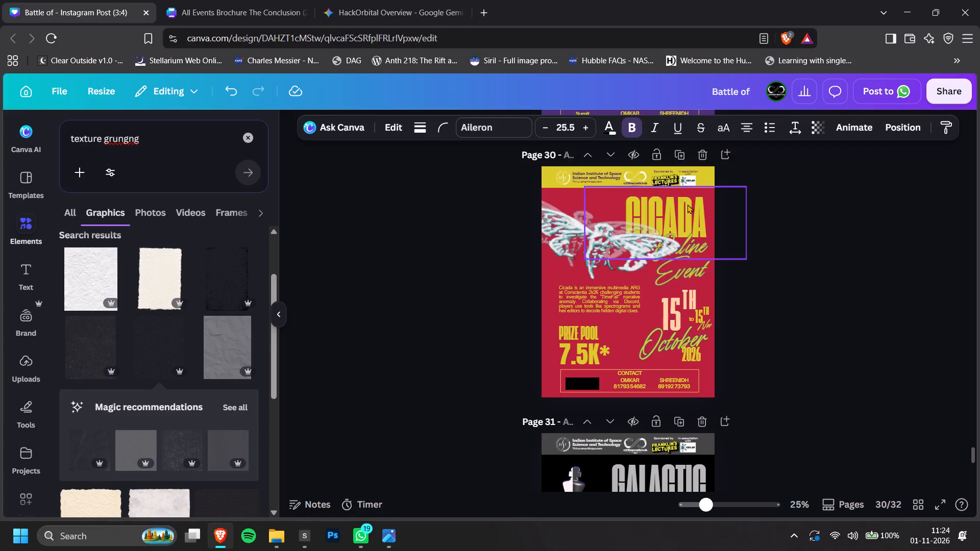
pyautogui.click(679, 187)
pyautogui.press('BackSpace')
pyautogui.scroll(1, 782, 223)
pyautogui.scroll(-1, 782, 224)
pyautogui.hotkey('ctrl', 'v')
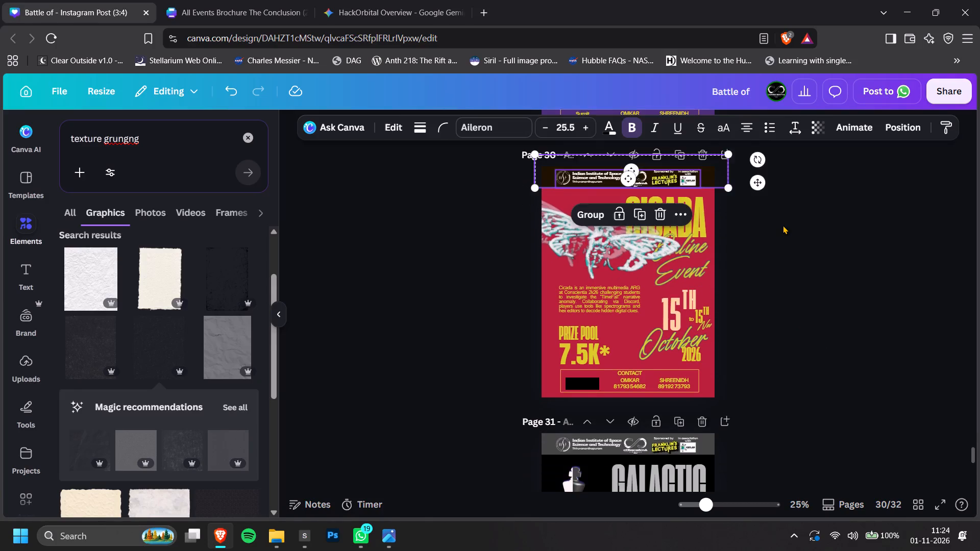
pyautogui.scroll(-2, 783, 225)
pyautogui.click(649, 278)
pyautogui.press('BackSpace')
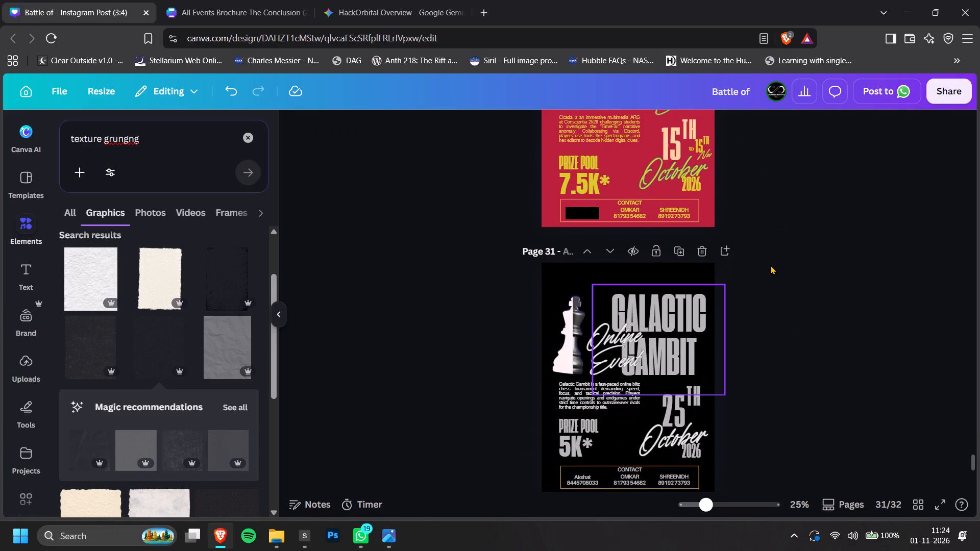
pyautogui.hotkey('ctrl', 'v')
# Copy the full-poster grunge texture overlay from the page 11 Dronetrix poster.
pyautogui.scroll(-4, 771, 265)
pyautogui.scroll(7, 771, 265)
pyautogui.click(822, 327)
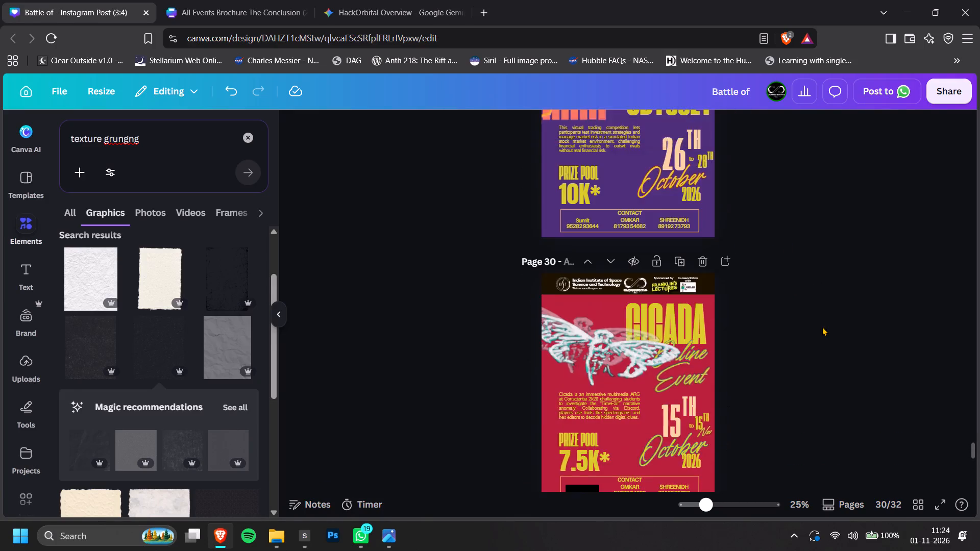
pyautogui.scroll(10, 820, 338)
pyautogui.keyDown('ctrl'); pyautogui.scroll(-3, 890, 355); pyautogui.keyUp('ctrl')
pyautogui.scroll(12, 841, 465)
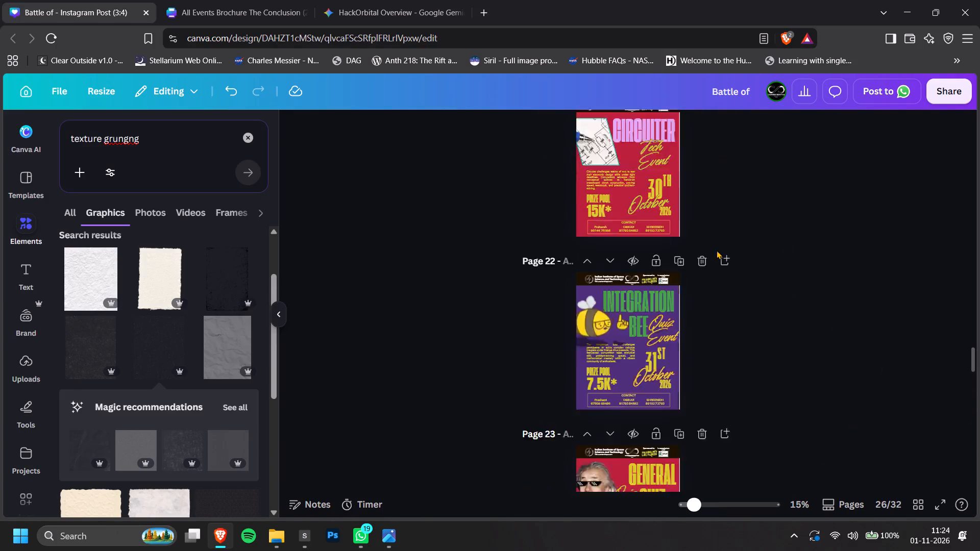
pyautogui.scroll(18, 717, 250)
pyautogui.keyDown('ctrl'); pyautogui.scroll(2, 687, 179); pyautogui.keyUp('ctrl')
pyautogui.click(656, 169)
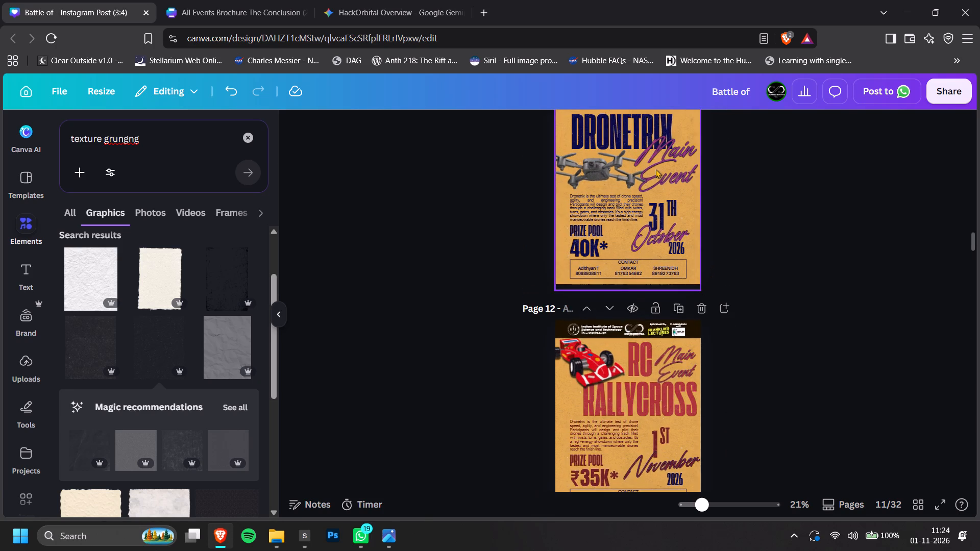
pyautogui.hotkey('ctrl', 'c')
# Paste the copied grunge texture over the Tech Event posters up to page 19 Code Clash.
pyautogui.scroll(-5, 868, 247)
pyautogui.keyDown('ctrl'); pyautogui.scroll(4, 858, 223); pyautogui.keyUp('ctrl')
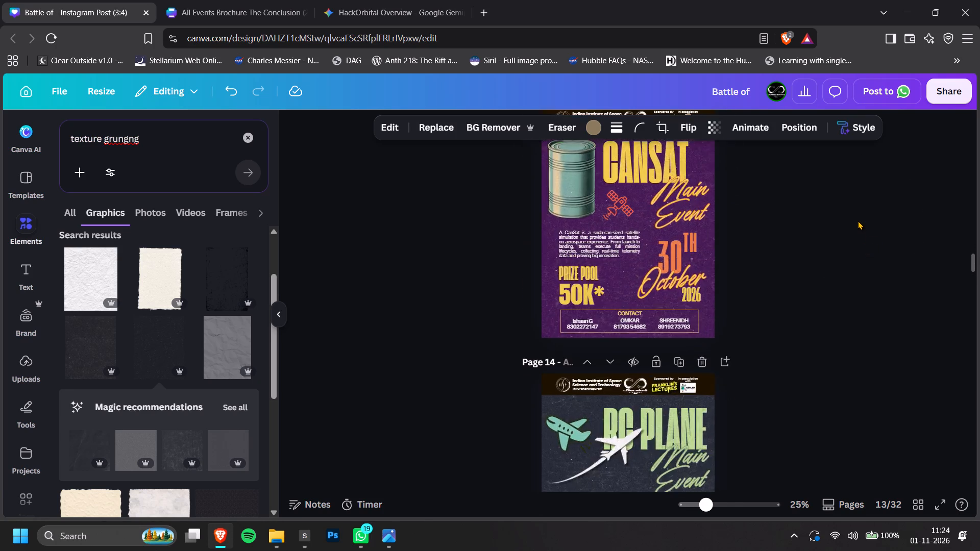
pyautogui.scroll(-5, 858, 220)
pyautogui.keyDown('ctrl'); pyautogui.scroll(-6, 857, 220); pyautogui.keyUp('ctrl')
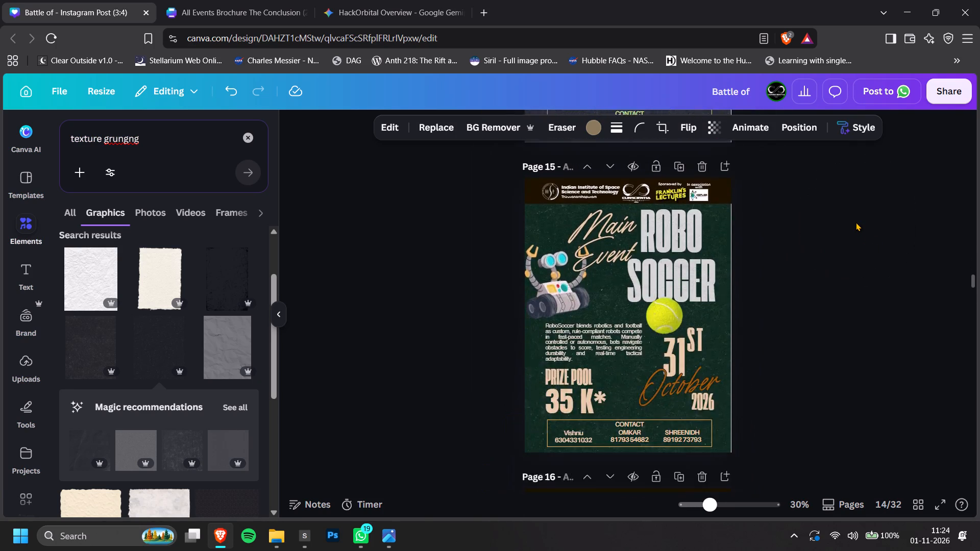
pyautogui.keyDown('ctrl'); pyautogui.scroll(-2, 856, 222); pyautogui.keyUp('ctrl')
pyautogui.scroll(-5, 856, 222)
pyautogui.scroll(1, 856, 222)
pyautogui.hotkey('ctrl', 'v')
pyautogui.scroll(-4, 856, 222)
pyautogui.hotkey('ctrl', 'v')
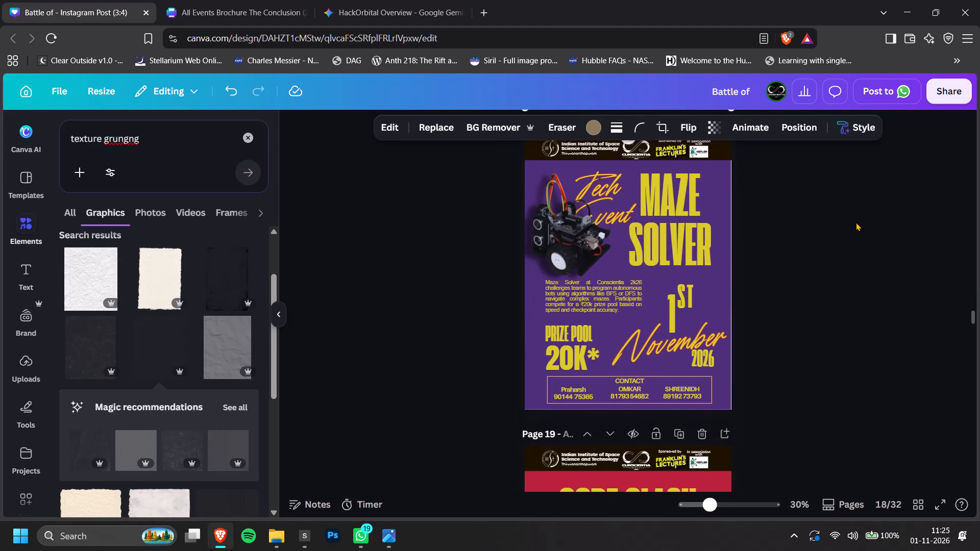
pyautogui.scroll(-4, 856, 222)
pyautogui.scroll(1, 856, 222)
pyautogui.hotkey('ctrl', 'v')
# Paste the grunge texture over the Arduino Hackathon, Circuiter, Integration Bee and General Quiz posters on pages 20 to 23.
pyautogui.scroll(-3, 856, 222)
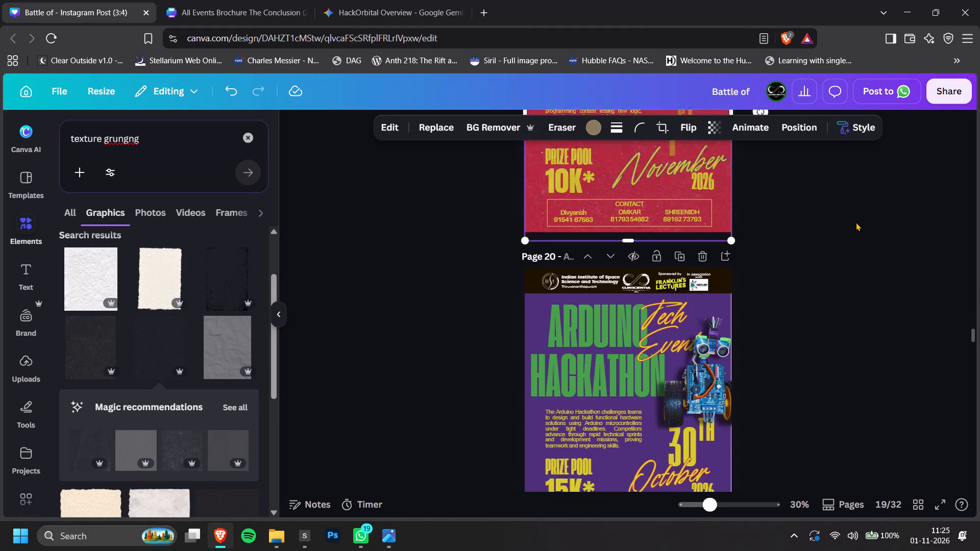
pyautogui.scroll(-2, 856, 222)
pyautogui.hotkey('ctrl', 'v')
pyautogui.scroll(-4, 856, 222)
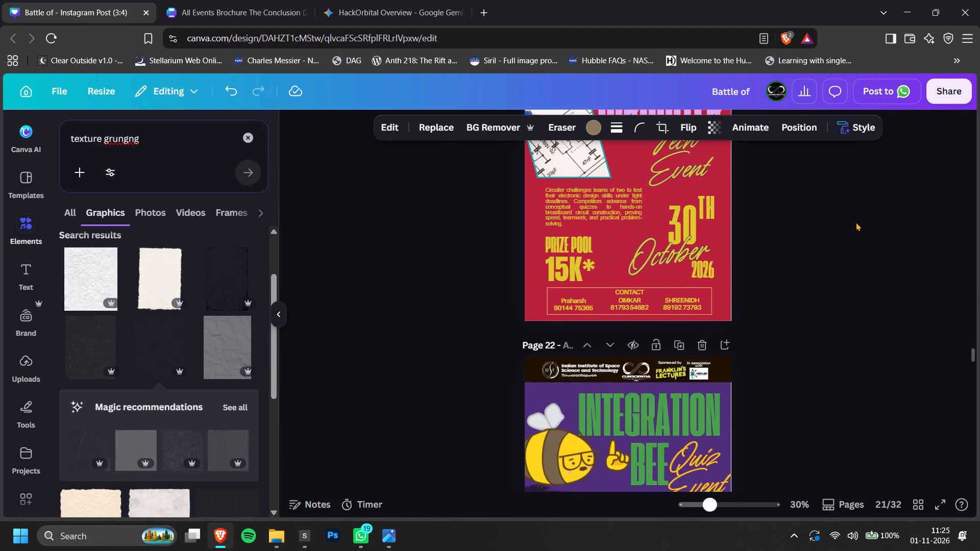
pyautogui.hotkey('ctrl', 'v')
pyautogui.scroll(-3, 856, 222)
pyautogui.hotkey('ctrl', 'v')
pyautogui.scroll(-2, 856, 222)
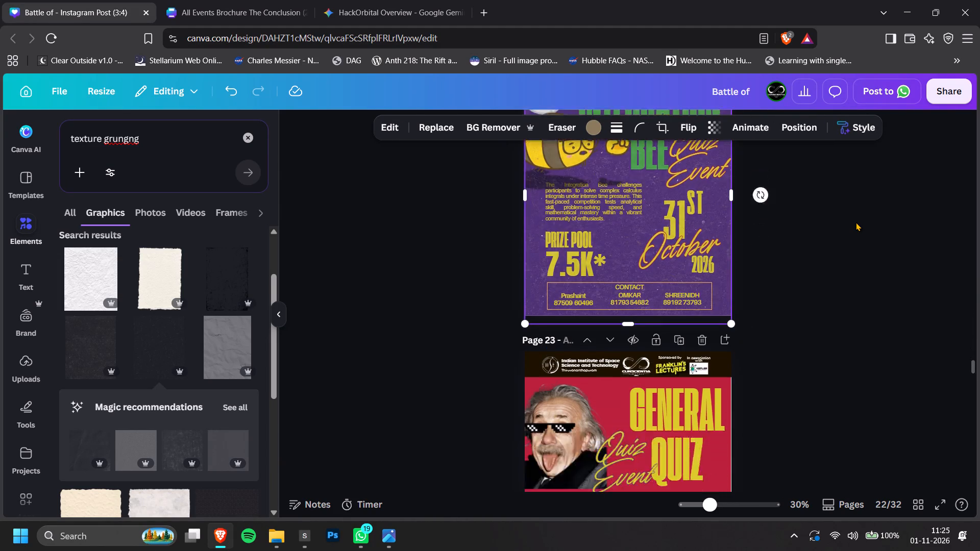
pyautogui.scroll(-1, 856, 222)
pyautogui.hotkey('ctrl', 'v')
# Paste the grunge texture over the page 24 Space Quiz and page 25 Hammertime posters.
pyautogui.scroll(-4, 856, 222)
pyautogui.hotkey('ctrl', 'v')
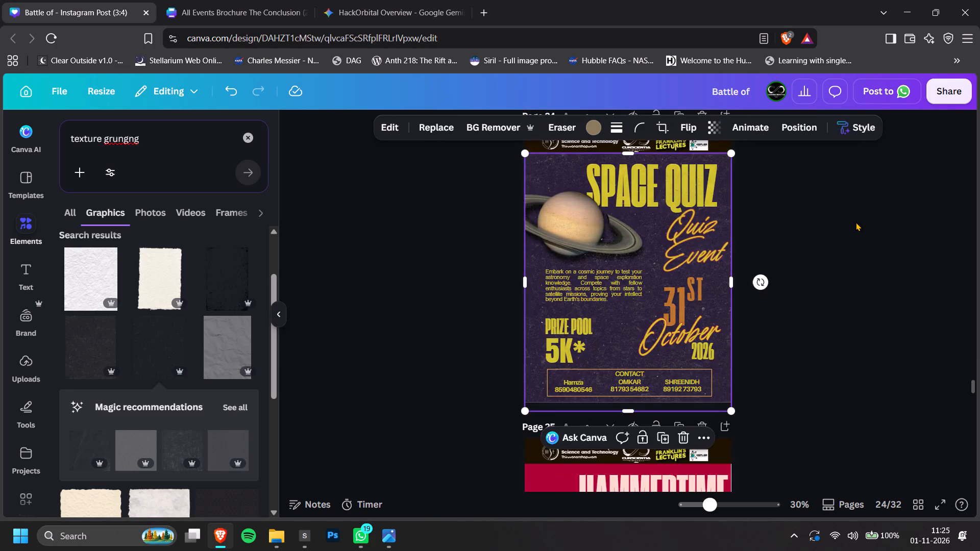
pyautogui.scroll(-3, 856, 222)
pyautogui.hotkey('ctrl', 'v')
# Paste the grunge texture over the page 26 Freefire poster and set its transparency to 39.
pyautogui.scroll(-2, 856, 222)
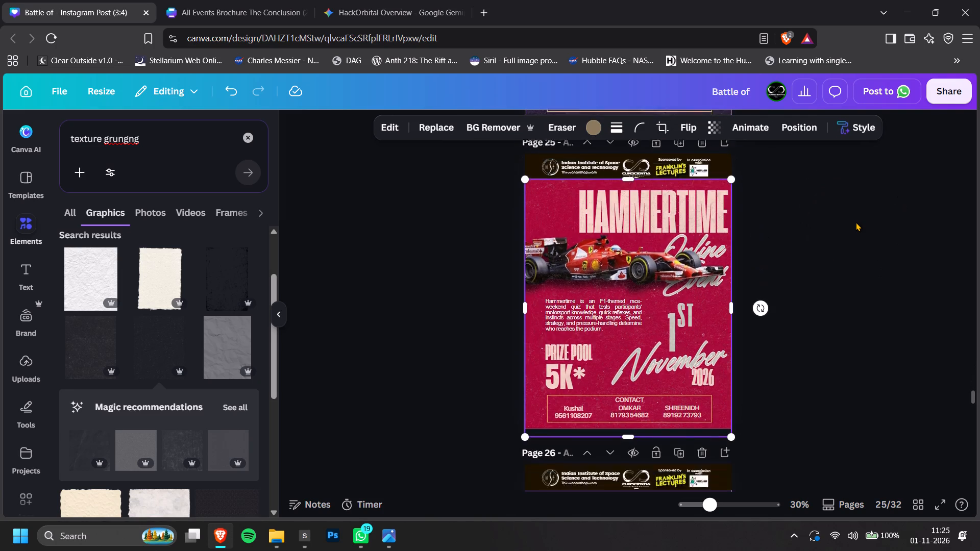
pyautogui.scroll(-2, 856, 222)
pyautogui.hotkey('ctrl', 'v')
pyautogui.scroll(-3, 856, 222)
pyautogui.scroll(2, 856, 222)
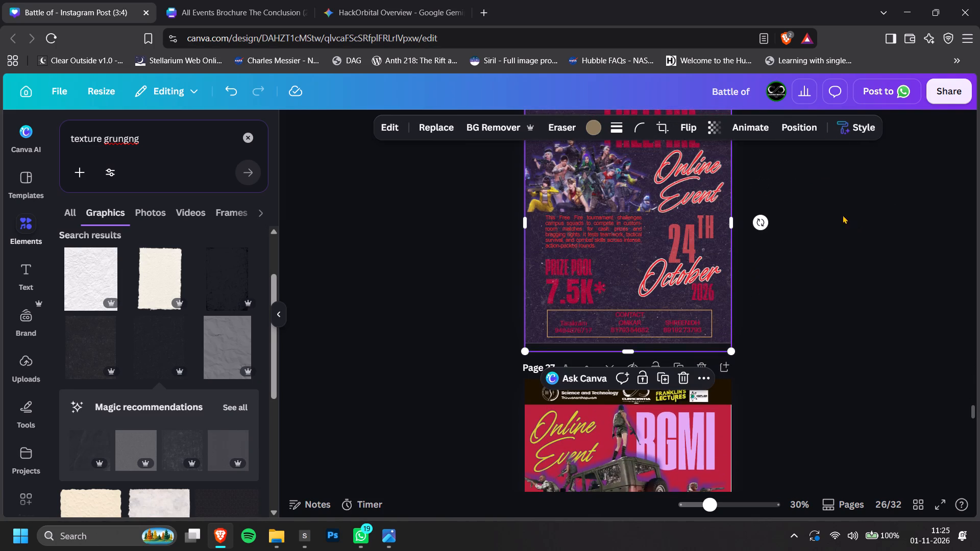
pyautogui.click(719, 132)
pyautogui.moveTo(695, 180); pyautogui.dragTo(687, 185)
# Set the transparency of the grunge texture on the page 24 Space Quiz poster to 61.
pyautogui.scroll(2, 802, 324)
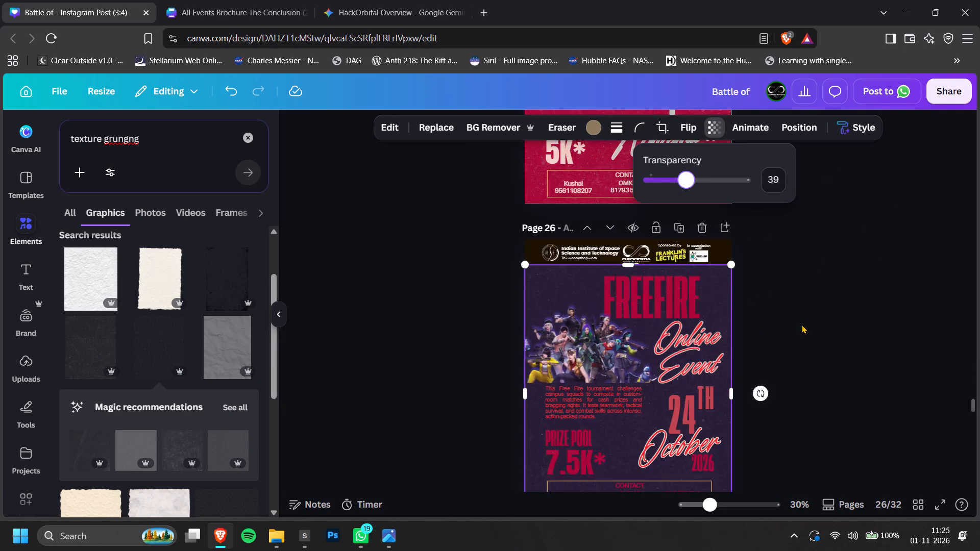
pyautogui.scroll(6, 802, 324)
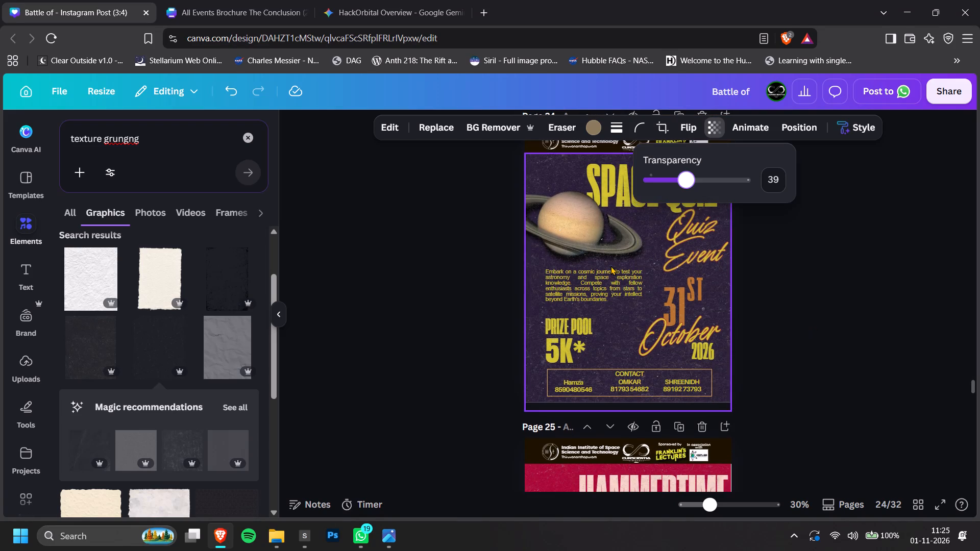
pyautogui.click(611, 266)
pyautogui.click(707, 134)
pyautogui.click(708, 187)
# Paste the grunge texture over the page 27 BGMI poster.
pyautogui.scroll(-2, 852, 314)
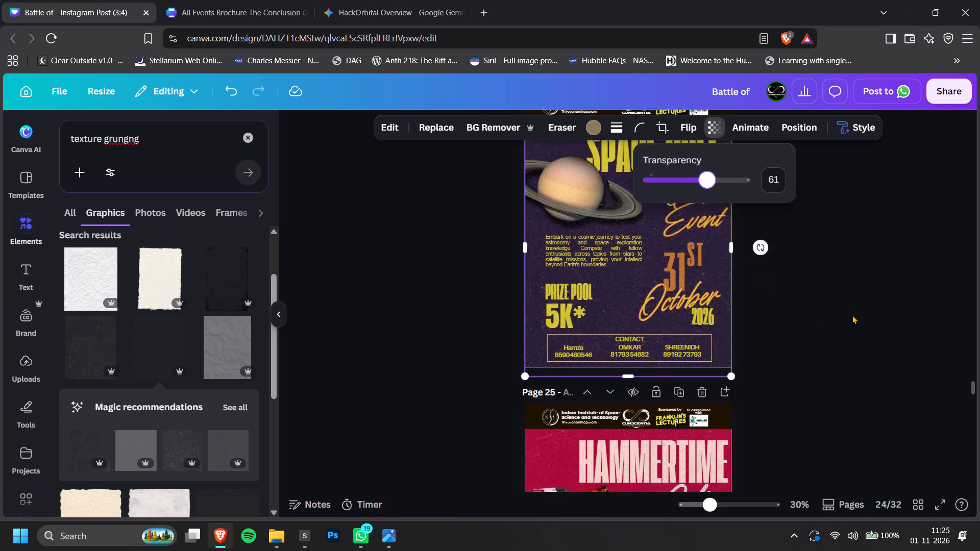
pyautogui.scroll(-8, 852, 315)
pyautogui.click(852, 315)
pyautogui.scroll(-1, 852, 315)
pyautogui.hotkey('ctrl', 'v')
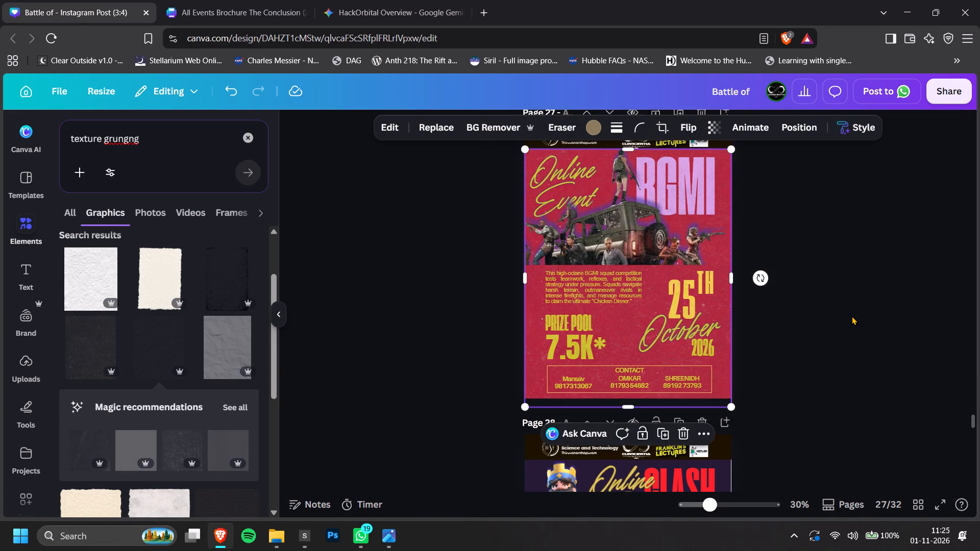
# Paste the grunge texture over the page 28 Clash Royale poster and set its transparency to 65.
pyautogui.scroll(-4, 852, 316)
pyautogui.hotkey('ctrl', 'v')
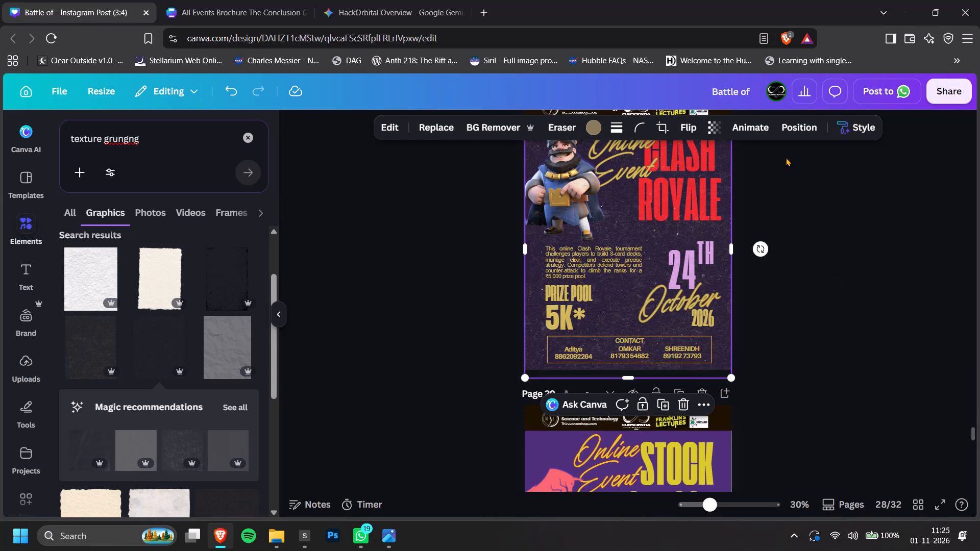
pyautogui.click(722, 128)
pyautogui.click(712, 185)
# Paste the grunge texture over the page 29 Stock Odyssey poster and set its transparency to 68.
pyautogui.scroll(-3, 810, 305)
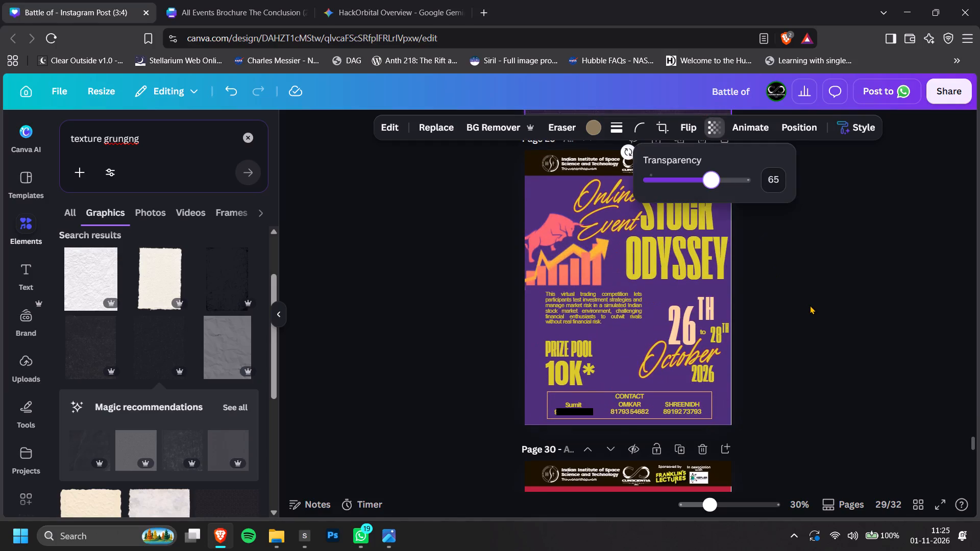
pyautogui.click(810, 305)
pyautogui.hotkey('ctrl', 'v')
pyautogui.click(722, 120)
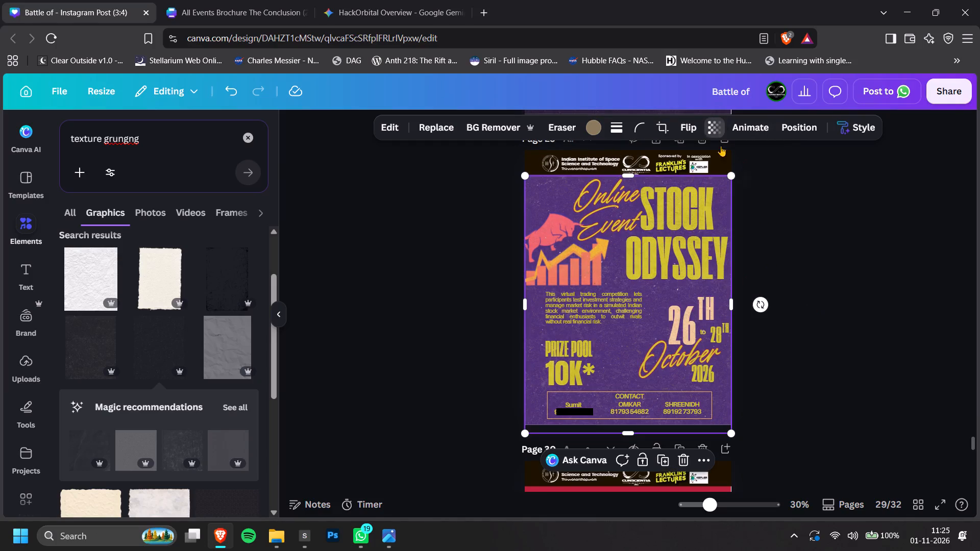
pyautogui.click(715, 187)
# Paste the grunge texture over the page 30 Cicada and page 31 Galactic Gambit posters.
pyautogui.scroll(-3, 807, 322)
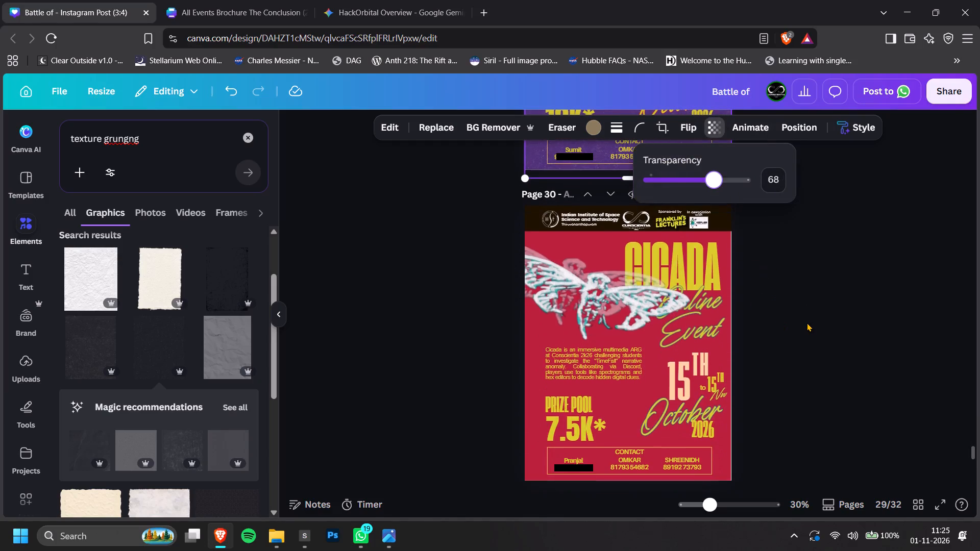
pyautogui.click(807, 322)
pyautogui.hotkey('ctrl', 'v')
pyautogui.scroll(-3, 807, 291)
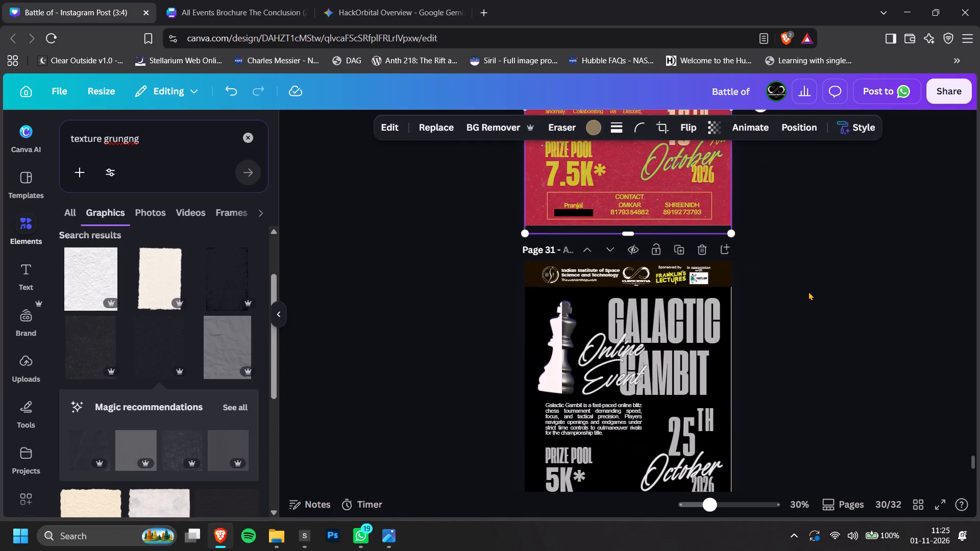
pyautogui.scroll(-1, 808, 293)
pyautogui.hotkey('ctrl', 'v')
pyautogui.scroll(-2, 835, 292)
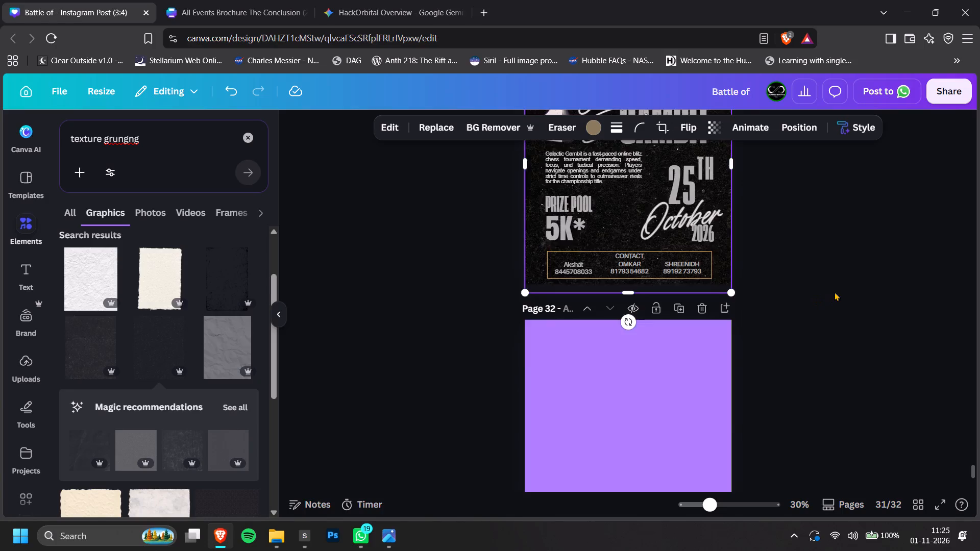
# Review the textured posters from page 31 back to the earlier Main Event pages.
pyautogui.scroll(4, 835, 292)
pyautogui.click(875, 413)
pyautogui.scroll(20, 876, 420)
pyautogui.scroll(9, 876, 420)
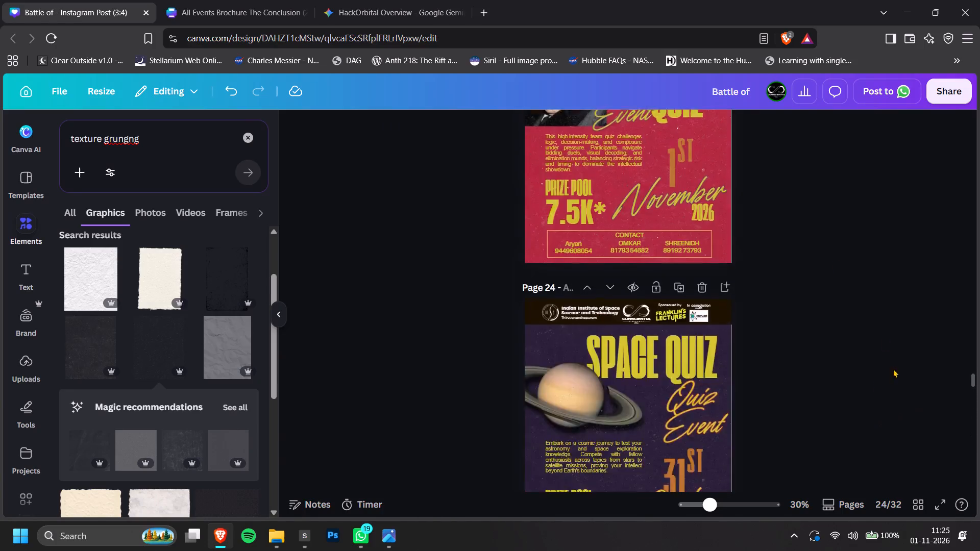
pyautogui.scroll(19, 893, 368)
pyautogui.keyDown('ctrl'); pyautogui.scroll(-3, 860, 377); pyautogui.keyUp('ctrl')
pyautogui.scroll(19, 853, 392)
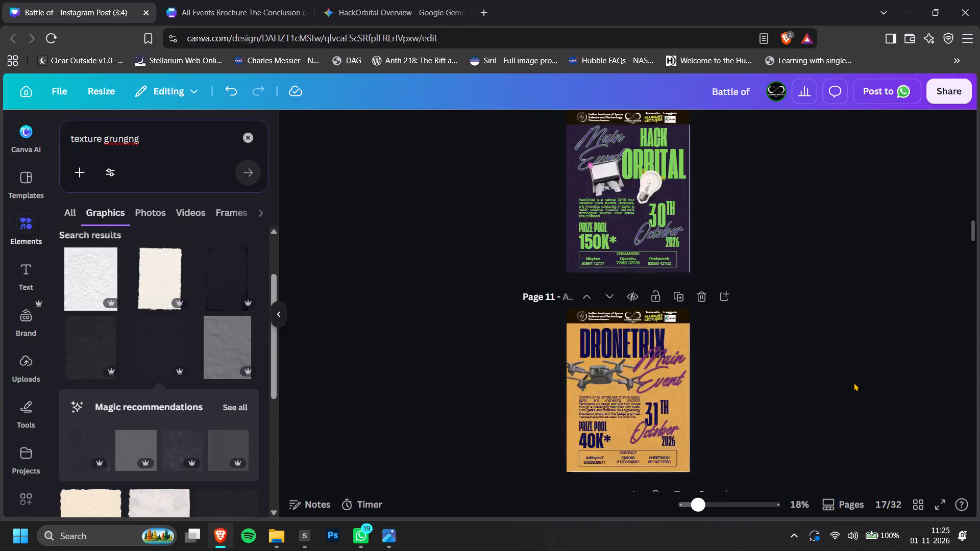
pyautogui.scroll(20, 854, 382)
pyautogui.scroll(13, 854, 382)
# Close the All Events Brochure The Conclusion design in the browser.
pyautogui.click(321, 0)
pyautogui.click(280, 0)
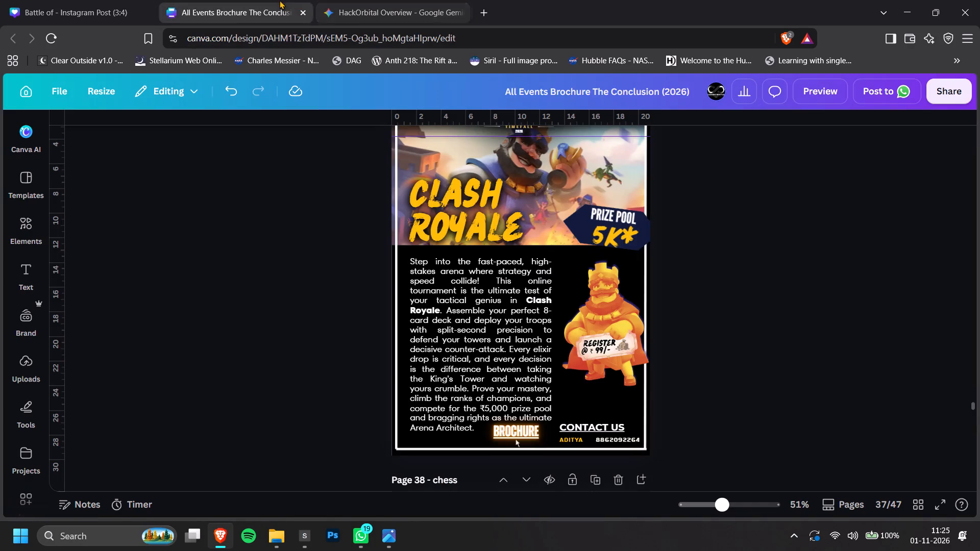
pyautogui.click(307, 11)
# Open the Canva home page in a new browser tab.
pyautogui.click(323, 14)
pyautogui.write('ca')
pyautogui.press('Return')
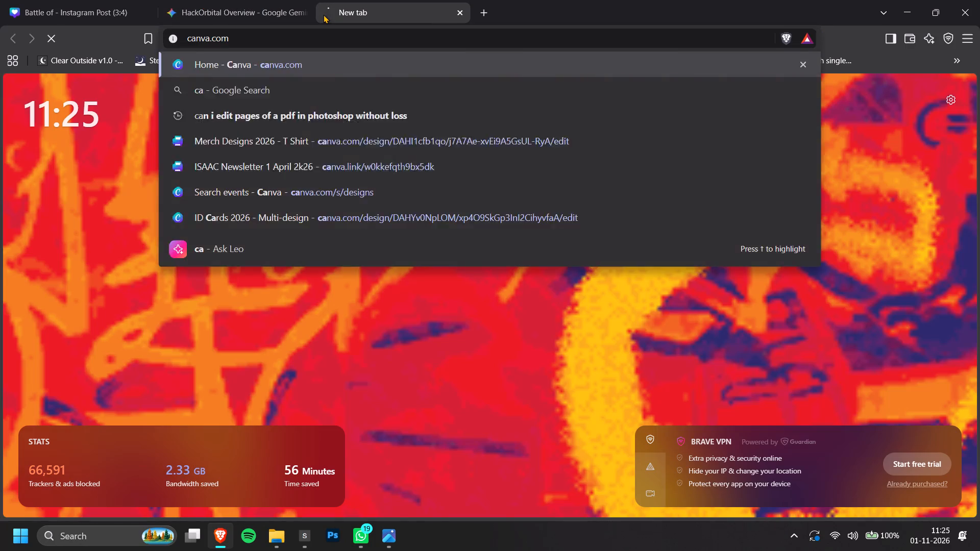
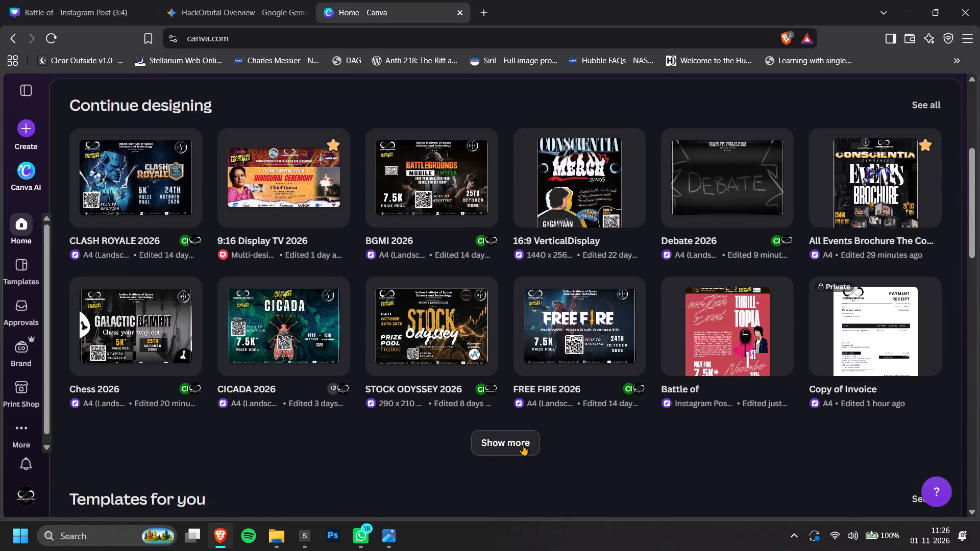
# Rename the "Battle of" design as "EVENTS GRID (Better Late than Never)".
pyautogui.click(713, 389)
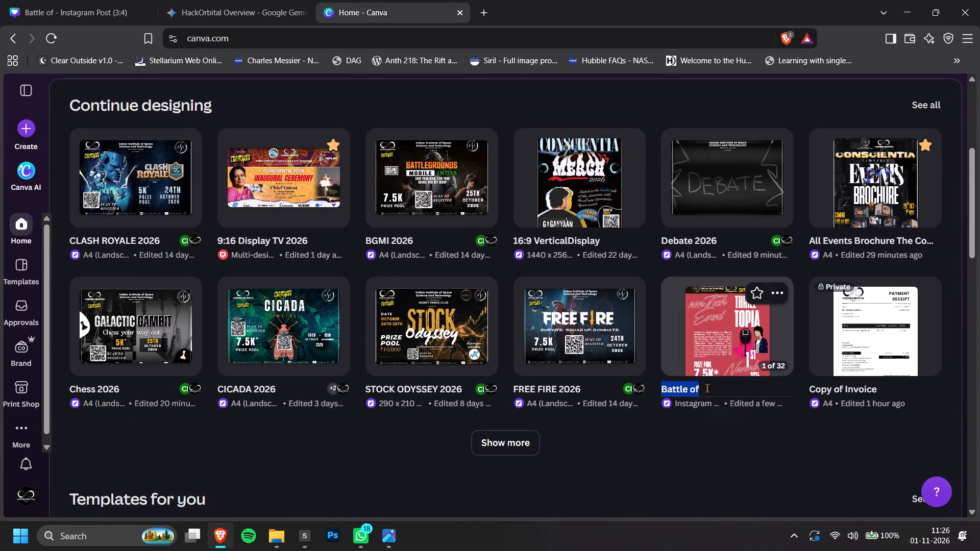
pyautogui.write('EVENTS GRIF')
pyautogui.press('BackSpace')
pyautogui.write('D')
pyautogui.press('space')
pyautogui.write('()')
pyautogui.press('Left')
pyautogui.write('Better')
pyautogui.press('space')
pyautogui.write('Late than Never')
pyautogui.press('Return')
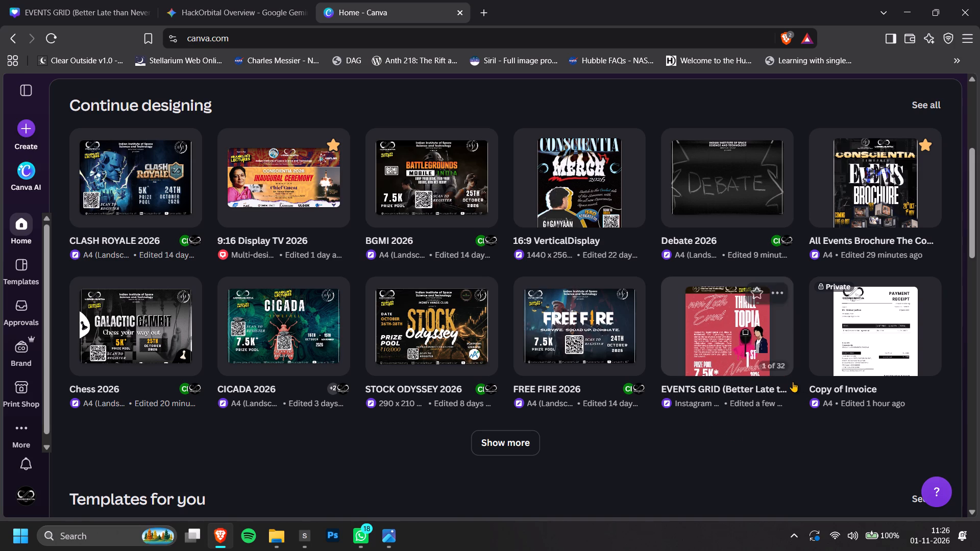
# Add 2026 to the end of the "EVENTS GRID (Better Late than Never)" design's name.
pyautogui.click(786, 391)
pyautogui.press('Right')
pyautogui.press('Right')
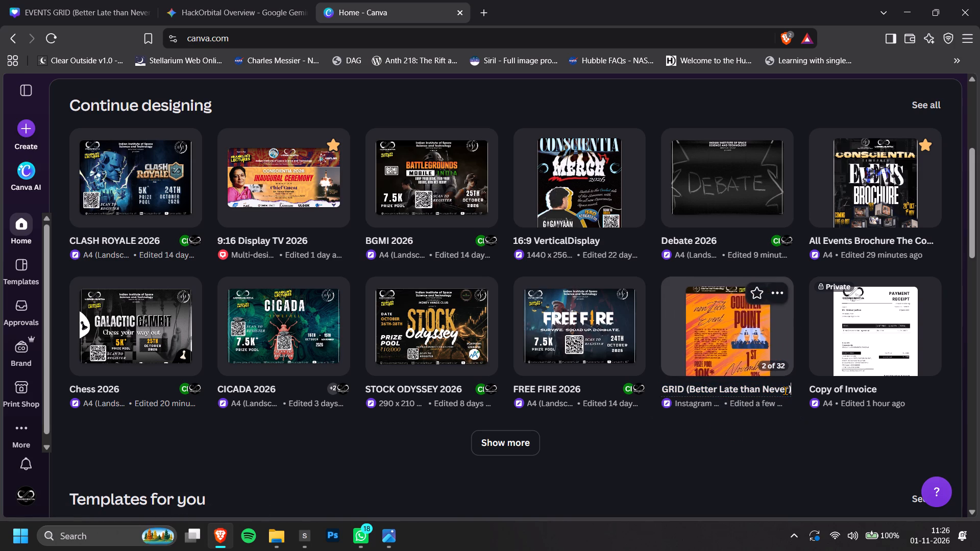
pyautogui.press('space')
pyautogui.write('2026')
pyautogui.press('Return')
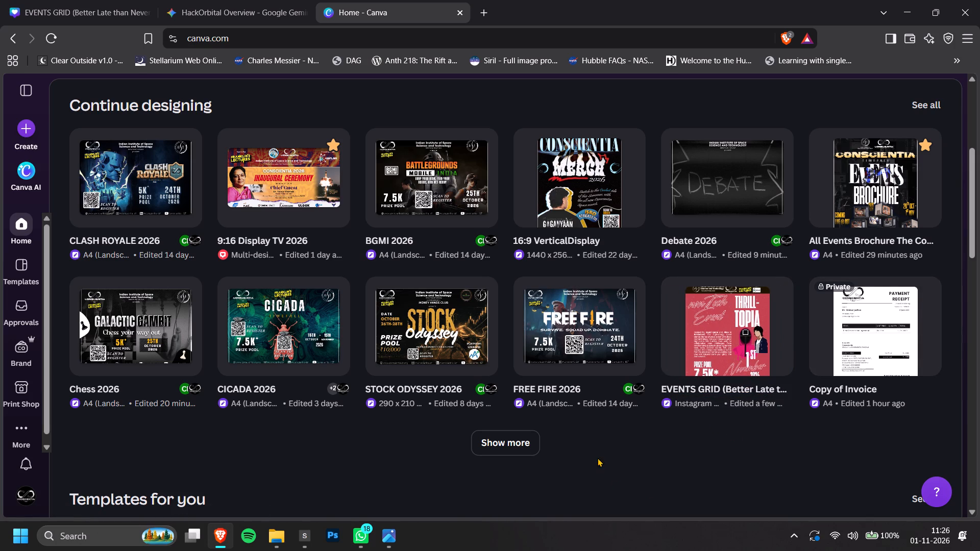
# Rename the "Copy of Invoice" design as "Copy of Invoice 2026".
pyautogui.click(926, 283)
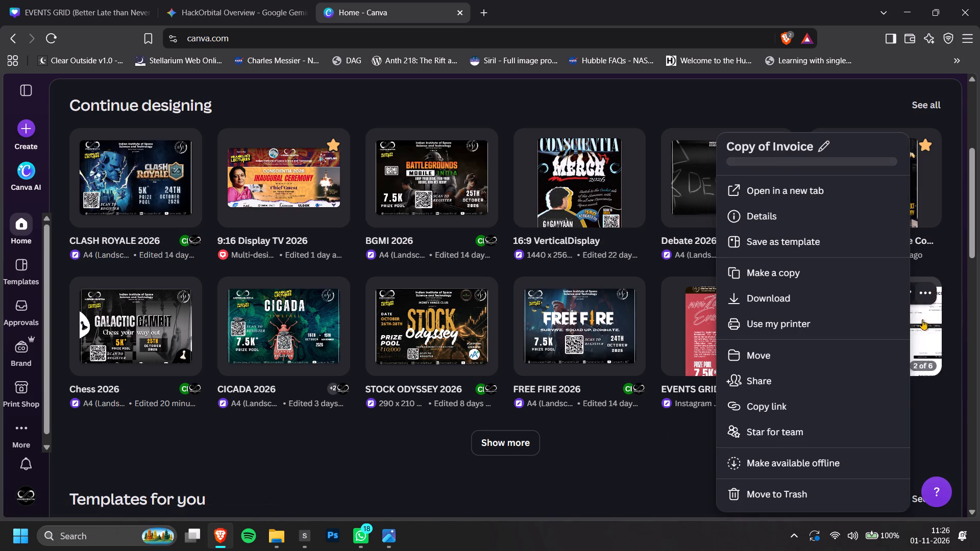
pyautogui.click(824, 142)
pyautogui.click(822, 147)
pyautogui.press('space')
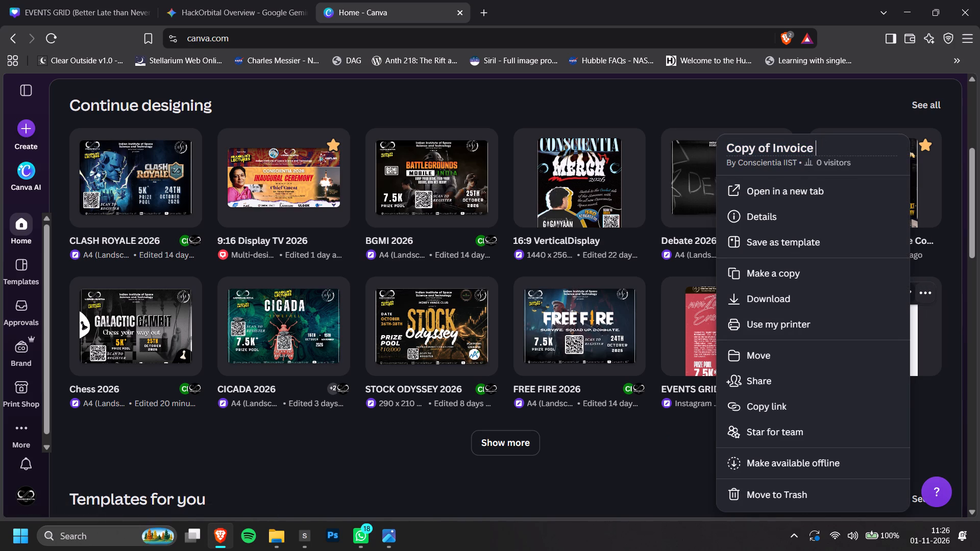
pyautogui.write('2026')
pyautogui.press('Return')
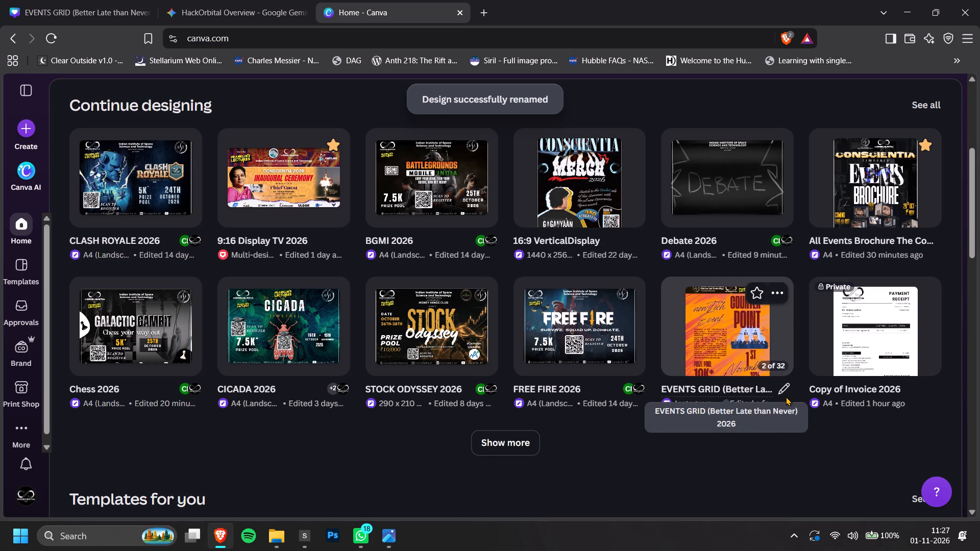
# Open the Debate 2026 design, examine its first page and layers, and close it again.
pyautogui.click(741, 193)
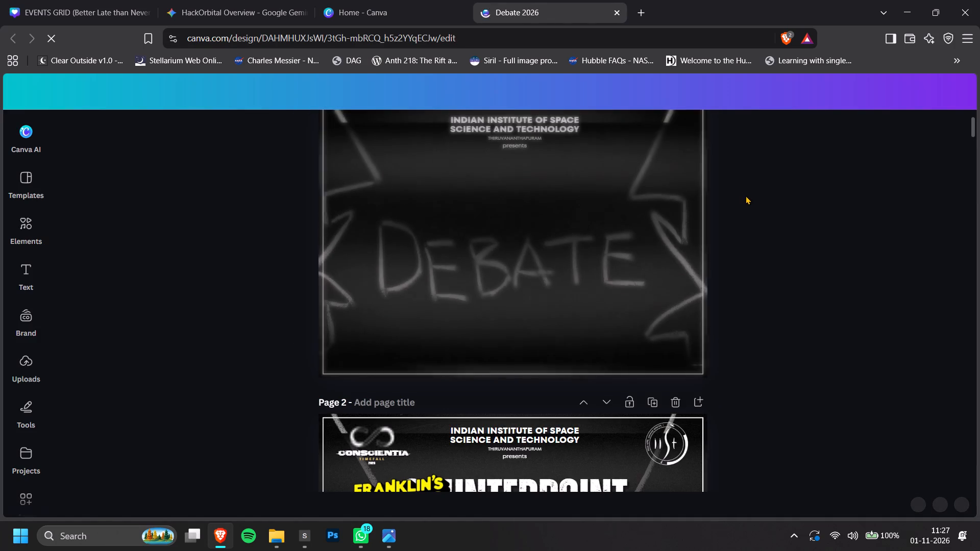
pyautogui.scroll(1, 776, 277)
pyautogui.hotkey('alt', '1')
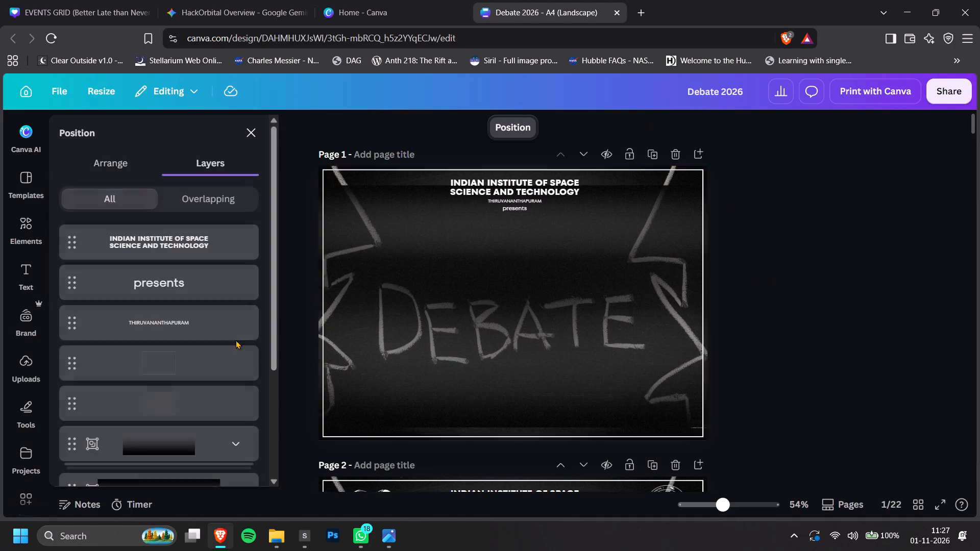
pyautogui.scroll(-5, 227, 337)
pyautogui.click(180, 419)
pyautogui.click(936, 334)
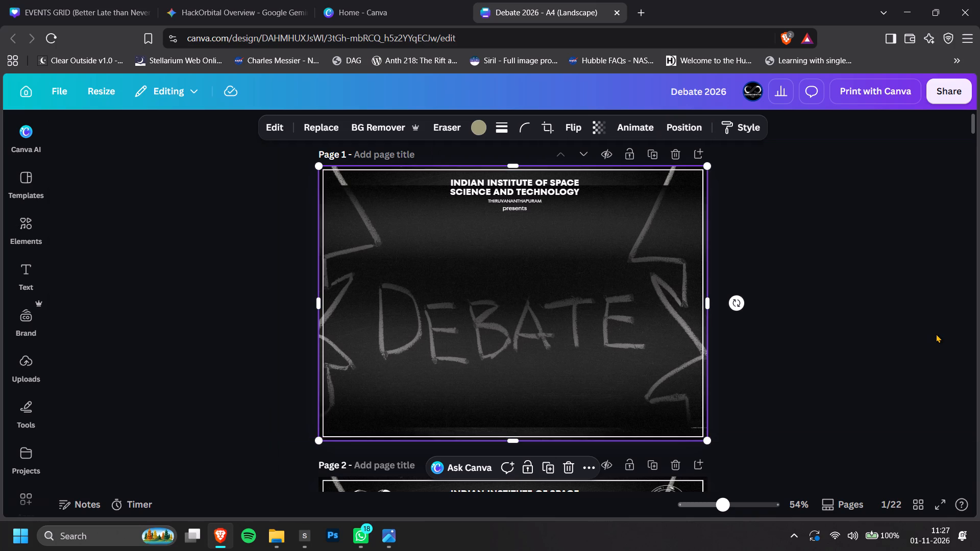
pyautogui.click(821, 299)
pyautogui.scroll(-12, 820, 299)
pyautogui.scroll(15, 806, 315)
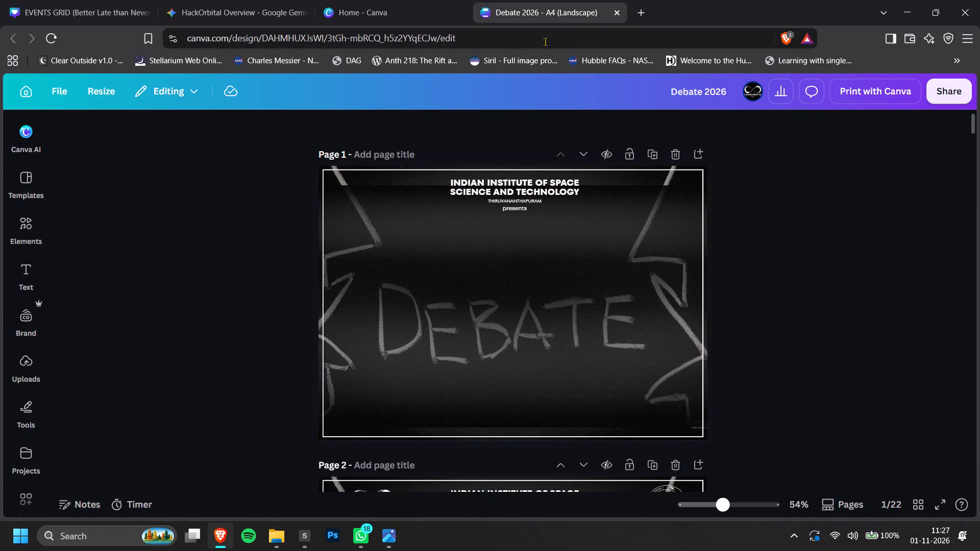
pyautogui.click(619, 14)
# Move the Debate 2026 design to Trash.
pyautogui.click(784, 149)
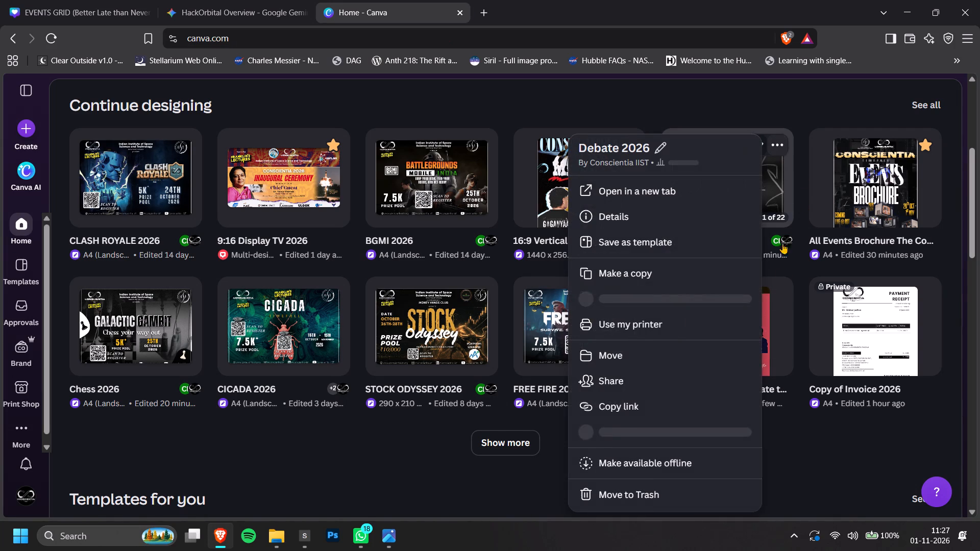
pyautogui.click(669, 488)
pyautogui.click(815, 477)
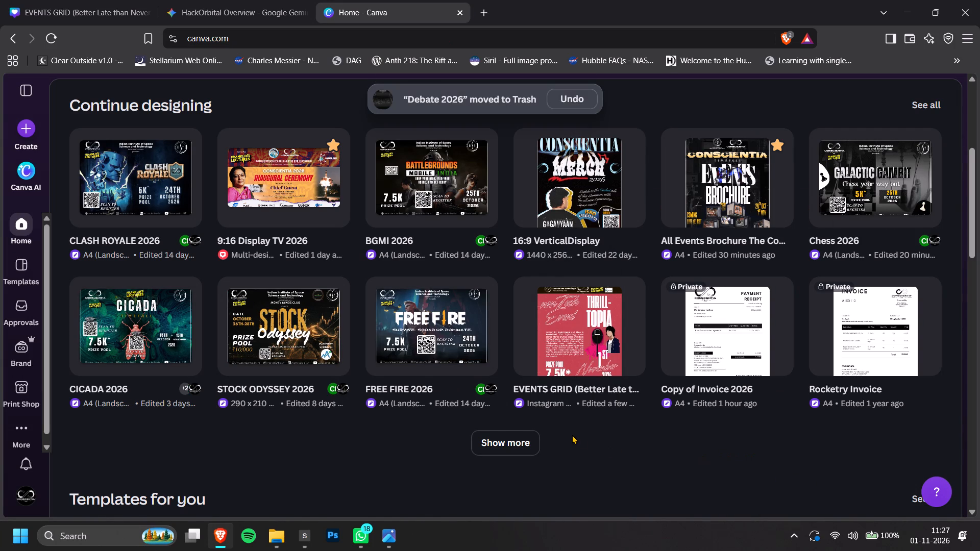
# Expand the list of recent designs and rename "EVENTS GRID" as "EVENTS GRID Mosaic 2026".
pyautogui.click(497, 433)
pyautogui.scroll(-1, 550, 387)
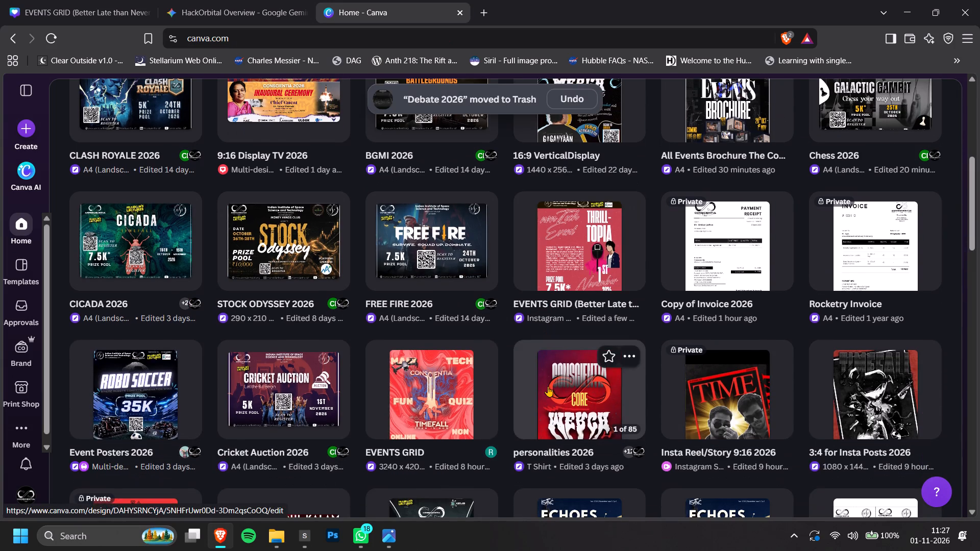
pyautogui.scroll(-3, 461, 349)
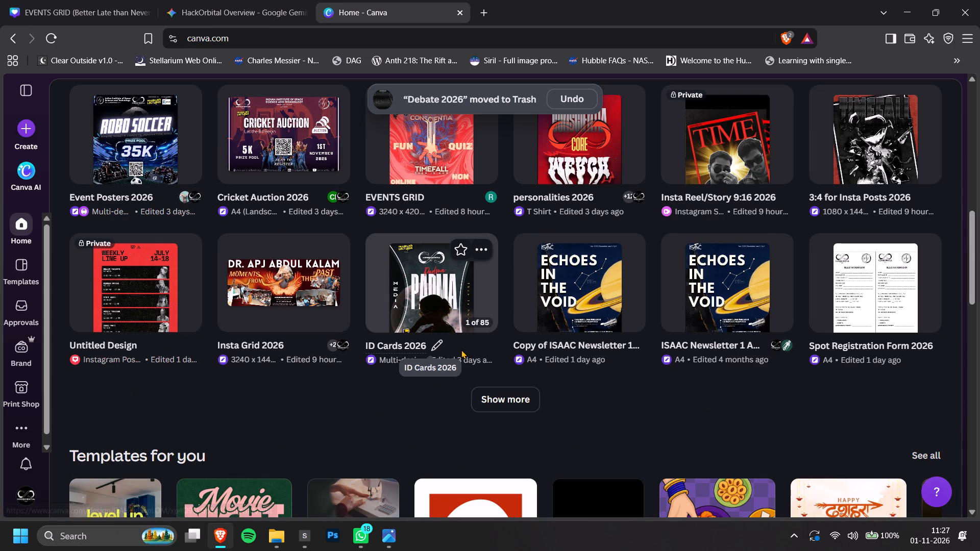
pyautogui.scroll(2, 526, 231)
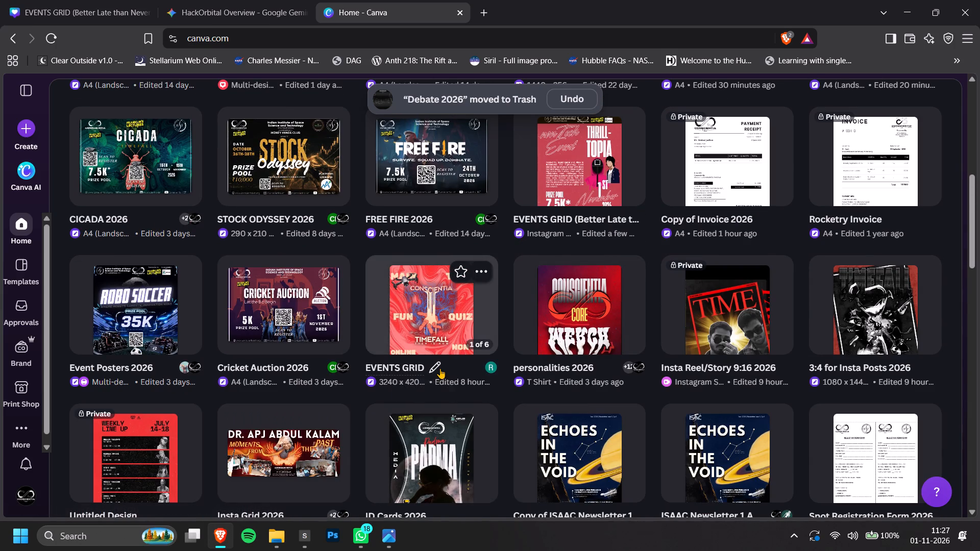
pyautogui.click(434, 366)
pyautogui.click(430, 371)
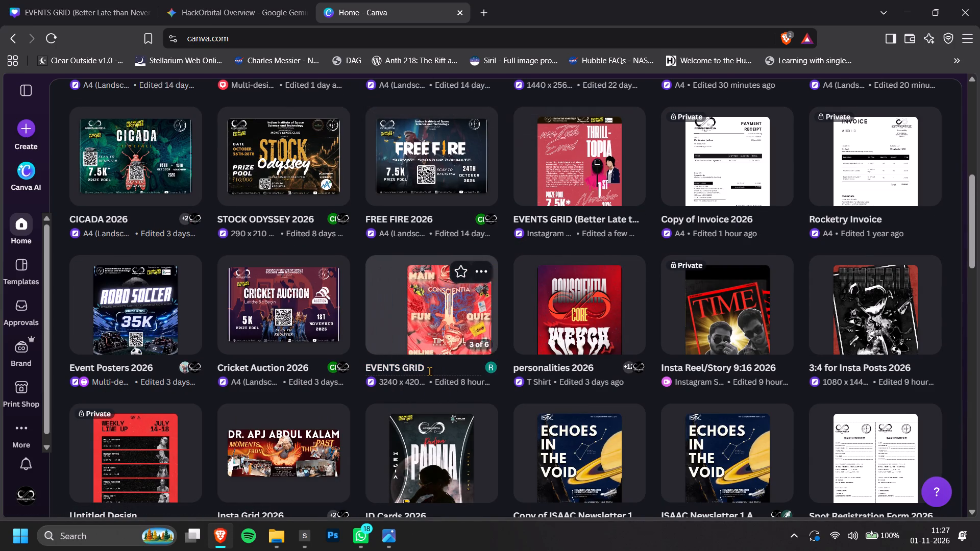
pyautogui.press('space')
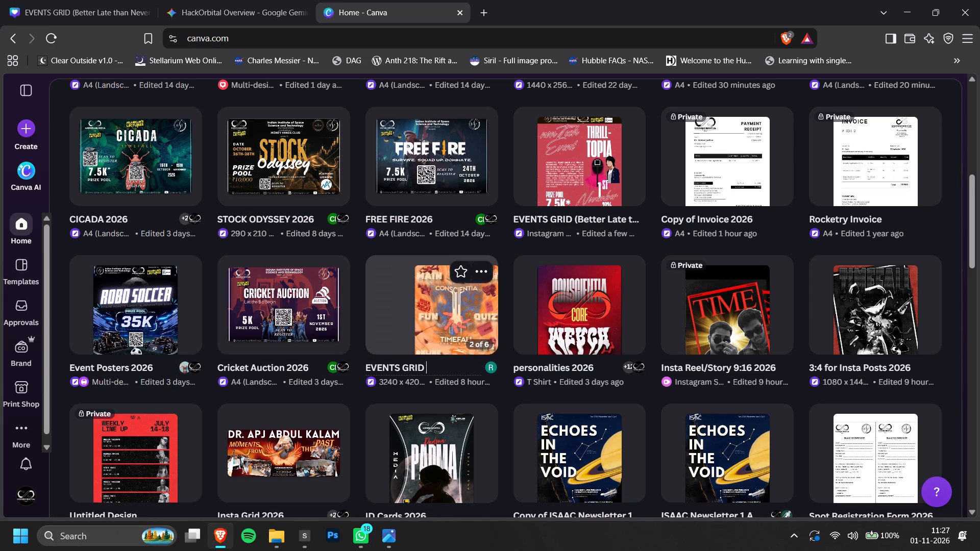
pyautogui.hotkey('shift', 'p')
pyautogui.press('BackSpace')
pyautogui.write('Mosaic 2026')
pyautogui.press('Return')
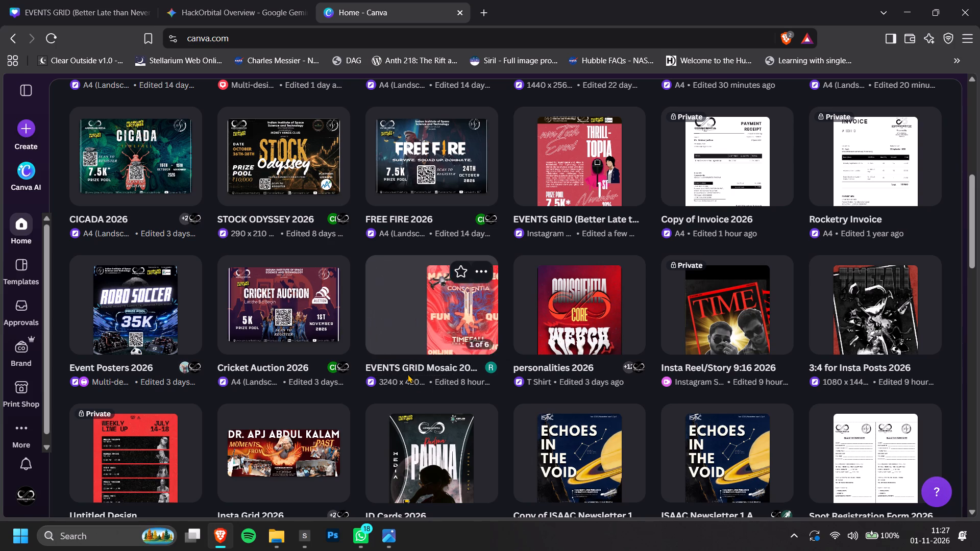
# Open the EVENTS GRID Mosaic 2026 design and close the Canva home page.
pyautogui.click(422, 323)
pyautogui.click(365, 15)
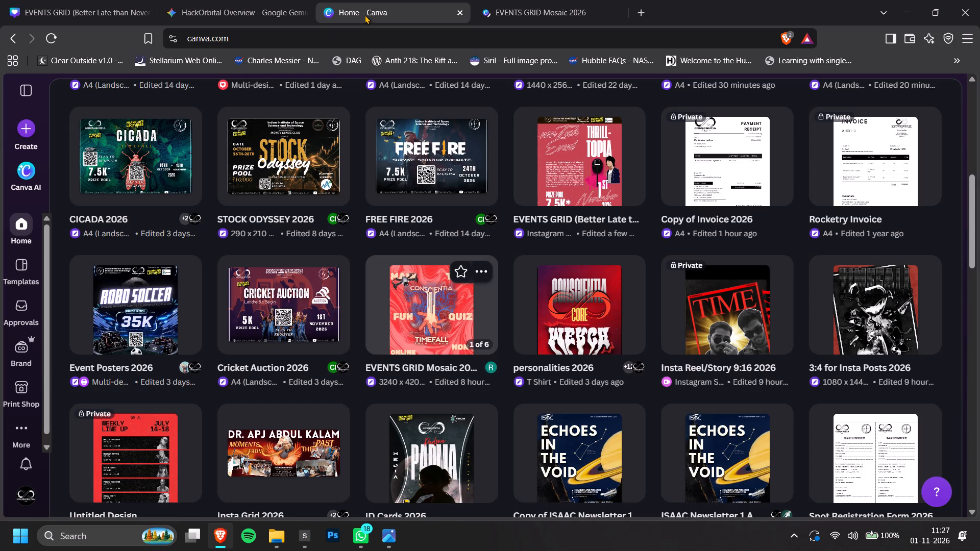
pyautogui.scroll(3, 455, 265)
pyautogui.doubleClick(455, 12)
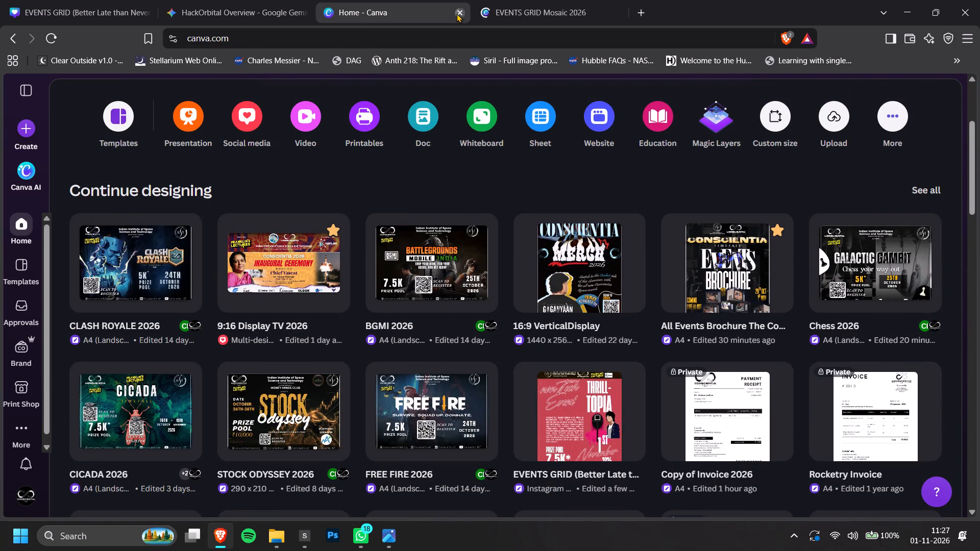
# Examine the mosaic design's final pages, especially page 5 and the artwork credit line beneath the football.
pyautogui.scroll(-3, 745, 329)
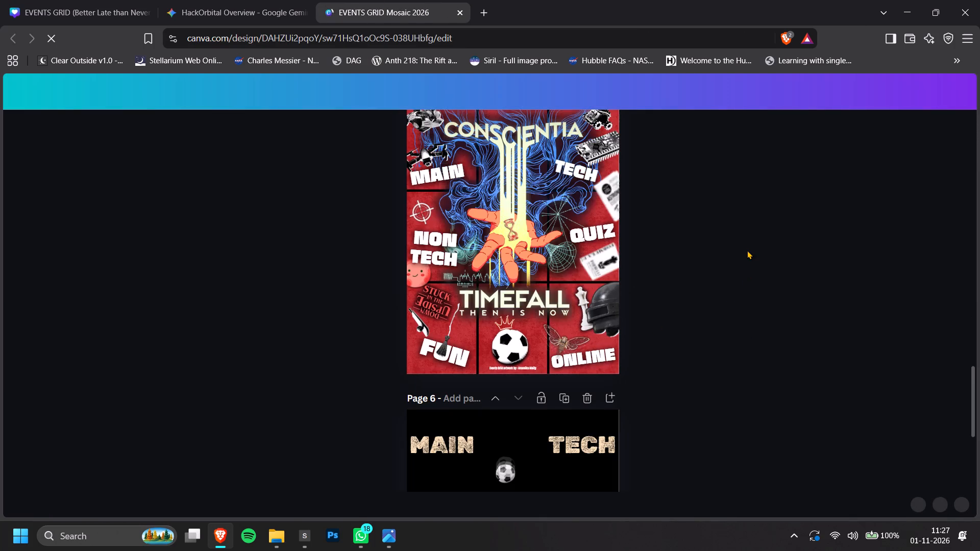
pyautogui.scroll(-12, 747, 250)
pyautogui.scroll(3, 746, 360)
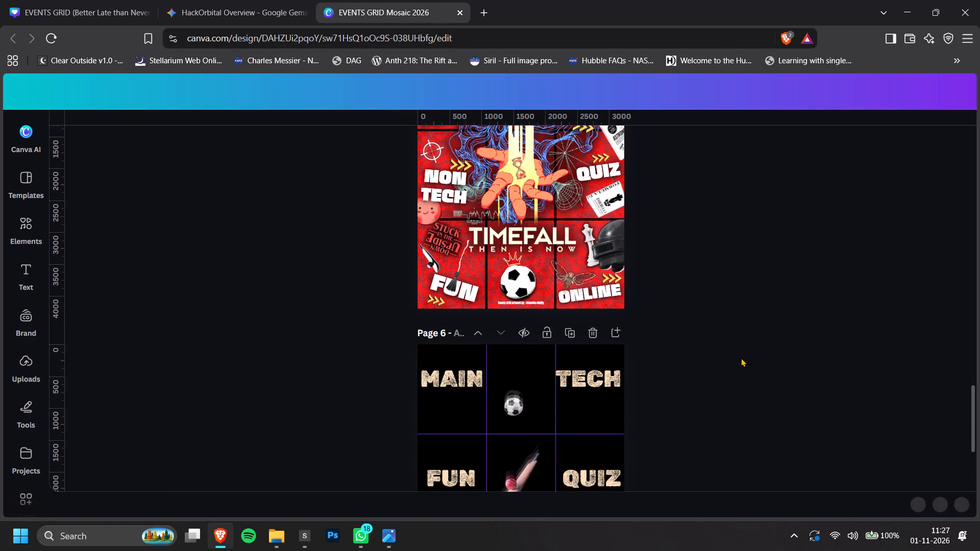
pyautogui.scroll(1, 741, 358)
pyautogui.keyDown('ctrl'); pyautogui.scroll(5, 498, 350); pyautogui.keyUp('ctrl')
pyautogui.keyDown('ctrl'); pyautogui.scroll(3, 517, 410); pyautogui.keyUp('ctrl')
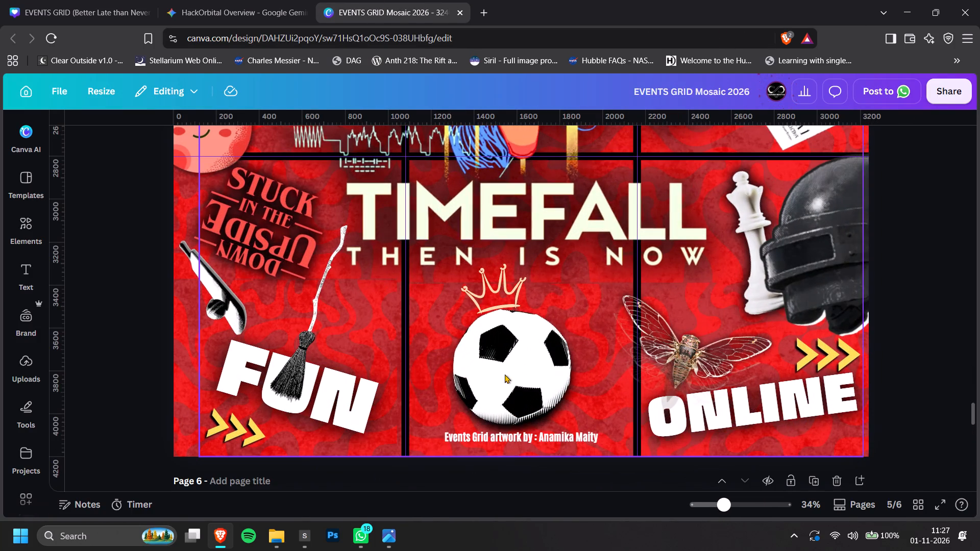
pyautogui.click(537, 435)
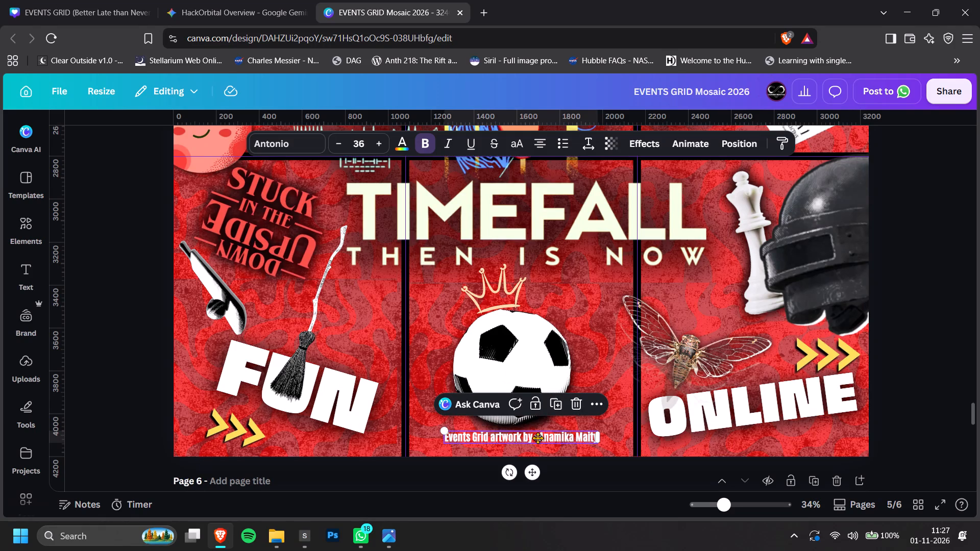
pyautogui.keyDown('ctrl'); pyautogui.scroll(-5, 586, 415); pyautogui.keyUp('ctrl')
pyautogui.click(811, 359)
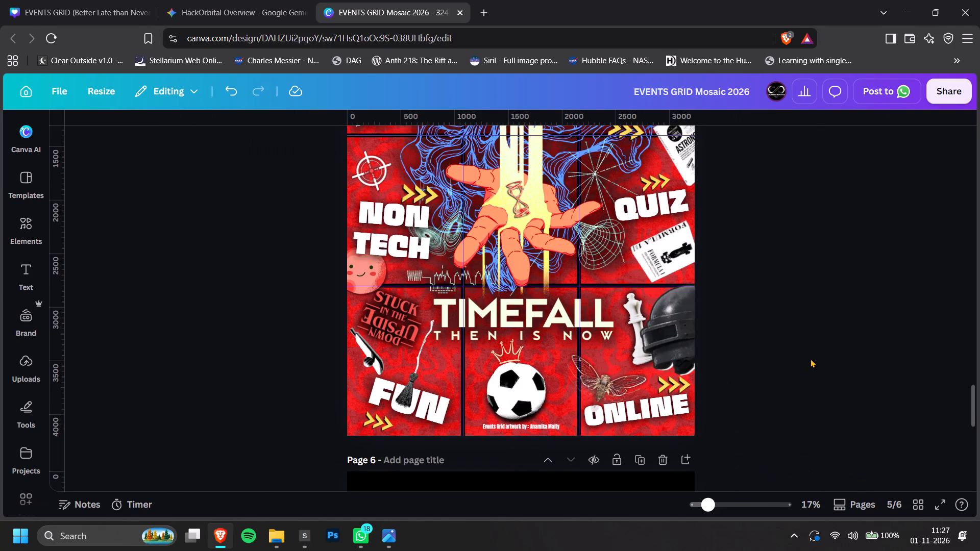
pyautogui.keyDown('ctrl'); pyautogui.scroll(-2, 806, 357); pyautogui.keyUp('ctrl')
pyautogui.scroll(1, 743, 359)
# Set up a PNG download of the mosaic design limited to the current page (5).
pyautogui.click(937, 95)
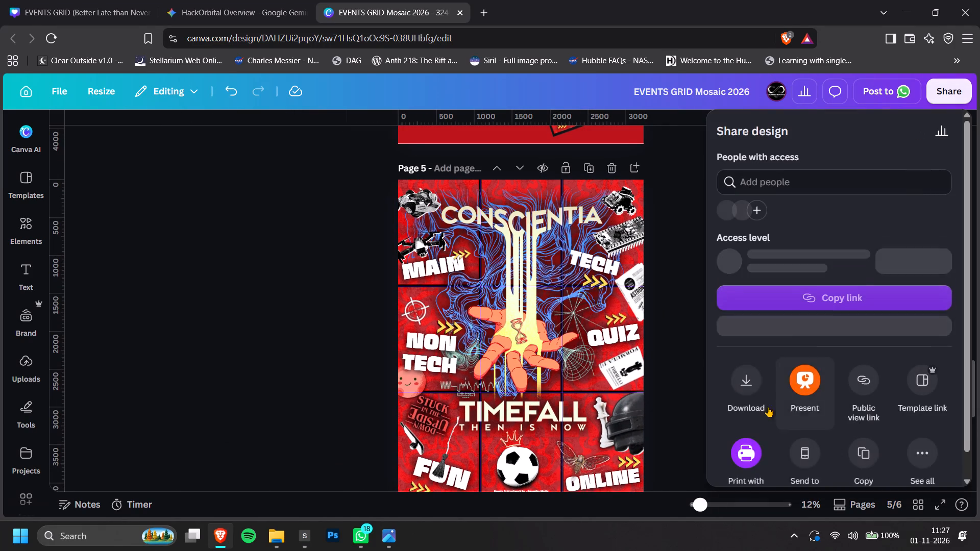
pyautogui.click(747, 420)
pyautogui.click(857, 383)
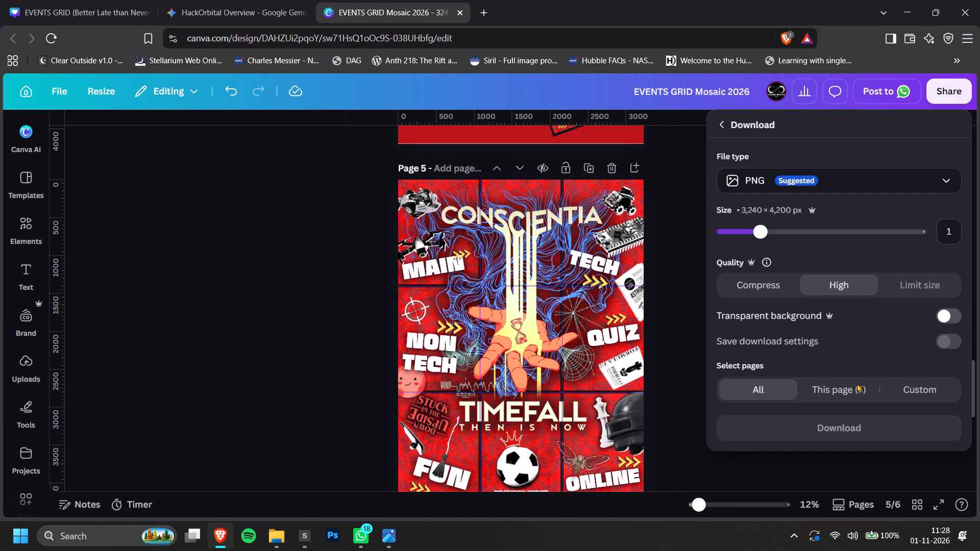
pyautogui.click(851, 390)
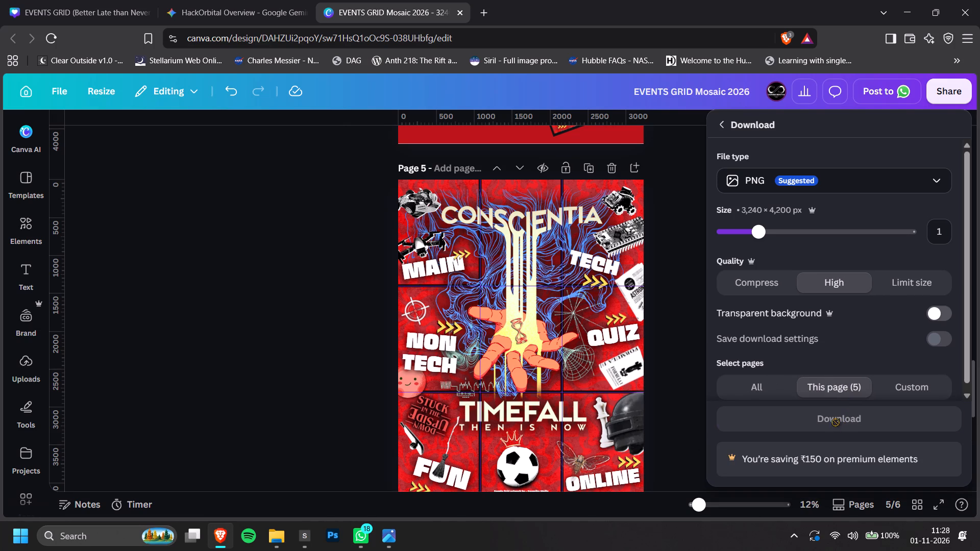
# Download page 5 of the mosaic design as a high-quality 3,240 × 4,200 px PNG, dismissing the first export and starting it again.
pyautogui.click(840, 424)
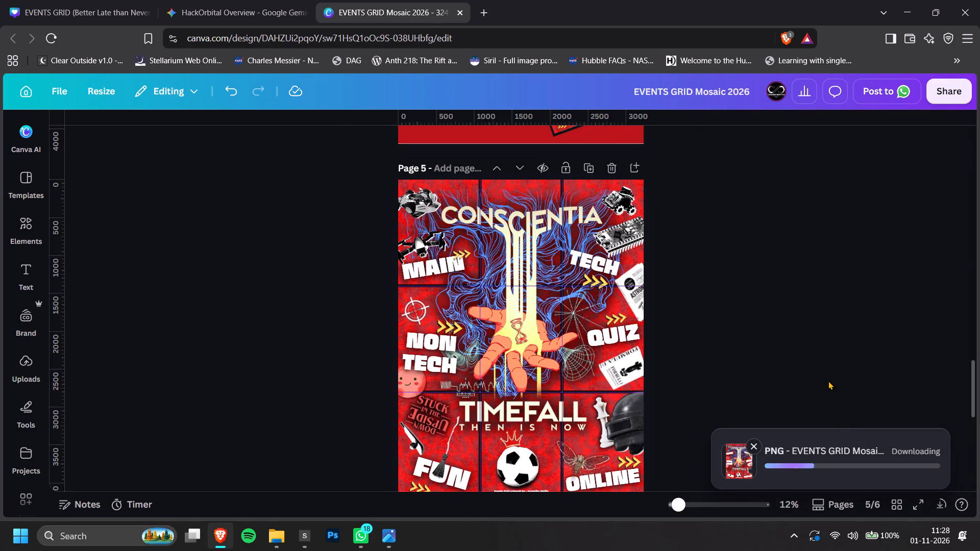
pyautogui.click(753, 445)
pyautogui.click(943, 107)
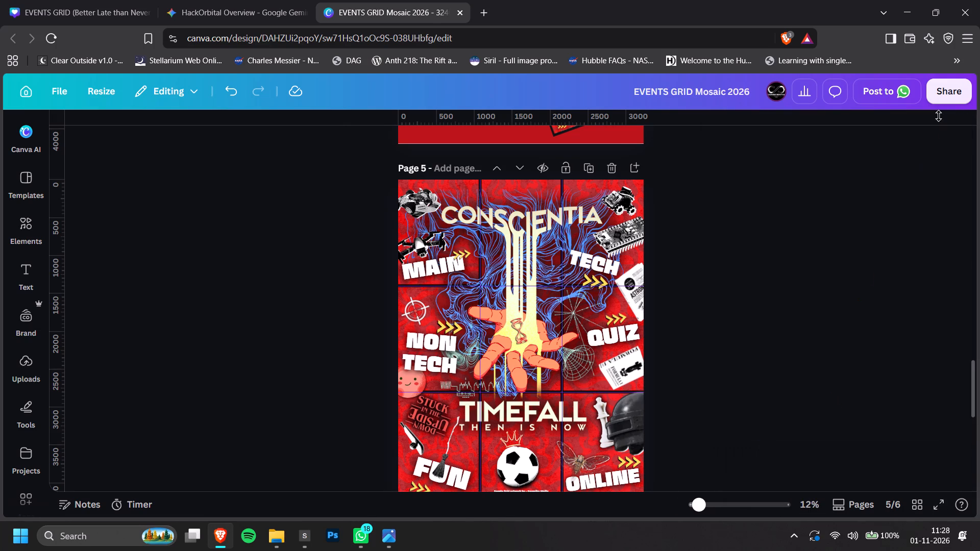
pyautogui.click(946, 79)
pyautogui.click(739, 397)
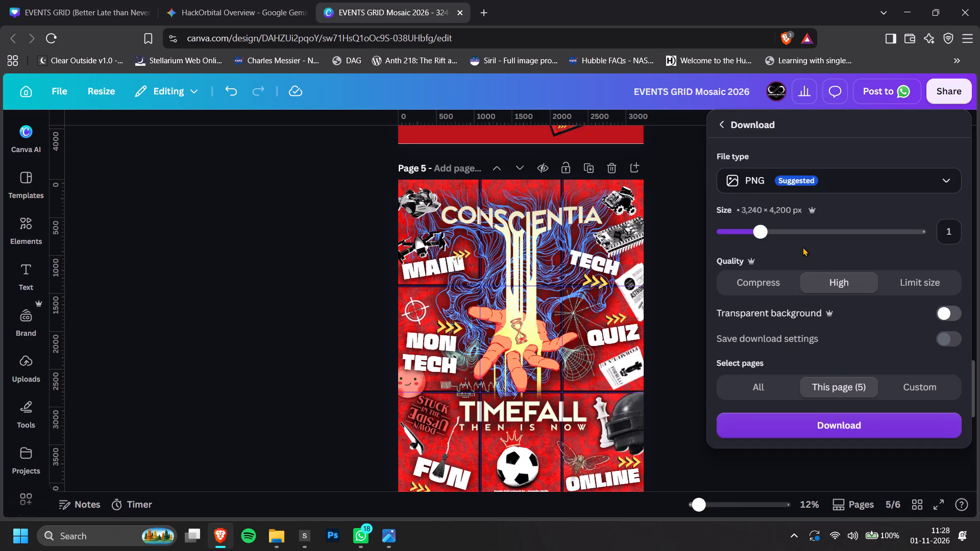
pyautogui.click(847, 411)
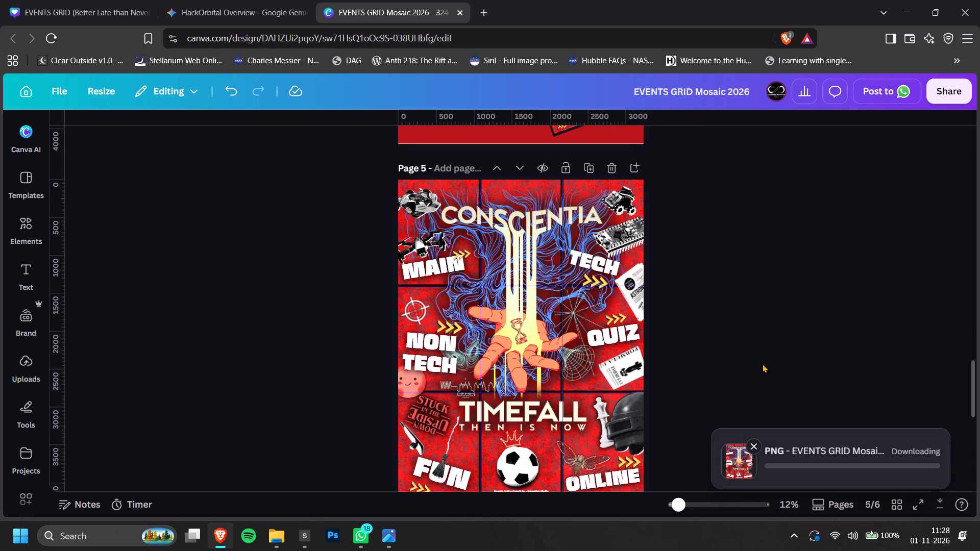
# Switch to the EVENTS GRID (Better Late than Never) 2026 design and download all its pages as high-quality PNGs.
pyautogui.click(72, 0)
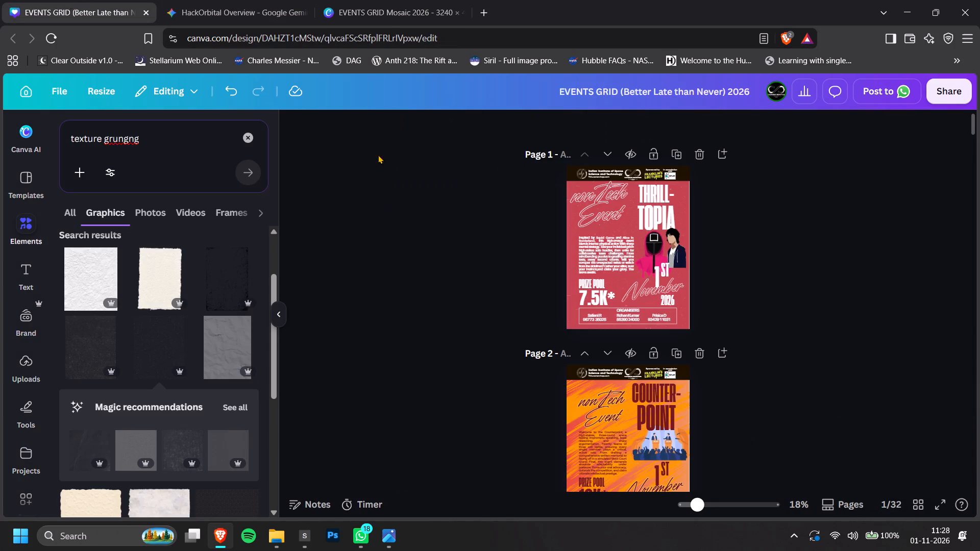
pyautogui.click(949, 96)
pyautogui.click(753, 378)
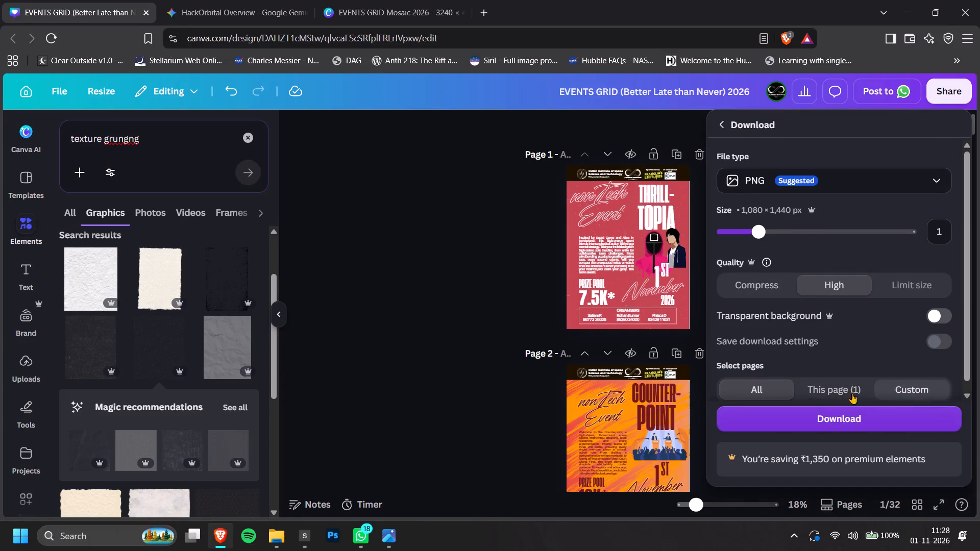
pyautogui.click(839, 418)
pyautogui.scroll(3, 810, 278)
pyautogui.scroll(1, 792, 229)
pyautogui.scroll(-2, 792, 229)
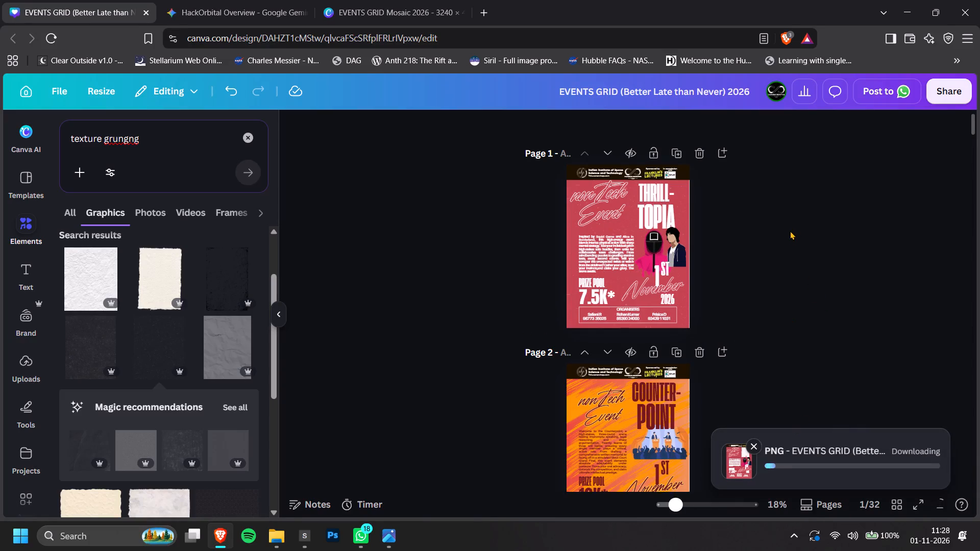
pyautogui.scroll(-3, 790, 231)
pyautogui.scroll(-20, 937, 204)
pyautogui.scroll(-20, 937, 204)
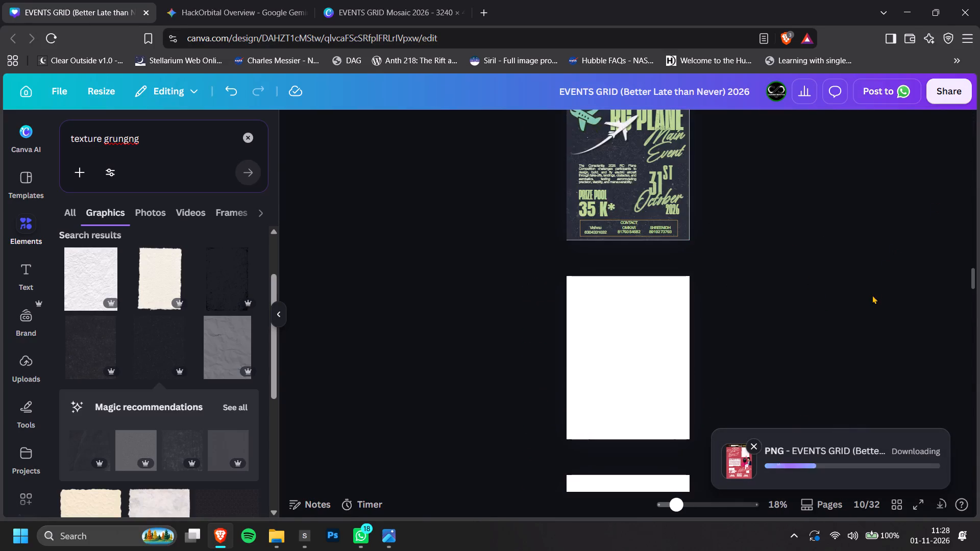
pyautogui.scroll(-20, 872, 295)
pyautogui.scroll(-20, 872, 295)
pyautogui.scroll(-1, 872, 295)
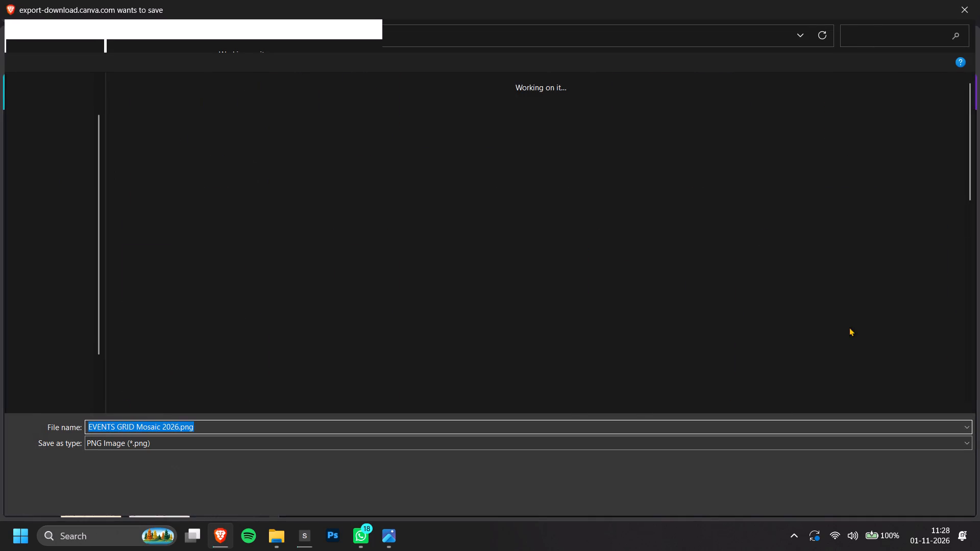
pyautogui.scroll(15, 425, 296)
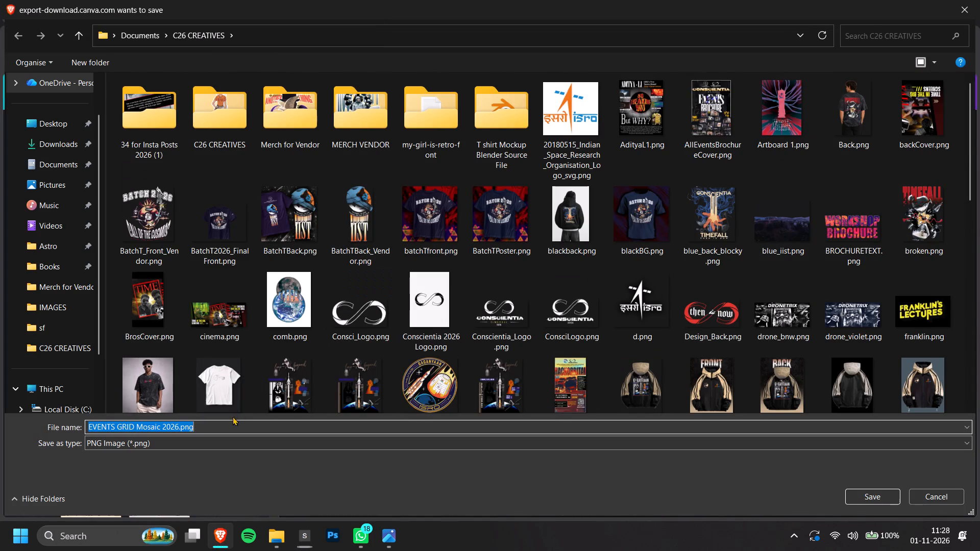
# Save the mosaic PNG in the C26 CREATIVES folder under the file name "Anamika MosaicEvents".
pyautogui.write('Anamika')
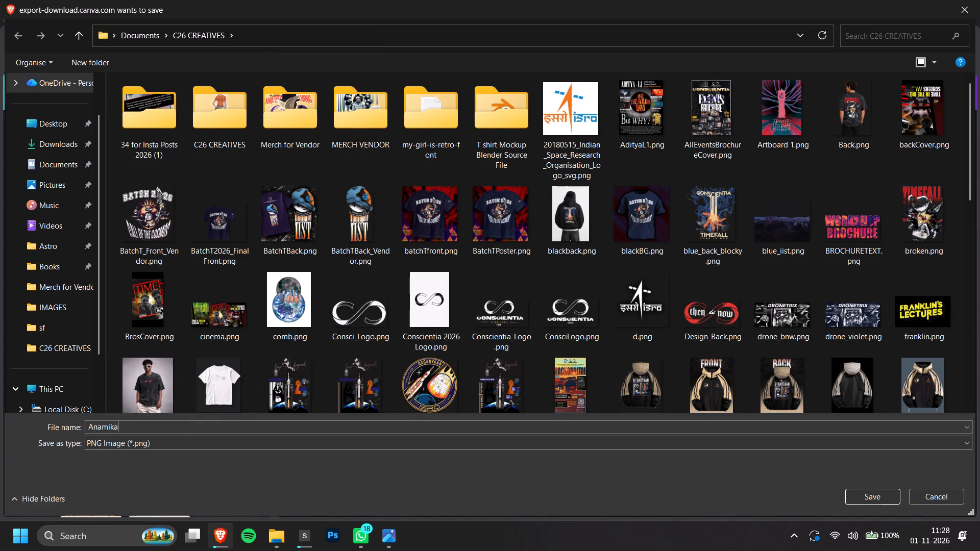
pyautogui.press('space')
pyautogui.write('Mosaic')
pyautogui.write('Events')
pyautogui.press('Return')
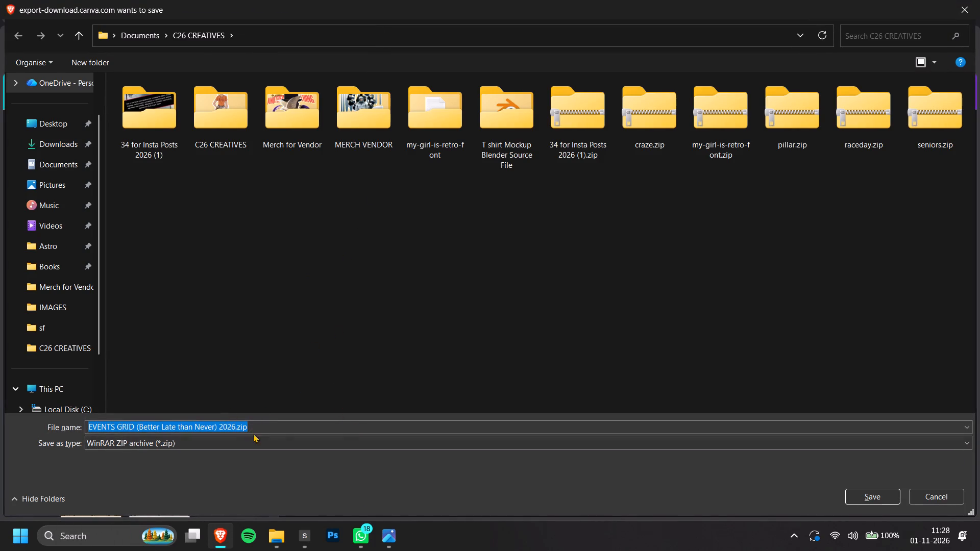
# Save the exported "EVENTS GRID (Better Late than Never) 2026.zip" in the C26 CREATIVES folder.
pyautogui.click(868, 500)
pyautogui.click(803, 254)
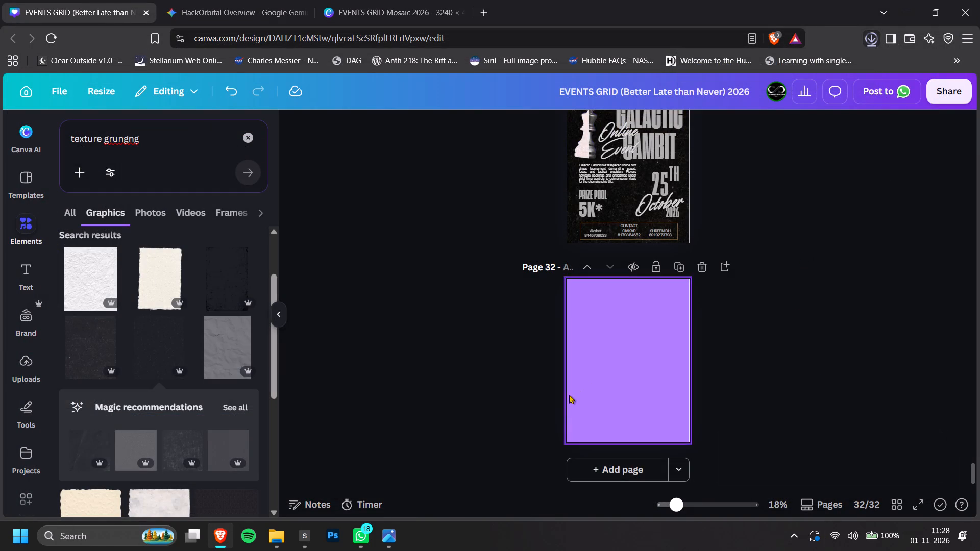
# Switch to File Explorer and extract "EVENTS GRID (Better Late than Never) 2026.zip" to a same-named folder in C26 CREATIVES.
pyautogui.click(290, 537)
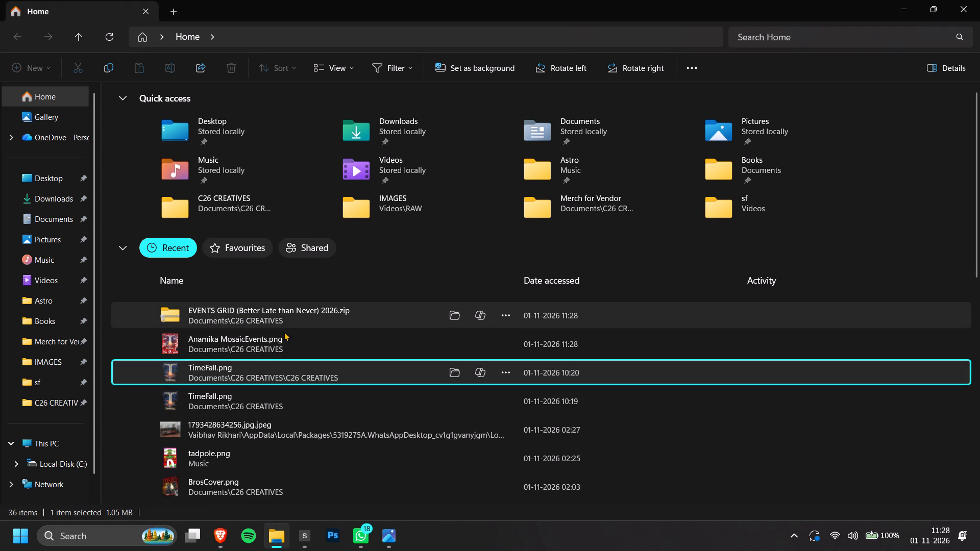
pyautogui.doubleClick(285, 325)
pyautogui.click(401, 75)
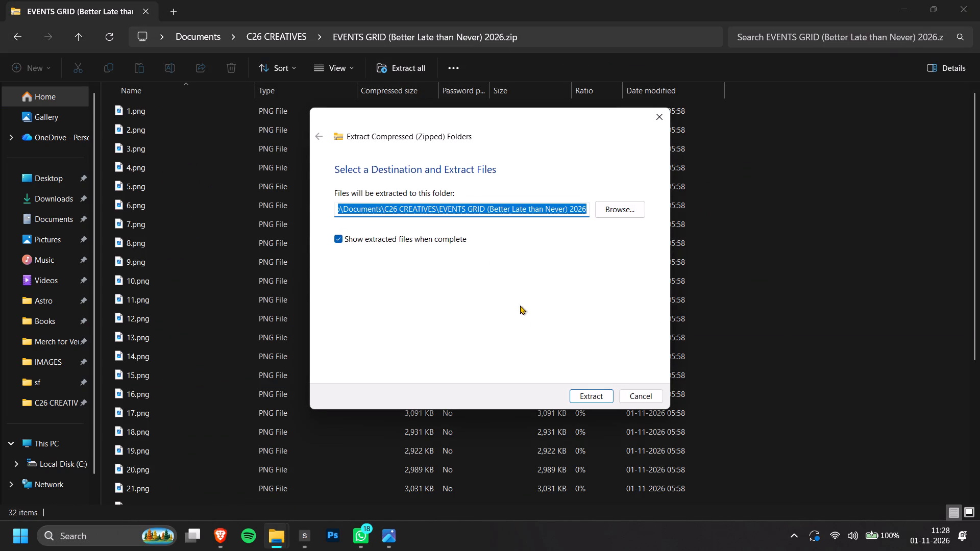
pyautogui.click(576, 393)
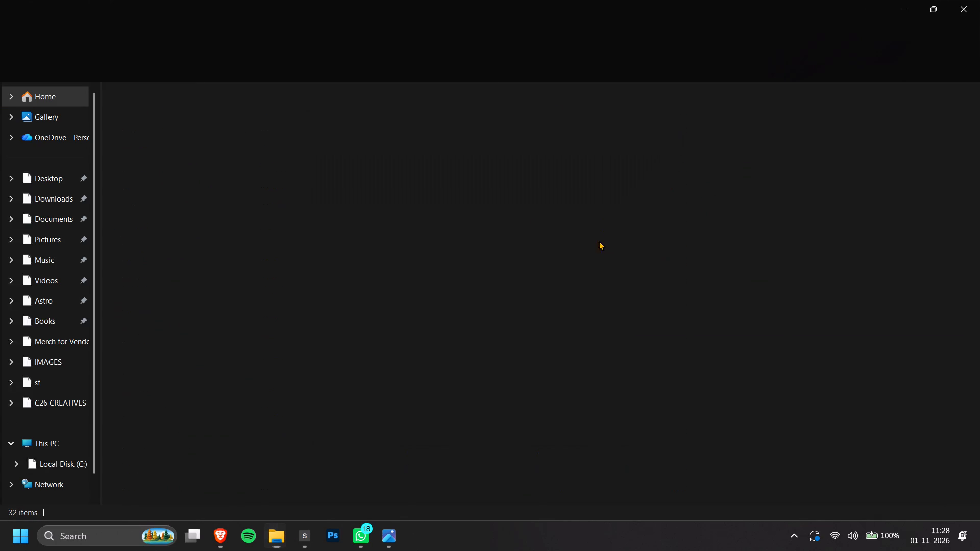
# Delete the plain purple image 32.png from the extracted folder.
pyautogui.click(643, 275)
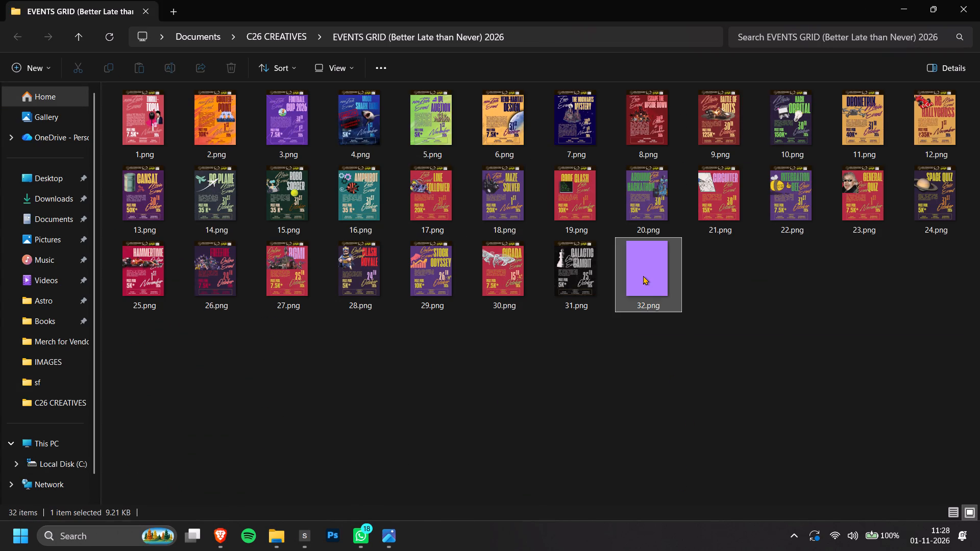
pyautogui.press('Delete')
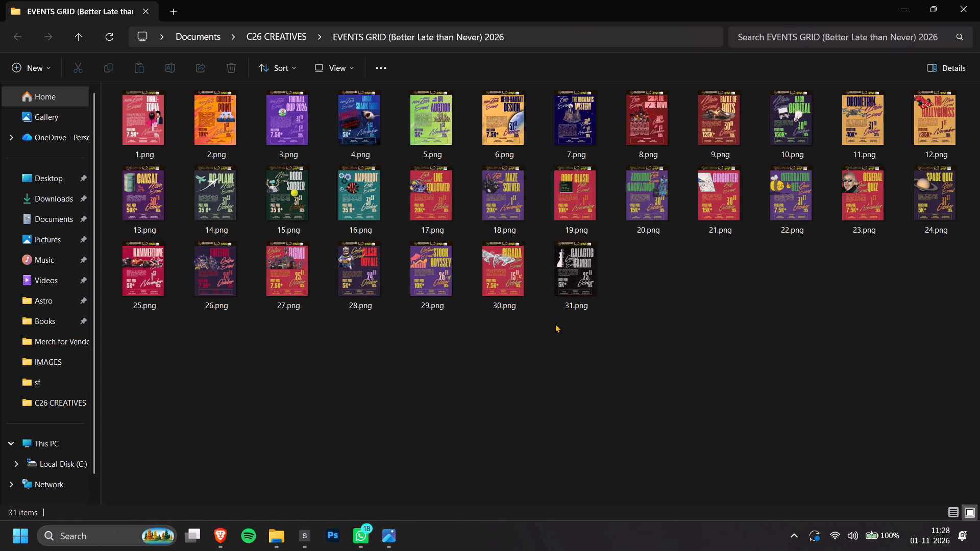
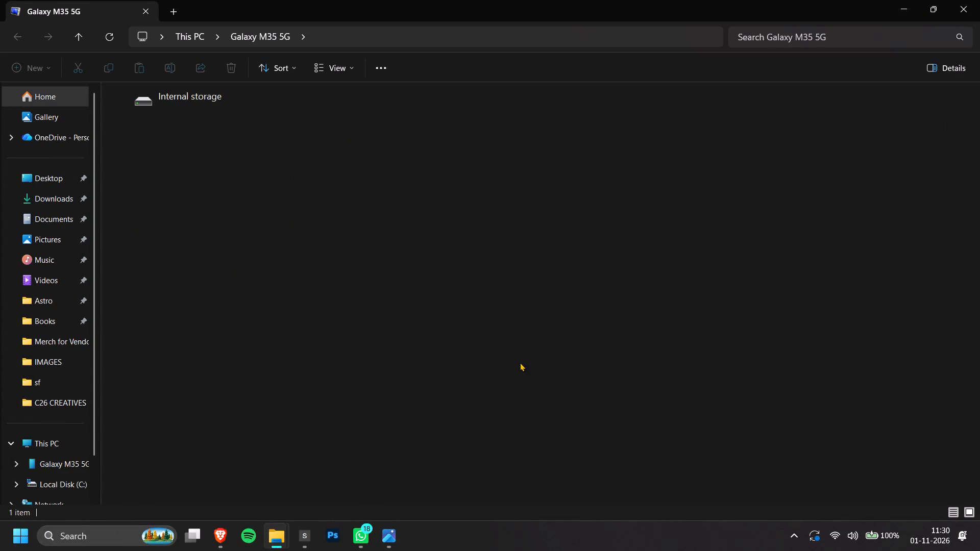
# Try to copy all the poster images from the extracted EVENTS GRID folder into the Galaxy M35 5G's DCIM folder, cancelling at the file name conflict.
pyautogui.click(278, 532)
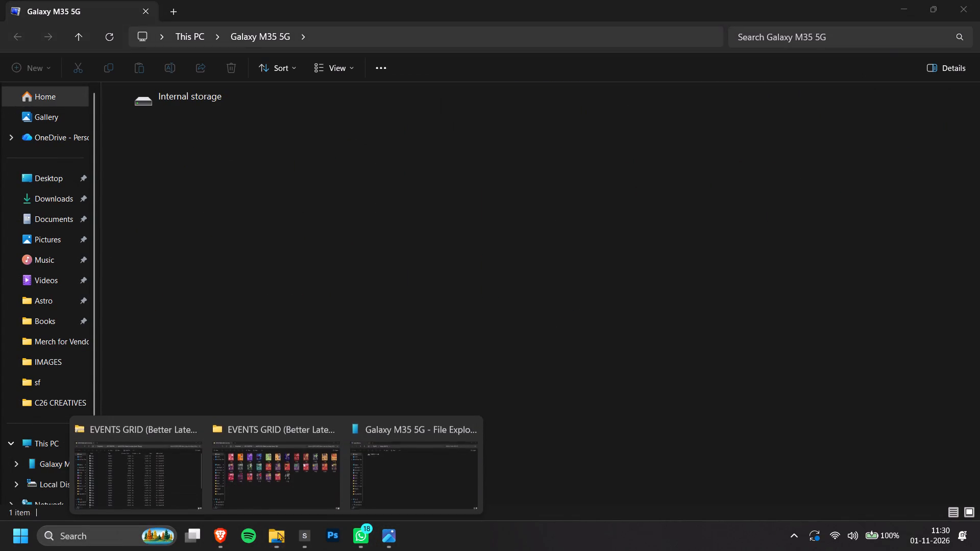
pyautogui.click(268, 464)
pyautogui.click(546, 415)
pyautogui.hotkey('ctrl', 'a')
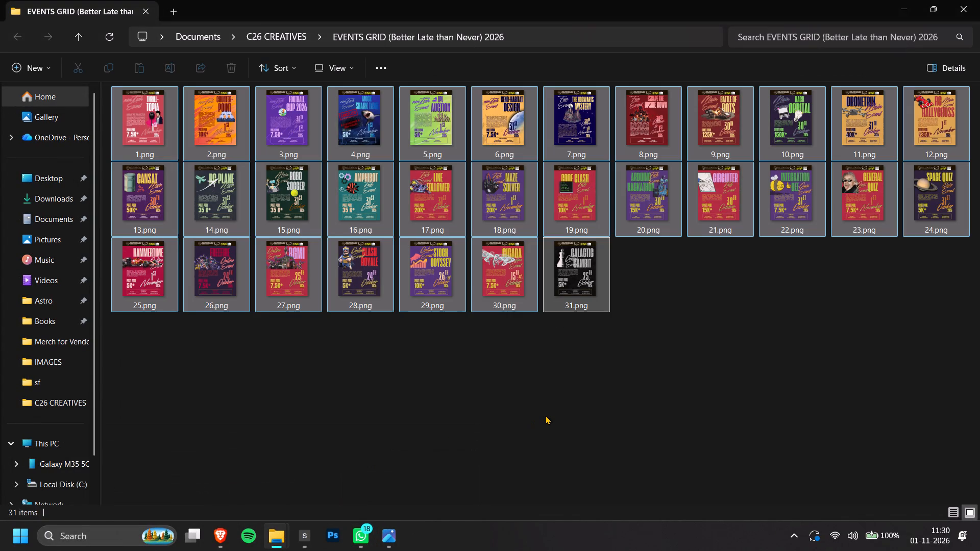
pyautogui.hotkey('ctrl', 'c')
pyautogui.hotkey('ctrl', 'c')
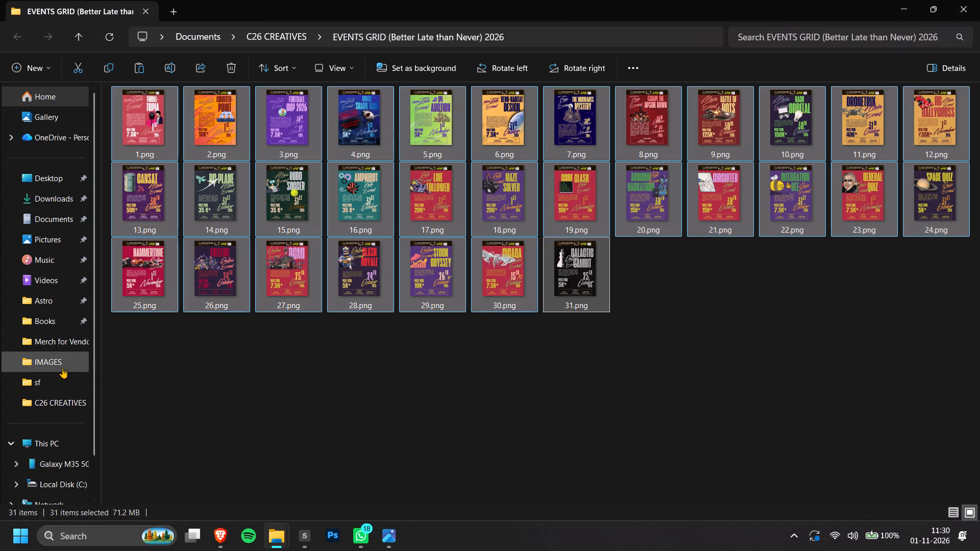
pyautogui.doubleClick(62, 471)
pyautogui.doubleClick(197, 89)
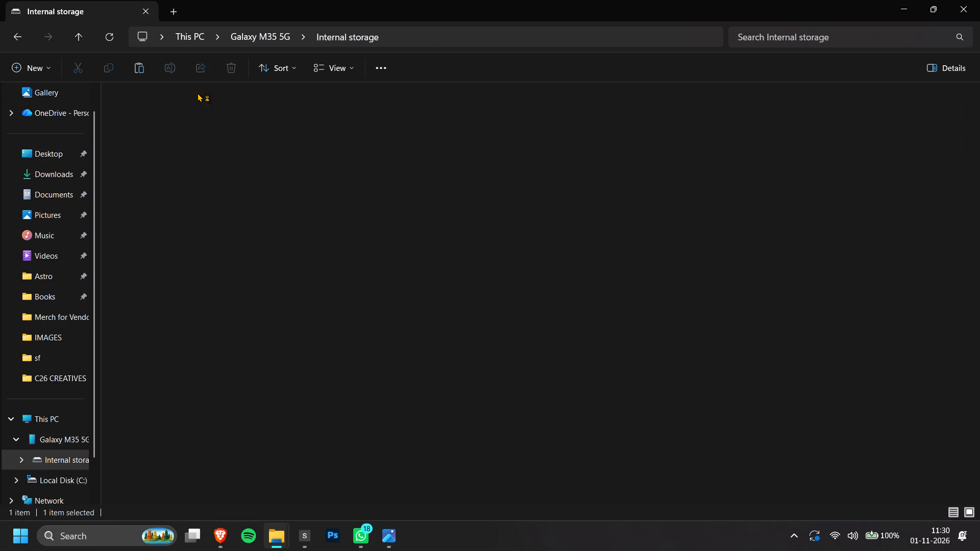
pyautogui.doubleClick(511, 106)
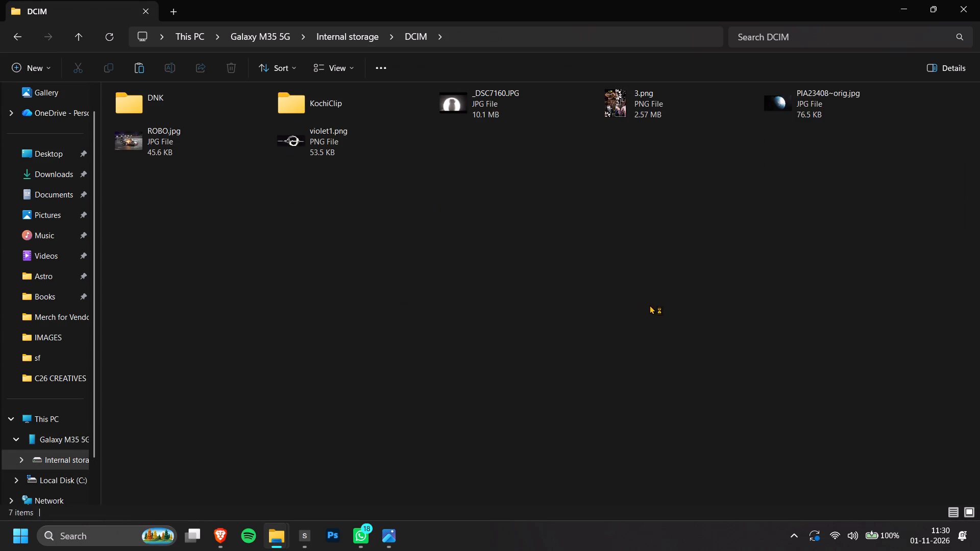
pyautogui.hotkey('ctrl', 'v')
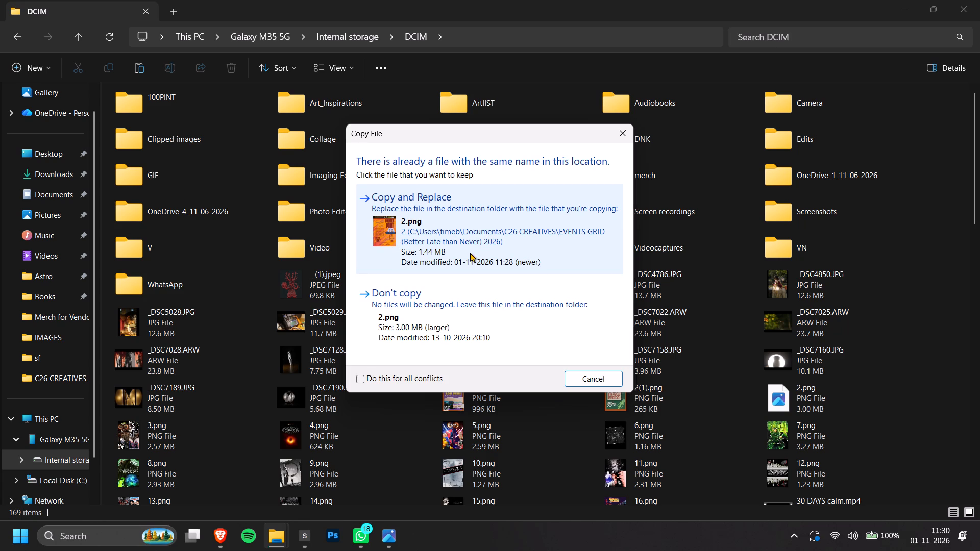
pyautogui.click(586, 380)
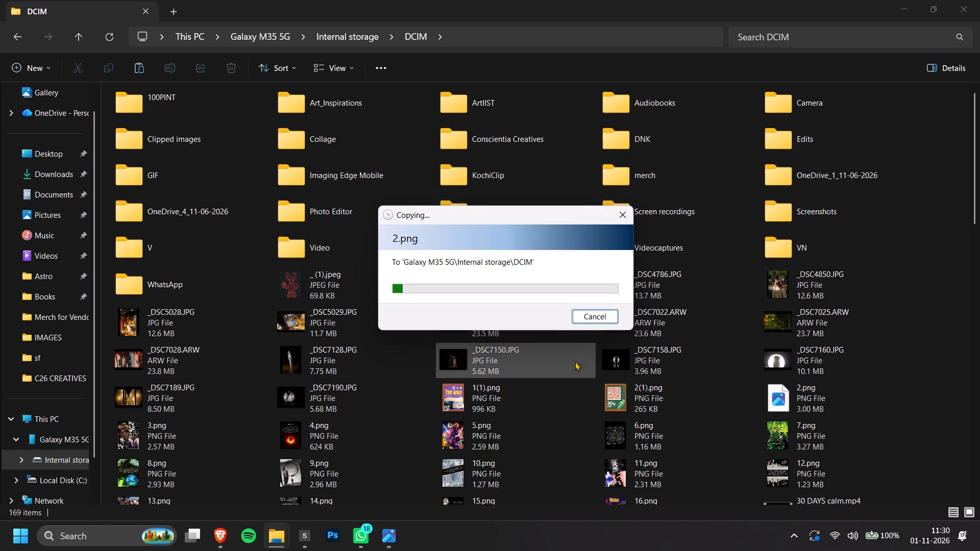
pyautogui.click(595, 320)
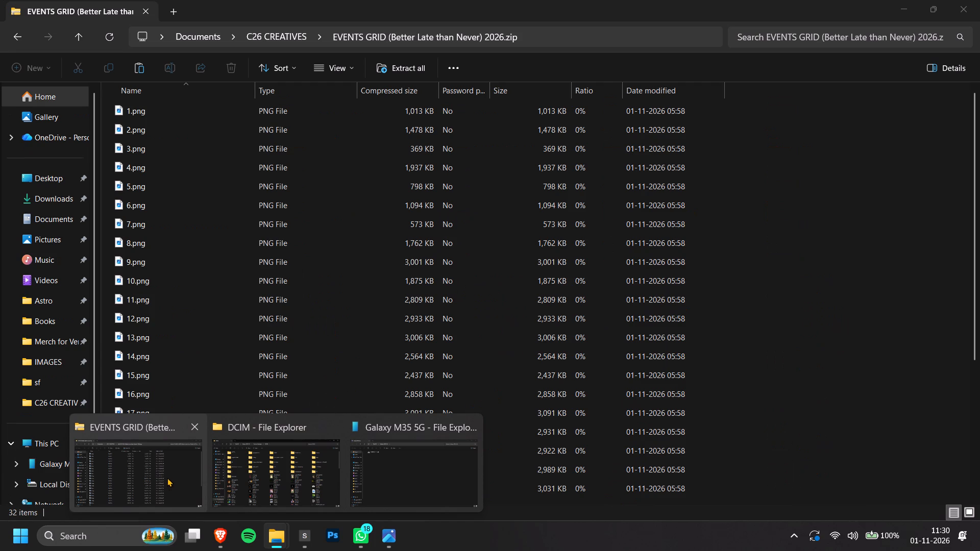
# Switch to the "EVENTS GRID (Better Late than Never) 2026.zip" window and show its files as large icons.
pyautogui.click(167, 477)
pyautogui.click(346, 73)
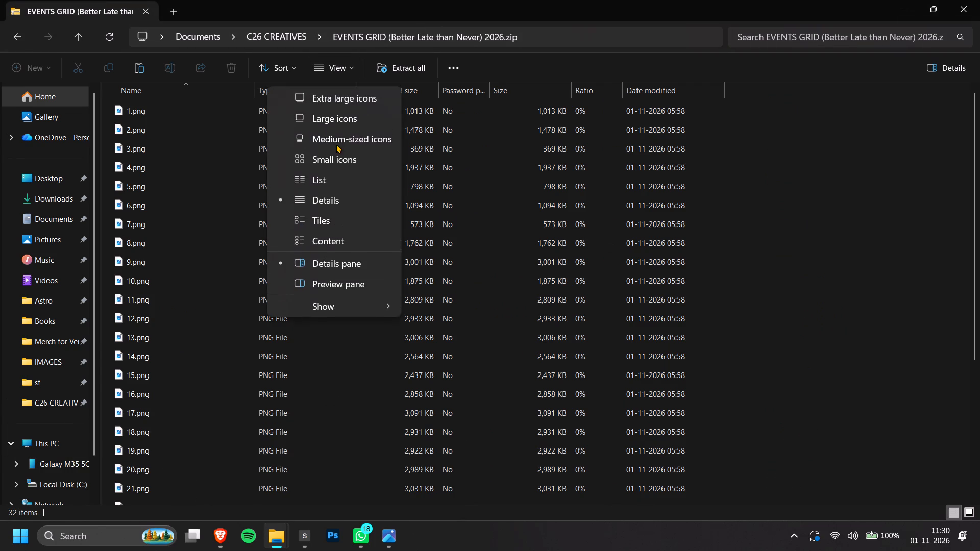
pyautogui.click(335, 121)
pyautogui.click(647, 362)
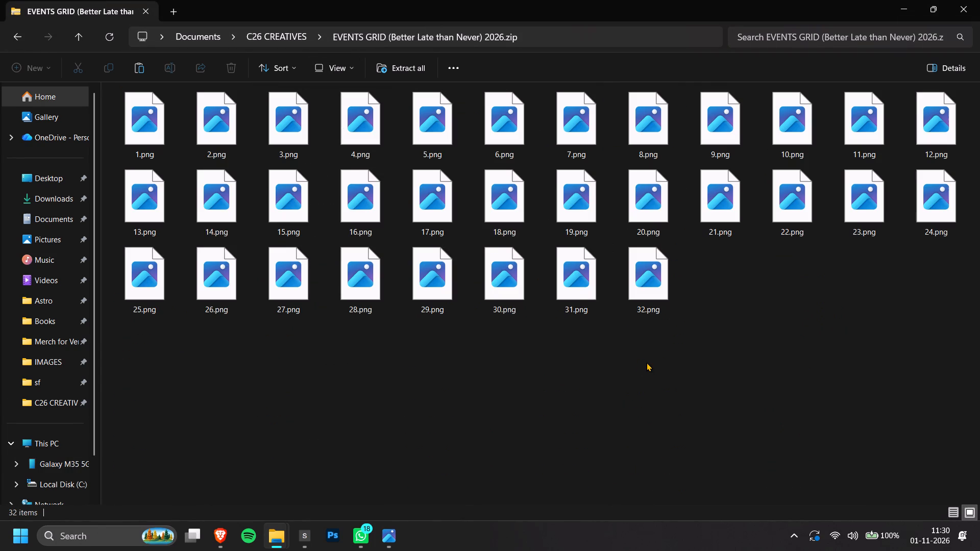
# Open 16.png from the zip archive to check the poster, and close the preview.
pyautogui.click(333, 238)
pyautogui.doubleClick(352, 199)
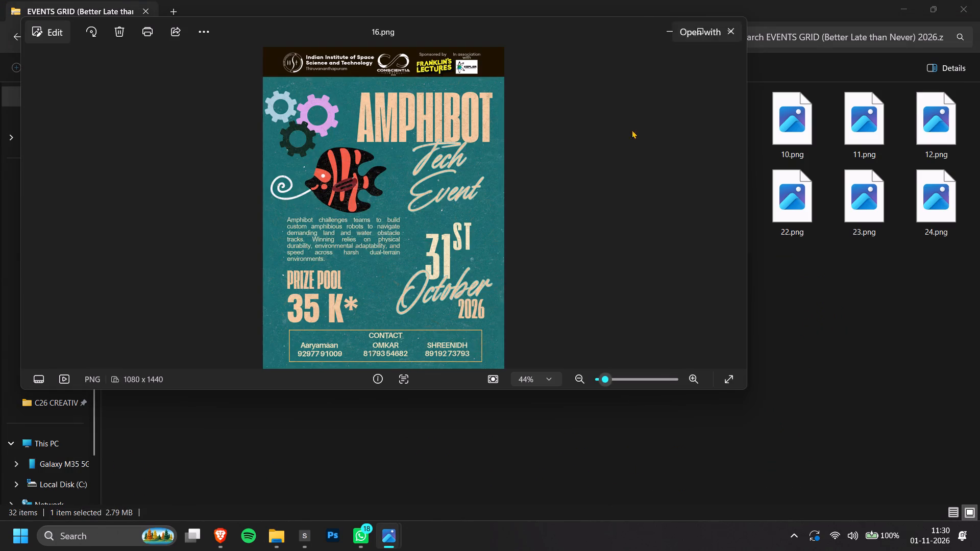
pyautogui.click(728, 40)
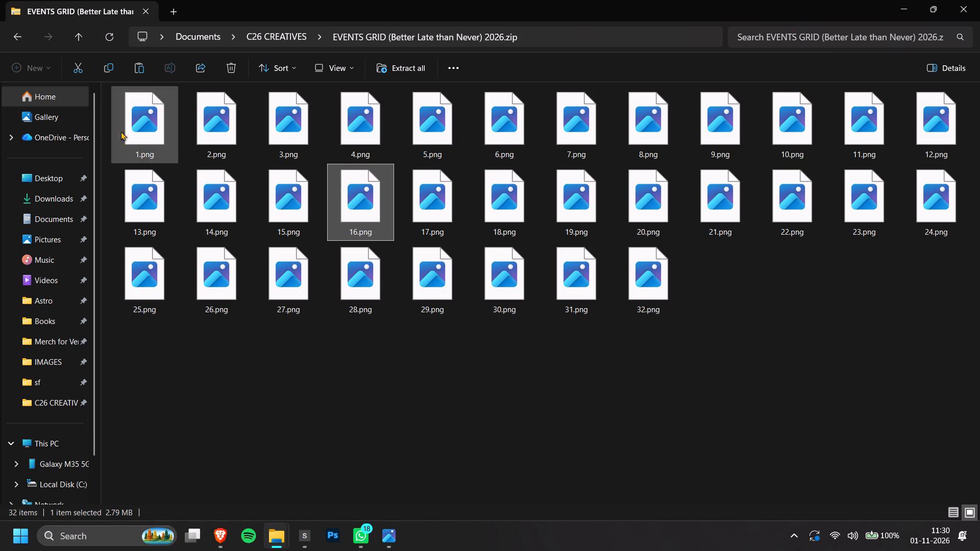
# Select all the images in the zip archive, 1.png to 32.png.
pyautogui.moveTo(107, 124); pyautogui.dragTo(979, 352)
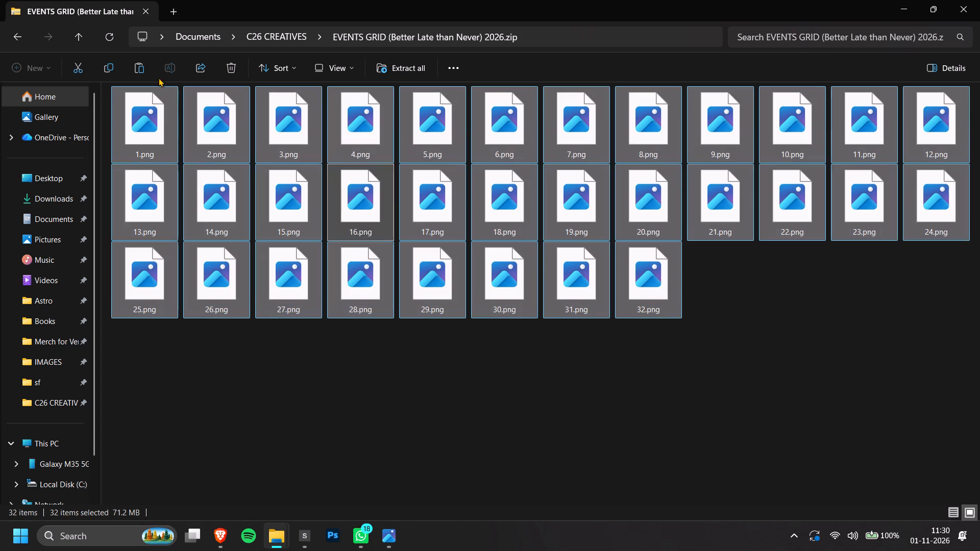
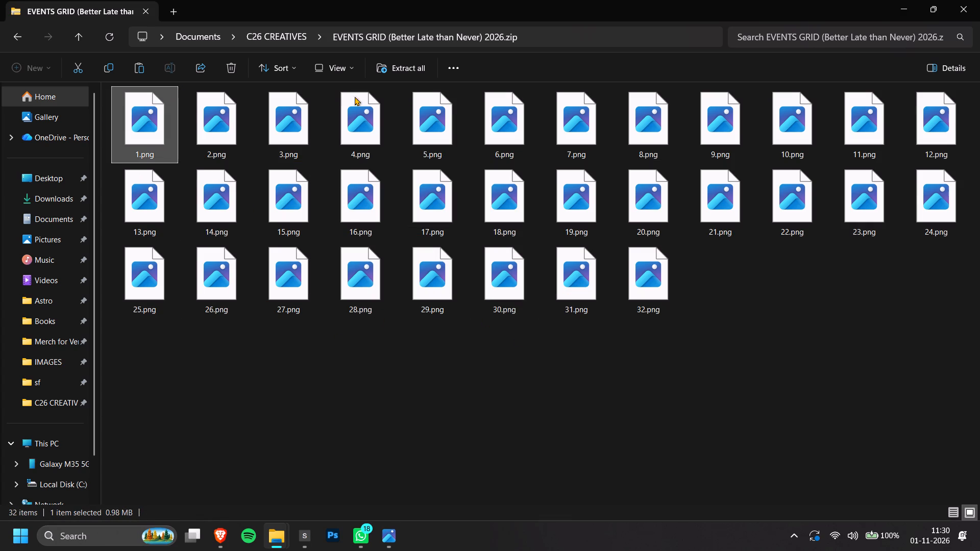
# Leave the zip archive and open the extracted "EVENTS GRID (Better Late than Never) 2026" folder in C26 CREATIVES.
pyautogui.click(271, 33)
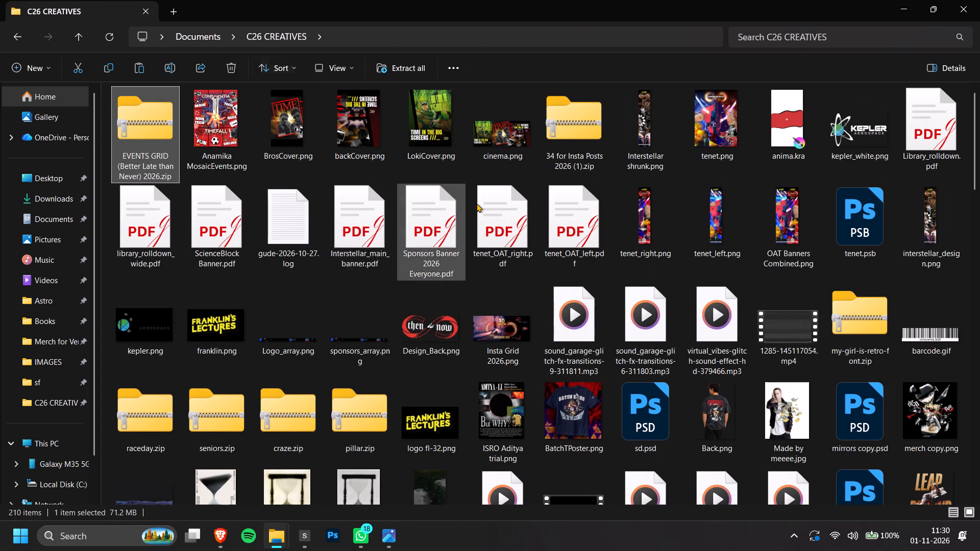
pyautogui.scroll(-20, 555, 249)
pyautogui.scroll(-1, 555, 249)
pyautogui.click(624, 461)
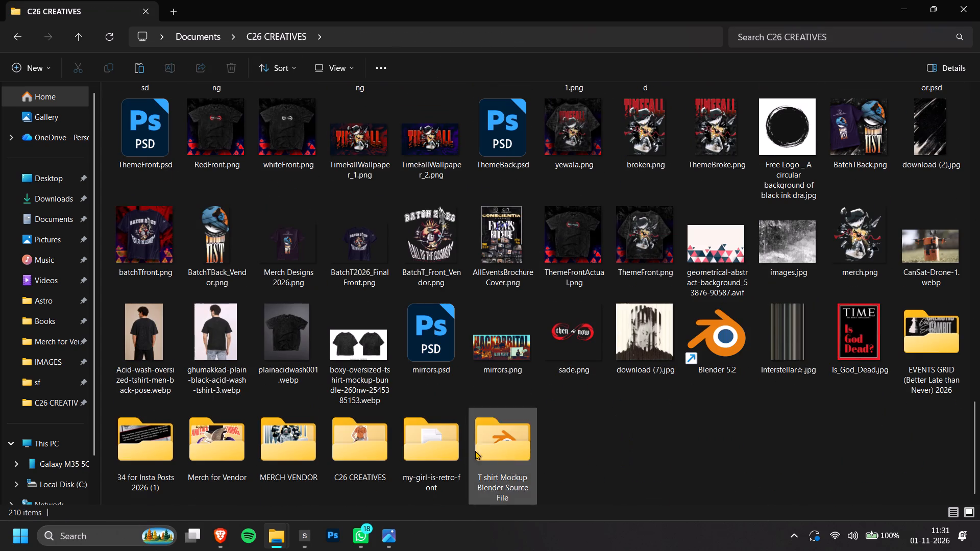
pyautogui.click(150, 442)
pyautogui.doubleClick(917, 348)
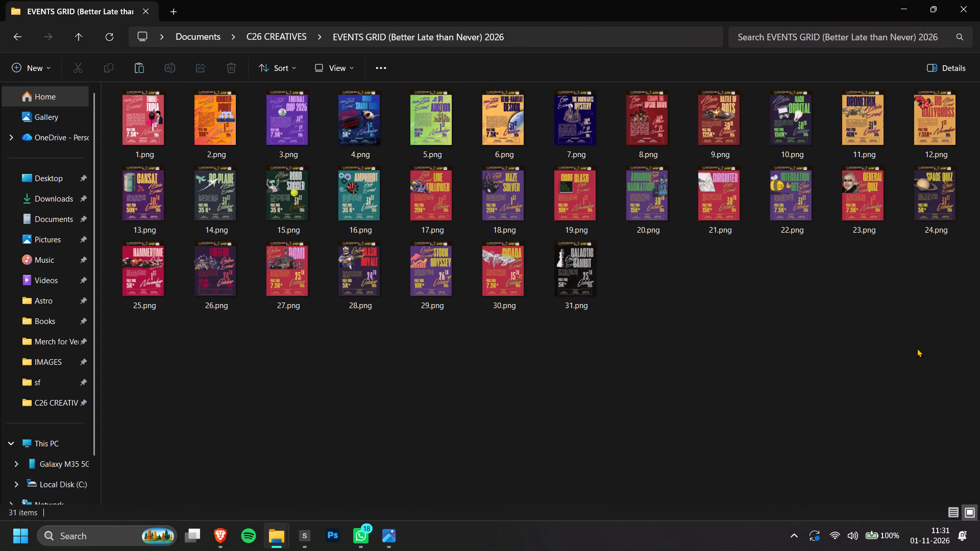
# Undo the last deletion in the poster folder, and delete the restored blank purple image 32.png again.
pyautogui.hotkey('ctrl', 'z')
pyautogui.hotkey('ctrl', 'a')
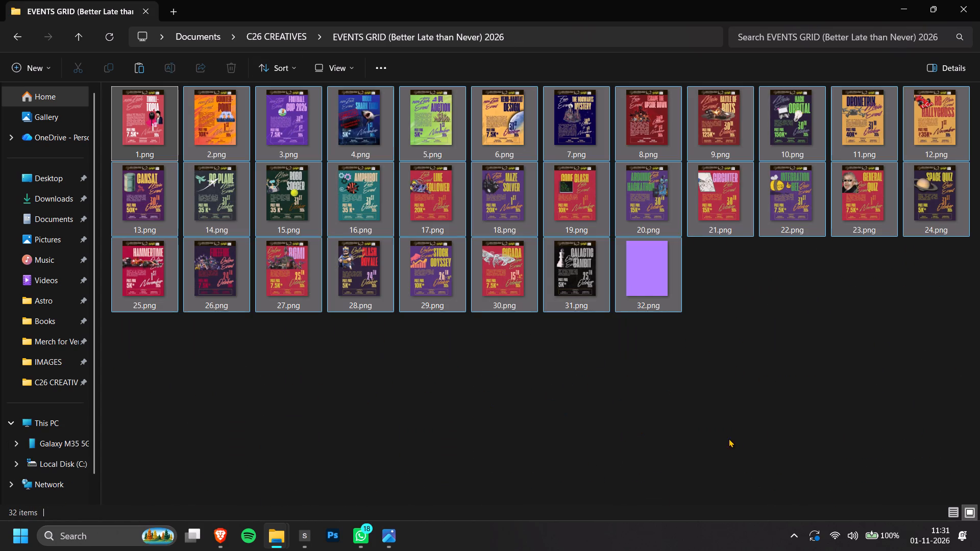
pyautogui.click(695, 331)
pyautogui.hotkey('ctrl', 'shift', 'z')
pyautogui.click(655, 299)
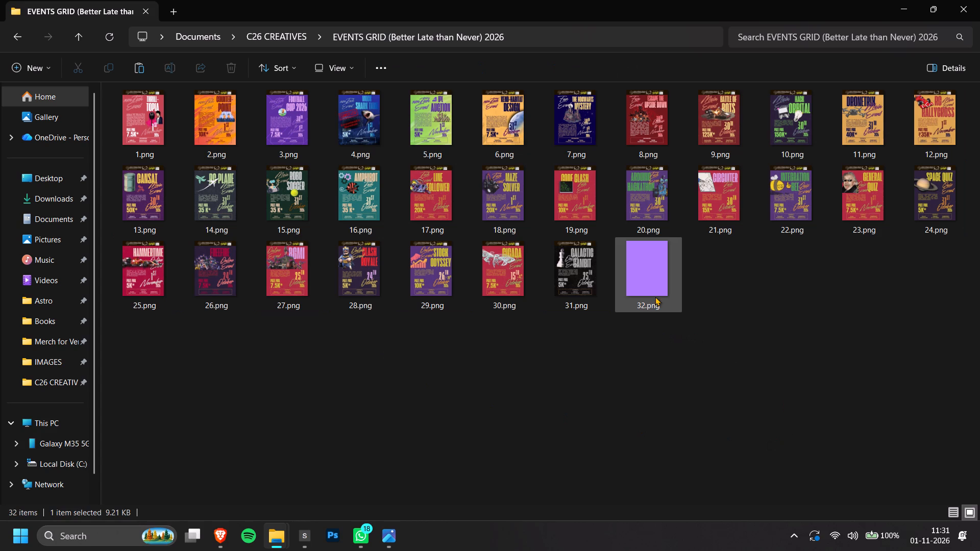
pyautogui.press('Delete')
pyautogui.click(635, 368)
# Select all the remaining poster images and batch-rename them with the base name "Event".
pyautogui.hotkey('ctrl', 'a')
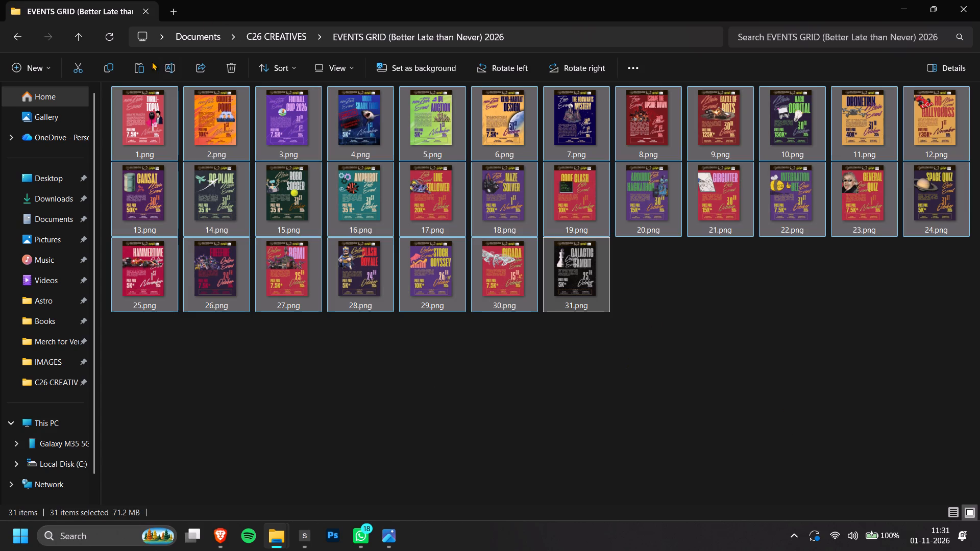
pyautogui.click(166, 68)
pyautogui.press('a')
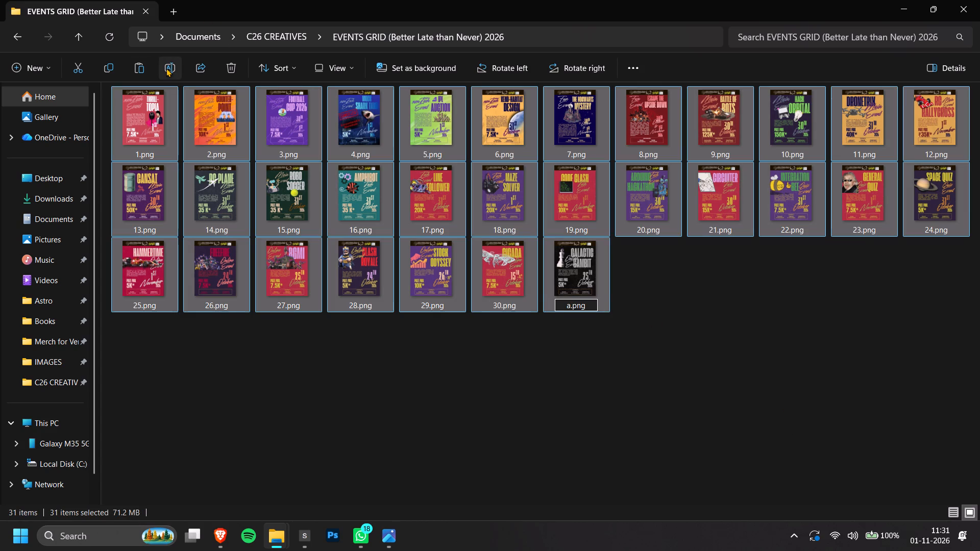
pyautogui.press('BackSpace')
pyautogui.write('Event')
pyautogui.press('Return')
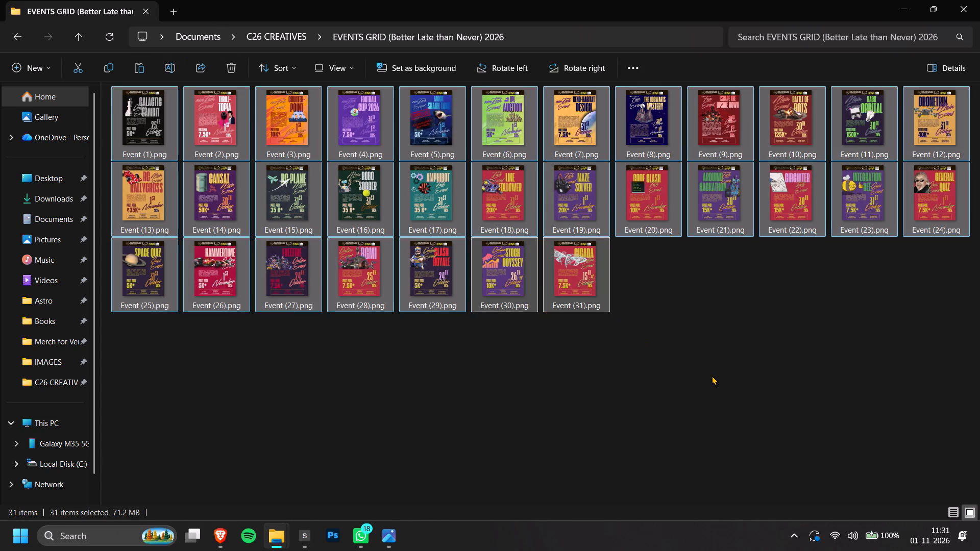
# Copy all the renamed Event posters into the DCIM folder of the Galaxy M35 5G's internal storage.
pyautogui.hotkey('ctrl', 'c')
pyautogui.hotkey('ctrl', 'c')
pyautogui.hotkey('ctrl', 'c')
pyautogui.hotkey('ctrl', 'c')
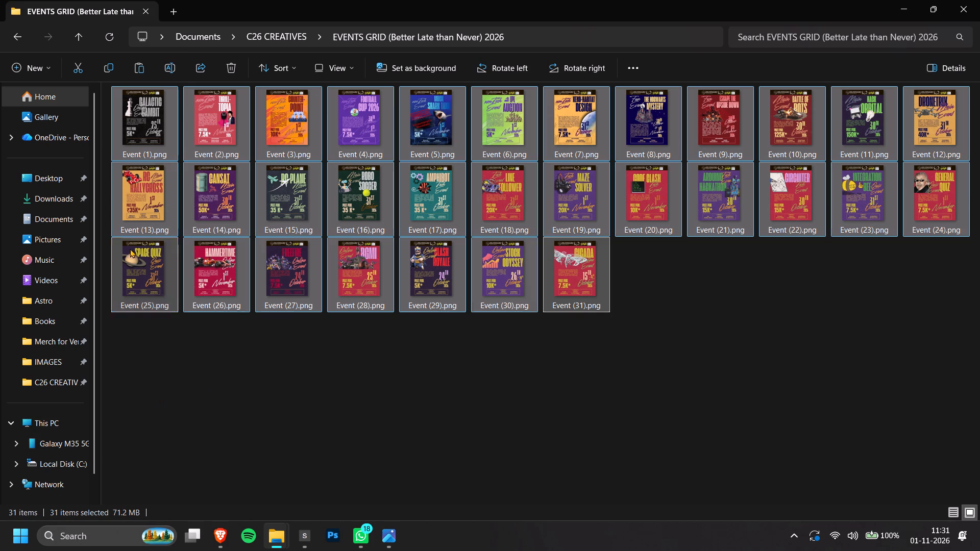
pyautogui.hotkey('ctrl', 'c')
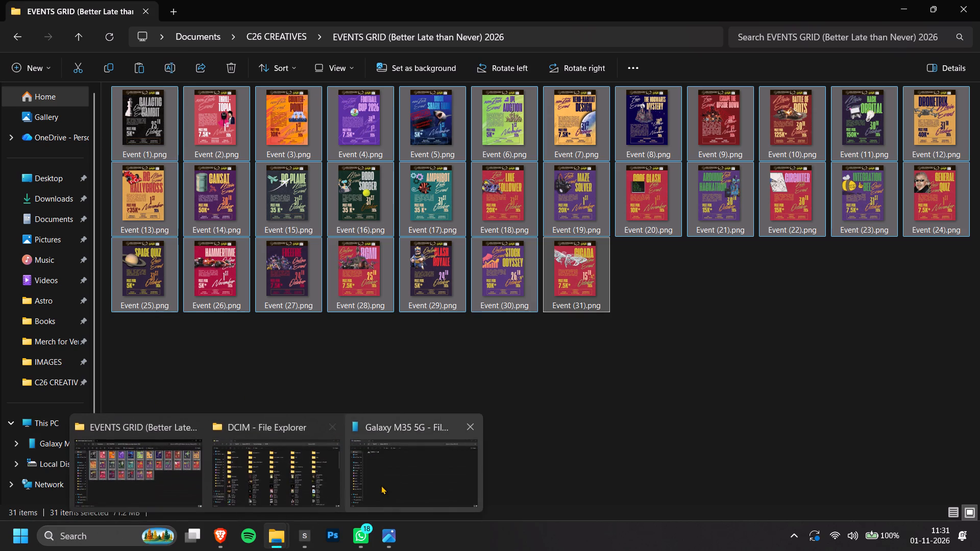
pyautogui.click(391, 481)
pyautogui.doubleClick(210, 115)
pyautogui.doubleClick(486, 97)
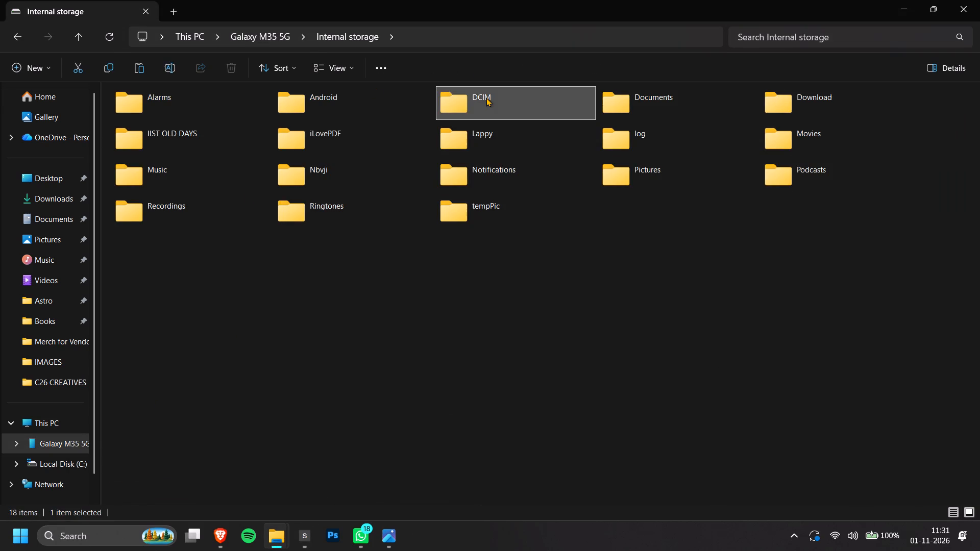
pyautogui.hotkey('ctrl', 'v')
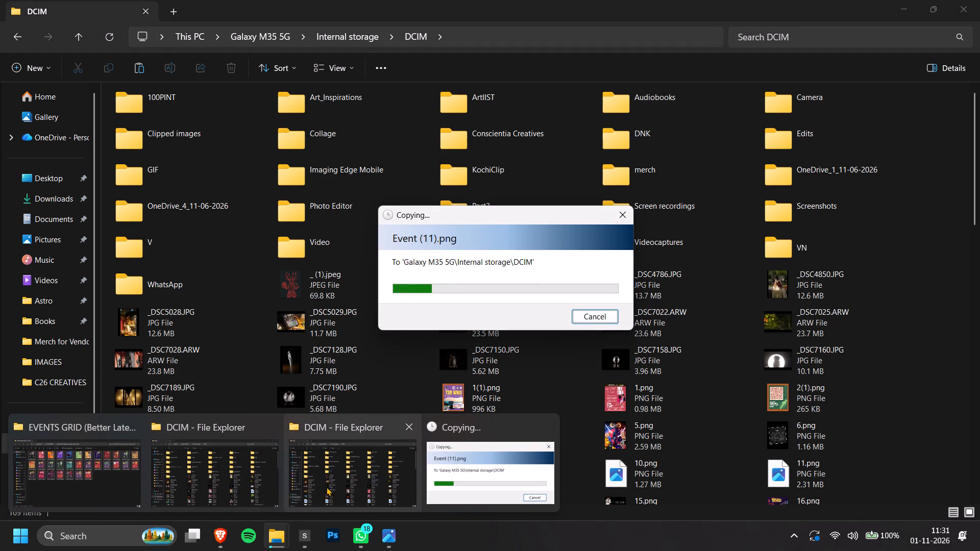
# Close both DCIM windows and the EVENTS GRID folder window, leaving the copy to the phone running.
pyautogui.click(403, 428)
pyautogui.click(338, 431)
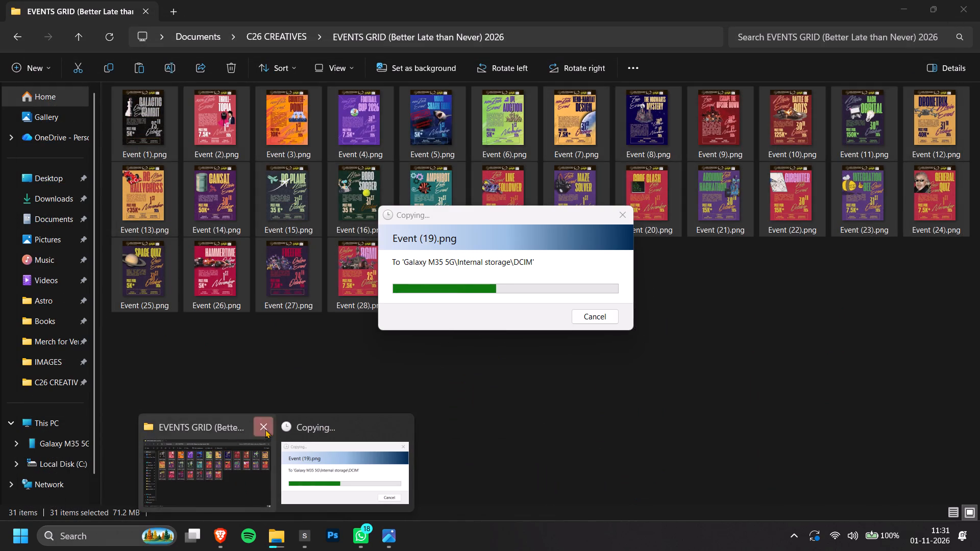
pyautogui.click(265, 429)
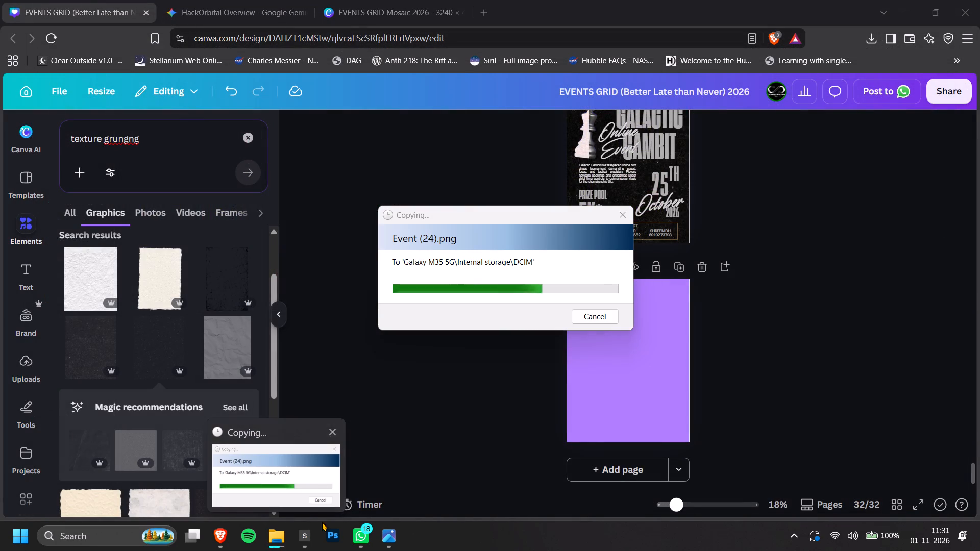